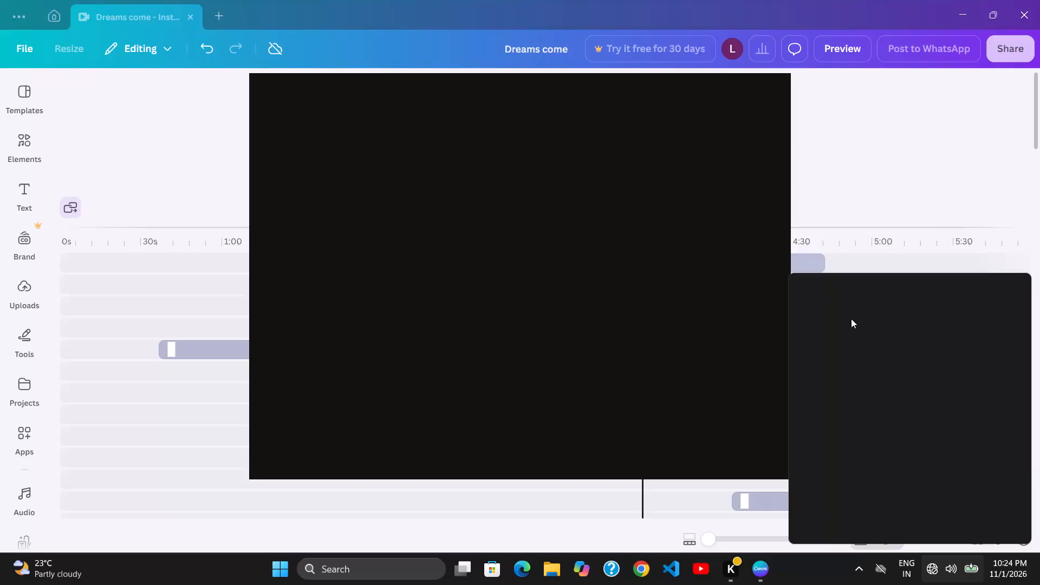
Connect the computer to the secured Wi-Fi network "Hotspot Chahiye??" and return to the Dreams come video design.
left_click(861, 320)
left_click(972, 380)
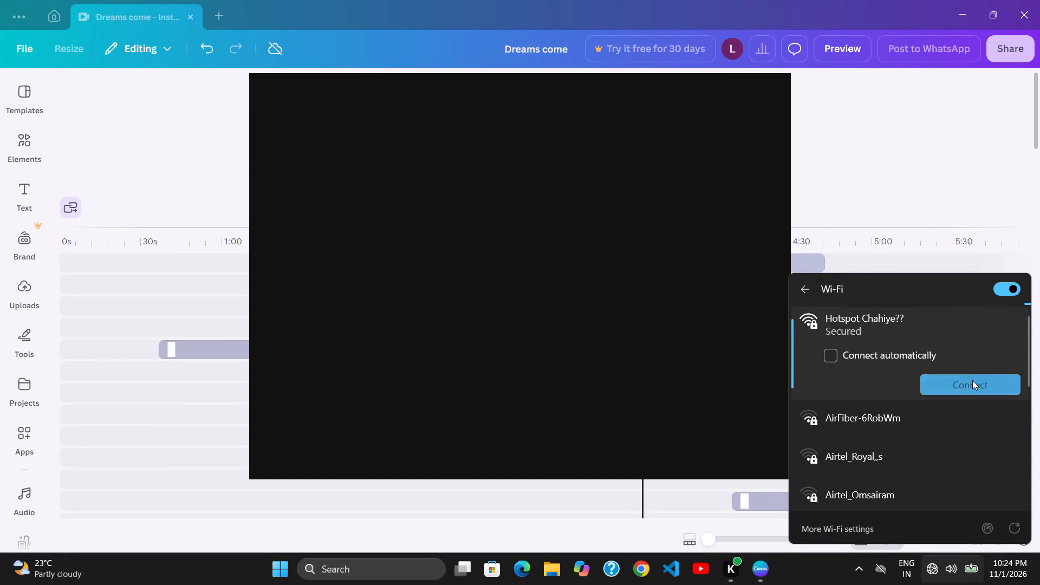
left_click(913, 209)
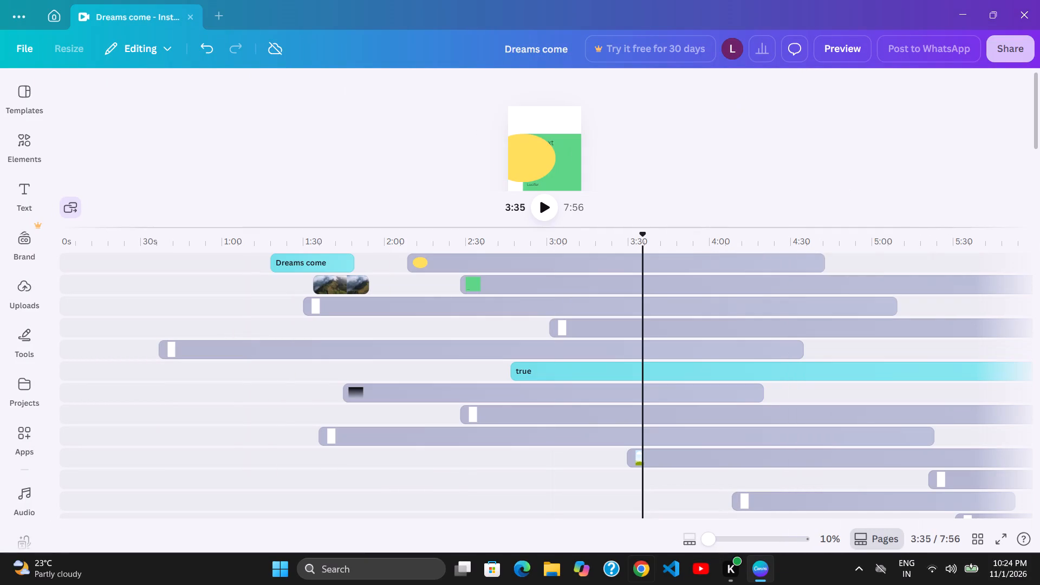
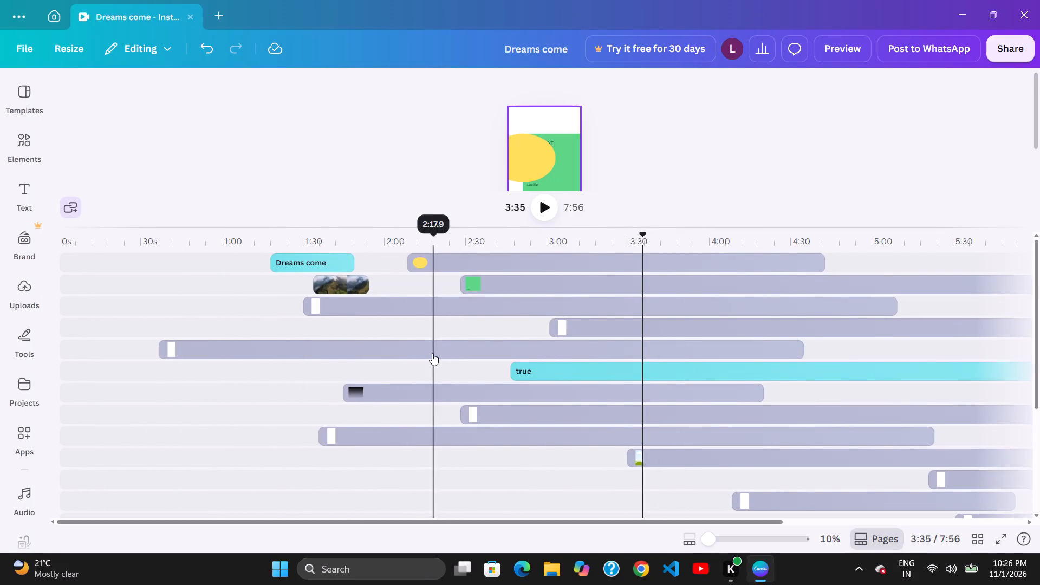
Retime two white-shape clips on the timeline: start the longer one later, at about 0:45, and the one beginning near 1:30 slightly earlier.
left_click_drag(402, 353, 419, 349)
left_click_drag(499, 315, 490, 316)
left_click_drag(349, 372, 356, 373)
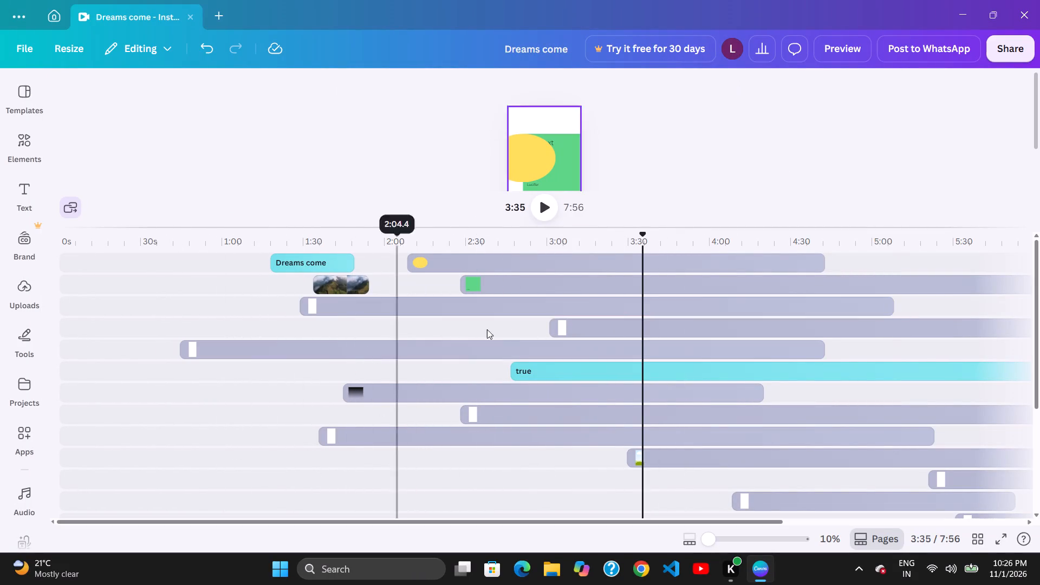
Move the yellow circle clip earlier to start right after the "Dreams come" text clip, and shift the green shape clip slightly earlier.
left_click_drag(589, 258, 538, 277)
left_click(377, 360)
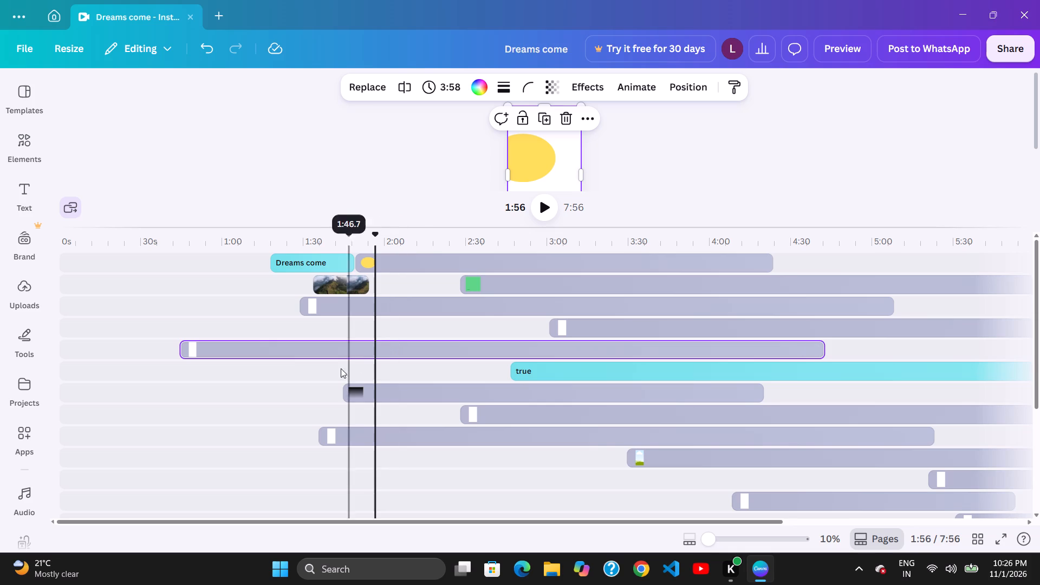
left_click_drag(558, 280, 550, 285)
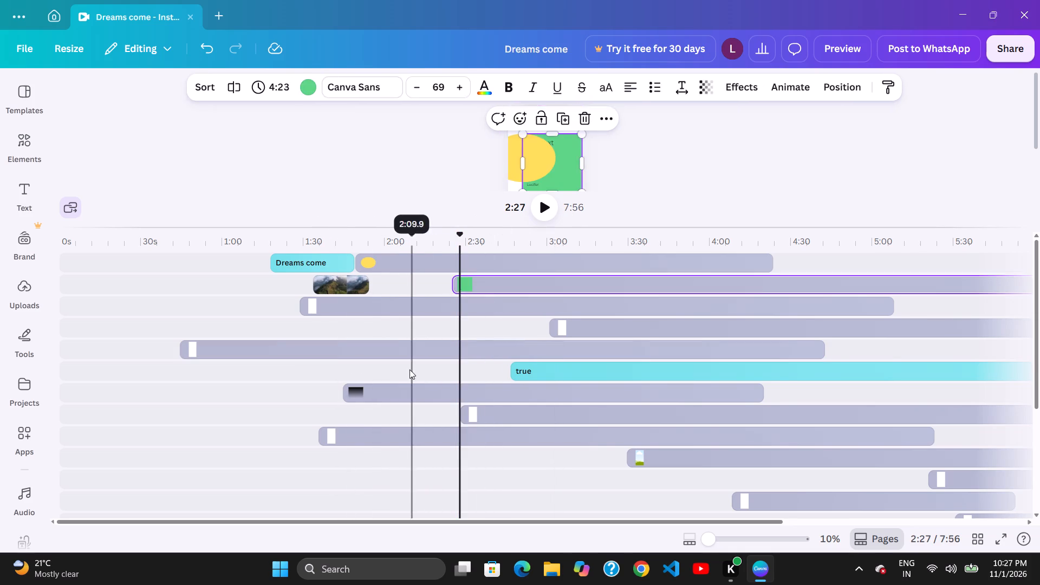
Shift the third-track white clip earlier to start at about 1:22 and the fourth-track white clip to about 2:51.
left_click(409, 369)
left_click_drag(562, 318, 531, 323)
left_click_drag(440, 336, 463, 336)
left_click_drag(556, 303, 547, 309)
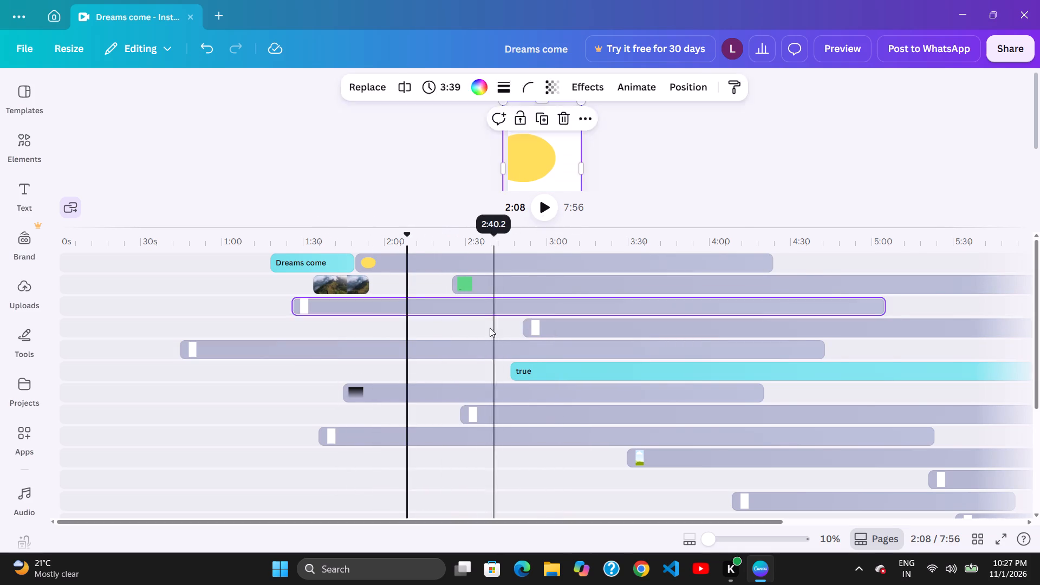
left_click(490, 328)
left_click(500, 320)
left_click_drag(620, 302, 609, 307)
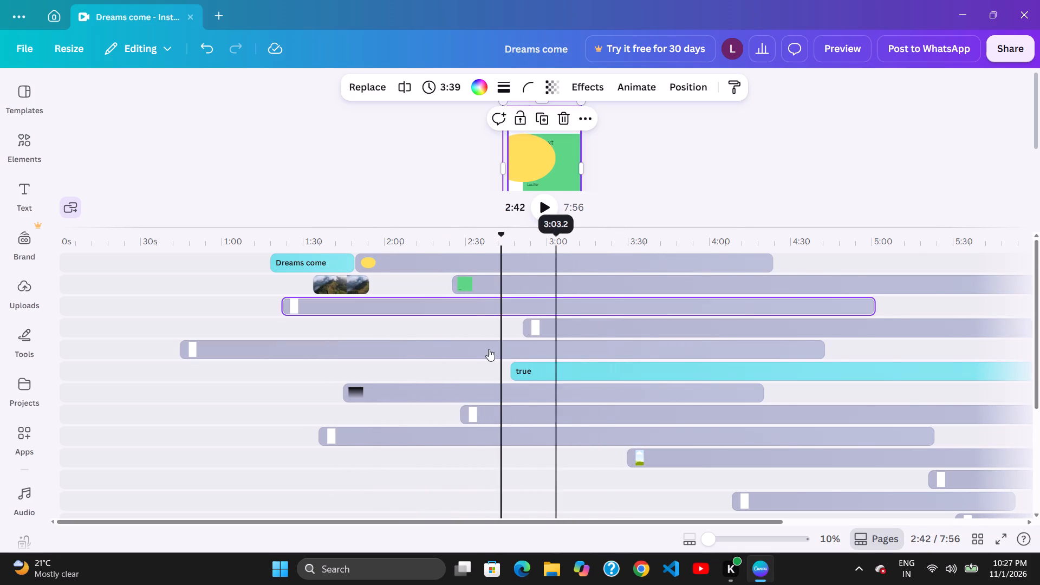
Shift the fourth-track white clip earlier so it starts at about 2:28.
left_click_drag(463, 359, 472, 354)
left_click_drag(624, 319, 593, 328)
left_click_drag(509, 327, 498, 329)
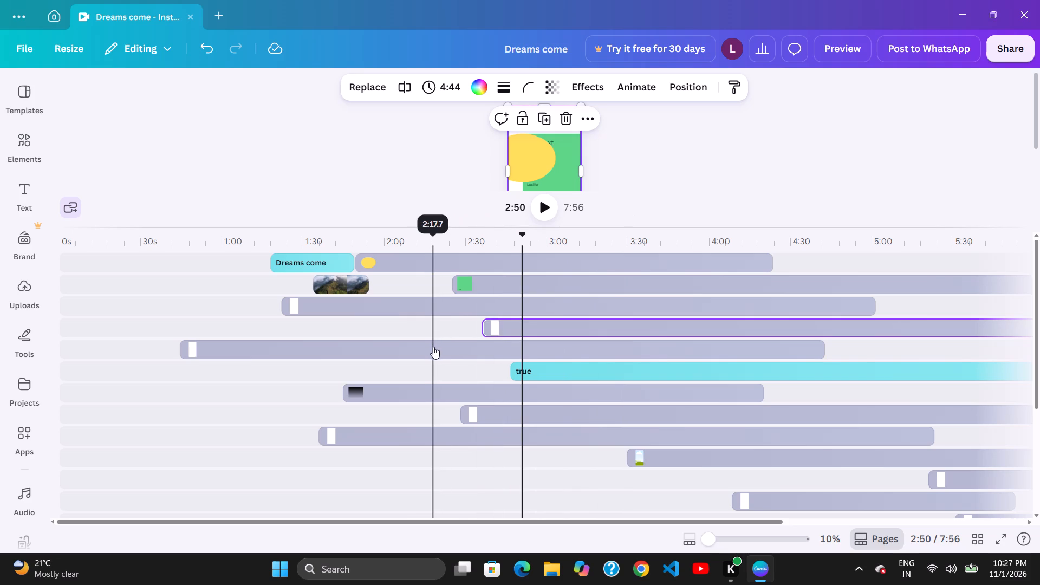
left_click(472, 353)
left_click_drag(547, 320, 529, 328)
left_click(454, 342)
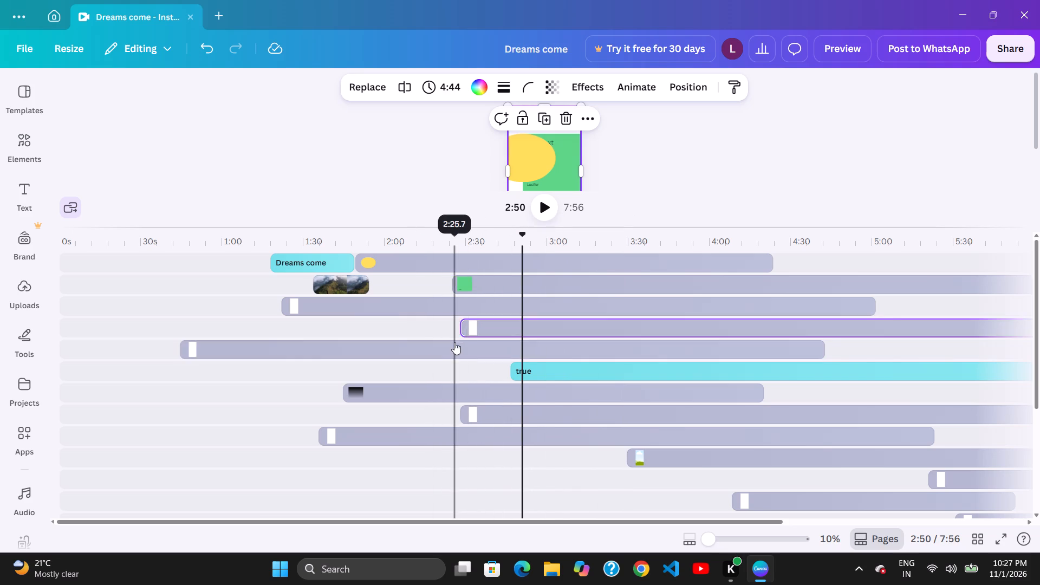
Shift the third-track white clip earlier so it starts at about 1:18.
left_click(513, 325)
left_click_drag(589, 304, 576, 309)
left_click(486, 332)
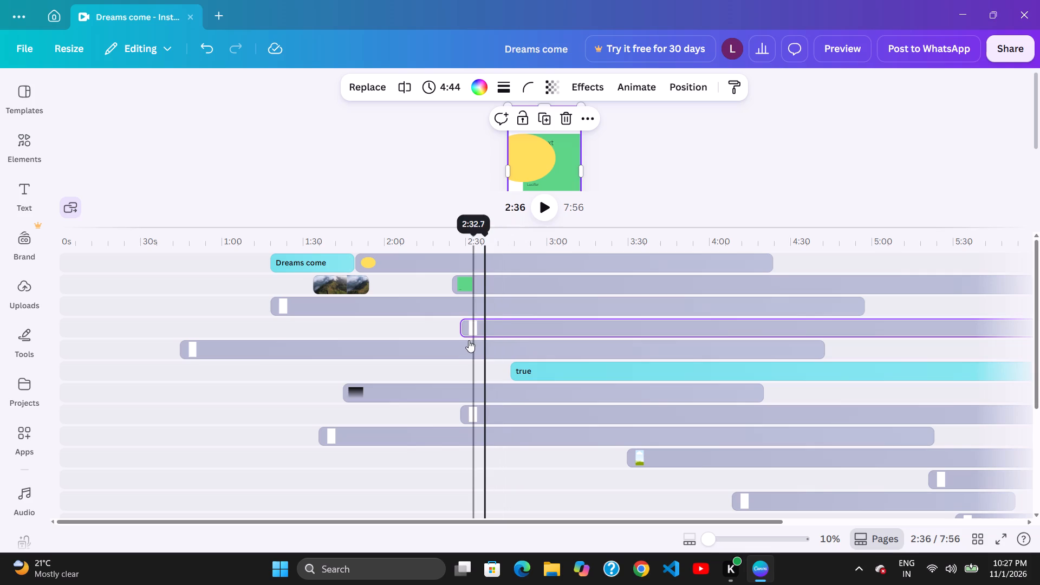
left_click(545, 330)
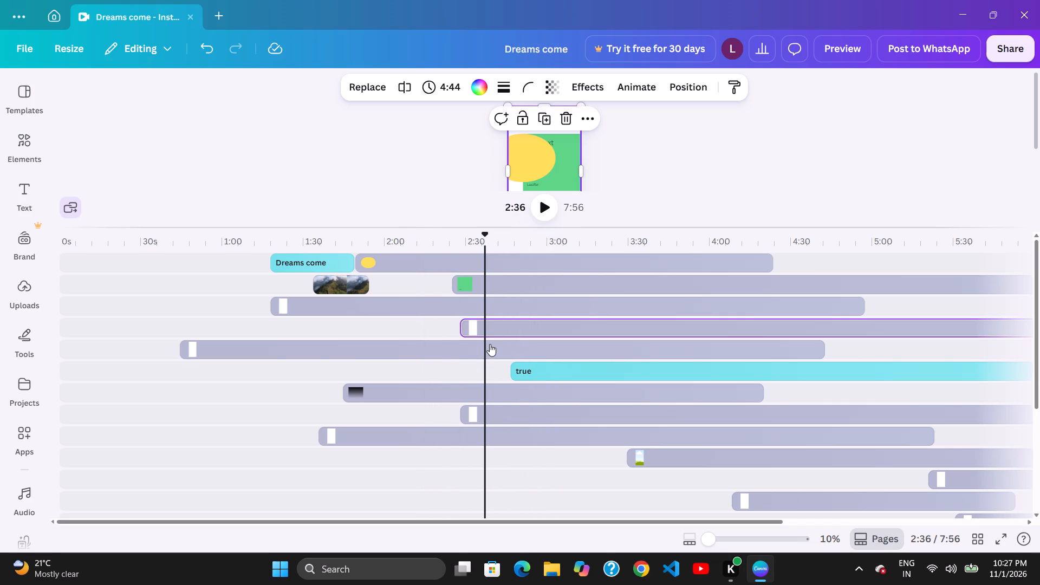
Move the yellow shape clip from the top track to its own track below the third-track white clip, starting at about 1:03.
left_click(440, 348)
left_click_drag(674, 254, 549, 310)
left_click(474, 339)
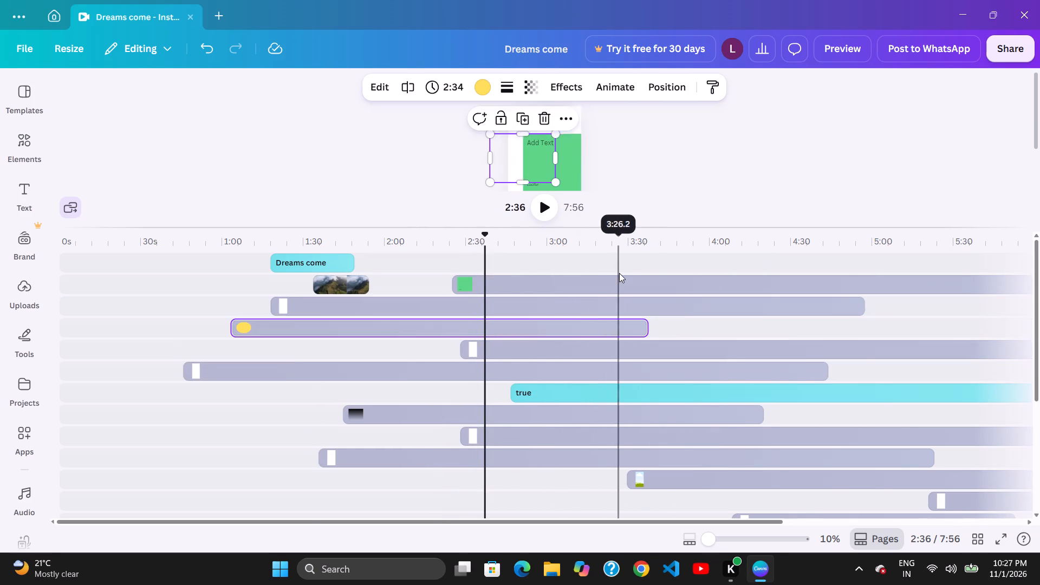
Shift the green clip to start at about 2:23 and the yellow clip to start at about 1:27.
left_click(619, 273)
left_click_drag(507, 322, 532, 316)
left_click_drag(604, 290, 599, 292)
left_click_drag(510, 326, 553, 315)
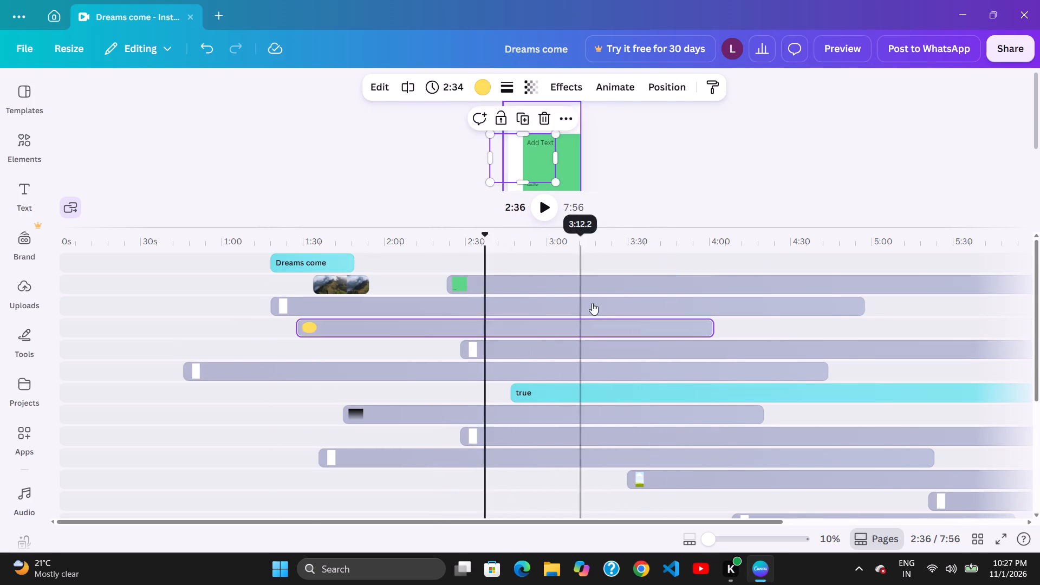
Shift the third-track white clip earlier so it starts at about 1:00.
left_click_drag(594, 303, 603, 305)
left_click_drag(664, 314, 606, 327)
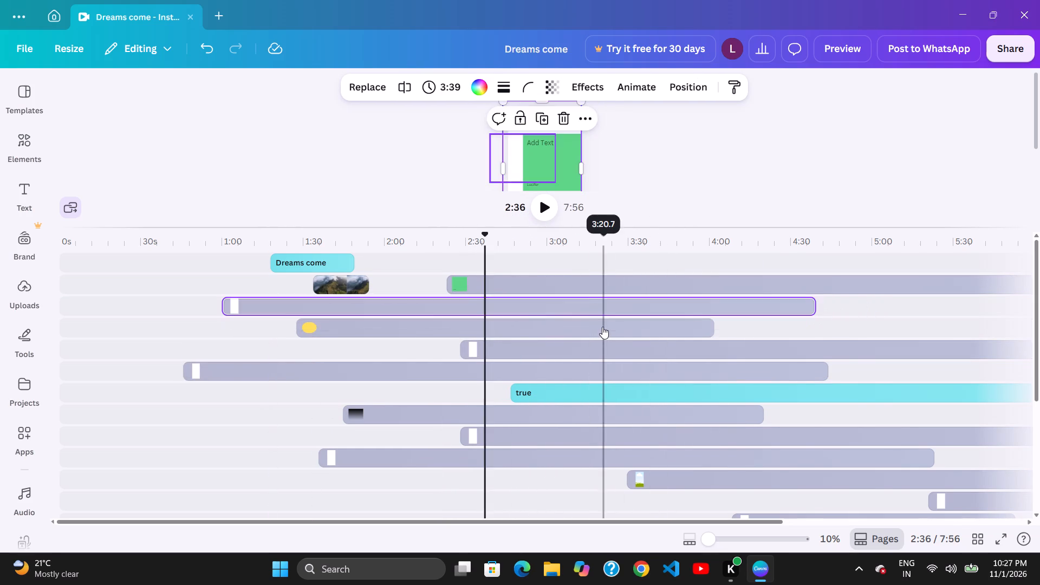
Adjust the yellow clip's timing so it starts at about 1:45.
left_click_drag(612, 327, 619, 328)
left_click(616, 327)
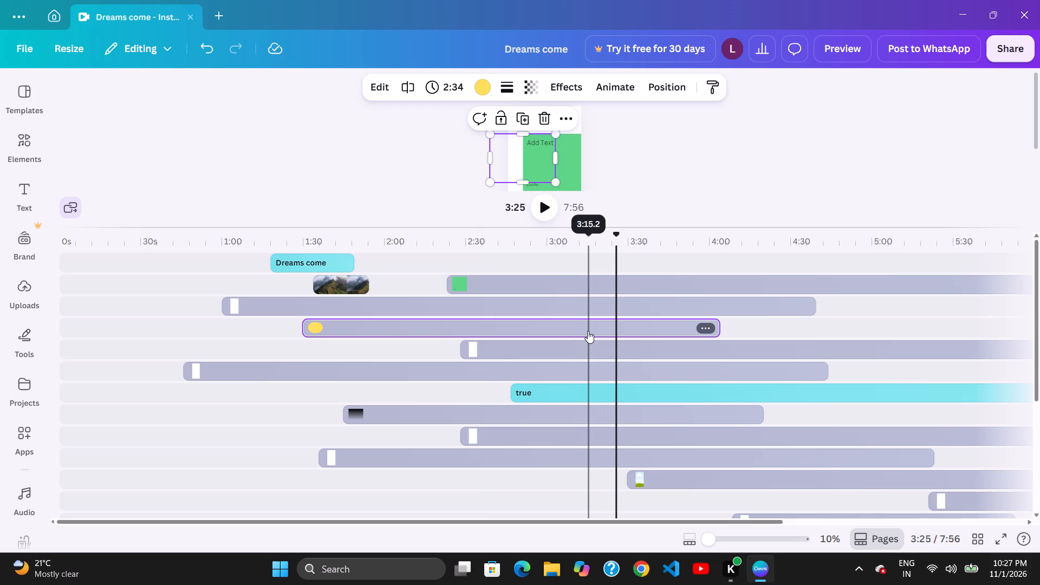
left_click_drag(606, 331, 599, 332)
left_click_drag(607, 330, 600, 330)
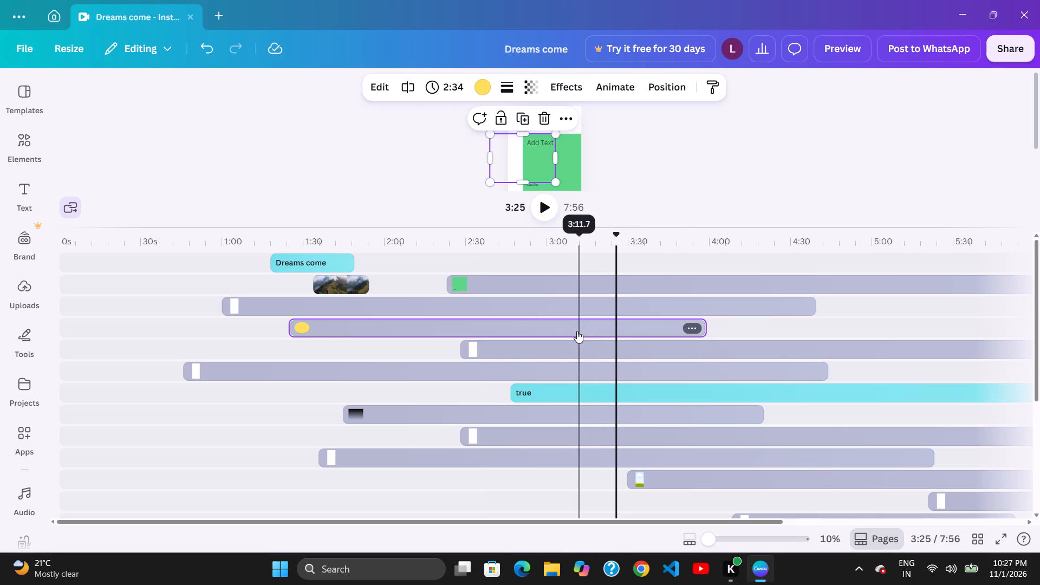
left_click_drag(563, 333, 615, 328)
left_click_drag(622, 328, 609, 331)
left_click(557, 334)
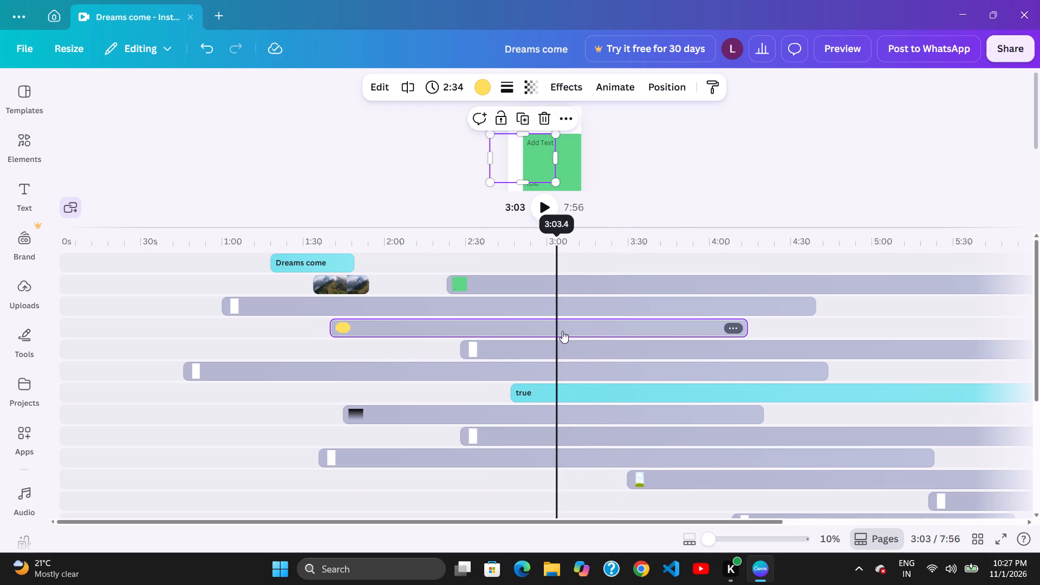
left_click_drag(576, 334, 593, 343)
Move the 4:44 white clip from the track below the yellow clip to the track above it, starting at about 3:01.
left_click(587, 343)
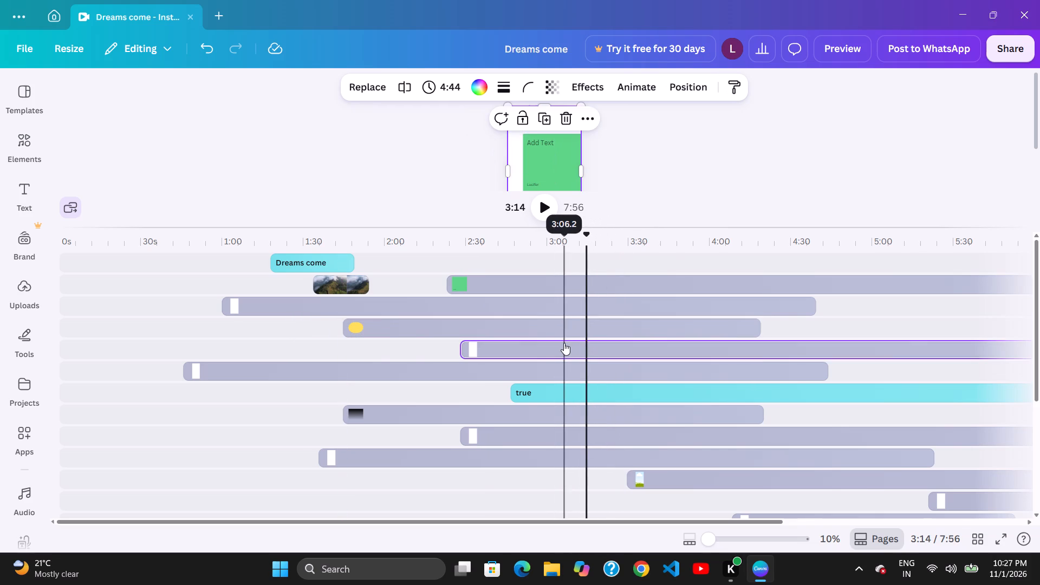
left_click_drag(564, 343, 647, 327)
left_click_drag(653, 323, 642, 325)
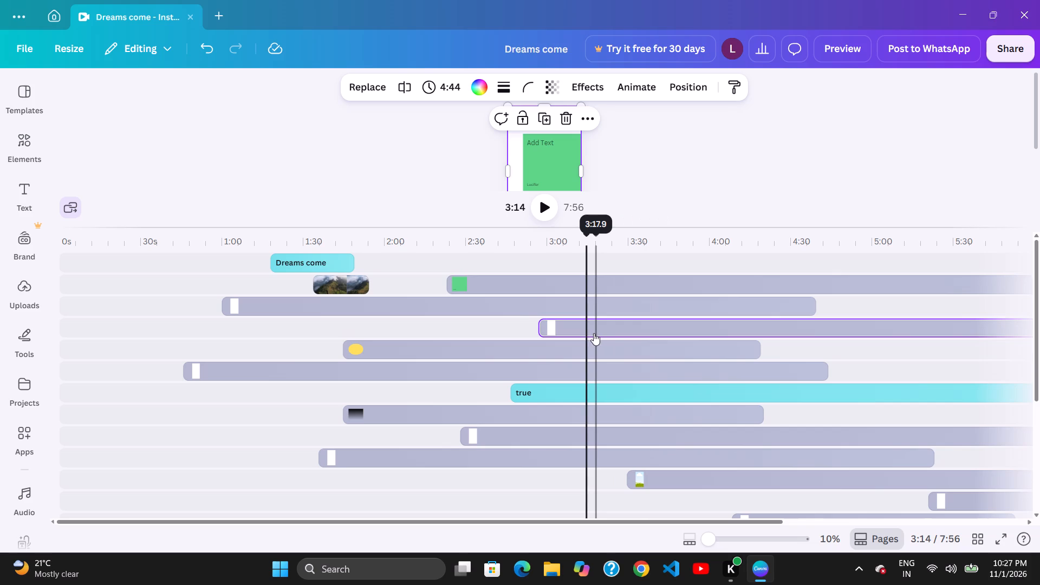
left_click_drag(601, 333, 608, 340)
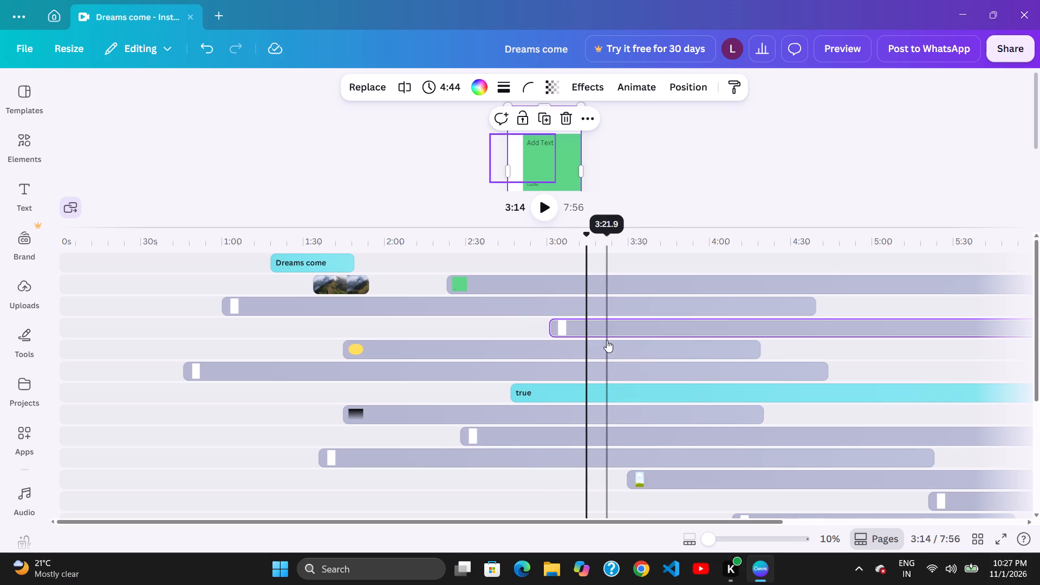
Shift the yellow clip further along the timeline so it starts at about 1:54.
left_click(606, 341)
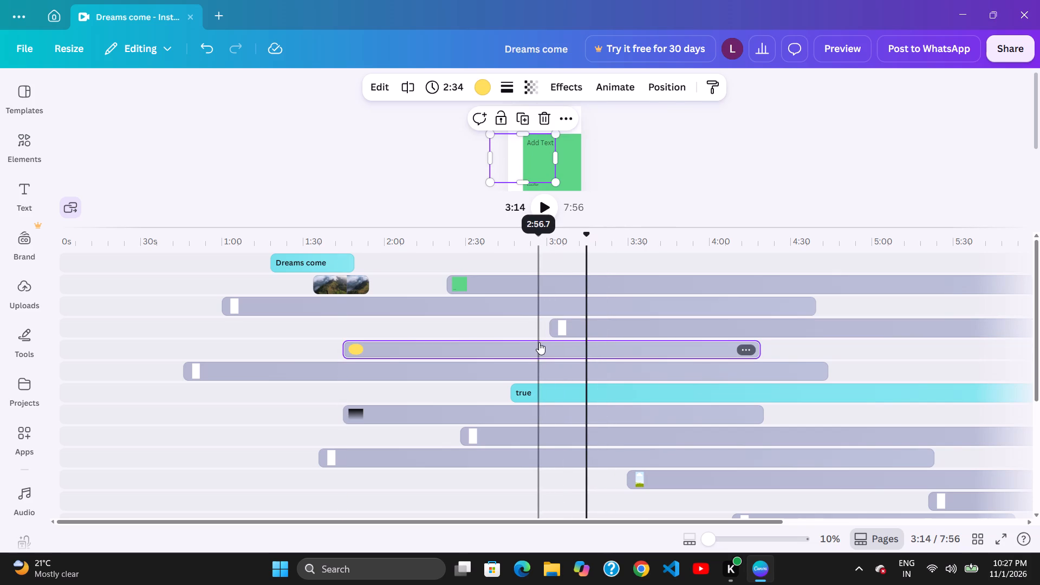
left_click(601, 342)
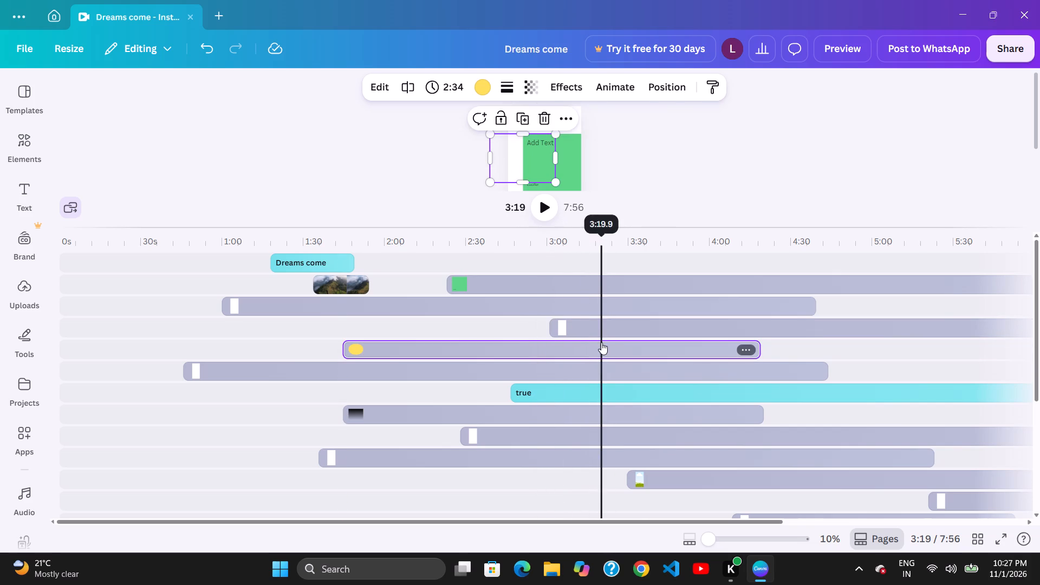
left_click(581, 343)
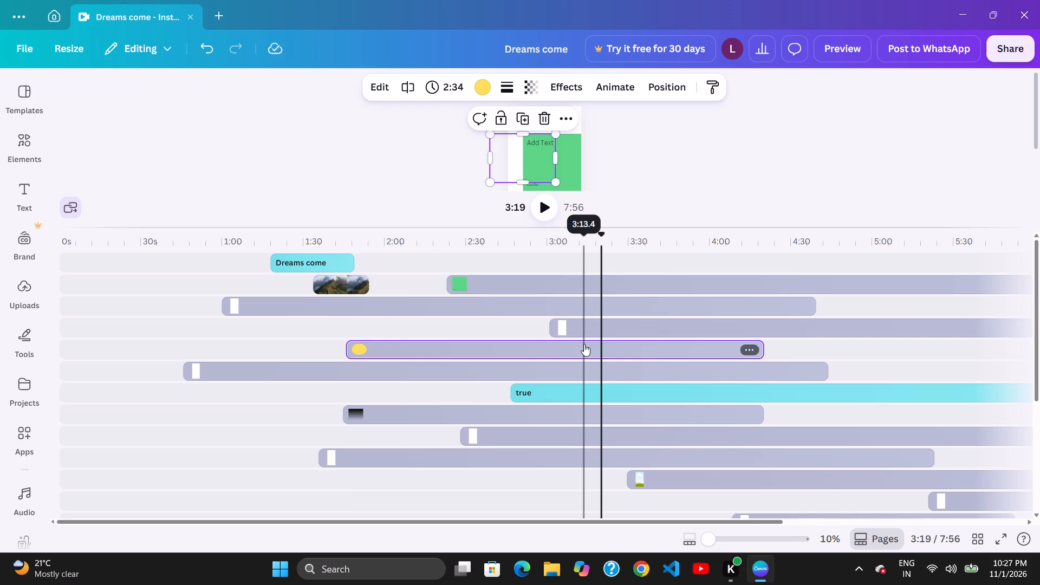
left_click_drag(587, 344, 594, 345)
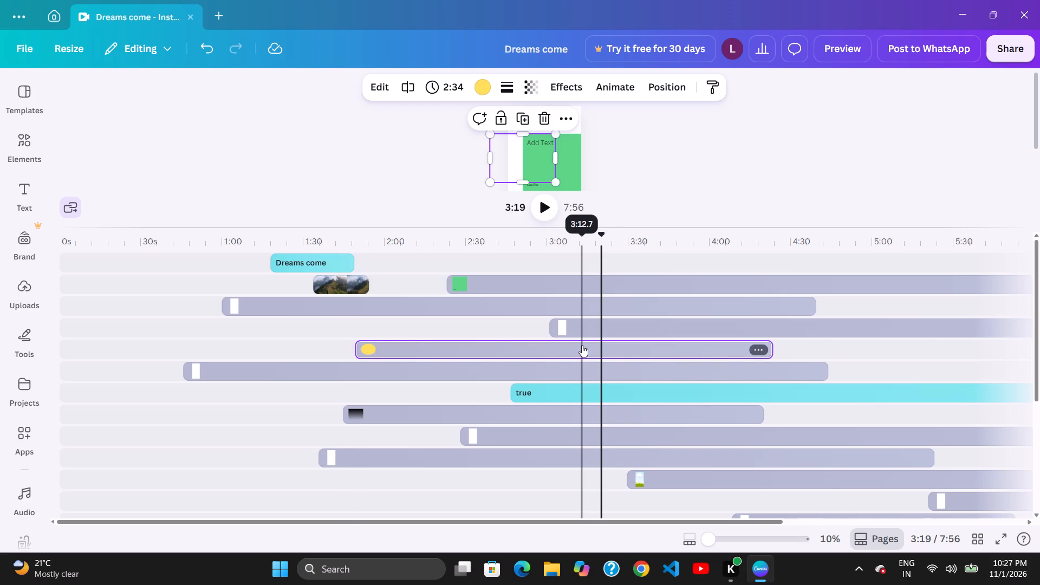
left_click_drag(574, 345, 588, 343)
Shift the fourth-track white clip to start at about 3:04 and the yellow clip to start at about 1:56.
left_click_drag(668, 325, 638, 328)
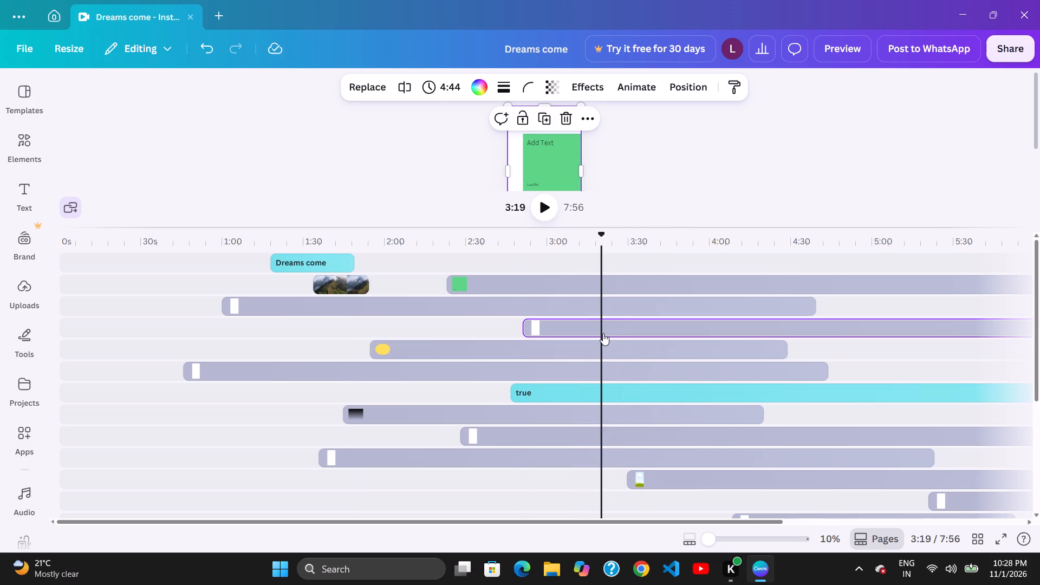
left_click_drag(603, 334, 638, 335)
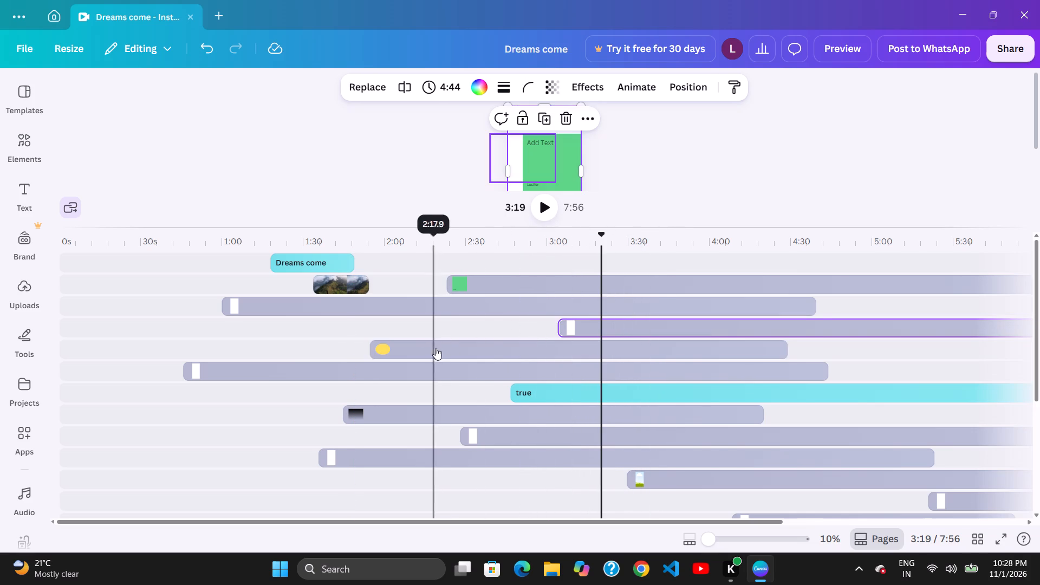
left_click_drag(438, 349, 444, 349)
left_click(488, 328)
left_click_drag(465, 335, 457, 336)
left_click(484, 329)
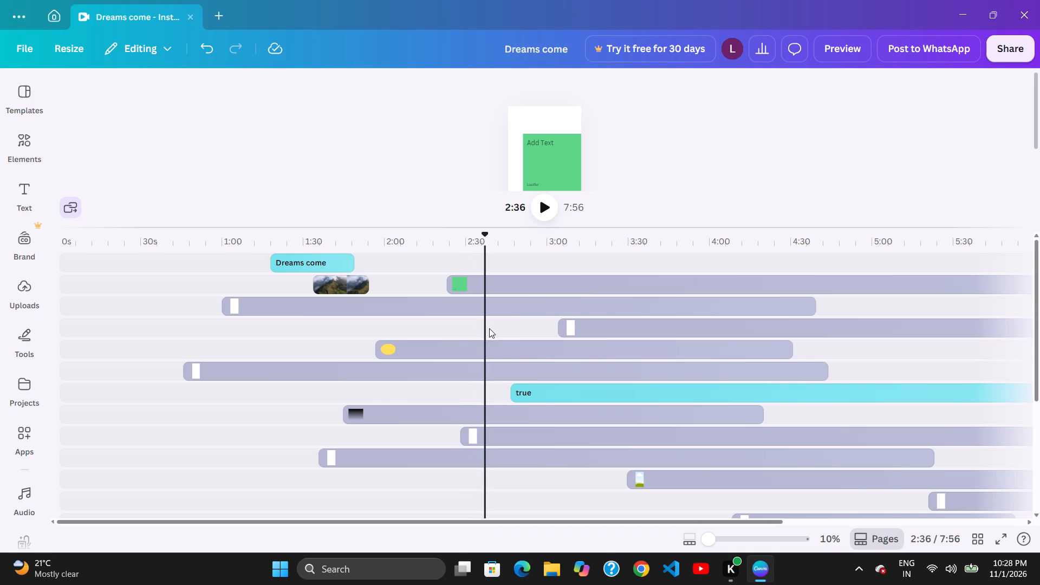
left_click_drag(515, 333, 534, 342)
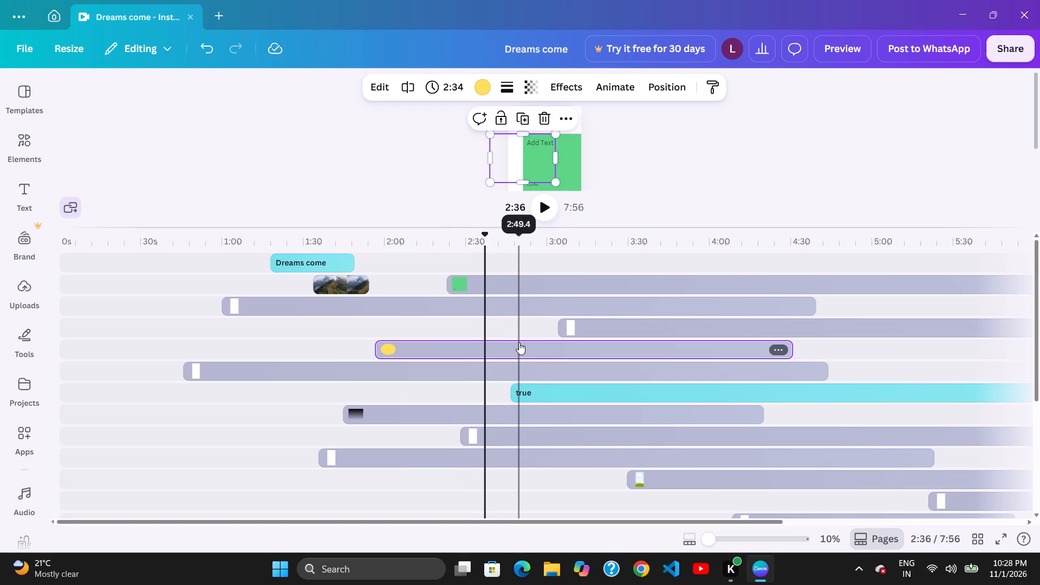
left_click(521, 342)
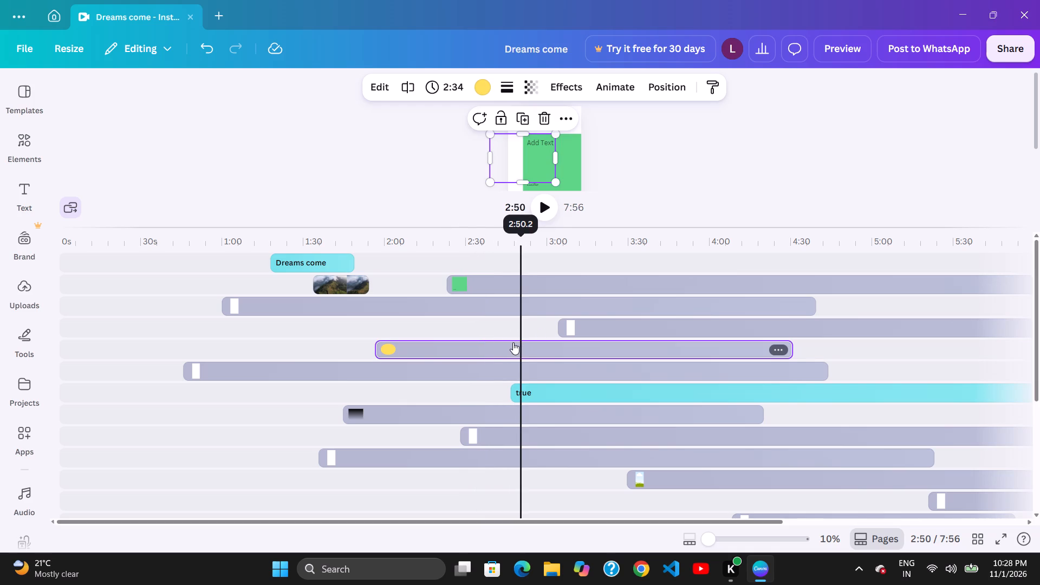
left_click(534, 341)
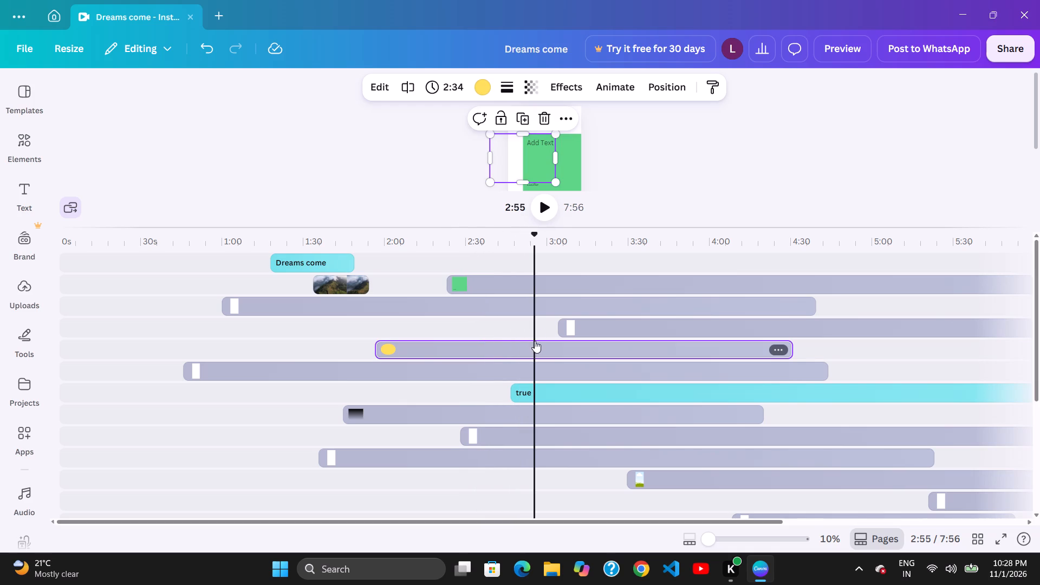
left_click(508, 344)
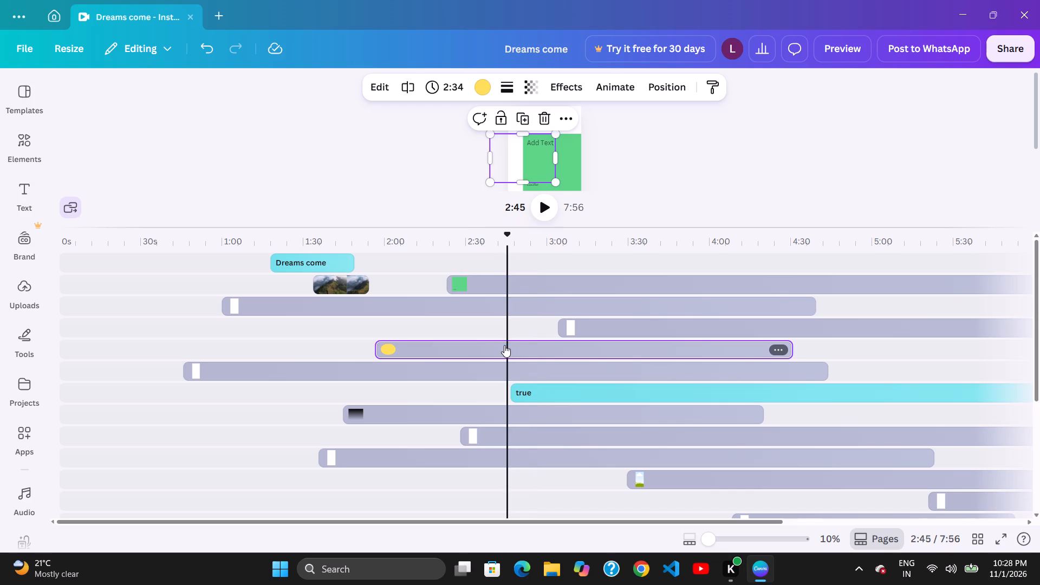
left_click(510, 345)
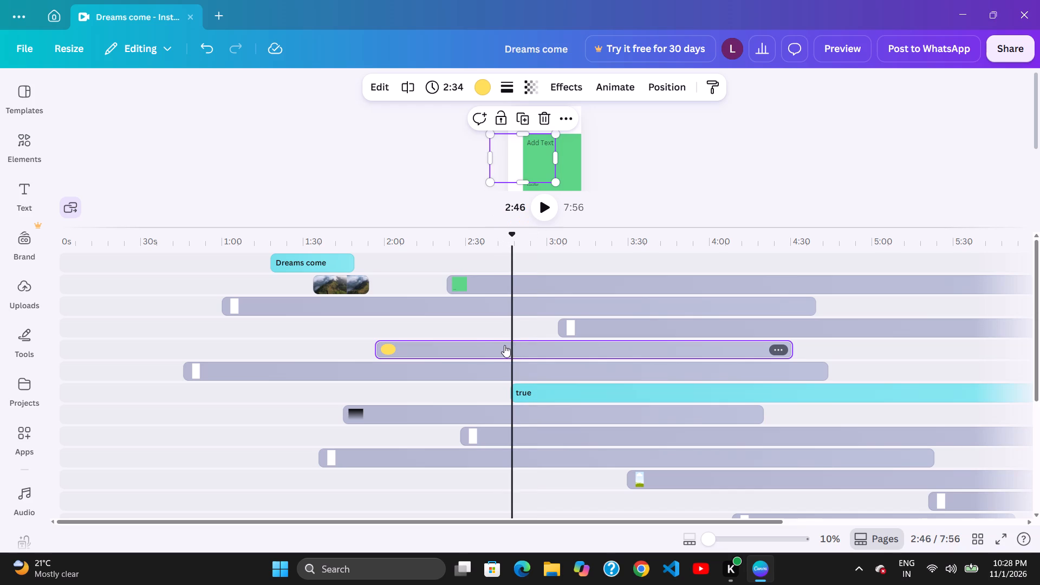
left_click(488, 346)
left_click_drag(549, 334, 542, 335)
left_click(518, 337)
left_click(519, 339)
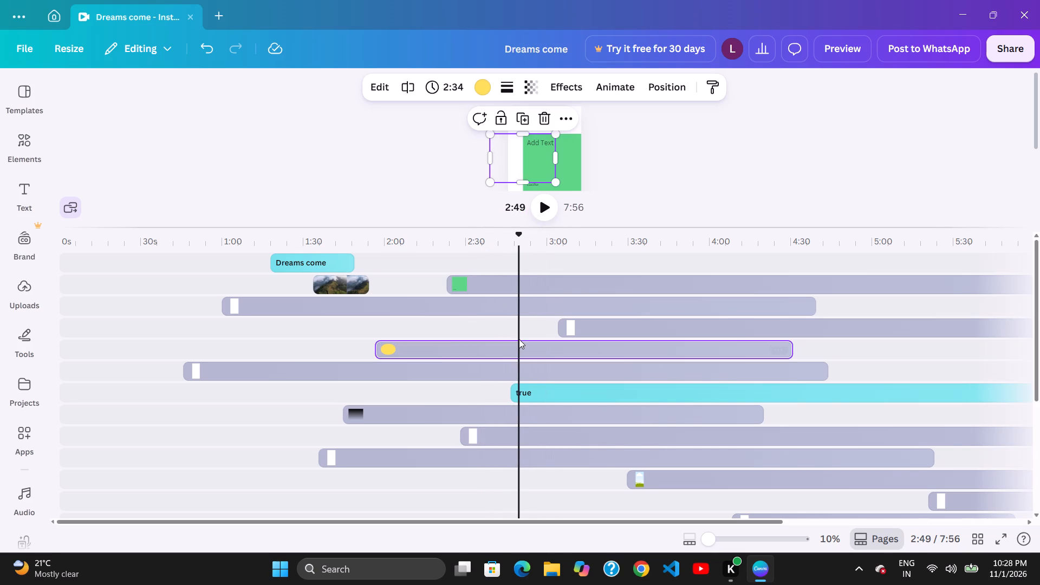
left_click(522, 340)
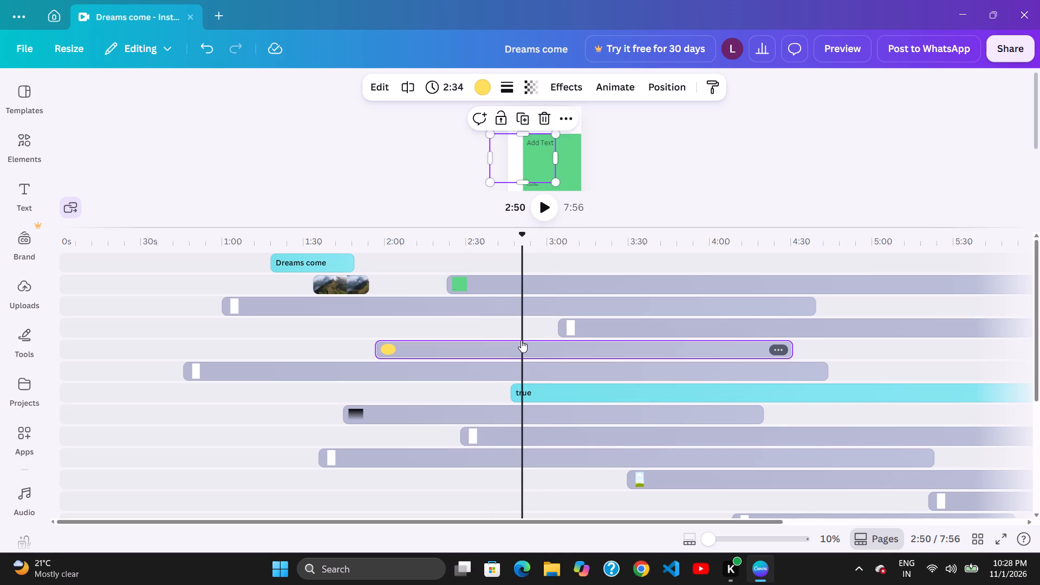
Nudge the yellow clip slightly along the timeline so it starts at about 1:58.
left_click_drag(526, 341, 531, 342)
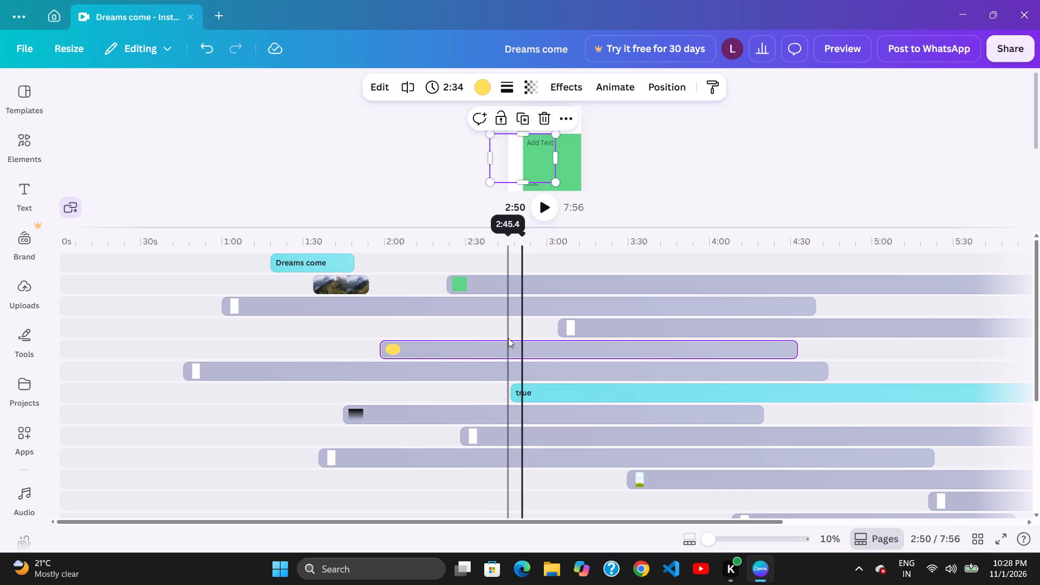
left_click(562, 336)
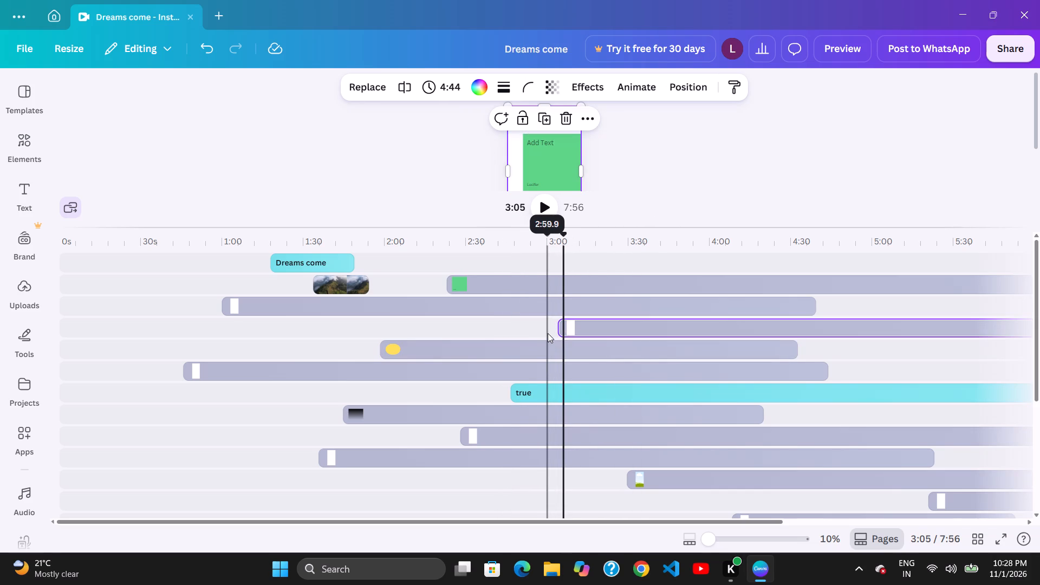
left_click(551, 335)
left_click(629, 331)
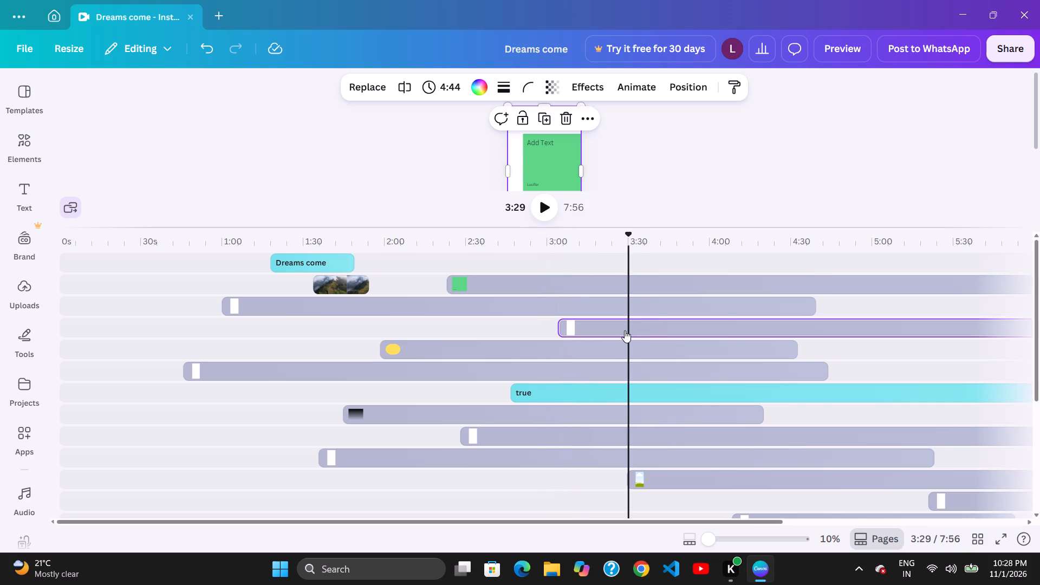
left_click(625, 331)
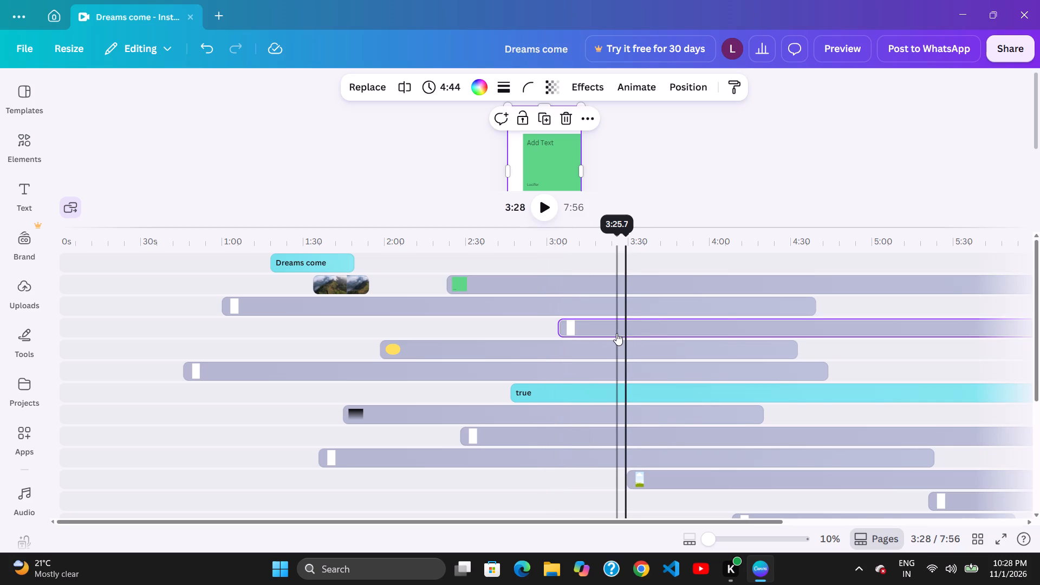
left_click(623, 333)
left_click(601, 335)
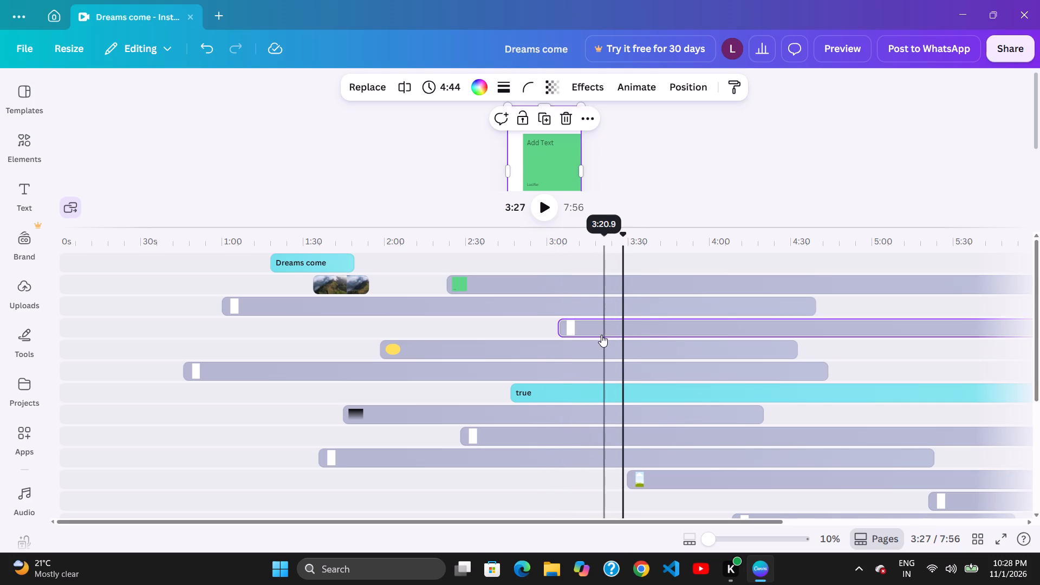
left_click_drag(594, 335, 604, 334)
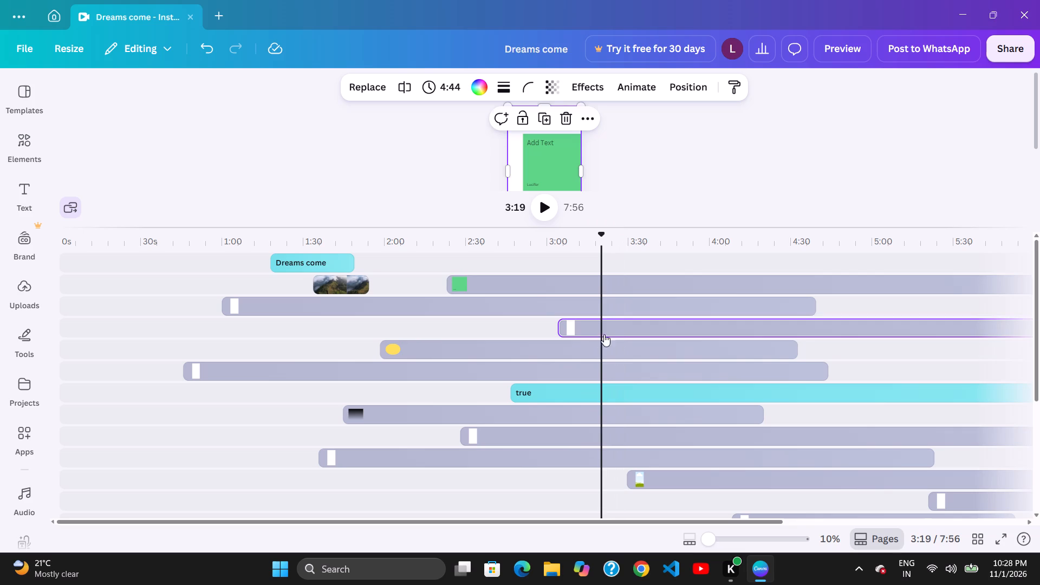
Shift the fourth-track white clip further along the timeline so it starts at about 3:15.
left_click_drag(604, 334, 616, 332)
left_click_drag(625, 330, 620, 331)
left_click_drag(601, 336, 608, 335)
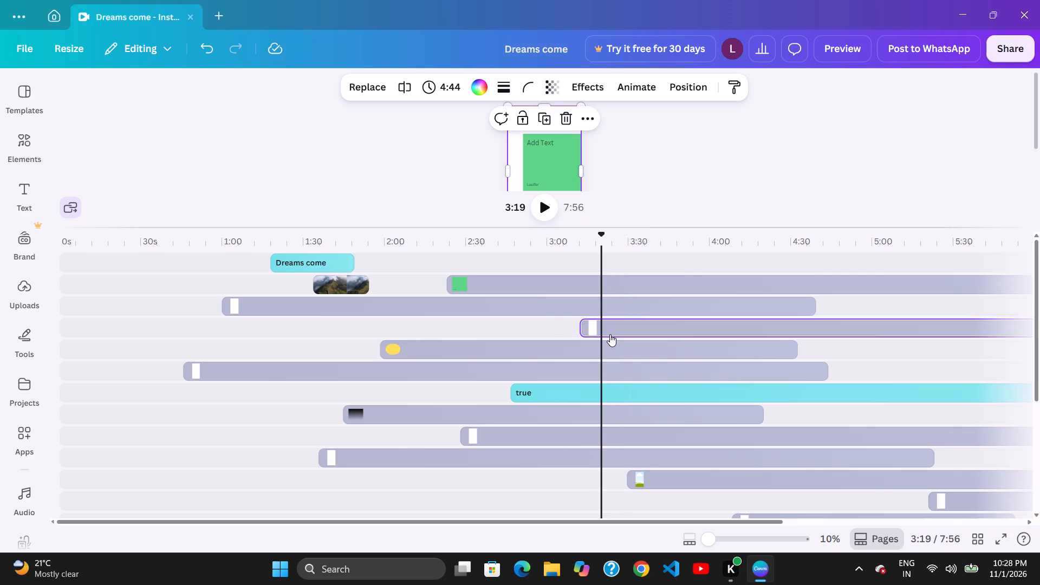
left_click(612, 334)
left_click_drag(602, 334, 610, 333)
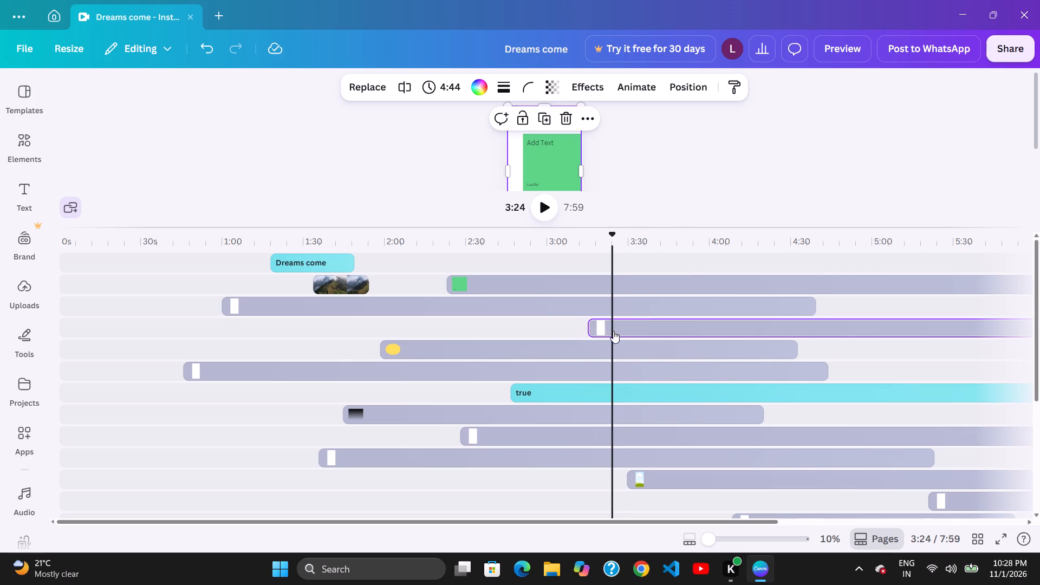
left_click_drag(575, 331, 584, 330)
left_click(597, 328)
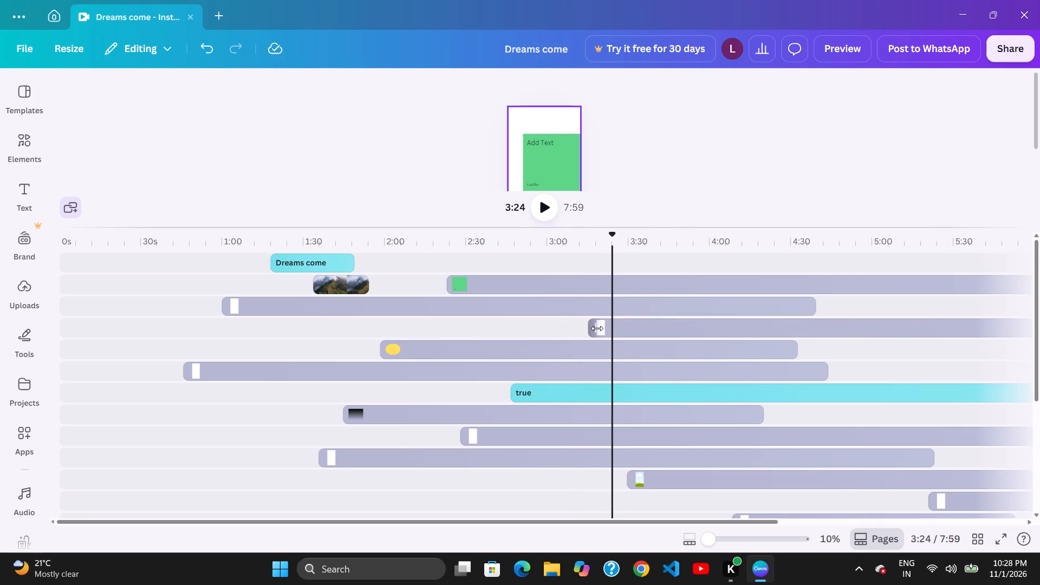
left_click(607, 328)
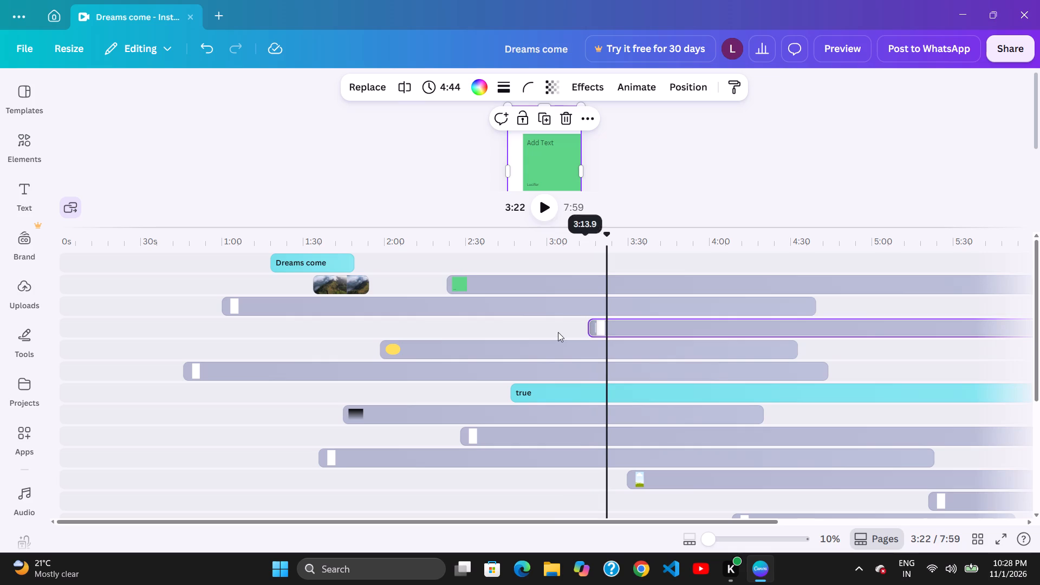
Nudge the third-track white clip earlier on the timeline so it starts at about 0:58.
left_click_drag(585, 329, 595, 326)
left_click_drag(652, 315, 645, 317)
left_click_drag(580, 333, 588, 331)
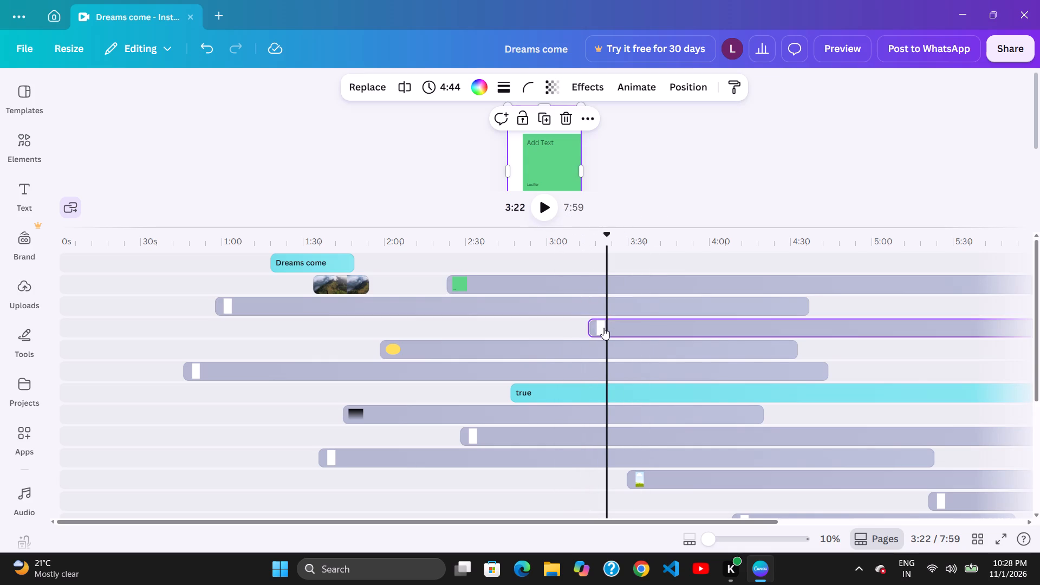
Trim the beginning of the fourth-track white clip to a 4:33 duration and shift it to start at about 3:31.
left_click(619, 326)
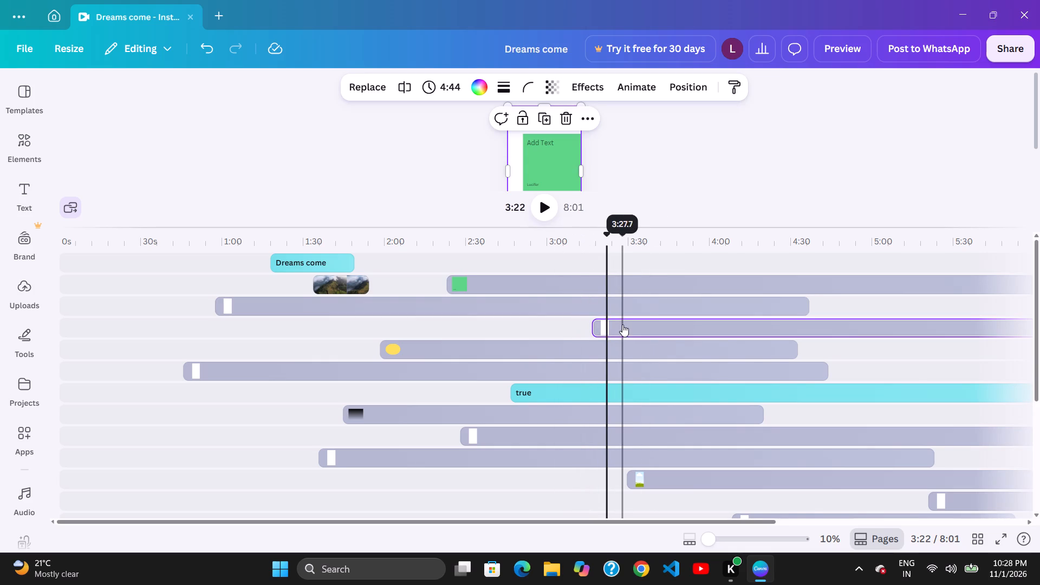
left_click_drag(544, 335, 589, 329)
left_click(628, 322)
left_click(604, 330)
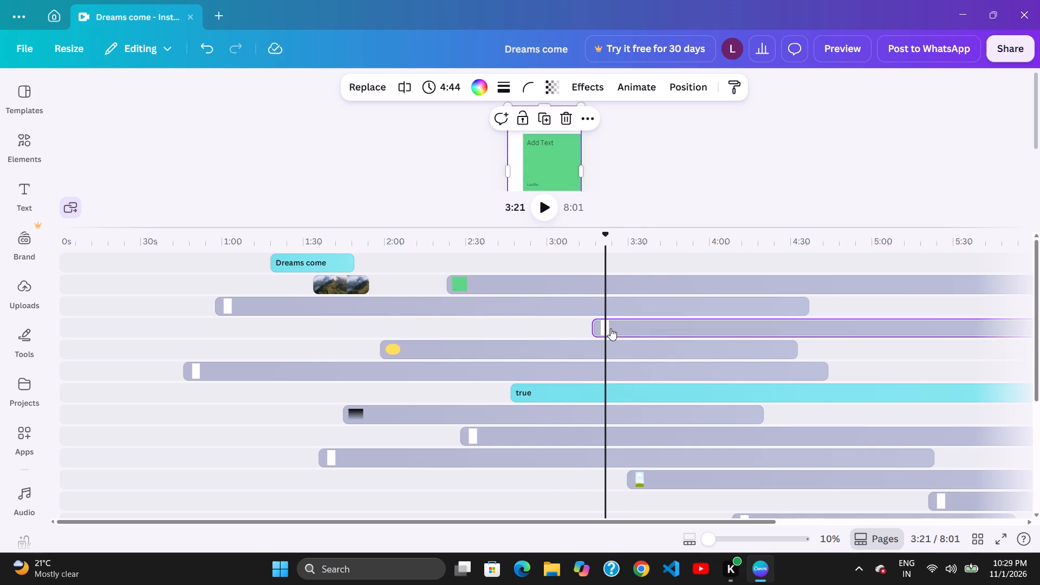
left_click_drag(632, 326, 627, 327)
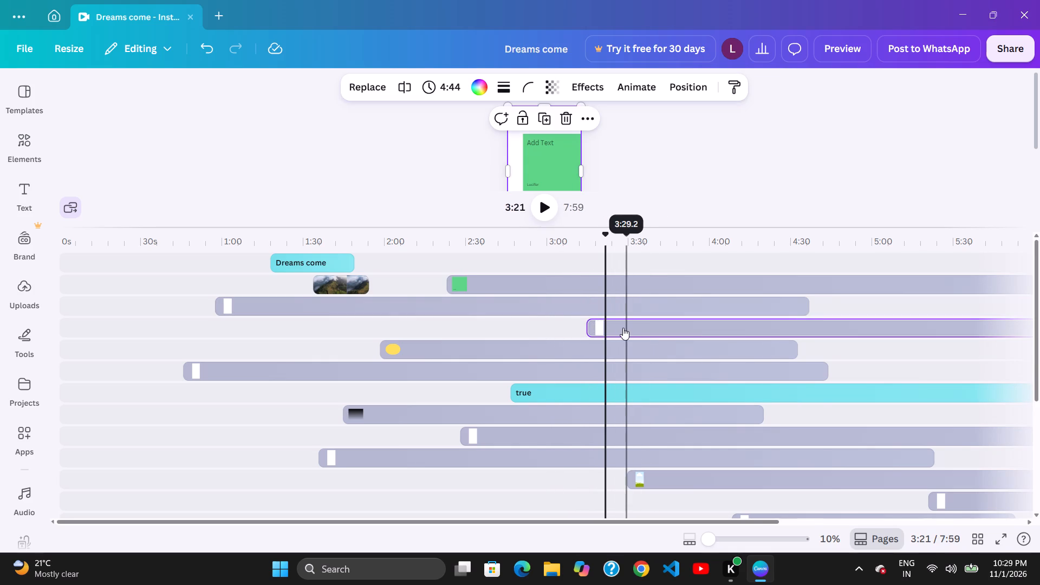
left_click_drag(591, 333, 622, 325)
left_click(633, 320)
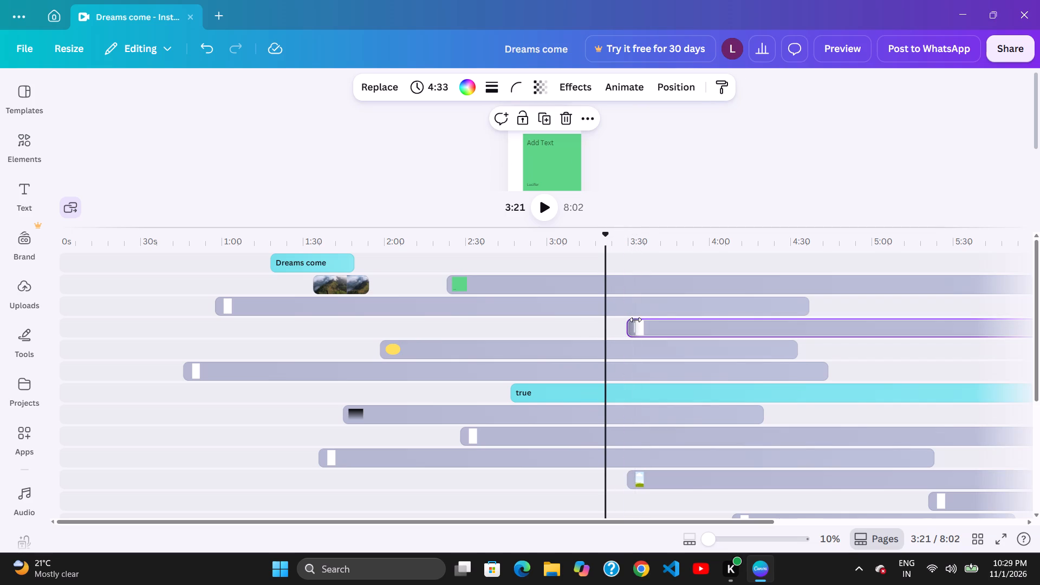
left_click(645, 320)
left_click(620, 326)
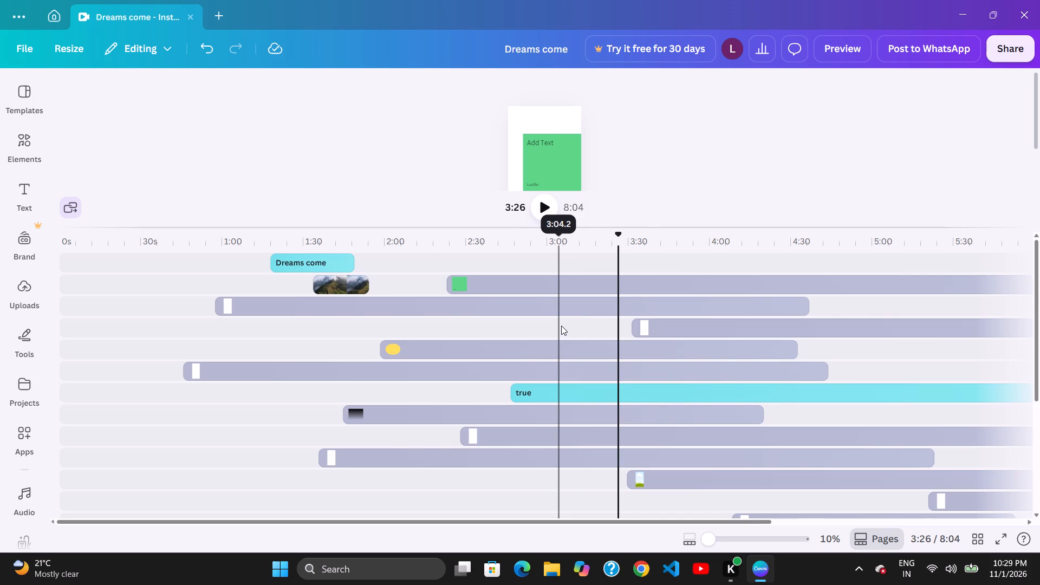
Shift the yellow clip later on the timeline so it starts at about 2:03.
left_click_drag(549, 347, 556, 346)
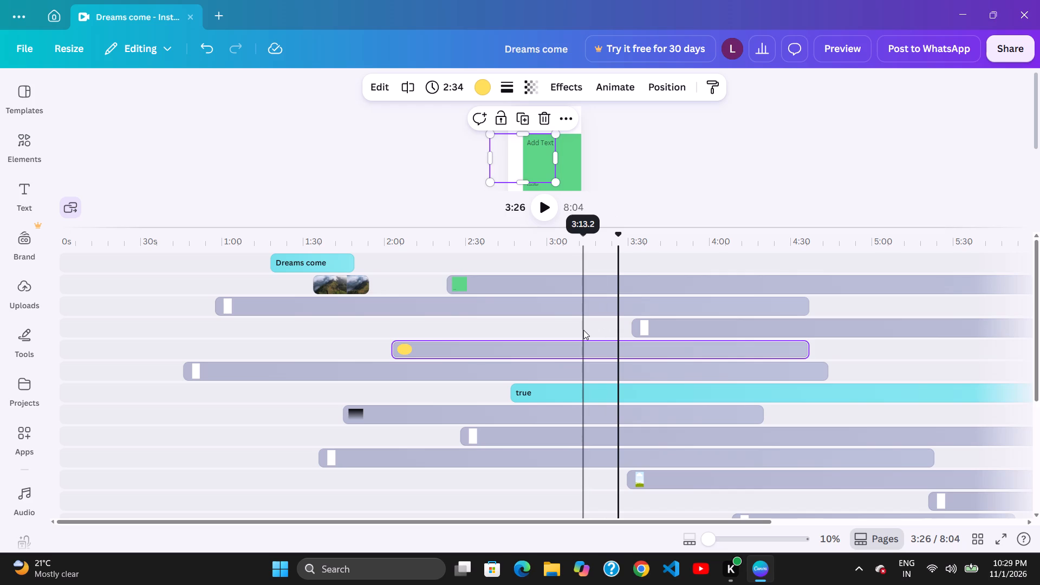
left_click_drag(564, 331, 571, 331)
left_click(628, 321)
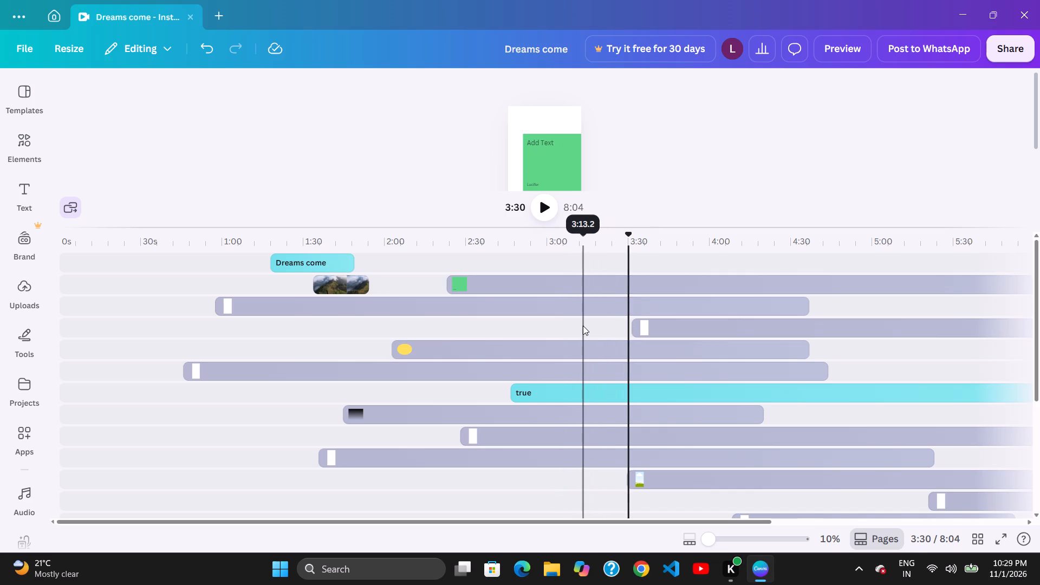
left_click_drag(574, 328, 581, 328)
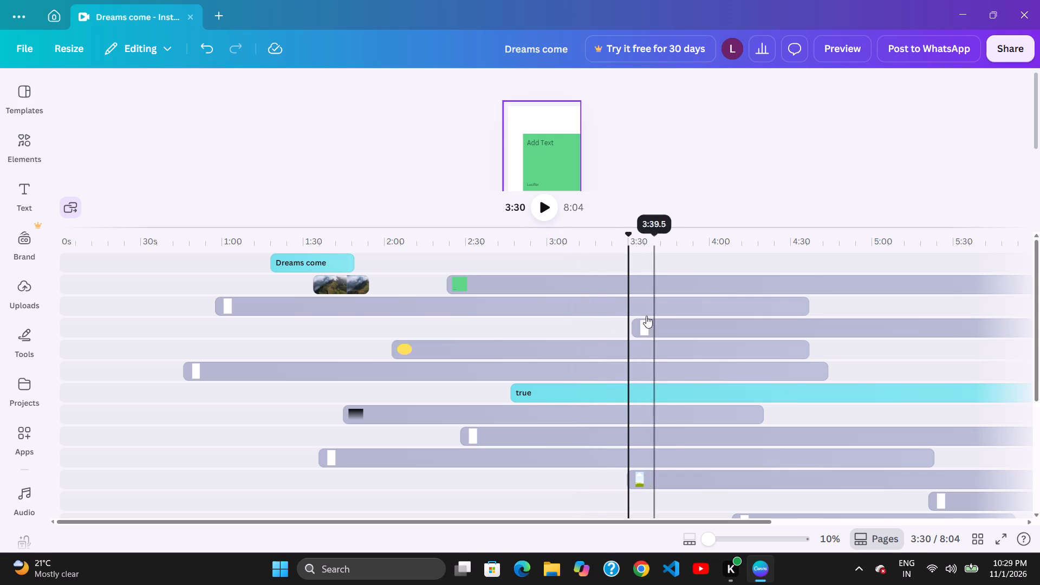
Shift the third-track white clip earlier on the timeline so it starts at about 0:39.
left_click_drag(589, 324, 610, 321)
left_click(656, 311)
left_click_drag(596, 320, 602, 321)
left_click_drag(648, 311, 649, 311)
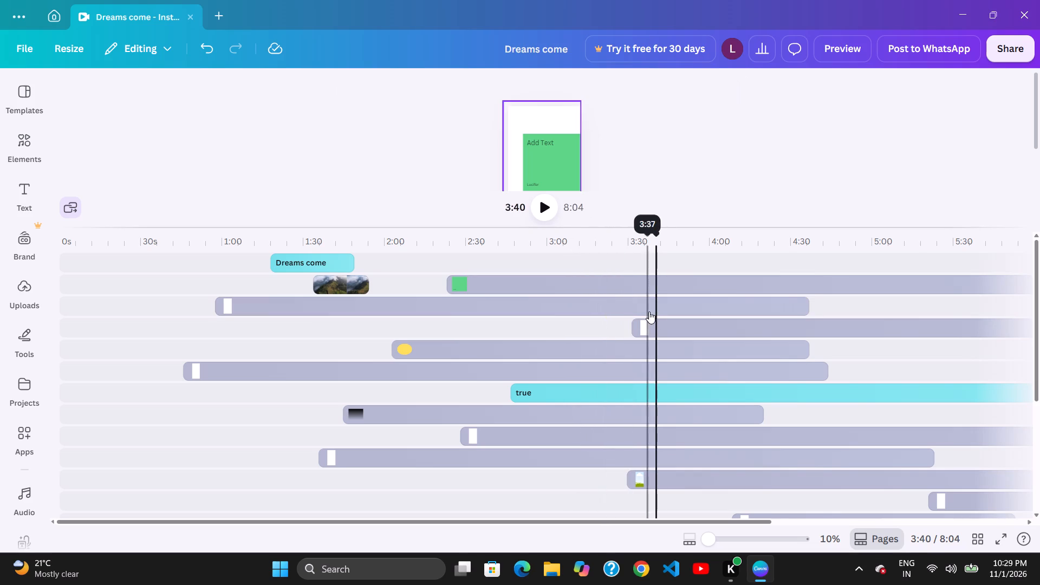
left_click_drag(649, 311, 634, 315)
left_click_drag(583, 326, 604, 326)
left_click_drag(656, 316, 647, 318)
left_click_drag(604, 325, 621, 322)
left_click_drag(668, 314, 647, 318)
left_click(617, 325)
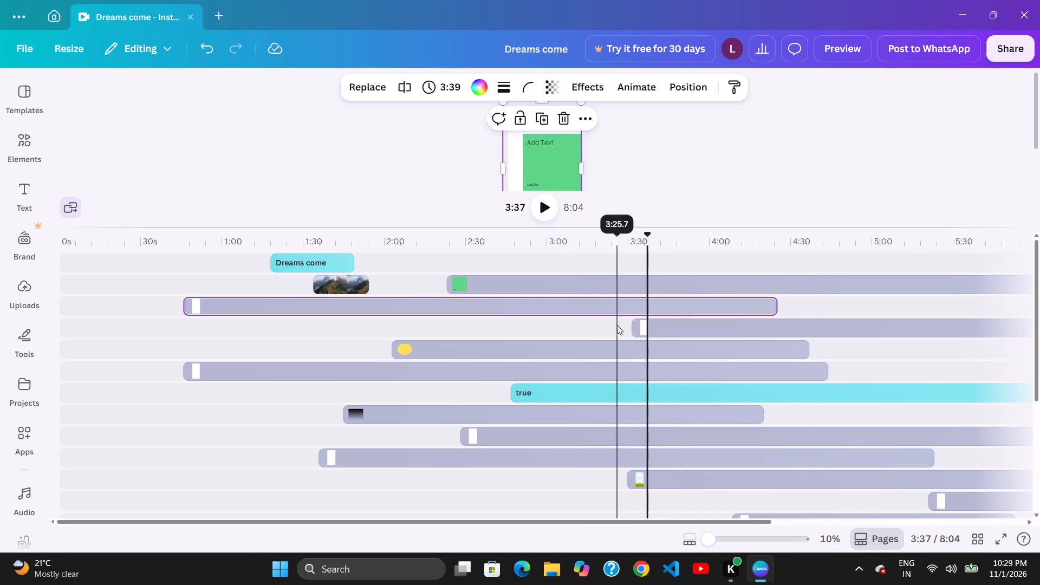
left_click_drag(664, 316, 631, 316)
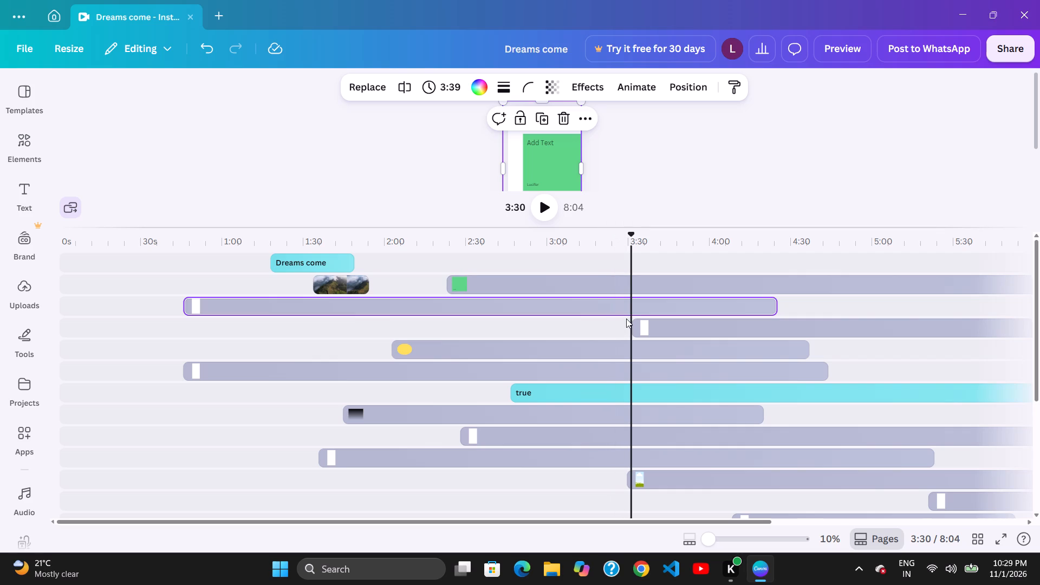
left_click_drag(657, 315, 639, 321)
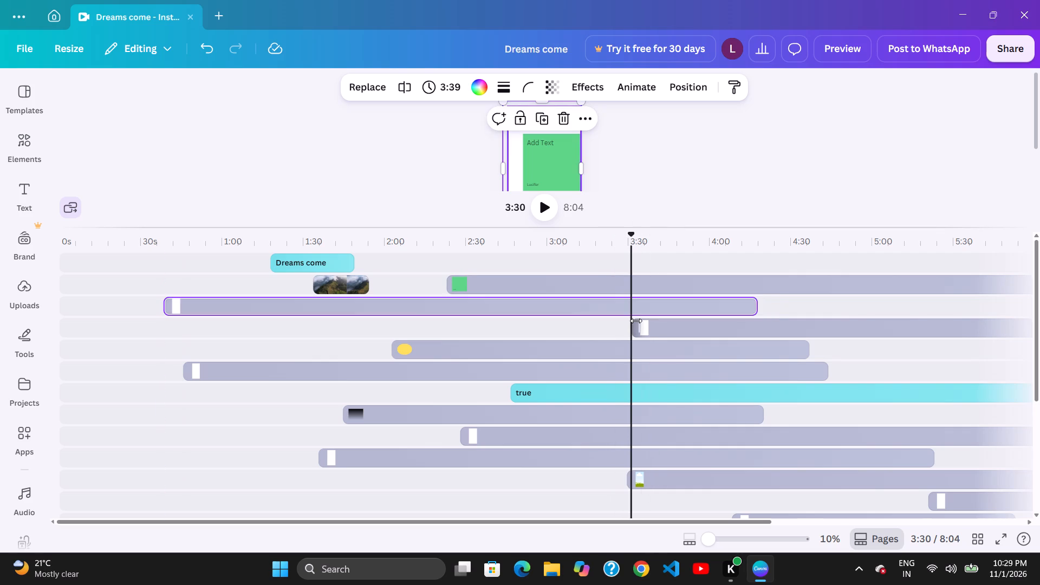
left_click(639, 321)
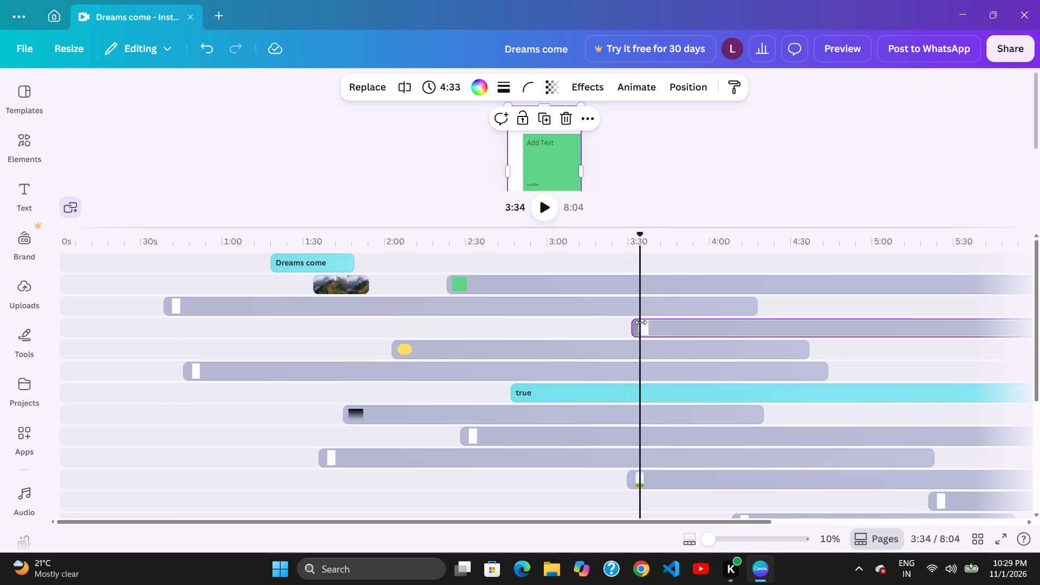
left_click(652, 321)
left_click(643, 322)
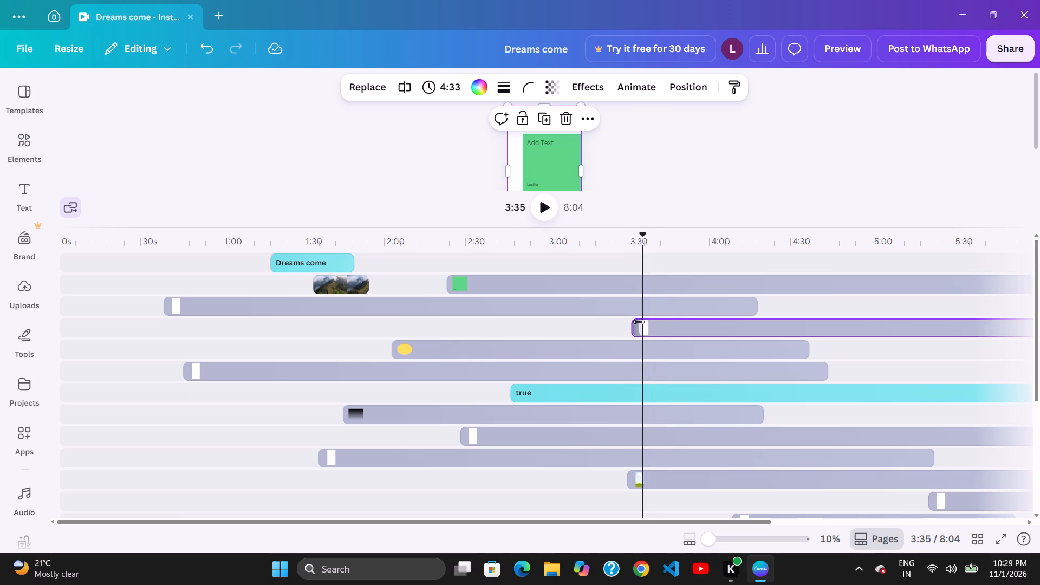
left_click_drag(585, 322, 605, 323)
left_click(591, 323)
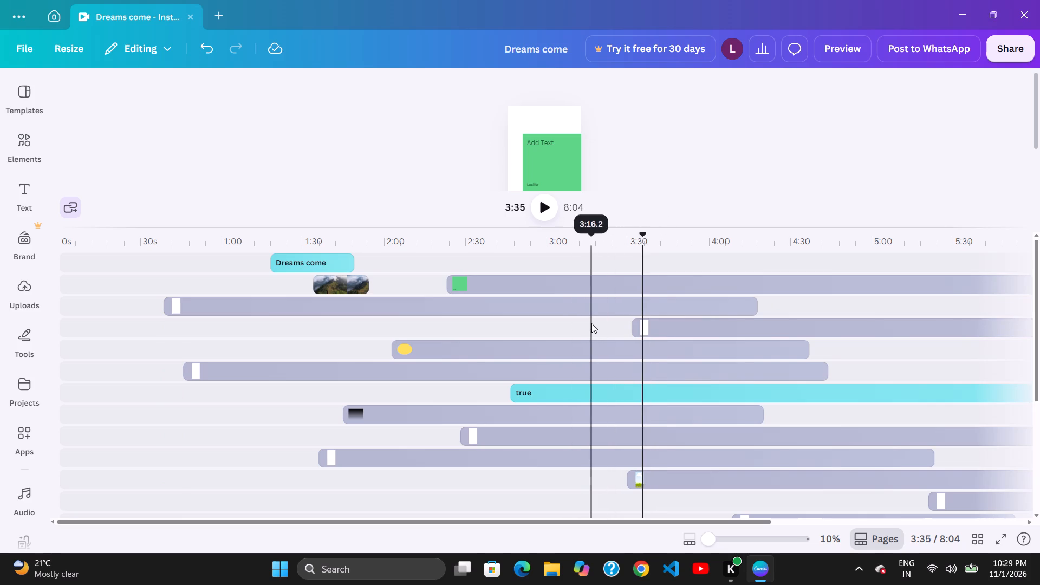
Move the 3:39 white clip on the third track earlier so it starts at about 0:31.
left_click_drag(564, 319, 605, 314)
left_click_drag(626, 310, 612, 313)
left_click(558, 316)
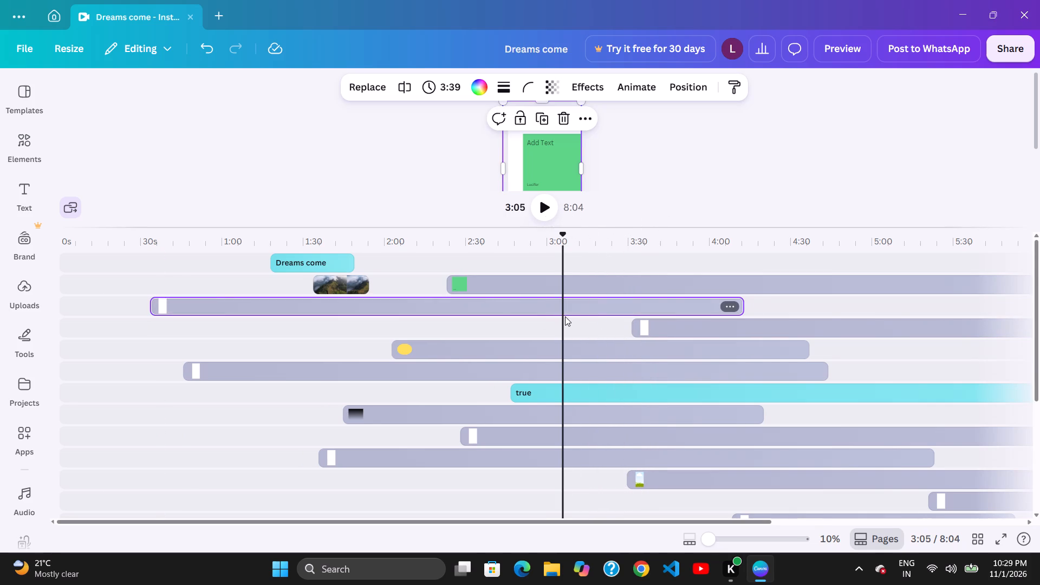
left_click(581, 316)
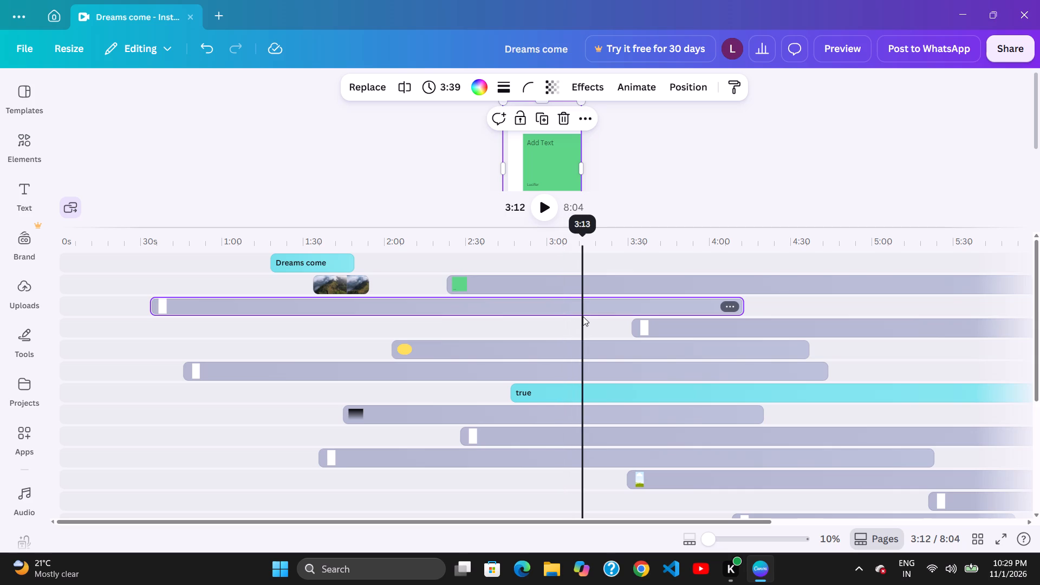
left_click_drag(560, 316, 587, 311)
left_click_drag(607, 308, 601, 308)
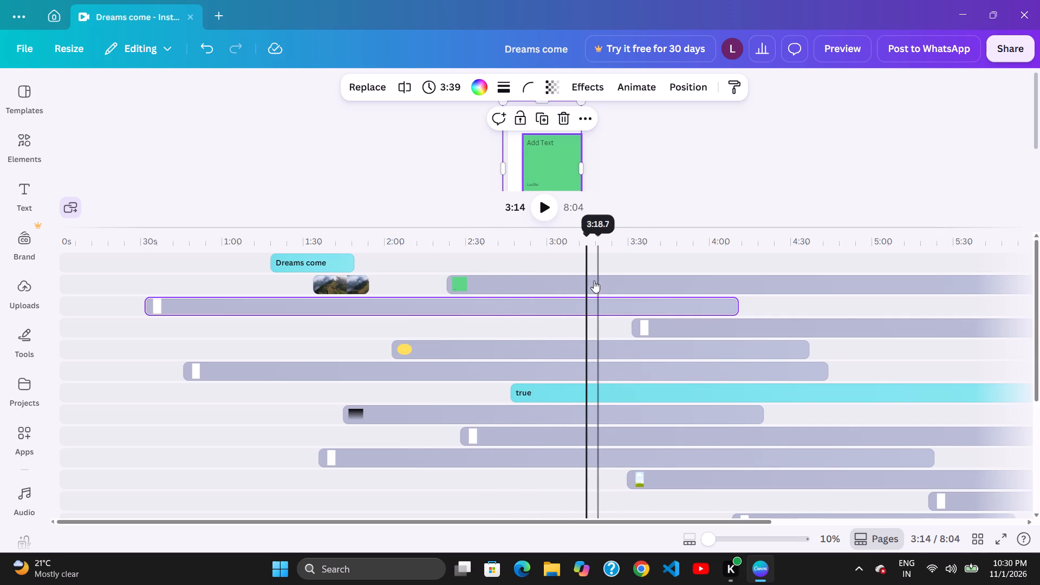
Shift the green clip on the second track earlier so it starts at about 2:18.
left_click_drag(564, 290, 584, 291)
left_click_drag(649, 279, 626, 285)
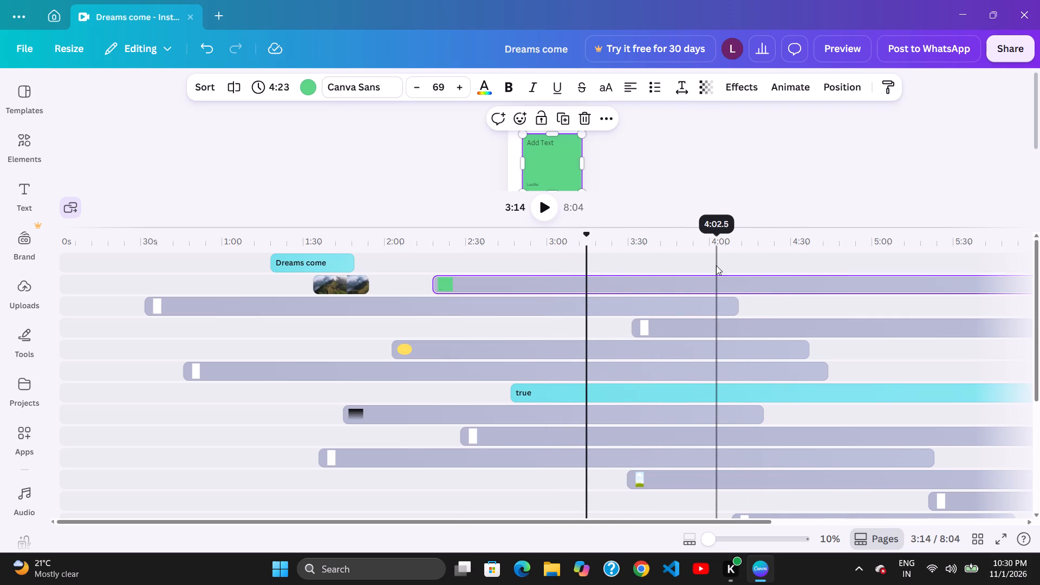
left_click(756, 271)
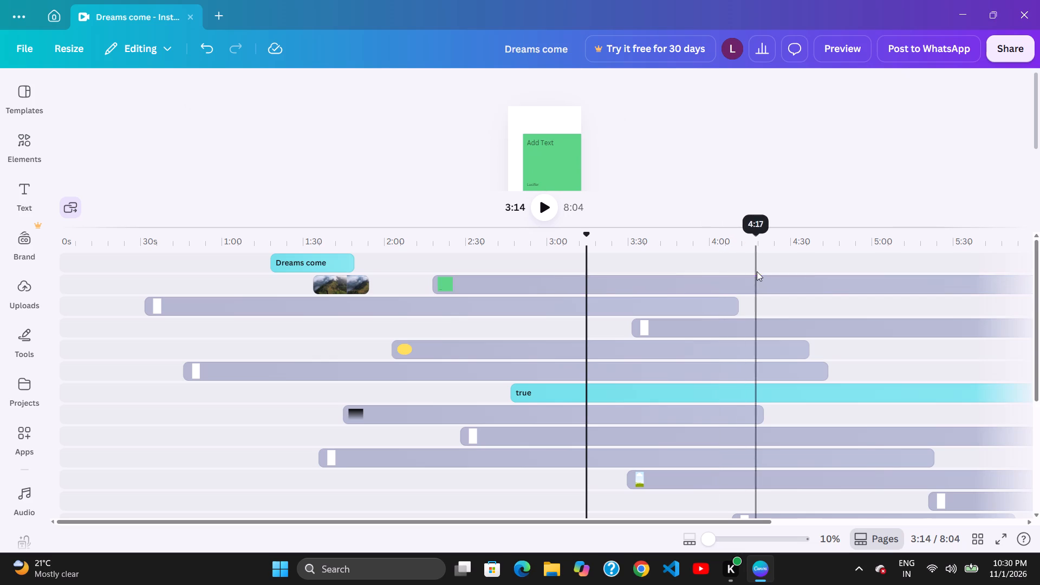
left_click(747, 272)
left_click(747, 272)
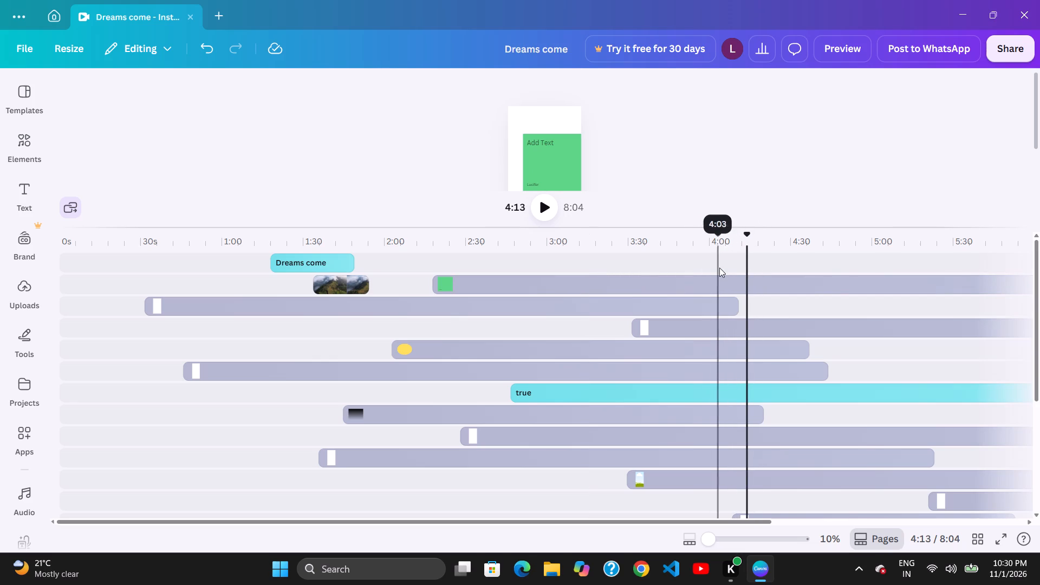
left_click_drag(794, 272, 741, 279)
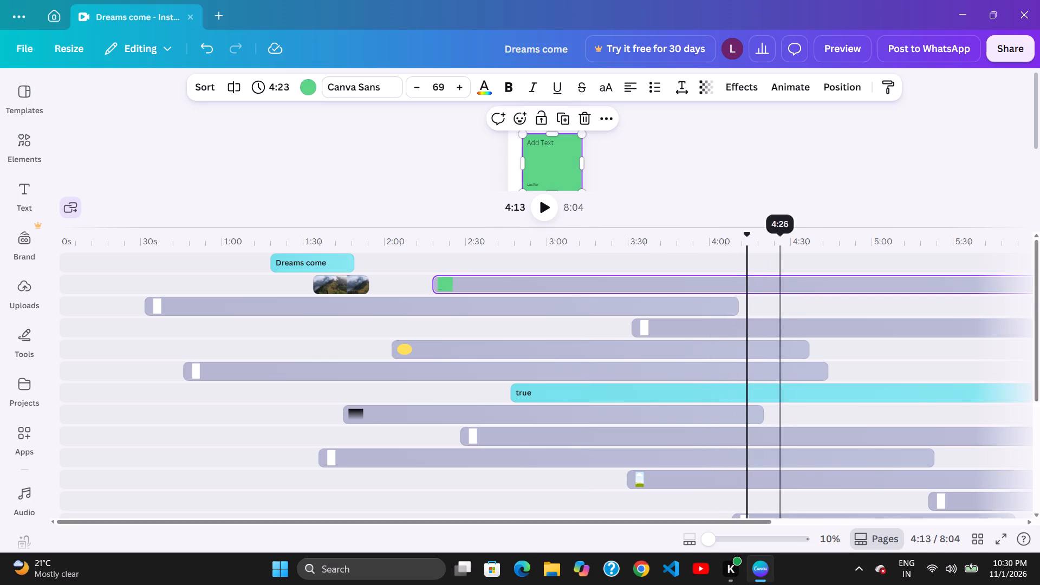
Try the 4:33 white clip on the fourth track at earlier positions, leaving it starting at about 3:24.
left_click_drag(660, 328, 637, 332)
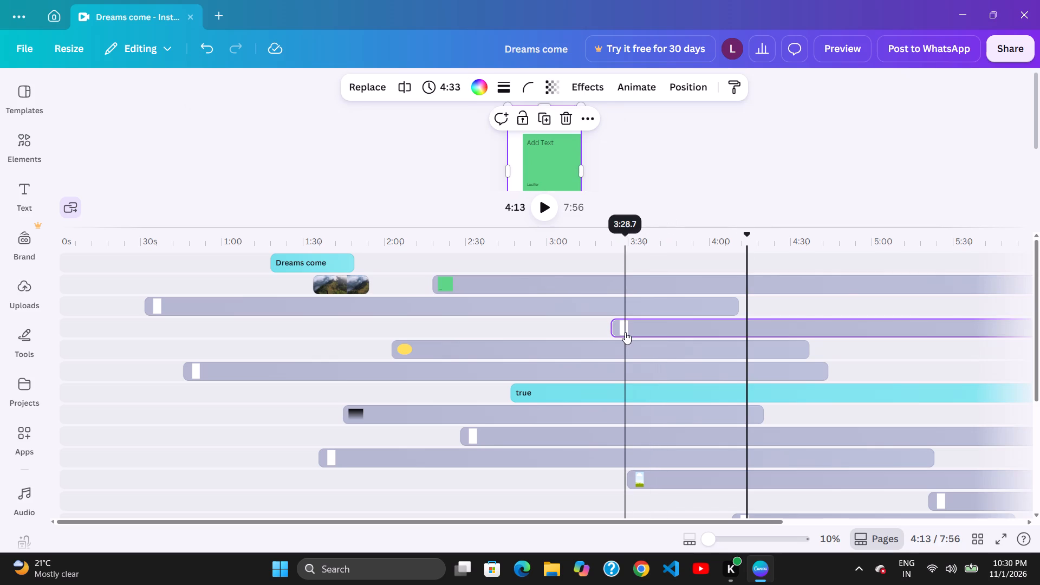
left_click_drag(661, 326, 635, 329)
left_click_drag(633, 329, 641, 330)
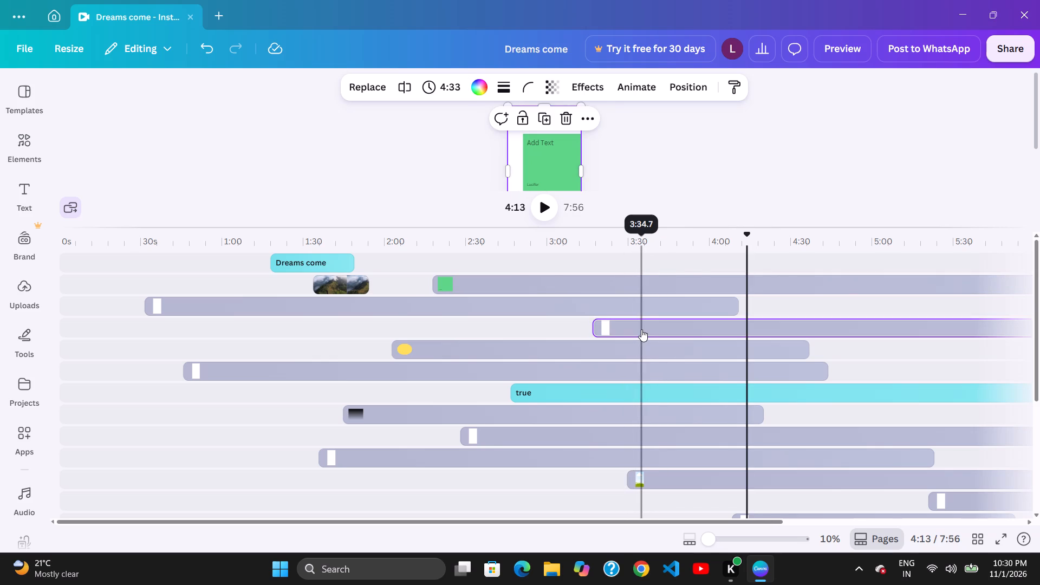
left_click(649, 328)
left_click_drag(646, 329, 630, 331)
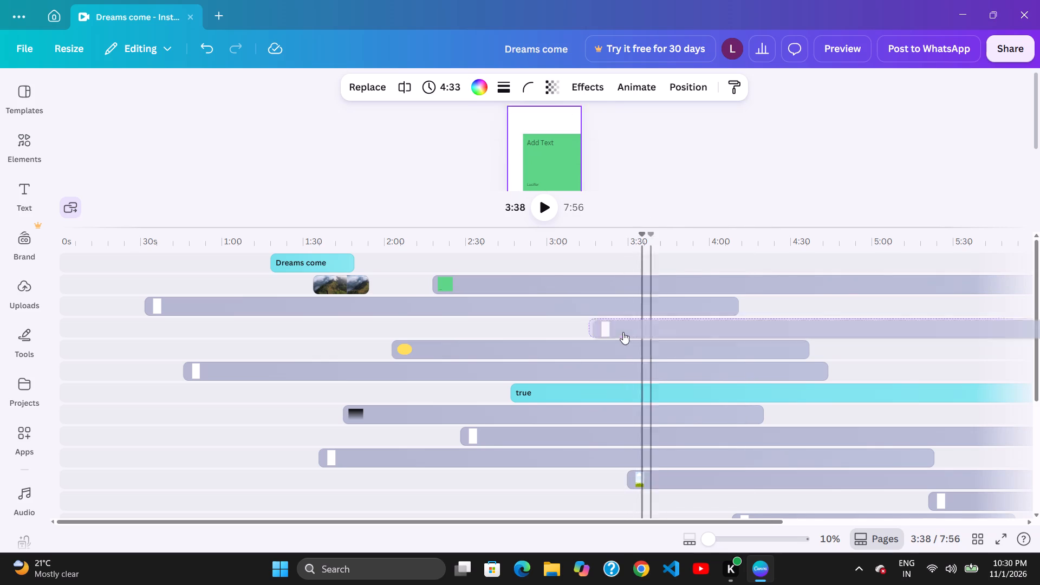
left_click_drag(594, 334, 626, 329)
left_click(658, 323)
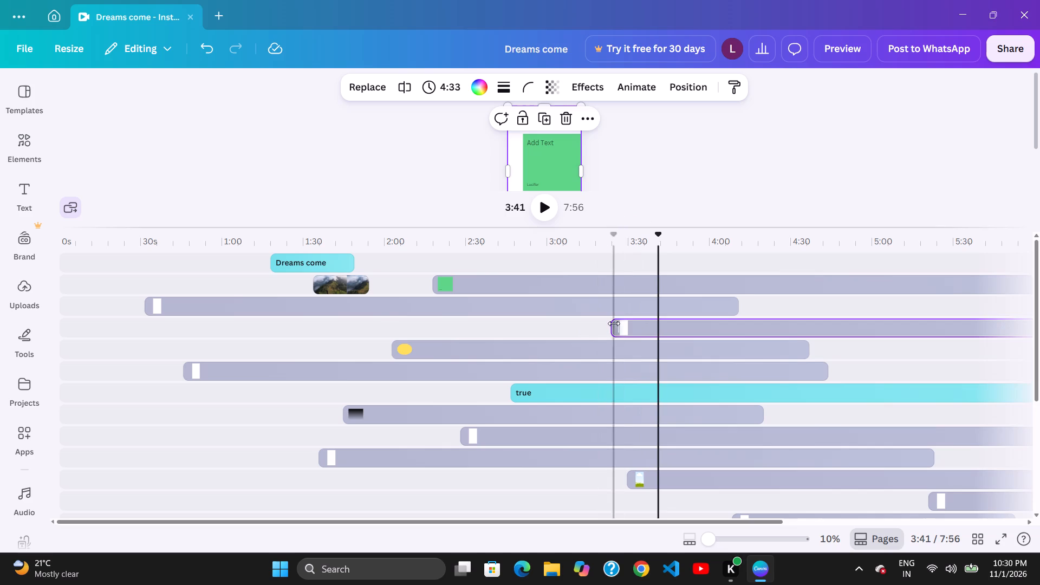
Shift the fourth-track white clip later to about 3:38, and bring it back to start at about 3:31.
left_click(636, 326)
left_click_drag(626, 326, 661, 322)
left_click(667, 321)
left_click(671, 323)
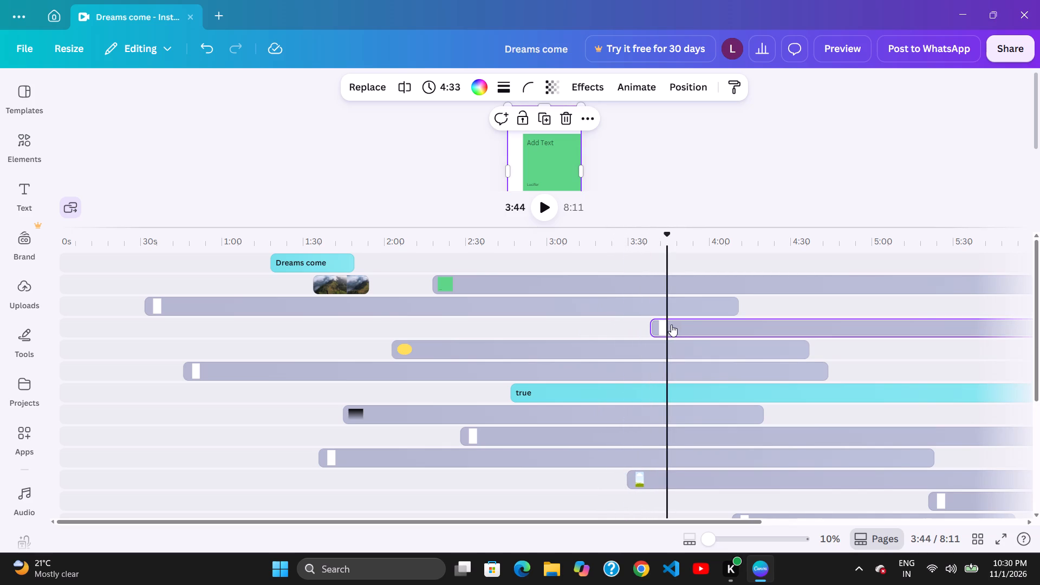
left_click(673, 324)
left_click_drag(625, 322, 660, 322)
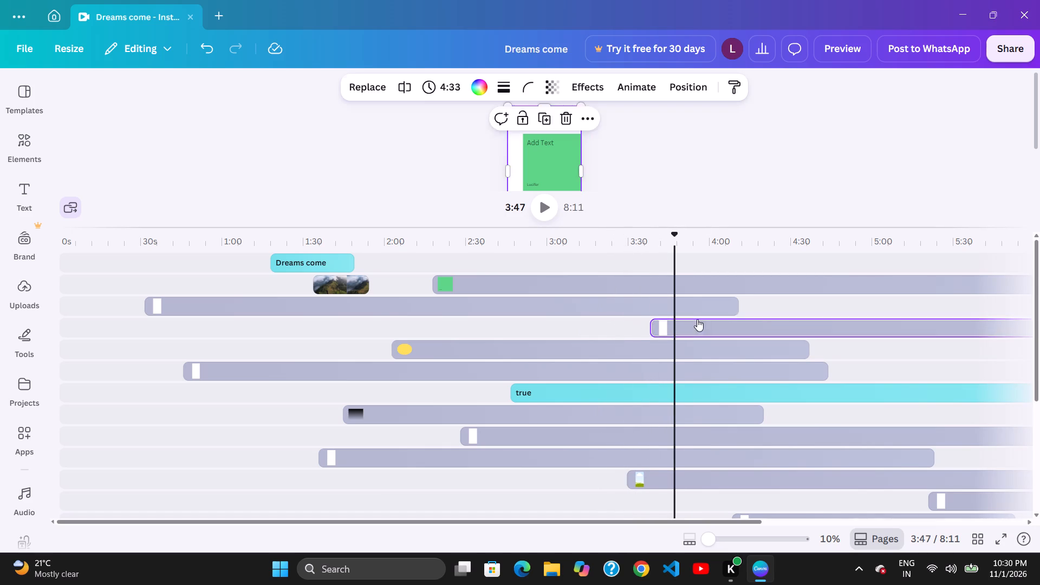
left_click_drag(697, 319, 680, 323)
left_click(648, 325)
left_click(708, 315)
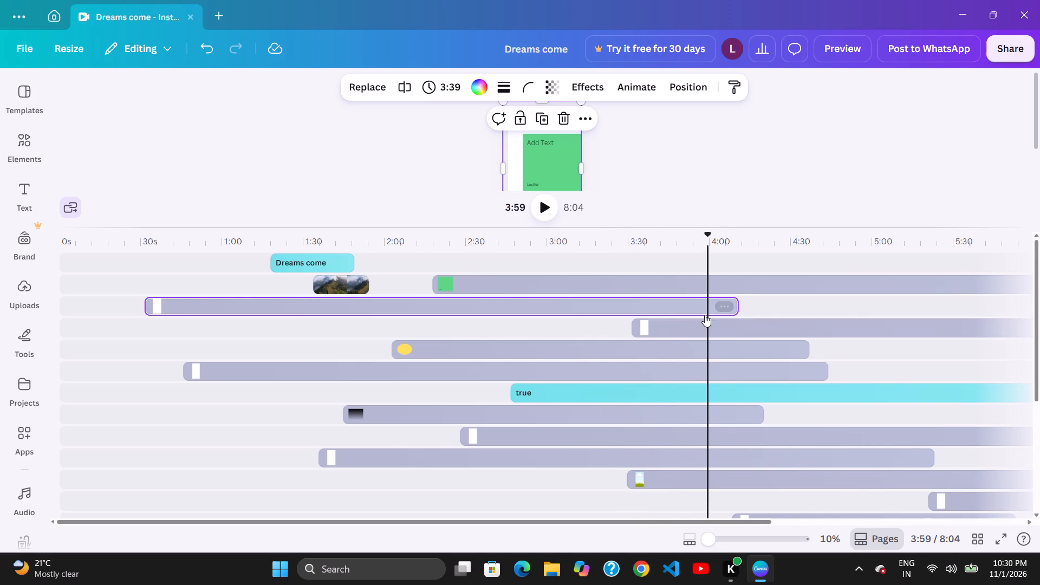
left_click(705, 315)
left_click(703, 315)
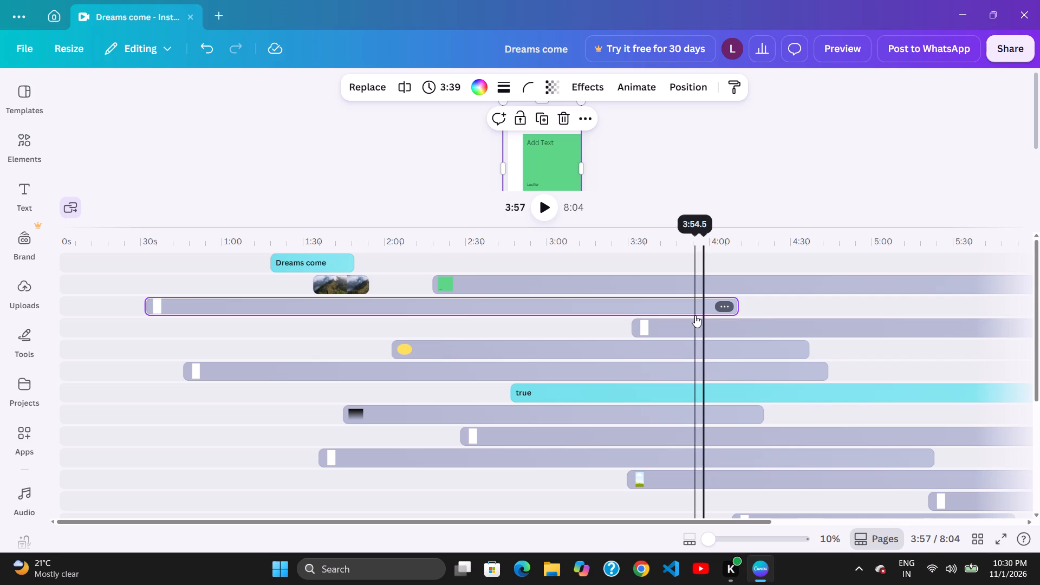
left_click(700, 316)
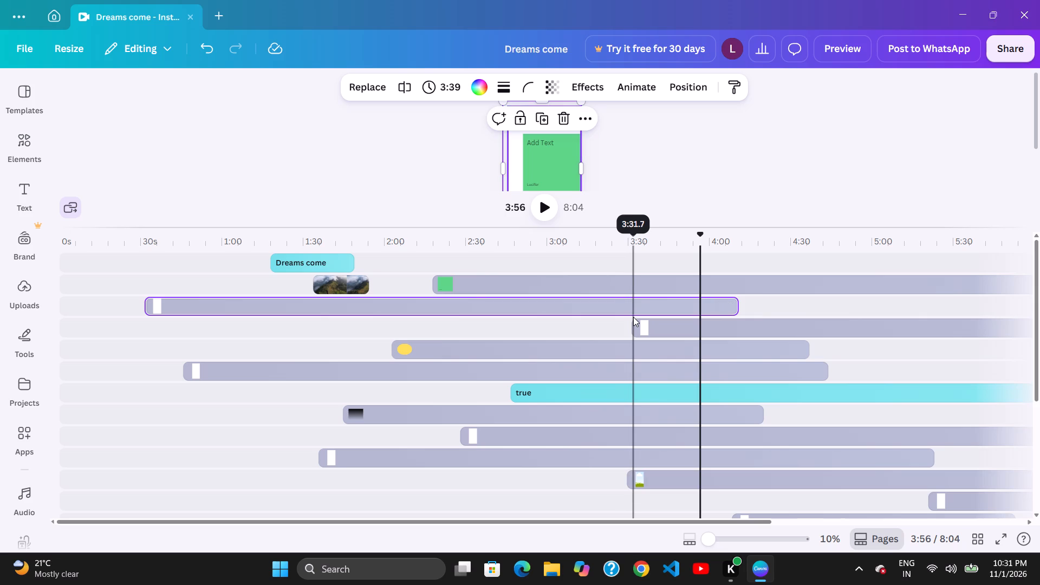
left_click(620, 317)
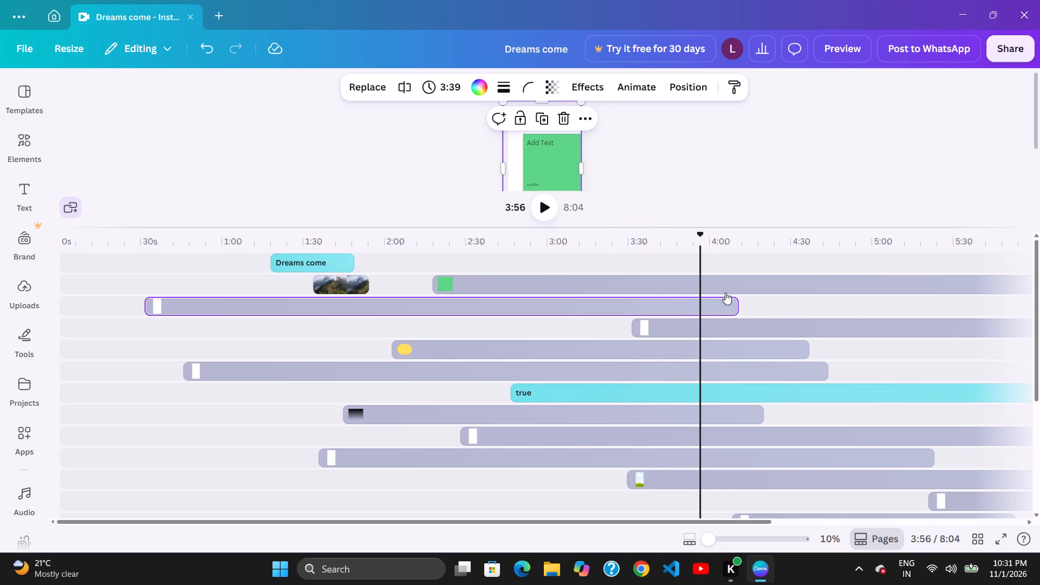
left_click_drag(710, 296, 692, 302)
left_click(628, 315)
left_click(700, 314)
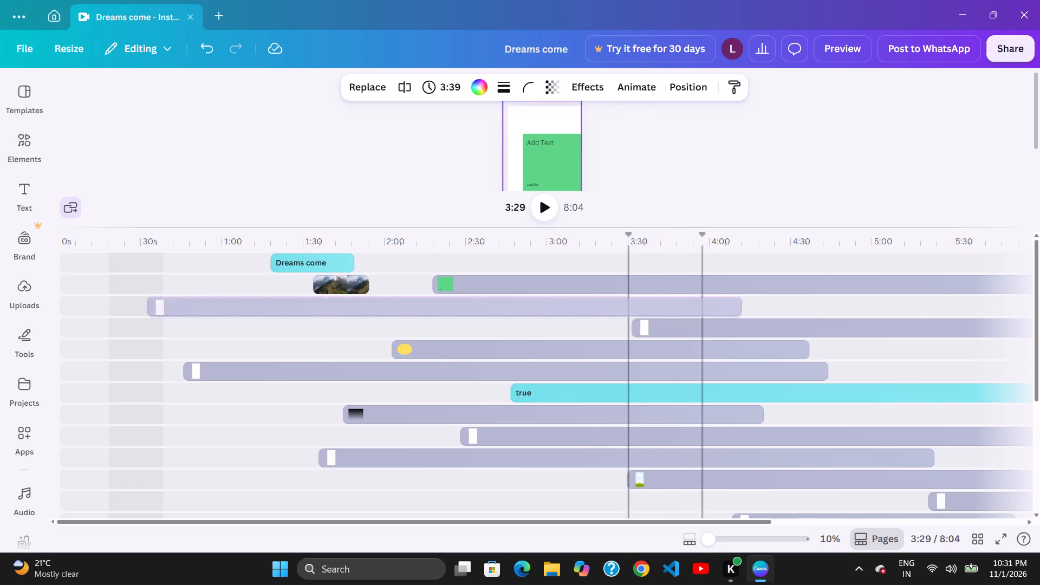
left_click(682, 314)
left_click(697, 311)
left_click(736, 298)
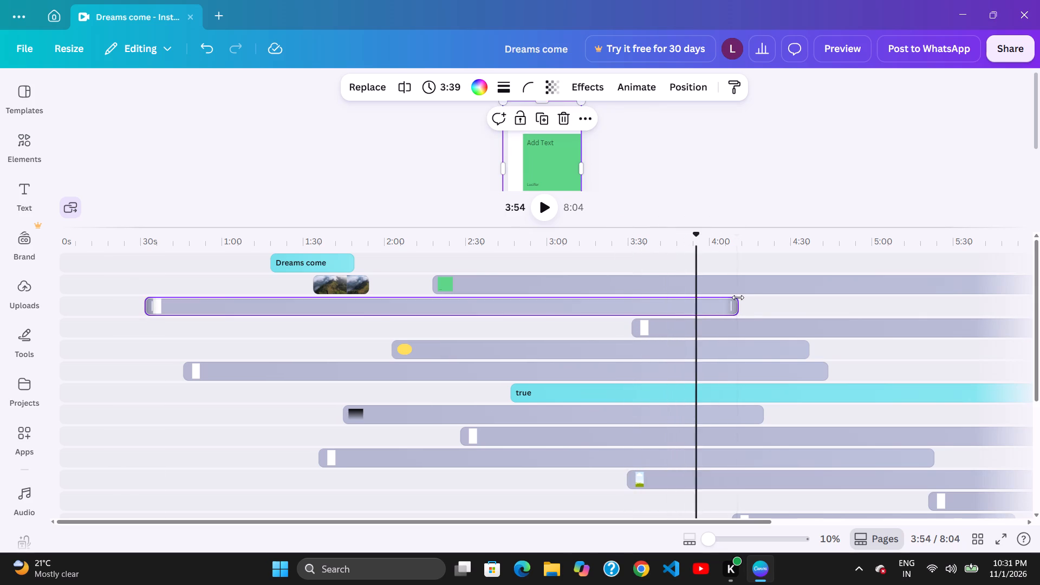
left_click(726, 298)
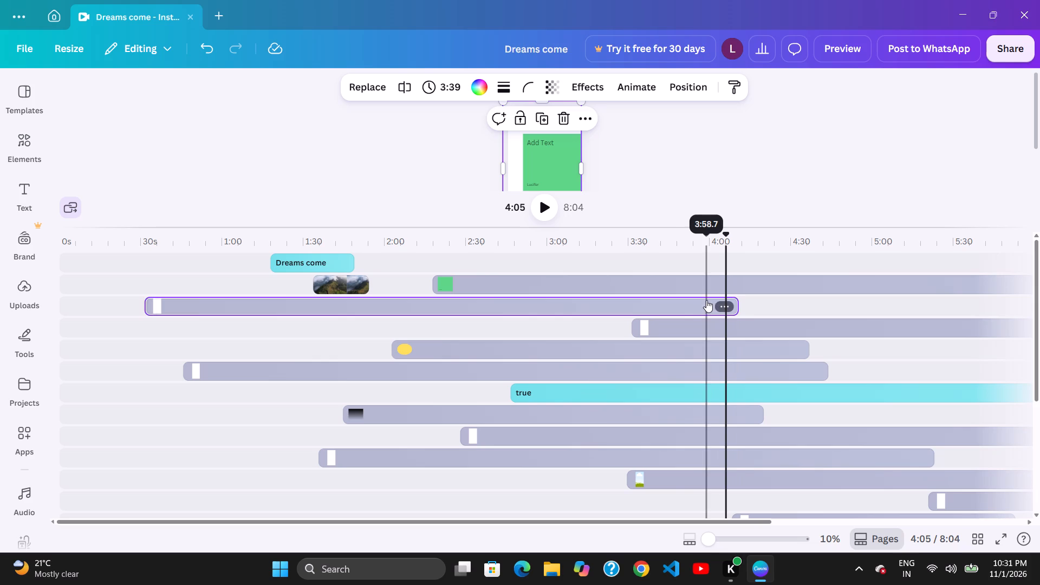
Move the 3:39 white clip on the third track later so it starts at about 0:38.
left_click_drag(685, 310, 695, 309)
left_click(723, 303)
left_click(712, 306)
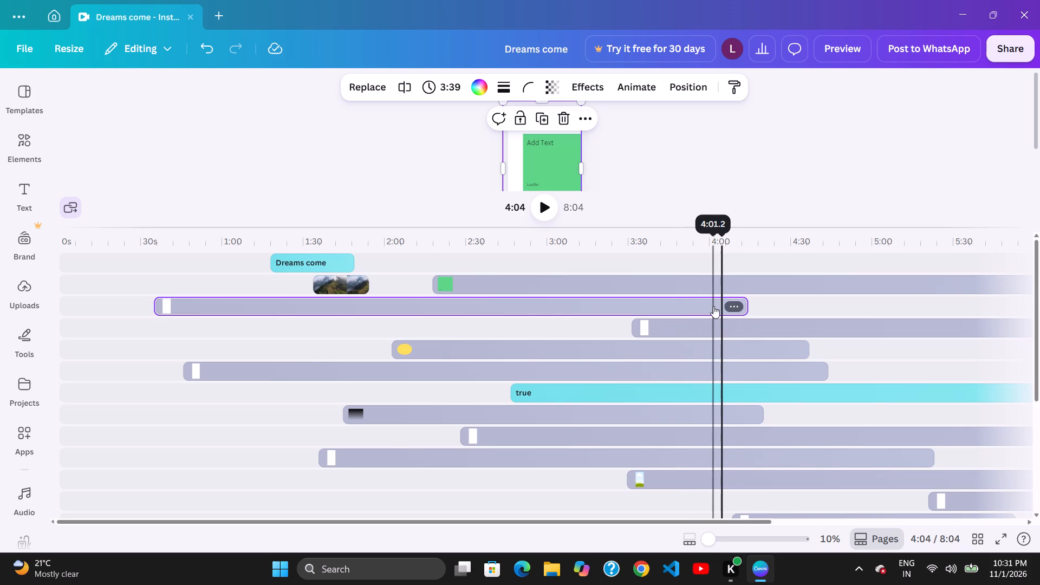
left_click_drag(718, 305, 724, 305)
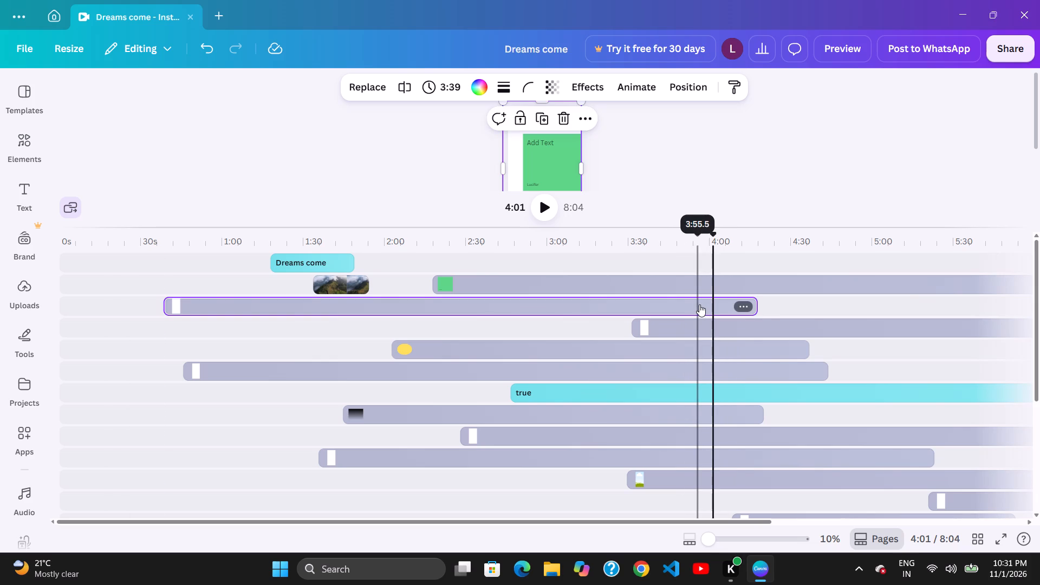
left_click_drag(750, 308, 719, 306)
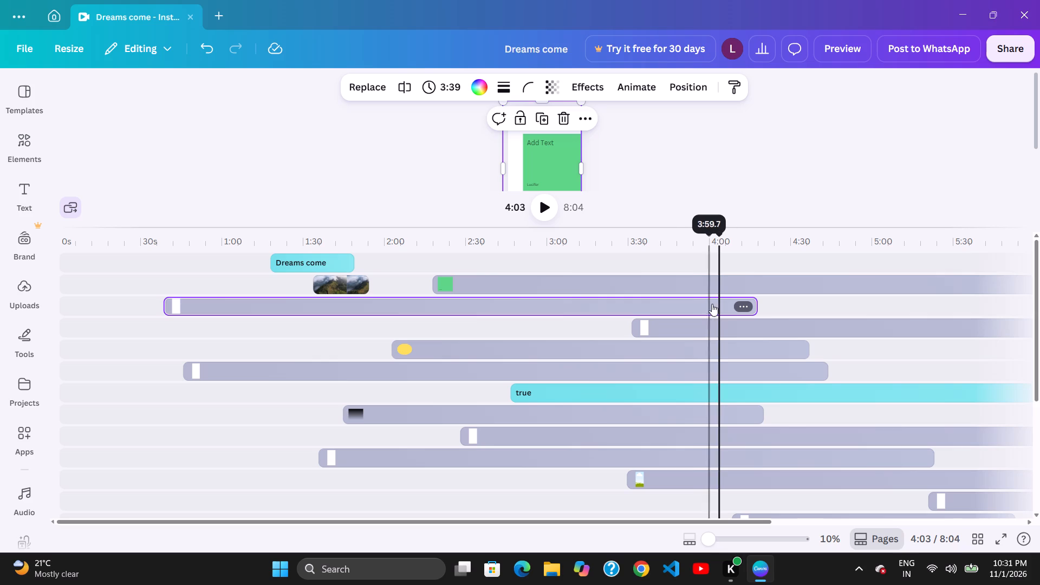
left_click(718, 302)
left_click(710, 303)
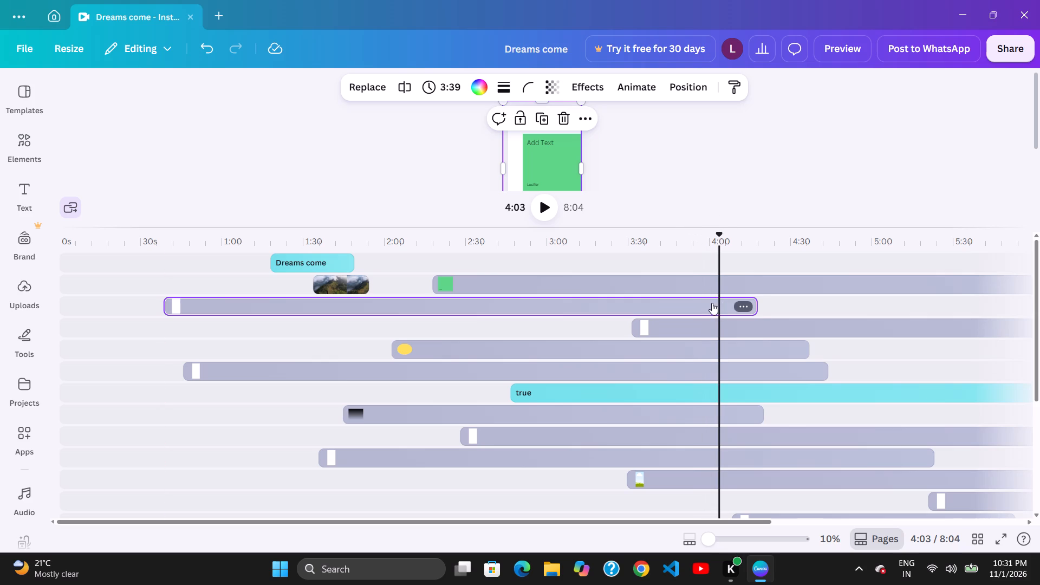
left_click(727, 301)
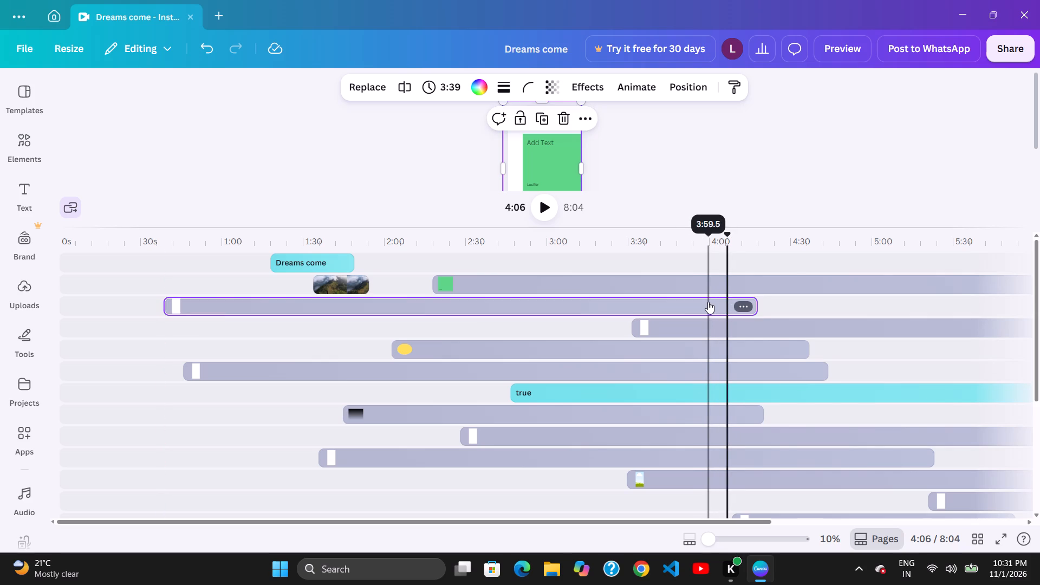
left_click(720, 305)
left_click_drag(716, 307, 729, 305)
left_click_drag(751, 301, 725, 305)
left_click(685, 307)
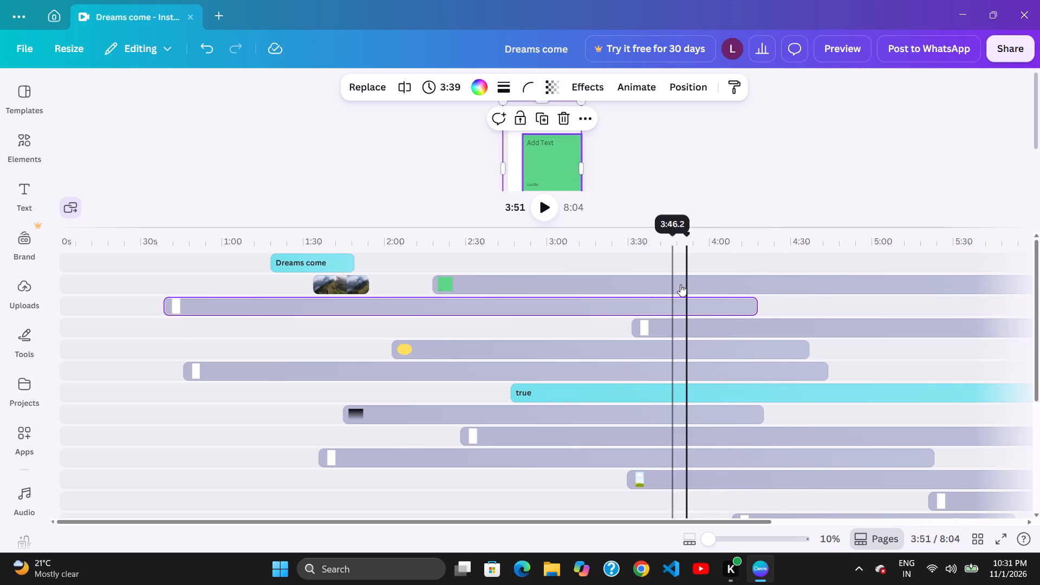
Shift the 3:58 white clip on the sixth track slightly later so it starts at about 0:48.
left_click_drag(573, 366, 577, 366)
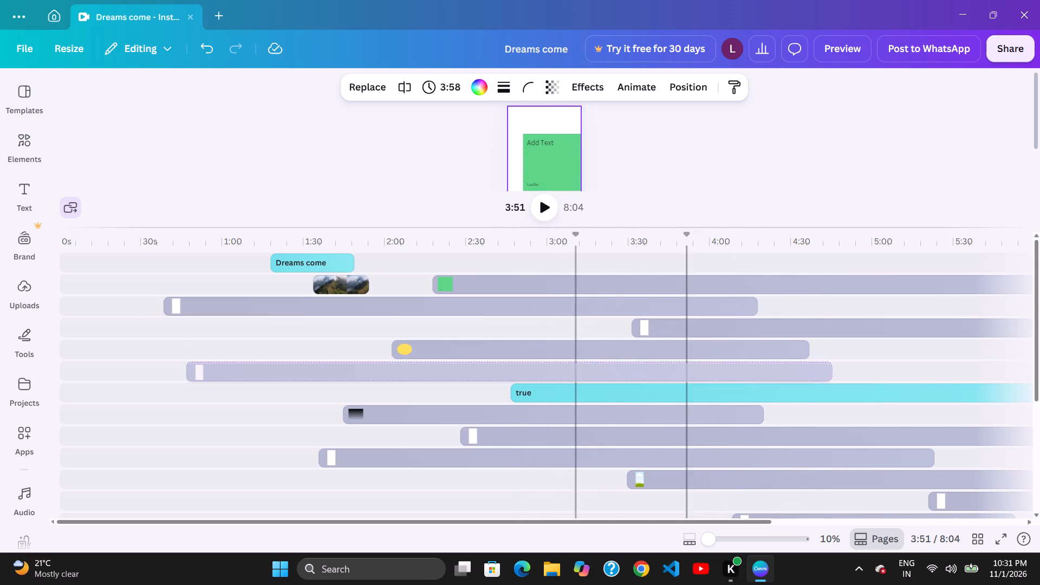
left_click_drag(577, 366, 580, 365)
Move the 3:39 white clip from the third track down to directly above the 3:58 white clip, starting at about 0:28.
left_click_drag(683, 311, 660, 357)
Shift the 2:35 black gradient clip on the eighth track later so it starts at about 2:15.
left_click_drag(603, 408, 598, 408)
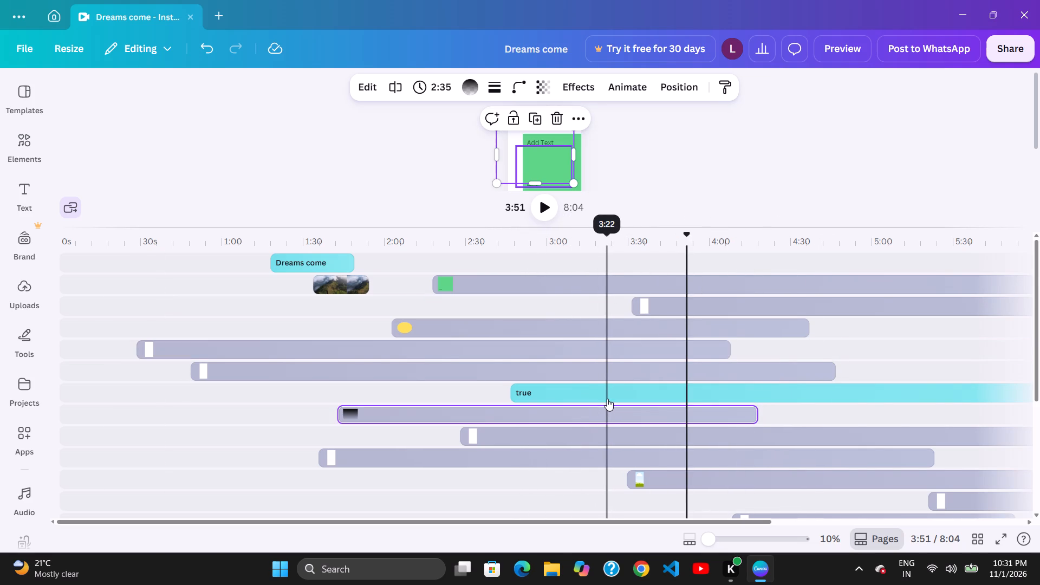
left_click_drag(581, 405, 597, 405)
left_click(639, 402)
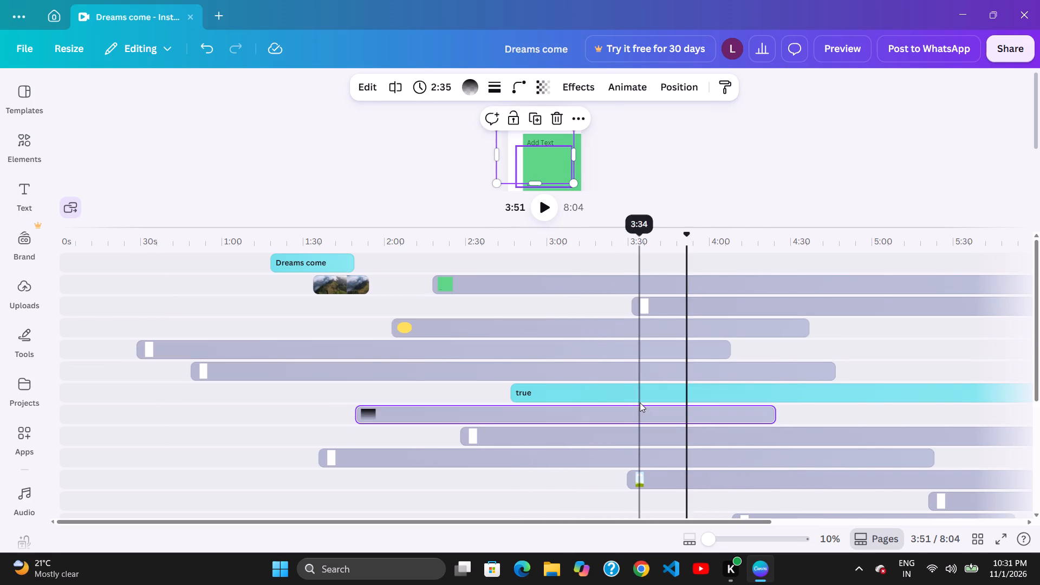
left_click_drag(587, 417, 610, 415)
left_click(630, 413)
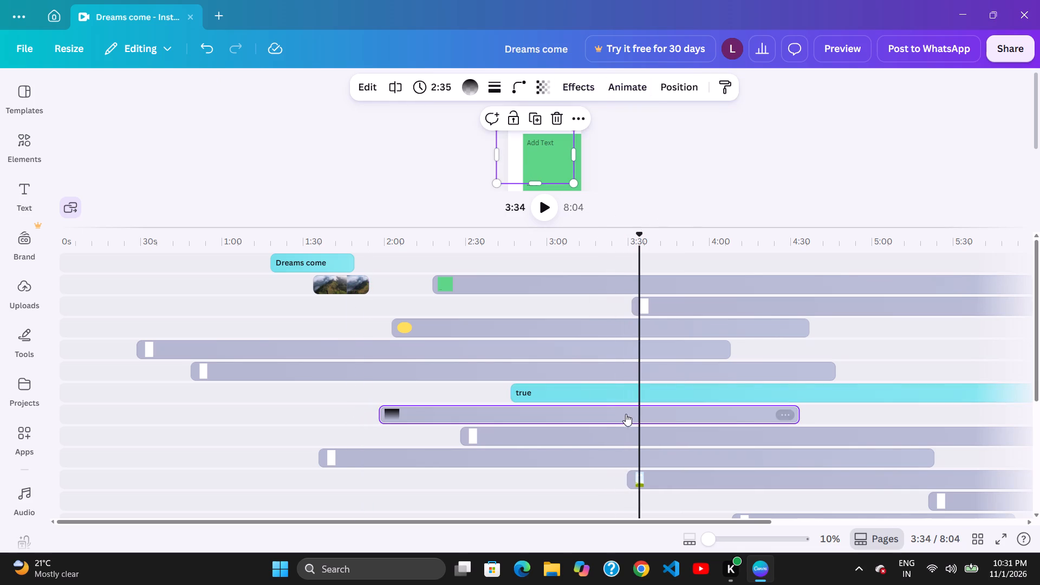
left_click(617, 415)
left_click(632, 413)
left_click_drag(581, 413, 611, 410)
left_click(648, 406)
left_click_drag(630, 410, 633, 411)
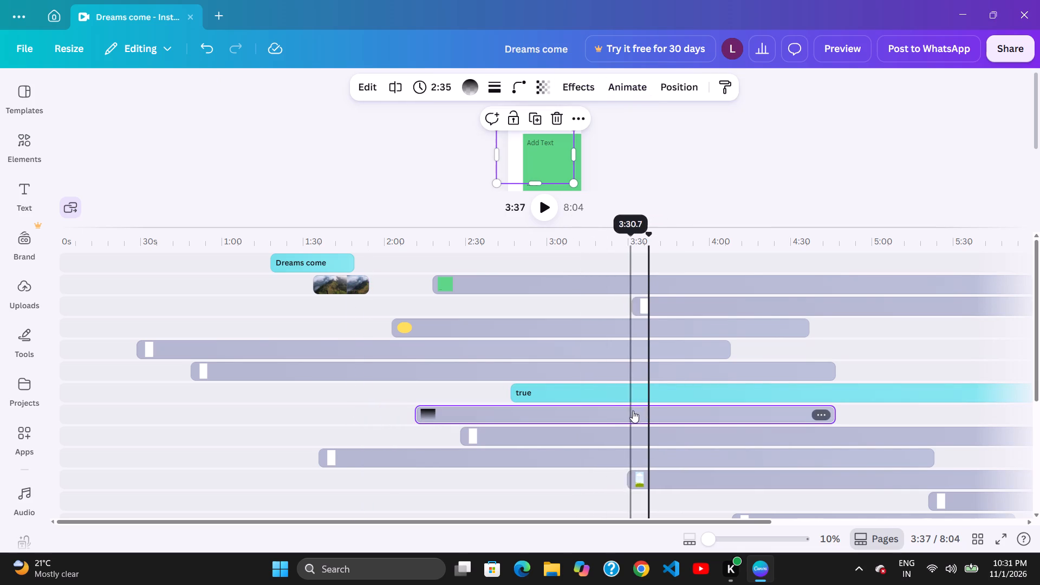
left_click_drag(633, 411, 635, 411)
left_click(648, 409)
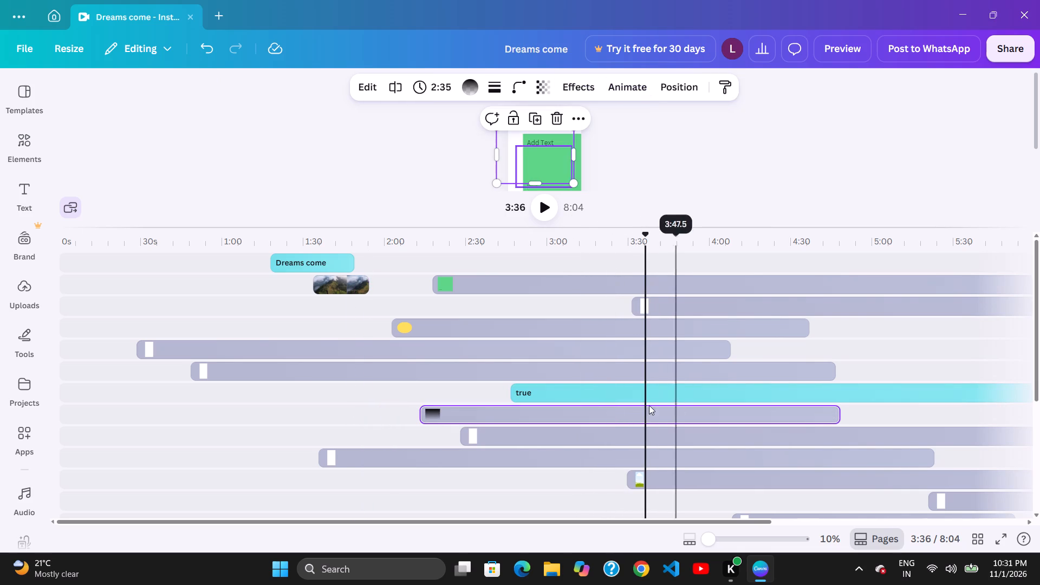
left_click_drag(583, 408, 588, 409)
left_click(627, 404)
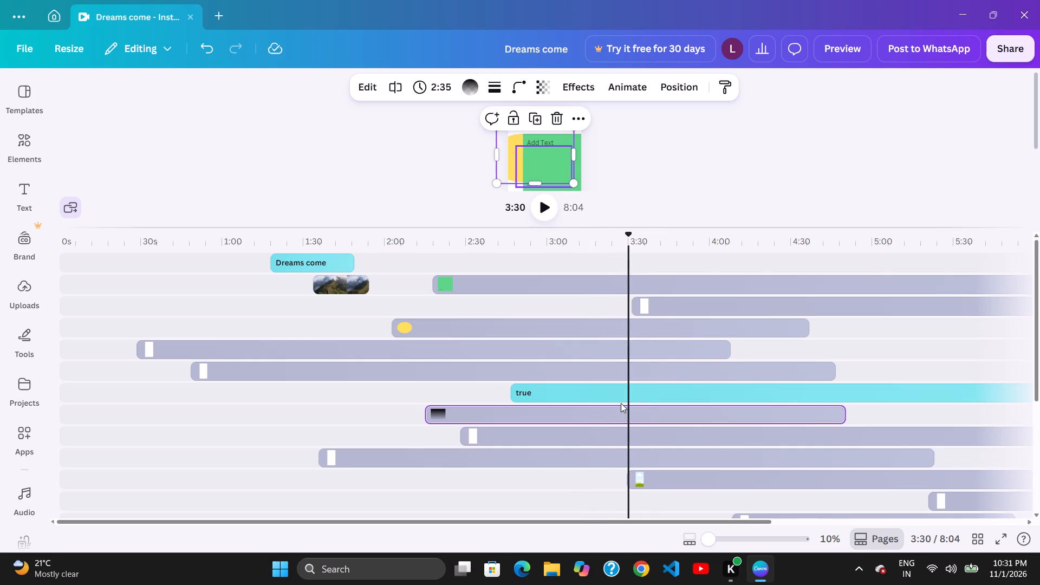
Try the "true" text clip at a later start of about 2:51, and bring it earlier to start at about 2:24.
left_click_drag(615, 404, 637, 402)
left_click(664, 396)
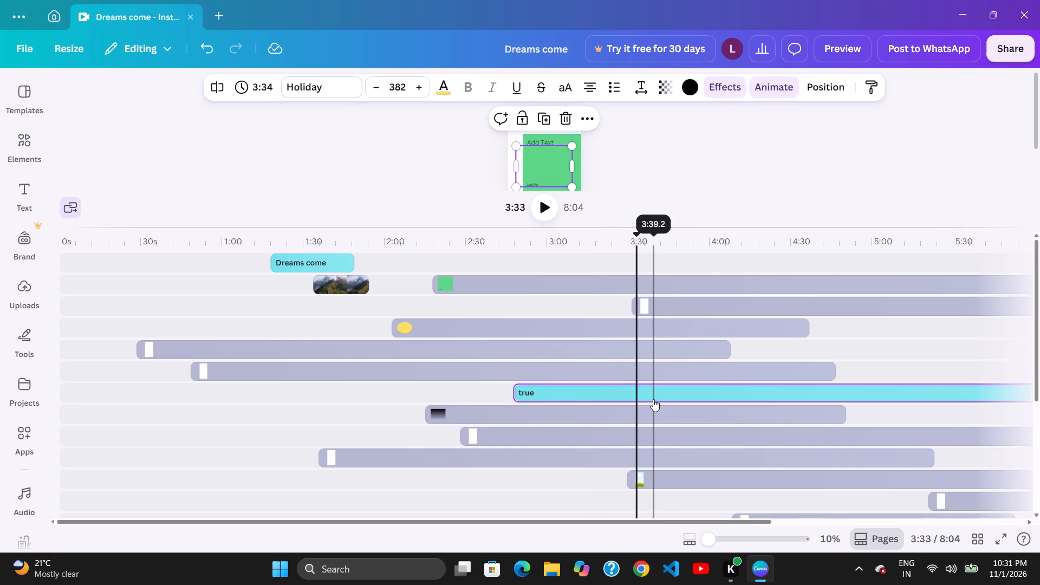
left_click(655, 399)
left_click_drag(622, 401, 636, 399)
left_click(658, 396)
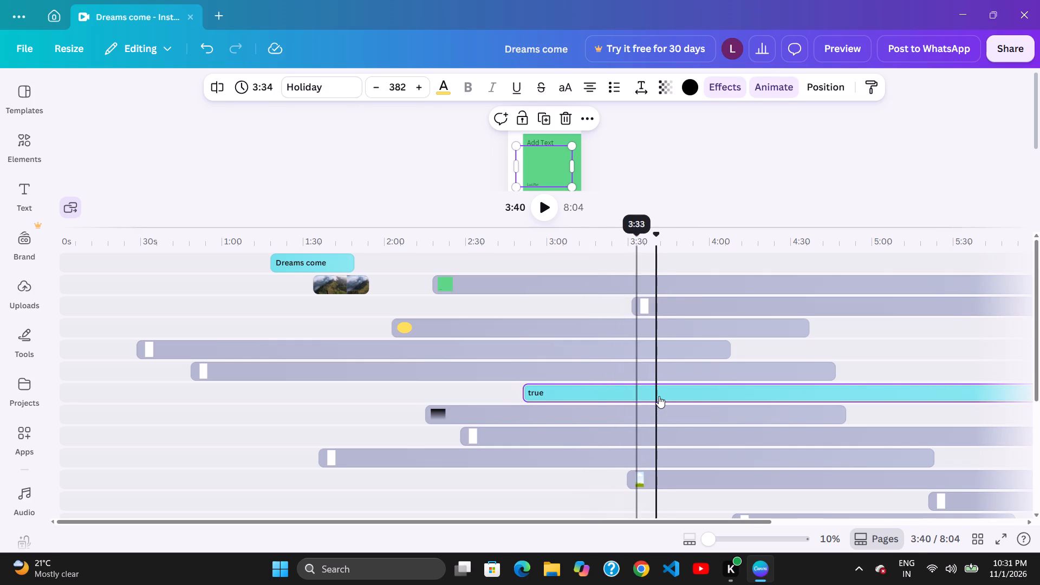
left_click_drag(673, 396, 603, 405)
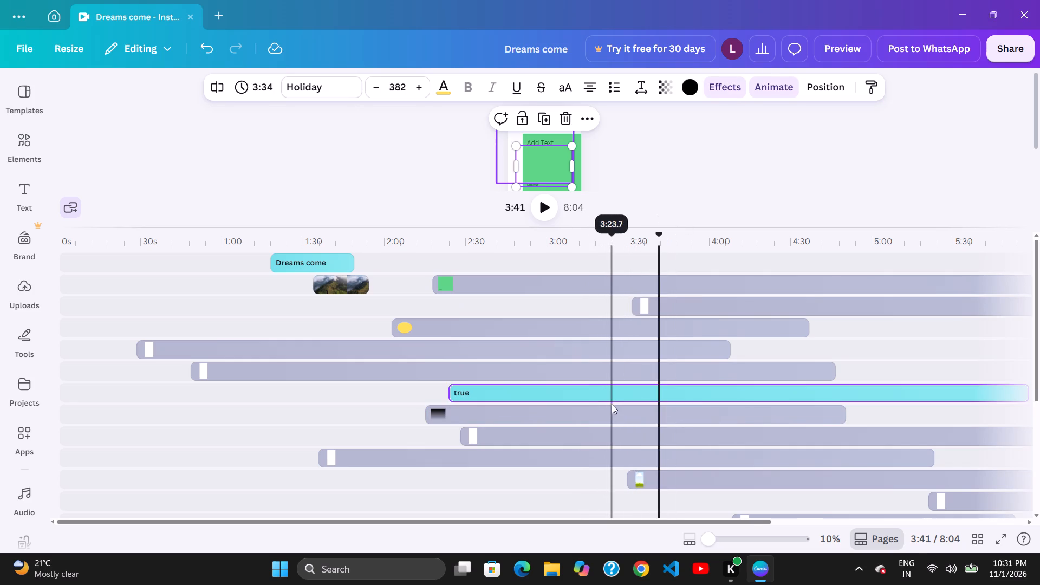
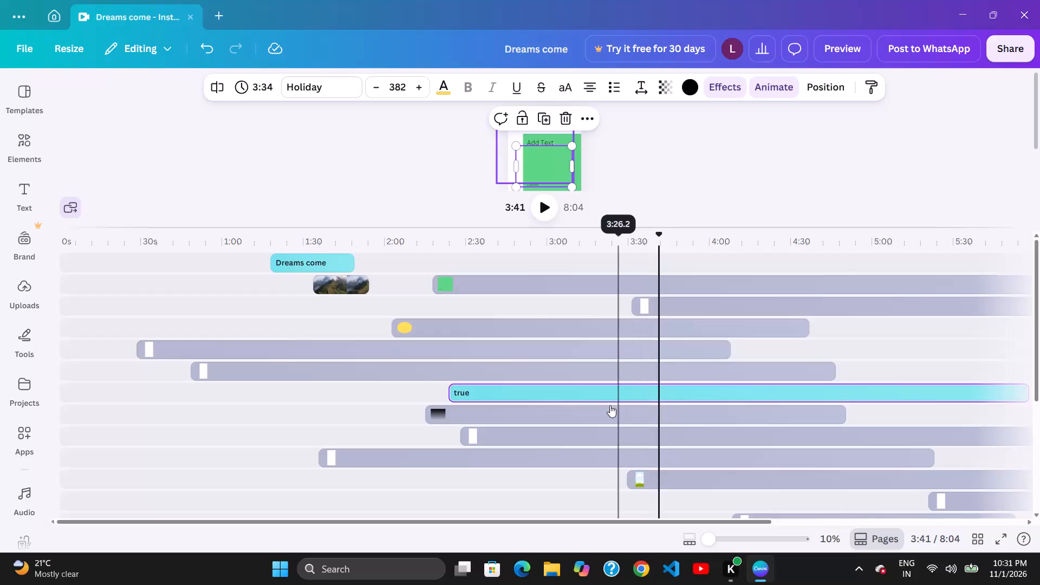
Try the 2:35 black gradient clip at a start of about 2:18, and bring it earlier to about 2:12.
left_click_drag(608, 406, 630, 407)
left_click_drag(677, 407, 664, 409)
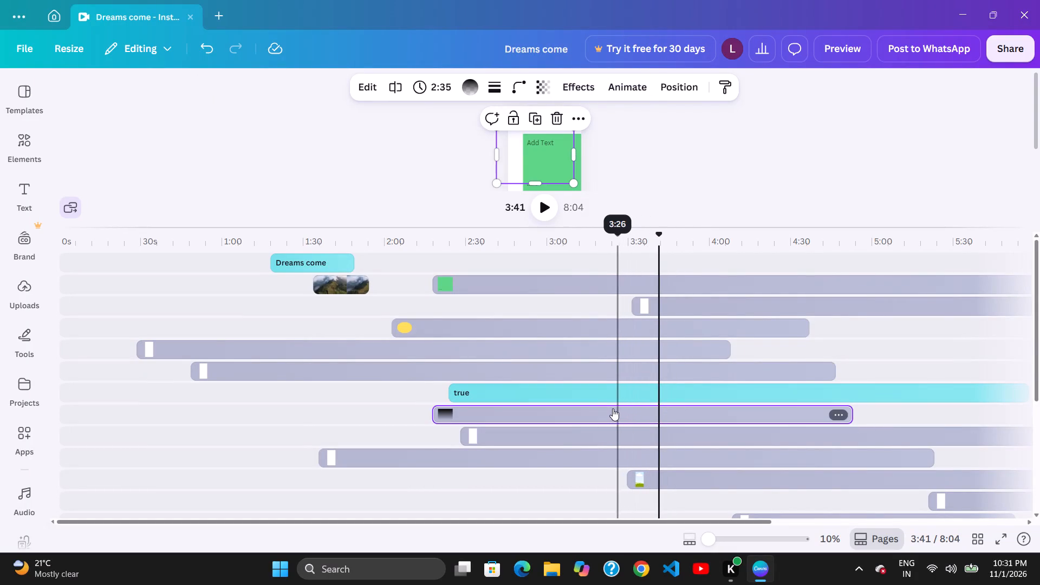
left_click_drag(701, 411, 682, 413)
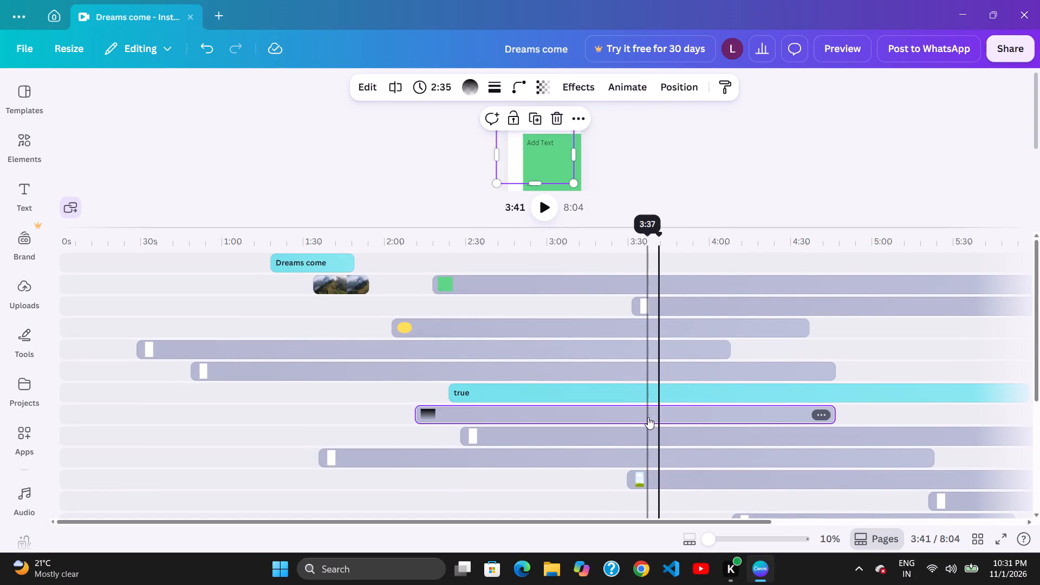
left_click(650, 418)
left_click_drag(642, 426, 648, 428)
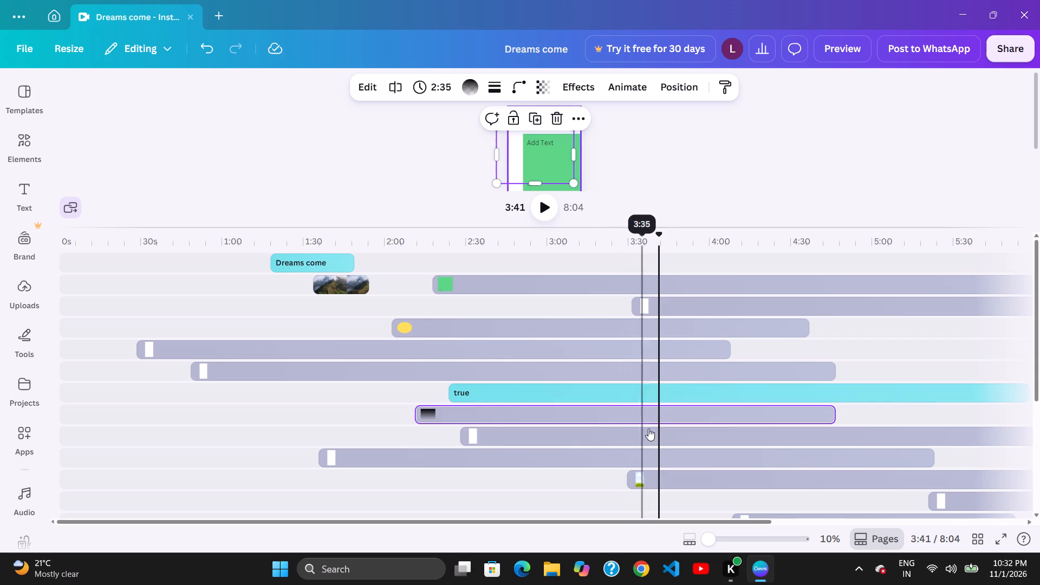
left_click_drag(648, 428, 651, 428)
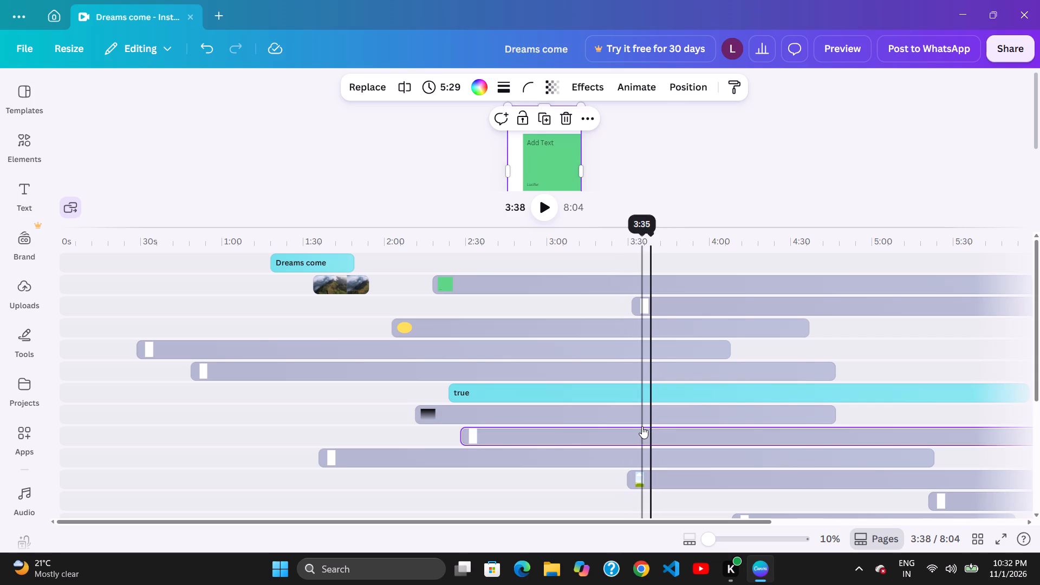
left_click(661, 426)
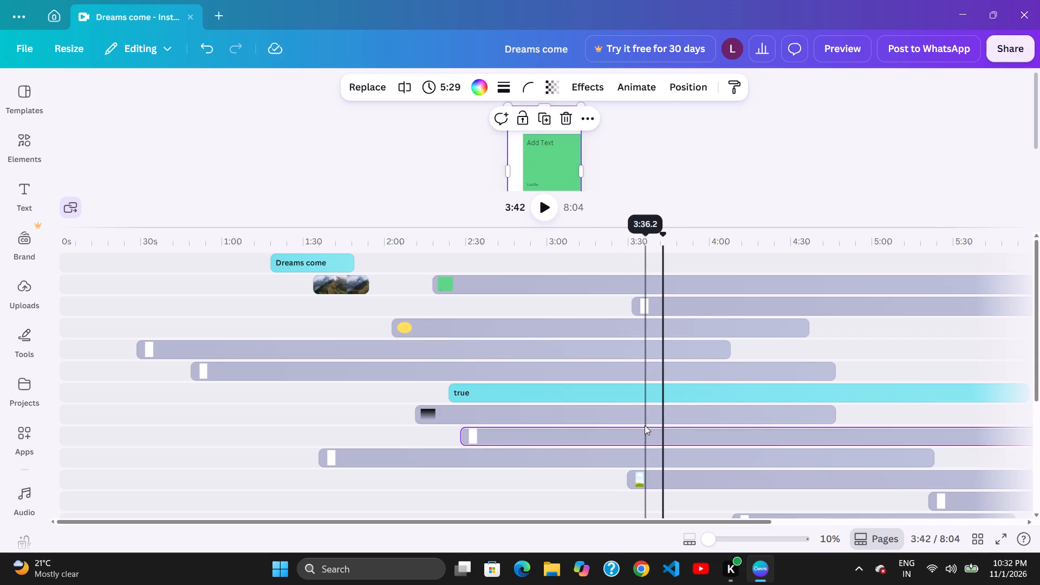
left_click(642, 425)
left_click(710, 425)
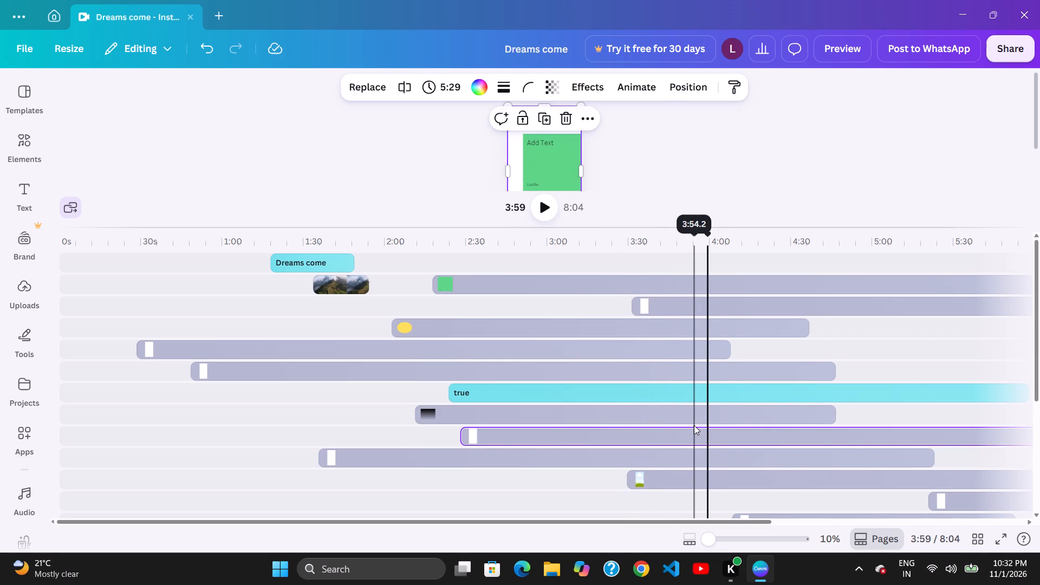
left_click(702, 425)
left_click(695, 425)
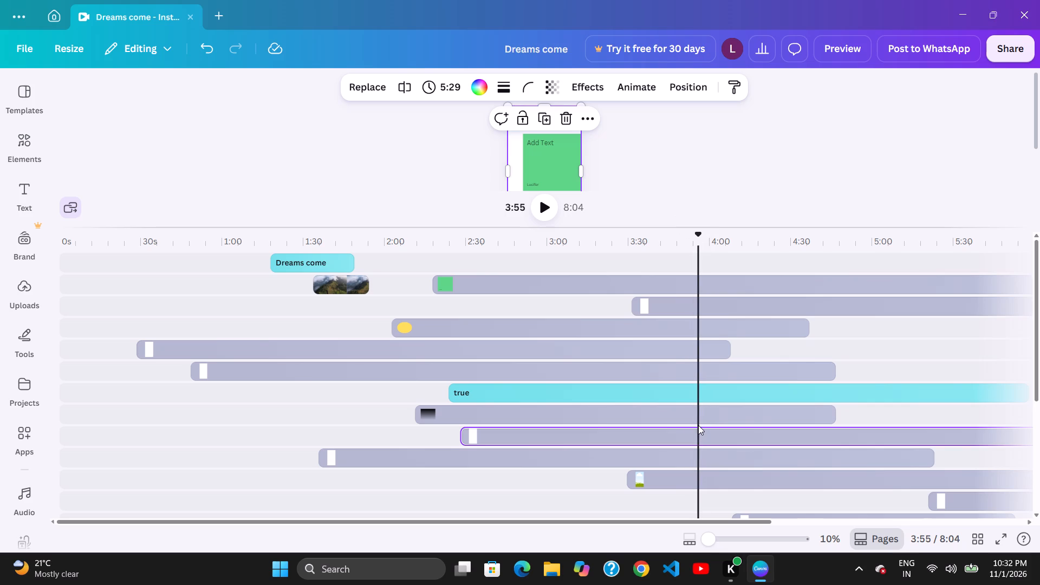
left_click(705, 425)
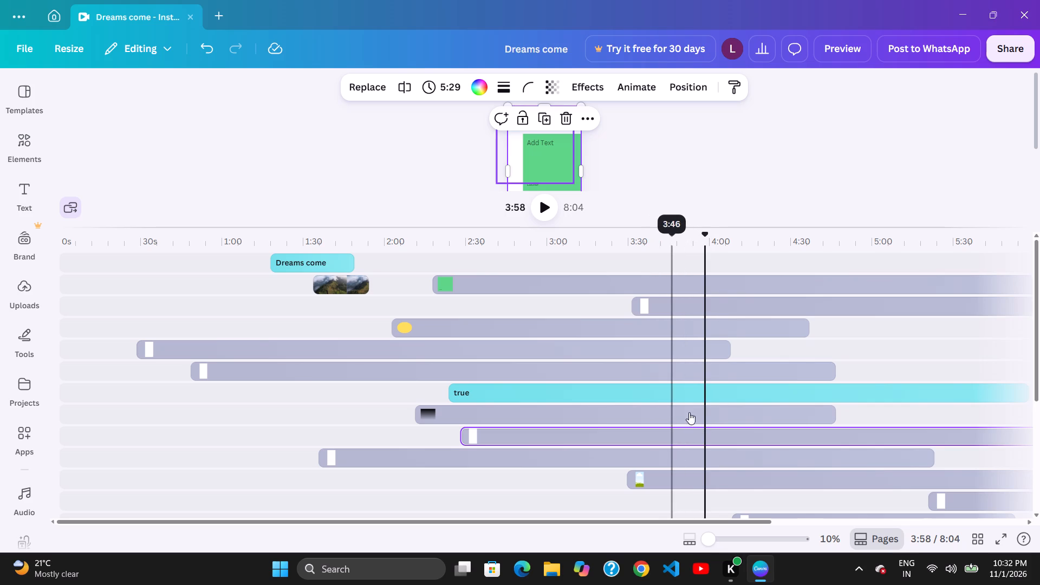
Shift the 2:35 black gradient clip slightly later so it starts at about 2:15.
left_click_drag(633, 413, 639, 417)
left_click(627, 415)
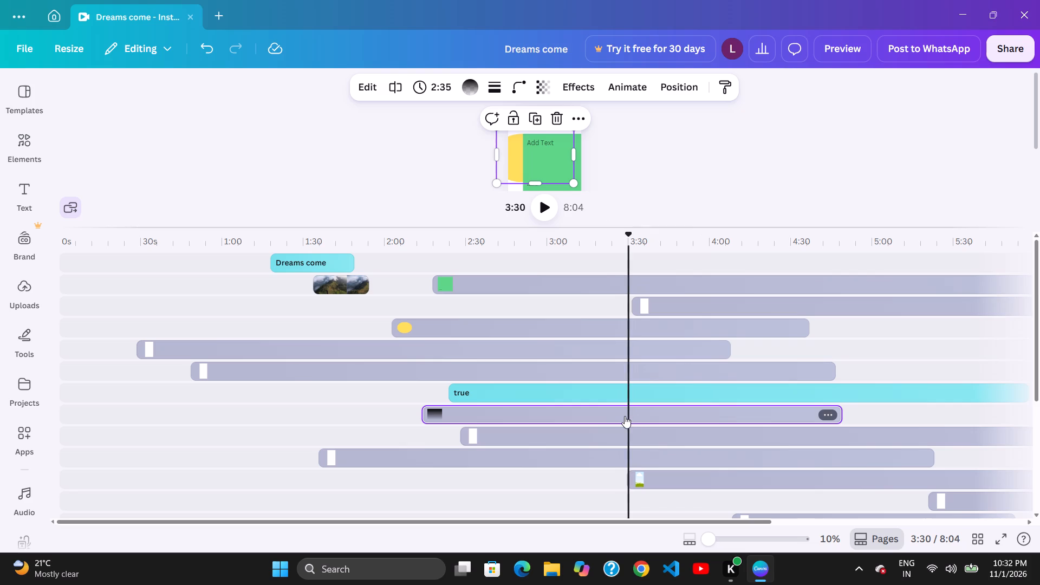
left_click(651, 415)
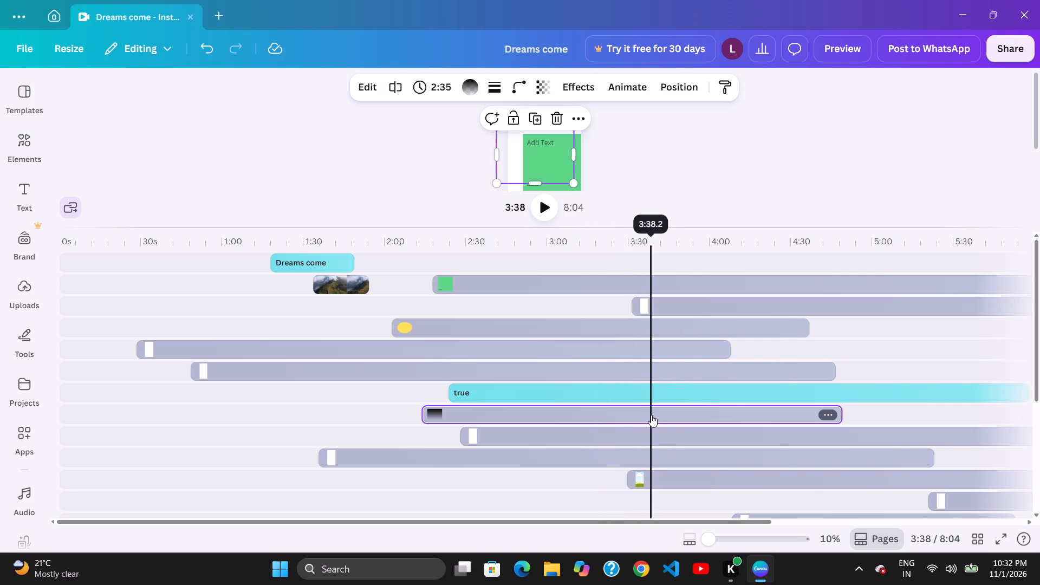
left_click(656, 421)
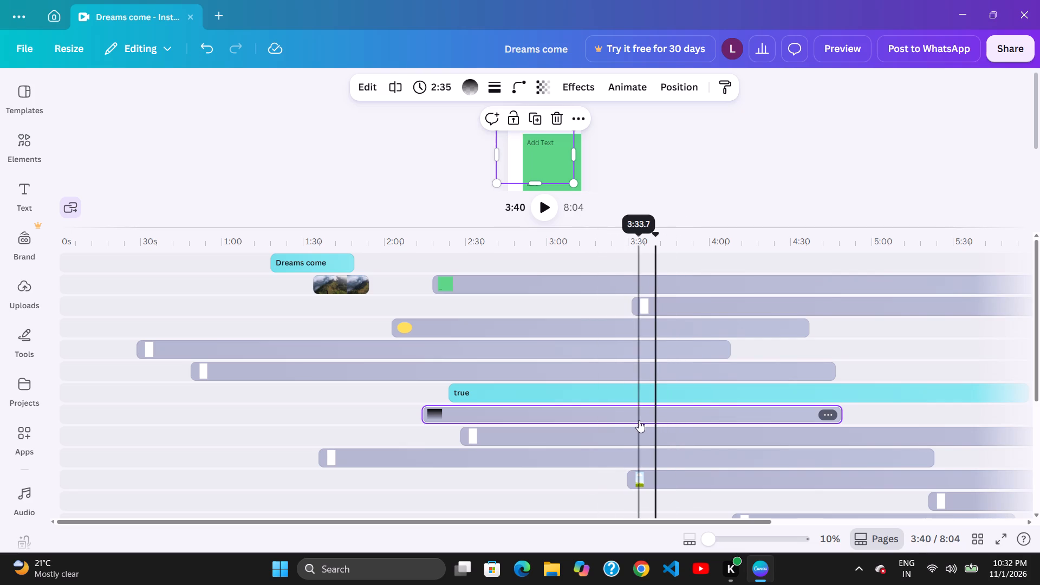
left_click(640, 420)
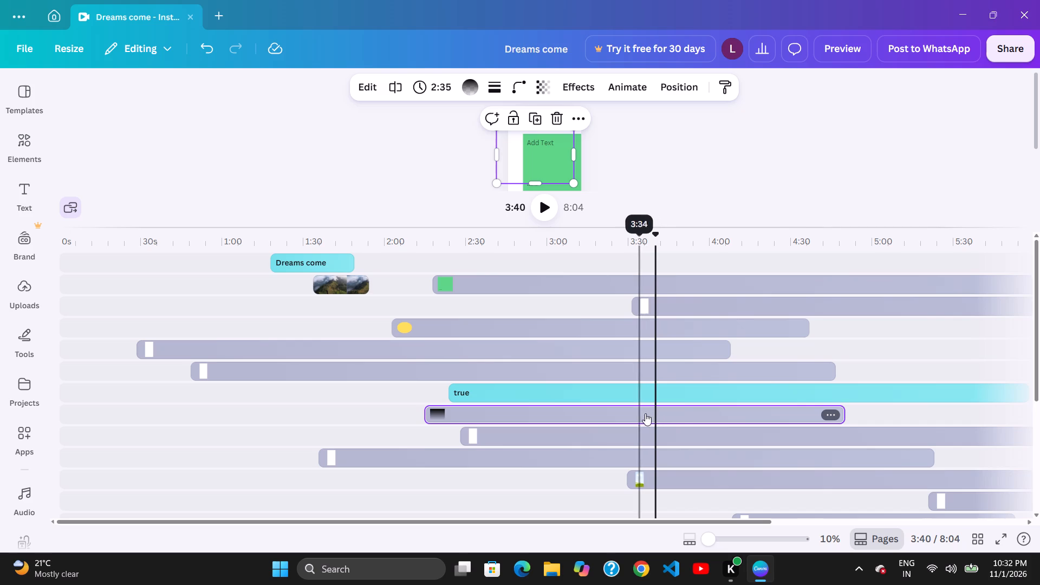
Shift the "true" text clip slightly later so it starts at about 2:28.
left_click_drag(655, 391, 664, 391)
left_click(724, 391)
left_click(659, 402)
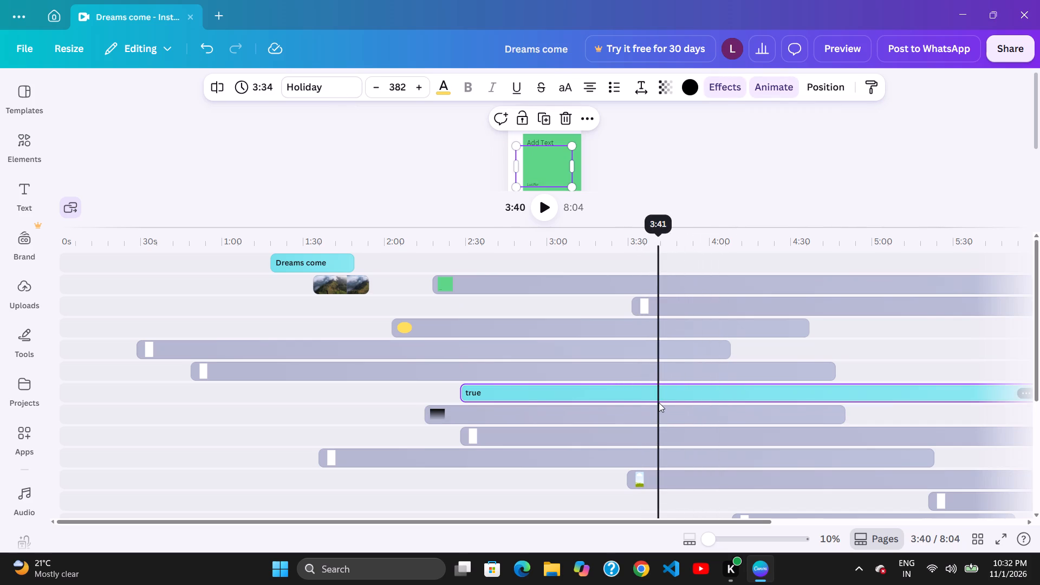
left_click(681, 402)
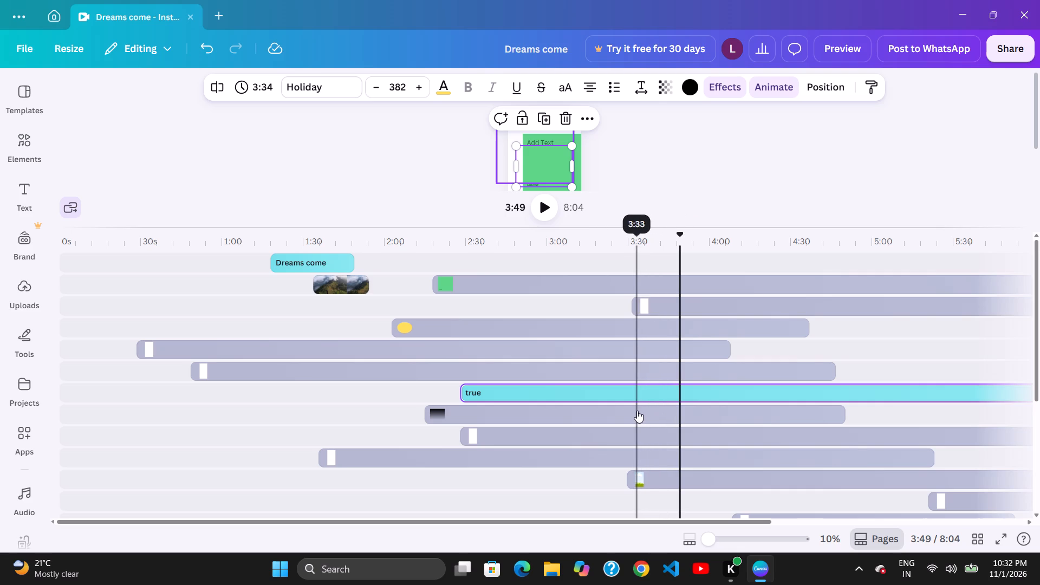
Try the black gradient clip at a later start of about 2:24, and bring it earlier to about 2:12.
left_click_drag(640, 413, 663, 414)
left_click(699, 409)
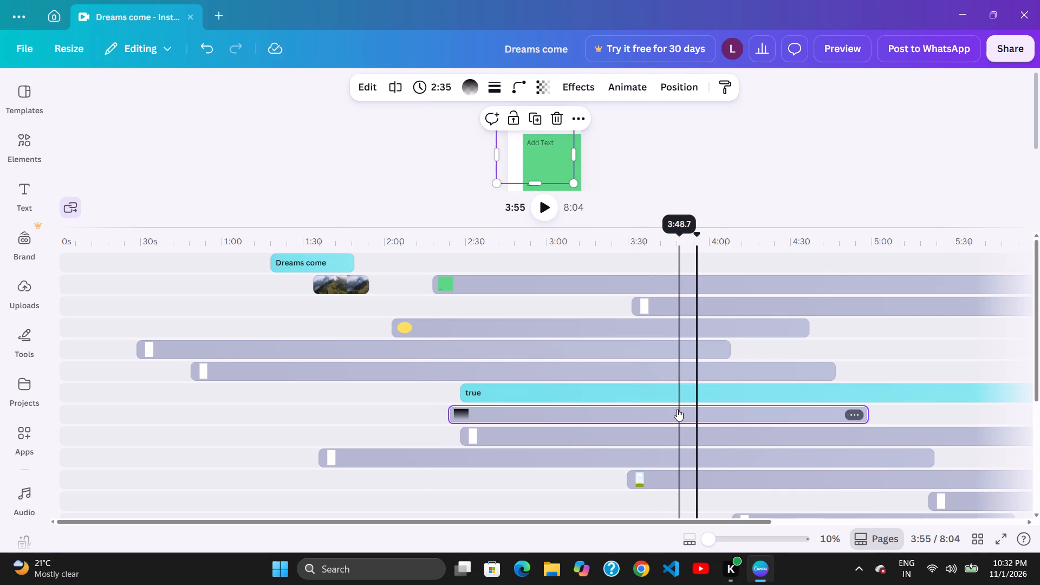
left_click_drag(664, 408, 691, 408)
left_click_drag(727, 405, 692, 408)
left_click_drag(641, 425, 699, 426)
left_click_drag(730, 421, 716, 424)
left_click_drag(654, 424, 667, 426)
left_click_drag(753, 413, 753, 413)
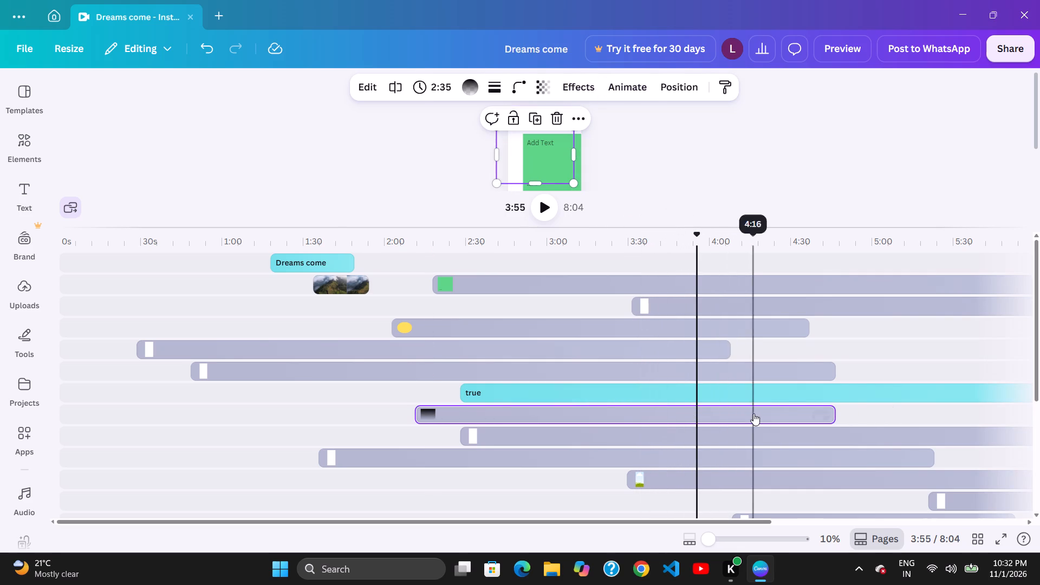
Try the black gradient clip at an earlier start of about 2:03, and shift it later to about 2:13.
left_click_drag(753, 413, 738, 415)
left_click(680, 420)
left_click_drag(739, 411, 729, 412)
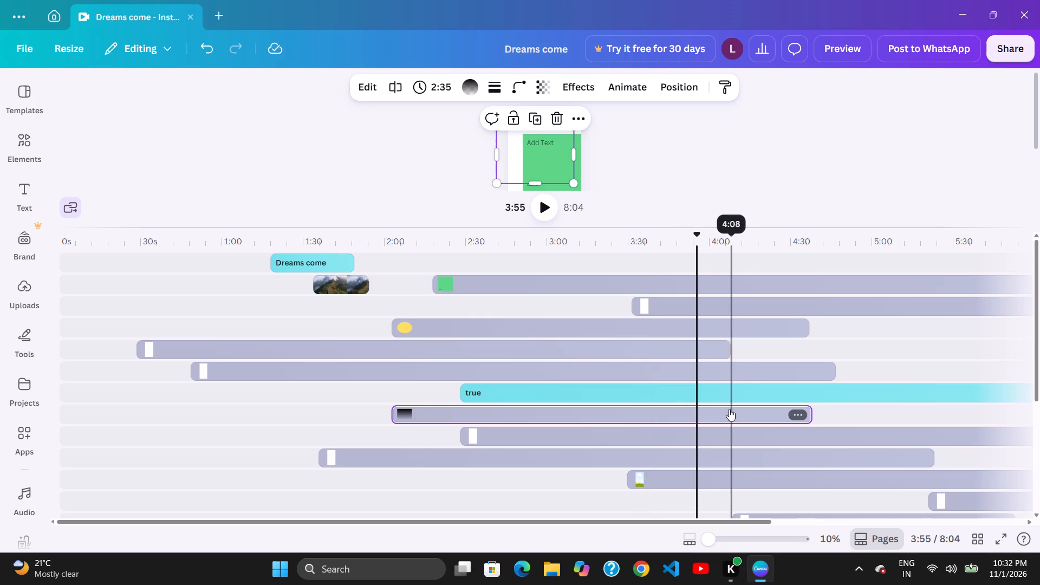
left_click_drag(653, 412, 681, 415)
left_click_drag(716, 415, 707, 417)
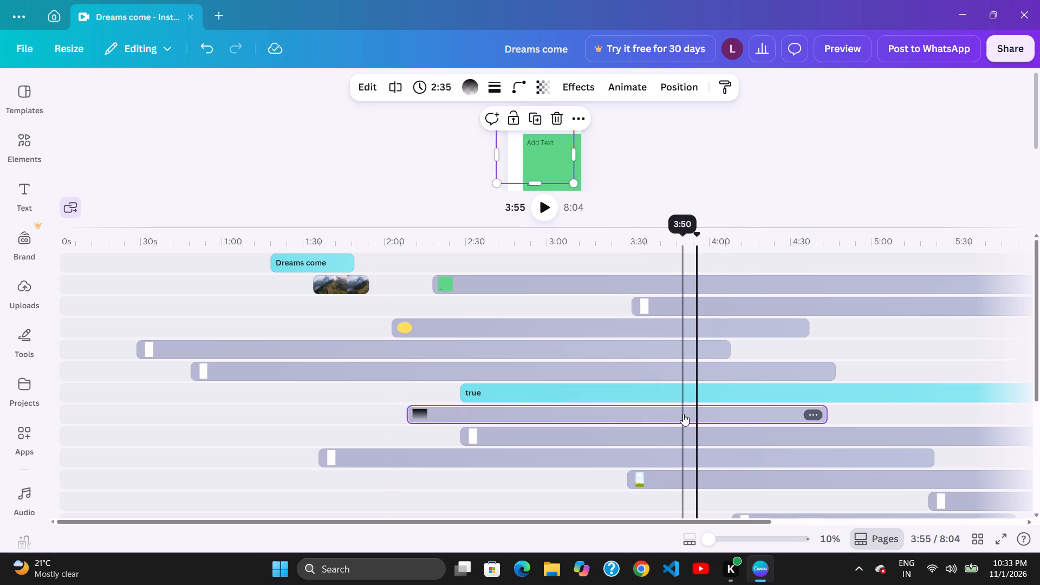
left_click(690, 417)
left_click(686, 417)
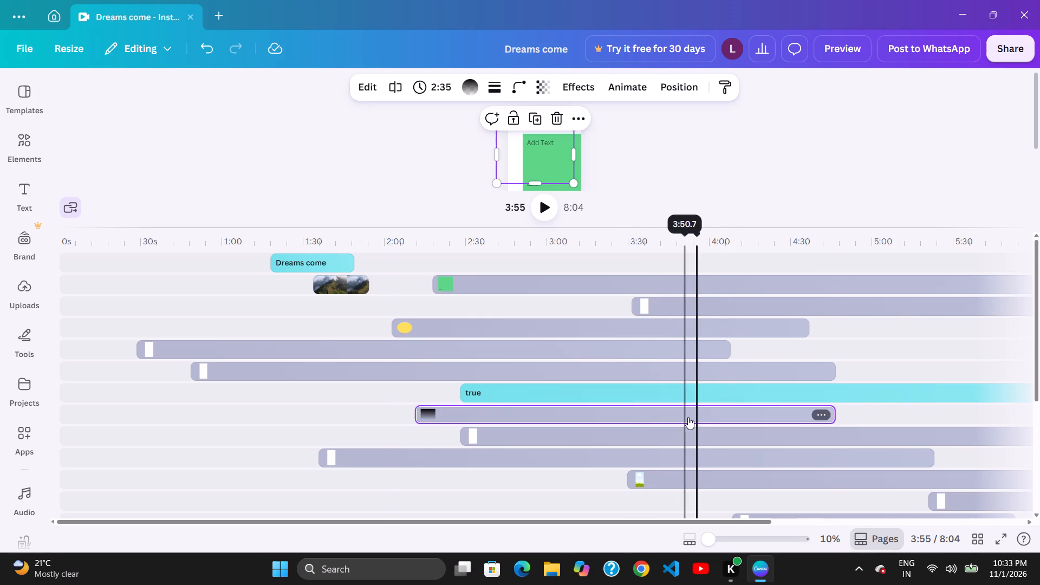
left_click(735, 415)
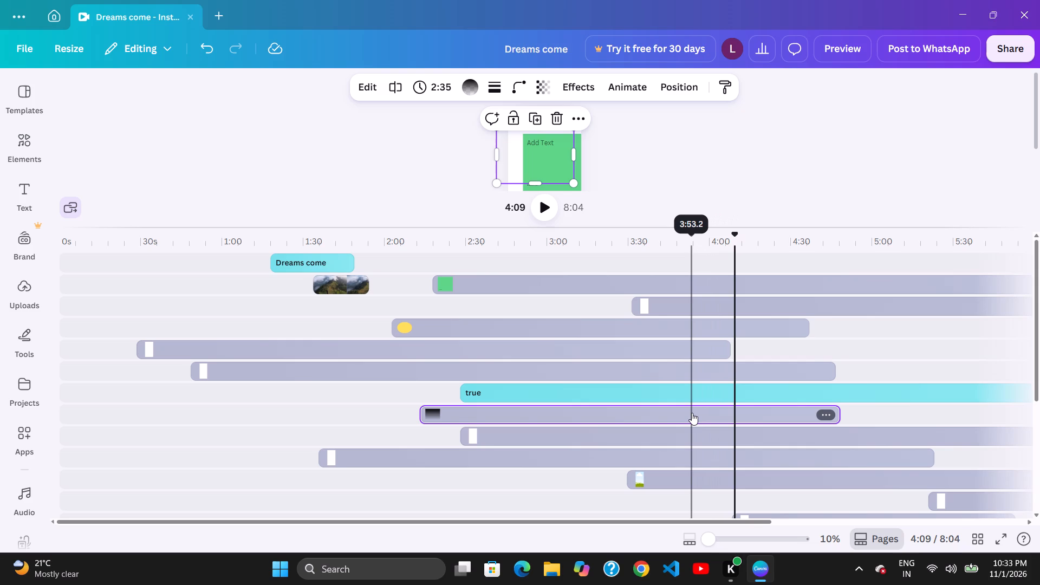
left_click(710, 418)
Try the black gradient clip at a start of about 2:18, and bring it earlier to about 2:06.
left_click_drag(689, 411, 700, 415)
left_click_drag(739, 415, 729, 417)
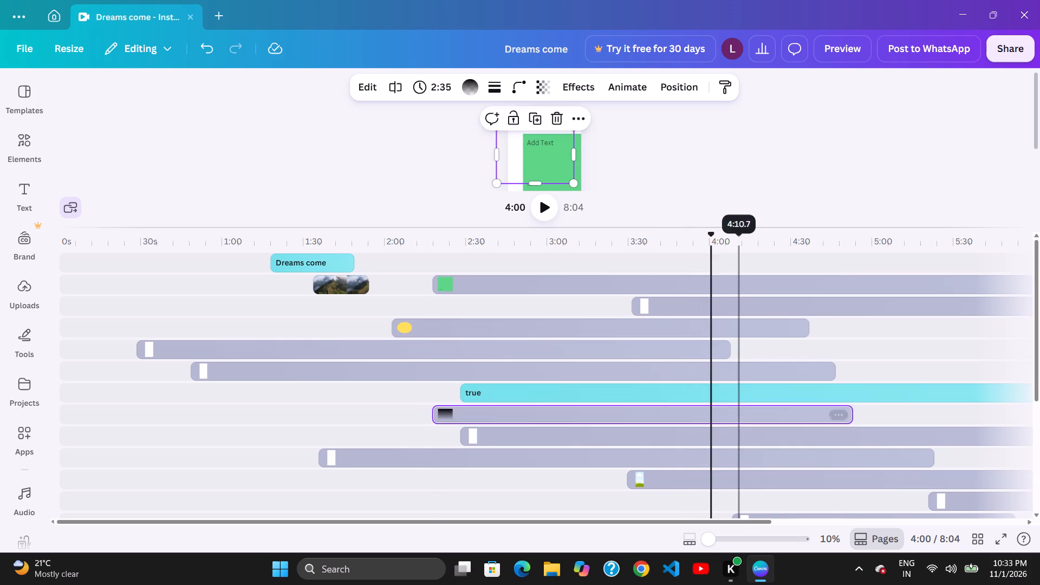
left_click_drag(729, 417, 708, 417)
Shift the "true" text clip on the seventh track later so it starts at about 2:37.
left_click_drag(609, 404, 622, 407)
left_click(669, 398)
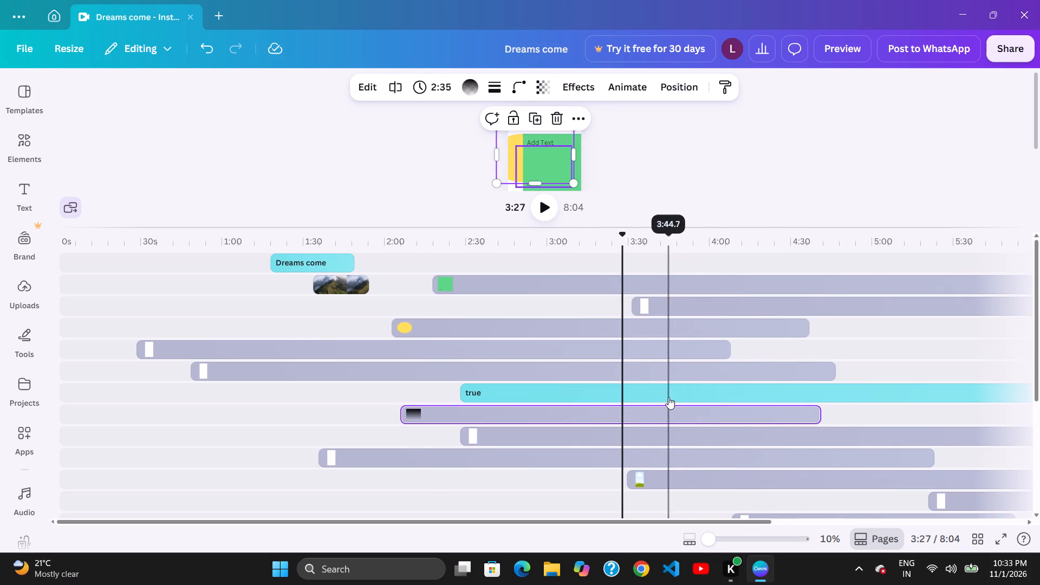
left_click(651, 396)
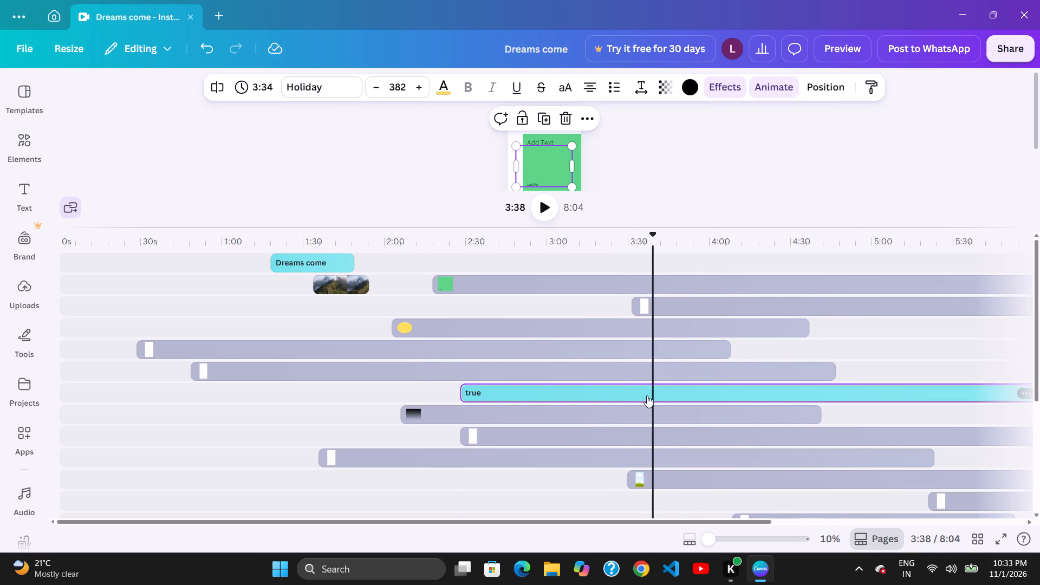
left_click_drag(648, 396, 664, 401)
left_click_drag(685, 401, 674, 401)
left_click_drag(653, 401, 679, 407)
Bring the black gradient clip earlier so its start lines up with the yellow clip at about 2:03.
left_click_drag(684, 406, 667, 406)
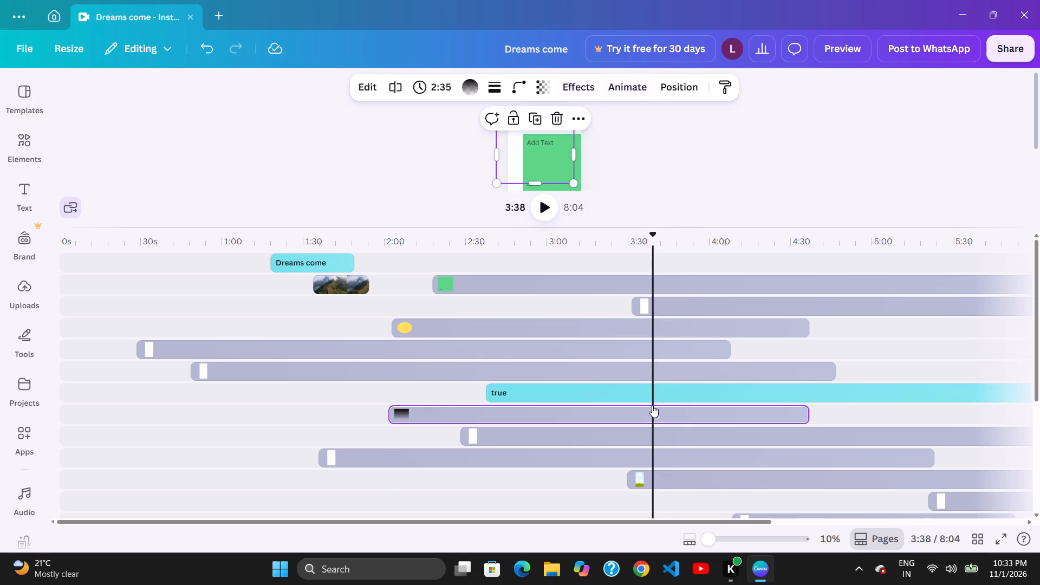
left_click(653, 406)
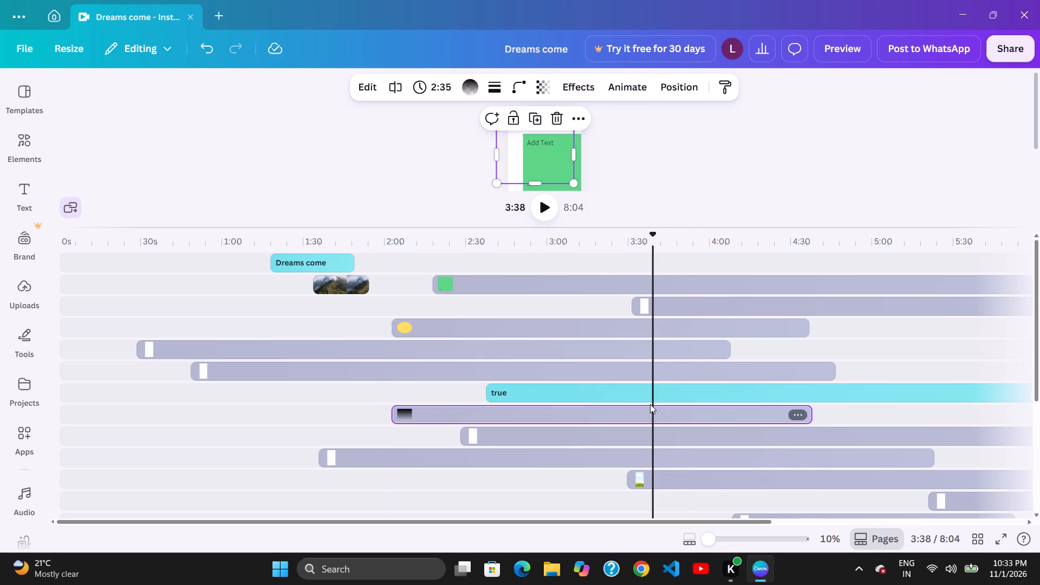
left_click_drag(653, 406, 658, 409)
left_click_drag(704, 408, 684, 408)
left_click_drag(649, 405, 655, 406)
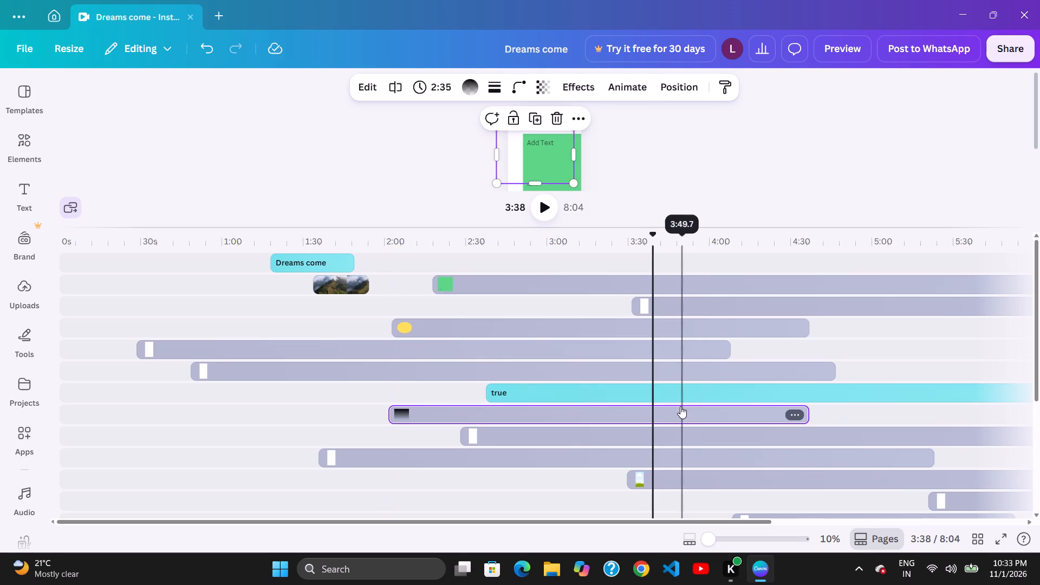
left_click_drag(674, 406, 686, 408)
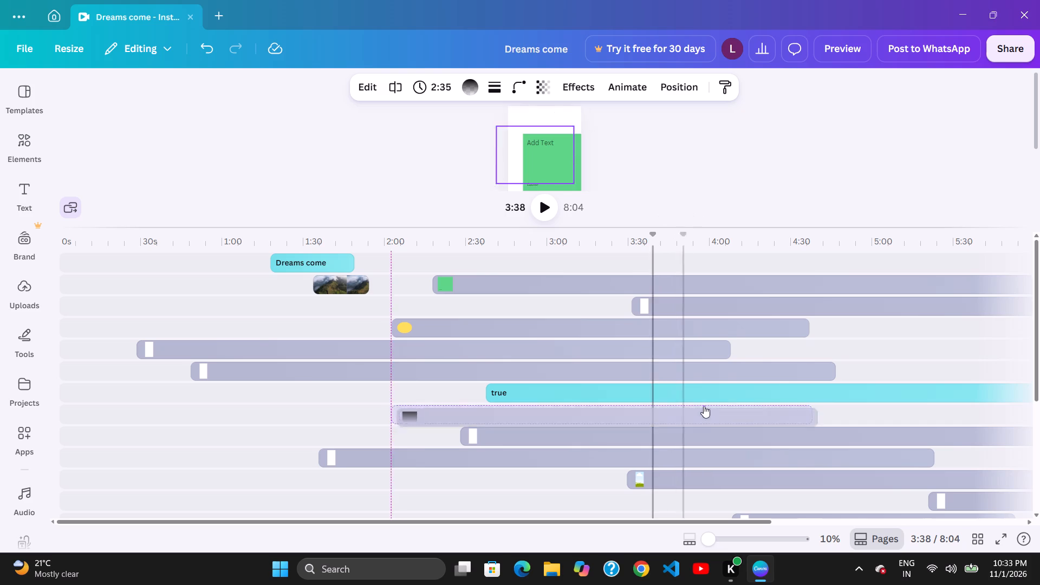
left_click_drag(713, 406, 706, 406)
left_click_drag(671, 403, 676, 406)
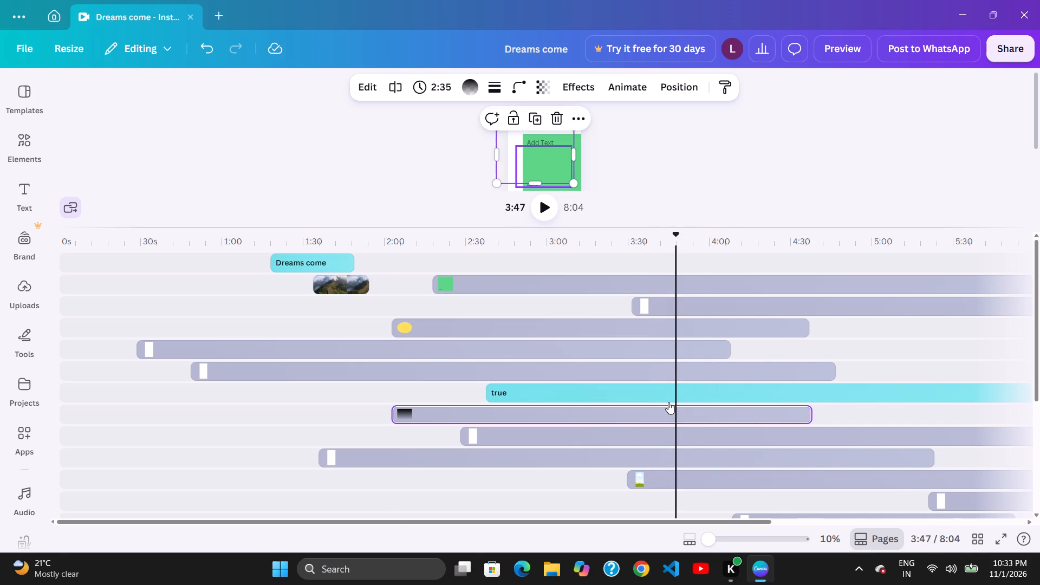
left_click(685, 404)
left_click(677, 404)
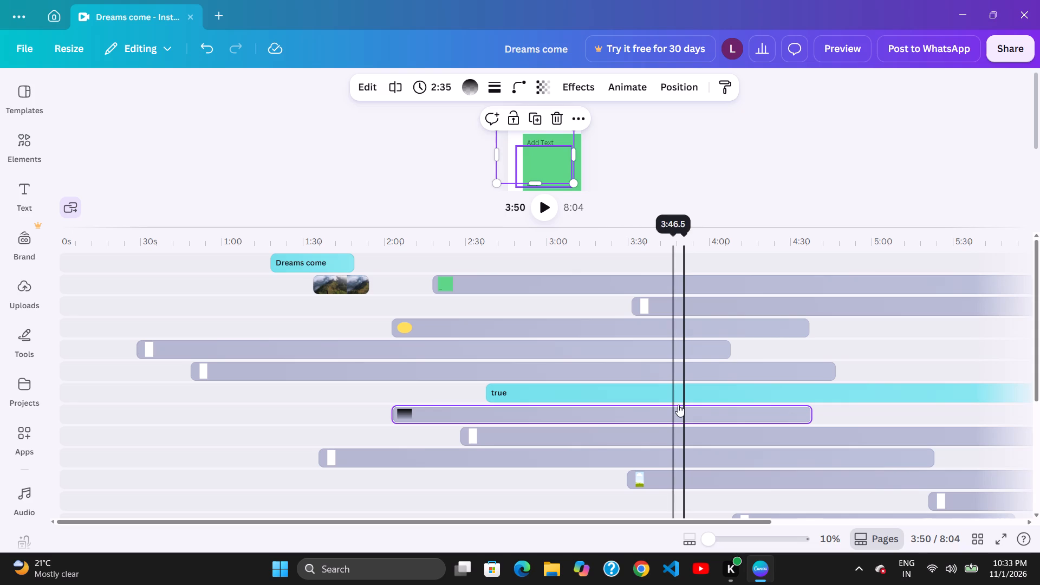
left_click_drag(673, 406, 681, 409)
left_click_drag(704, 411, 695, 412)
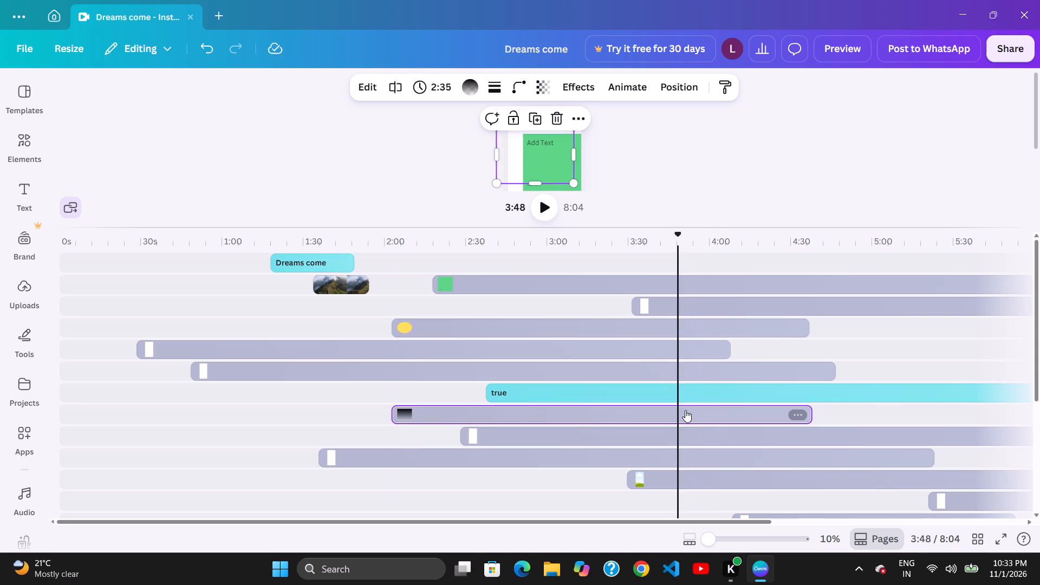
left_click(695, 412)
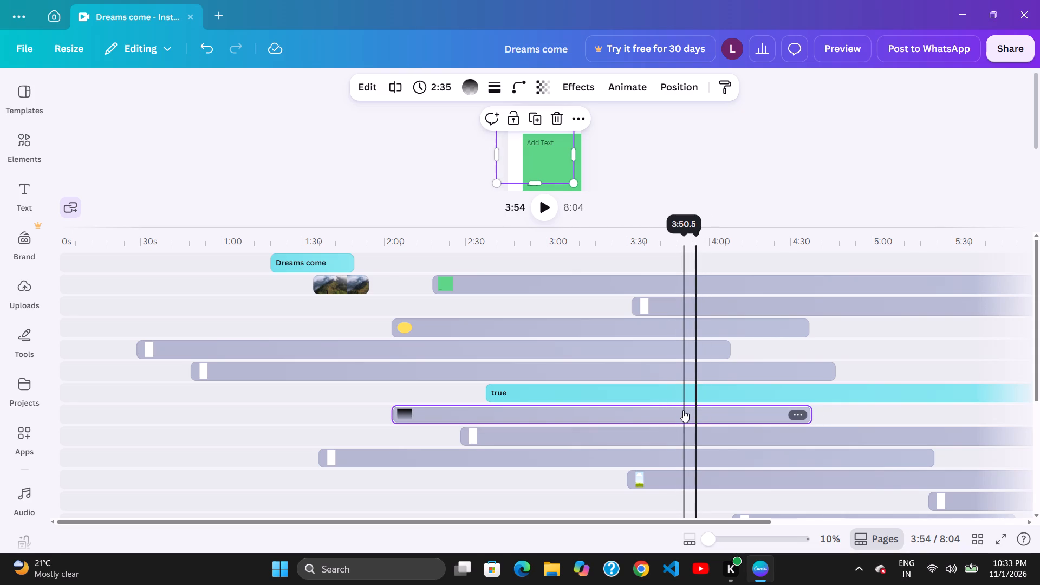
Bring the 2:35 black gradient clip on the eighth track earlier so it starts at about 1:59.
left_click_drag(649, 411, 656, 415)
left_click_drag(717, 418, 695, 418)
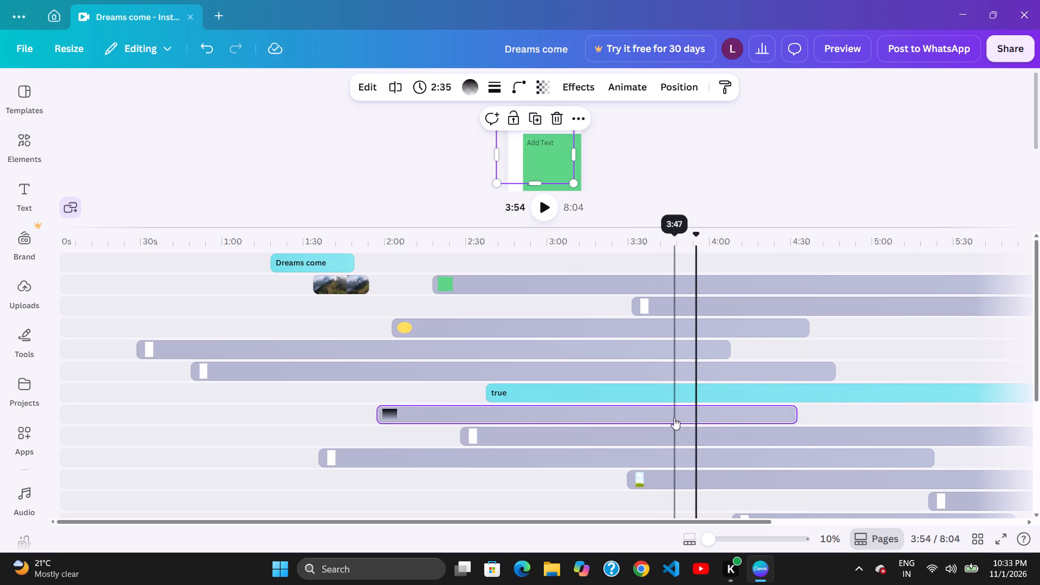
left_click_drag(673, 418, 678, 422)
left_click(695, 417)
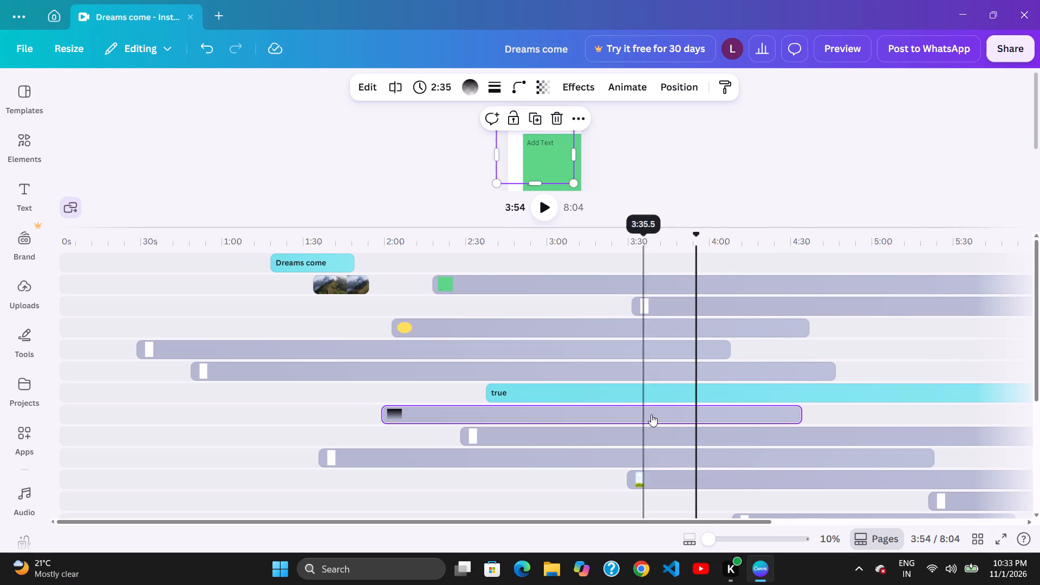
left_click_drag(466, 411, 471, 409)
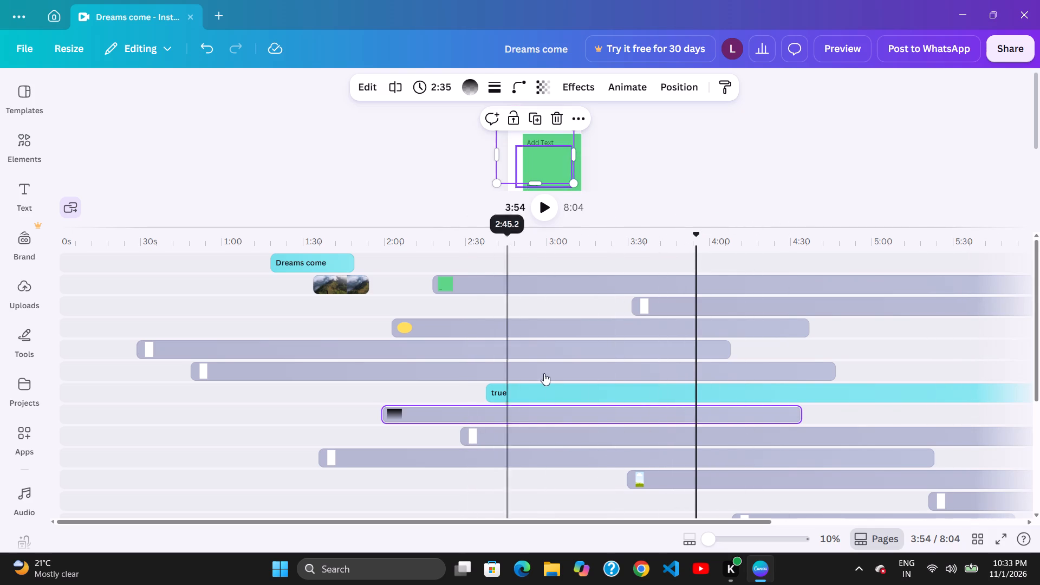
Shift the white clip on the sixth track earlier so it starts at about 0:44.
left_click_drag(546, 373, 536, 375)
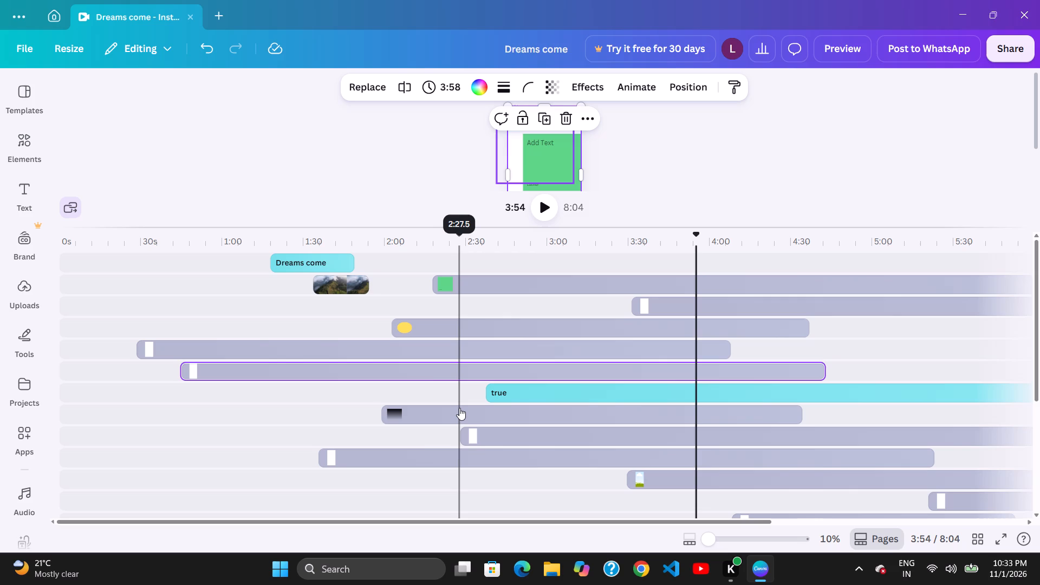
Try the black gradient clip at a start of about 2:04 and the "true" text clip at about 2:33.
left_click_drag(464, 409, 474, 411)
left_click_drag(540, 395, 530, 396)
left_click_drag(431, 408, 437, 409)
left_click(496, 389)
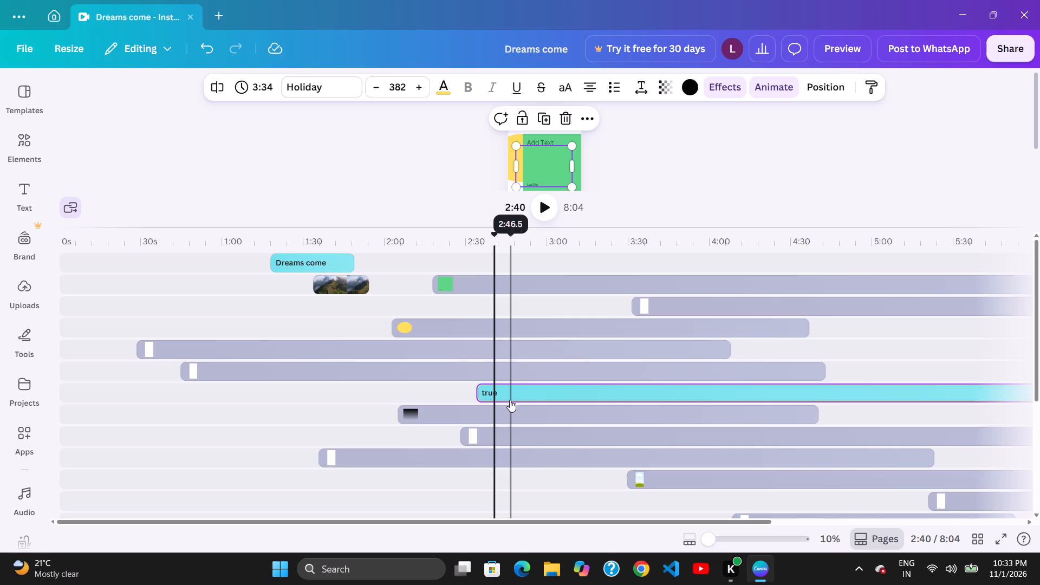
Shift the black gradient clip on the eighth track later so its start lines up with the green clip at about 2:17.
left_click_drag(497, 405, 490, 405)
left_click_drag(437, 406, 467, 408)
left_click_drag(487, 406, 479, 406)
left_click(443, 406)
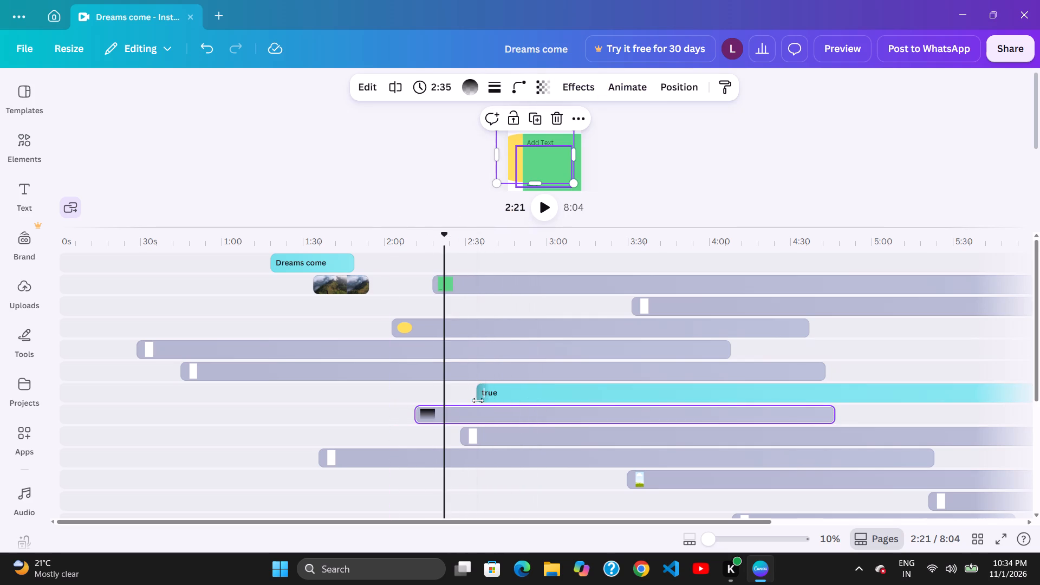
left_click_drag(453, 403, 458, 404)
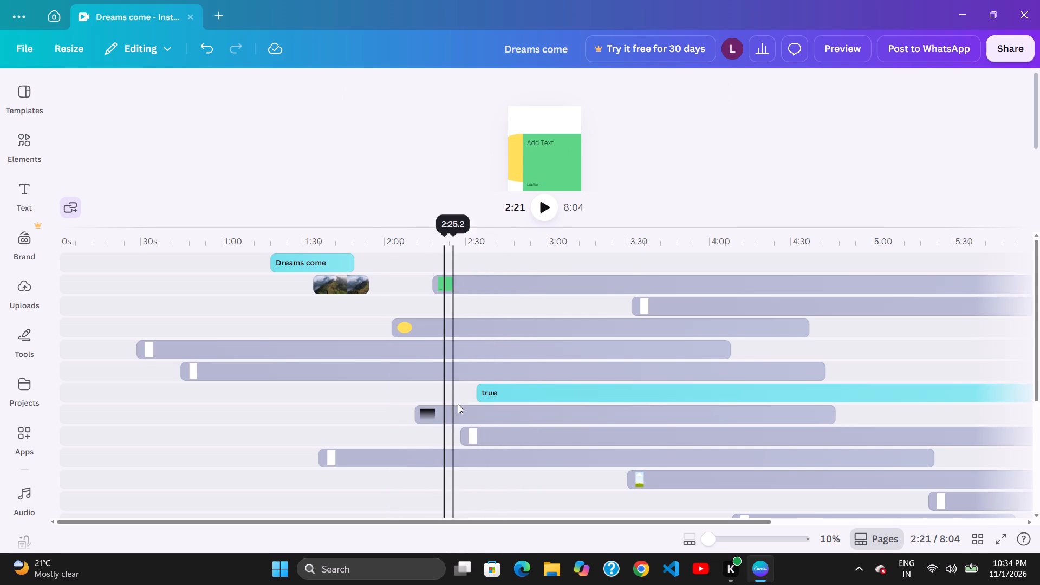
left_click_drag(458, 404, 461, 404)
left_click(526, 404)
left_click(493, 404)
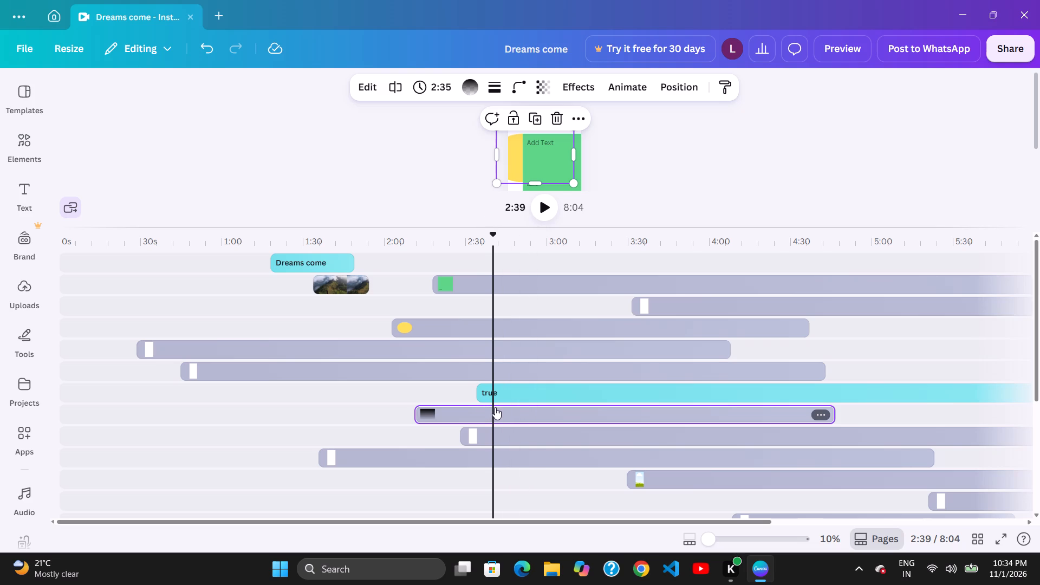
left_click_drag(499, 411, 505, 413)
left_click(642, 402)
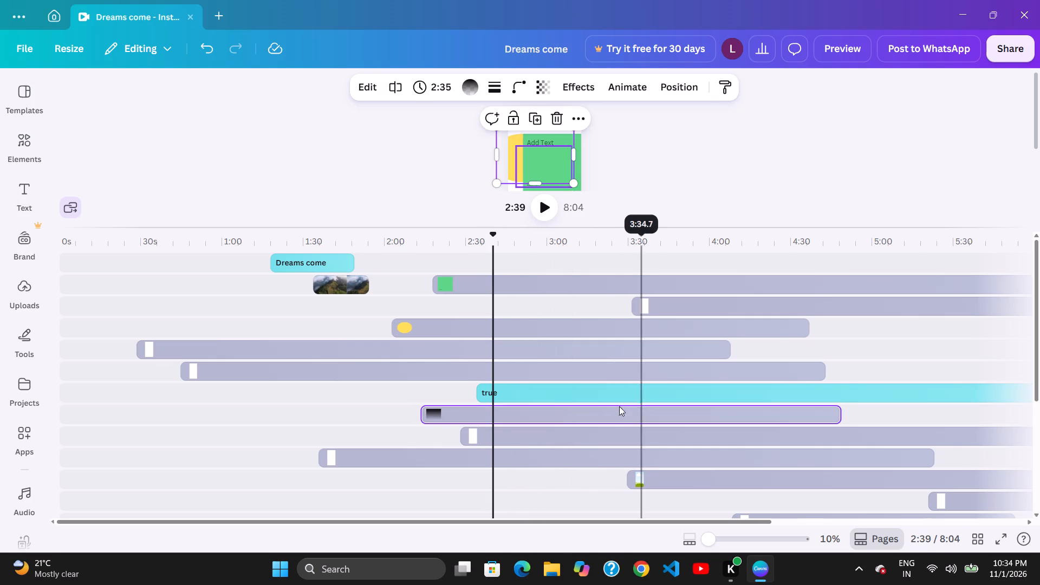
left_click_drag(485, 406, 495, 406)
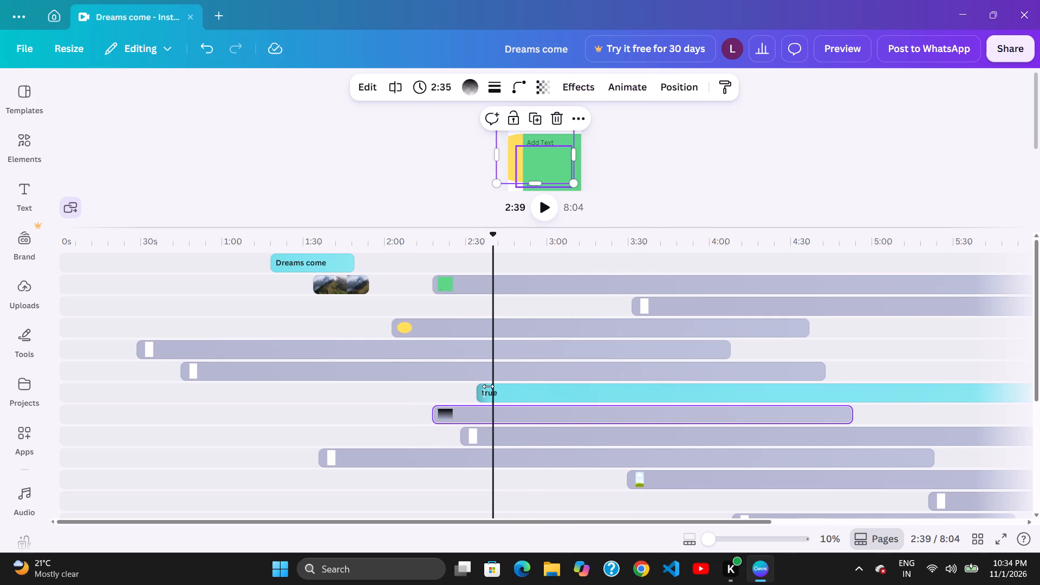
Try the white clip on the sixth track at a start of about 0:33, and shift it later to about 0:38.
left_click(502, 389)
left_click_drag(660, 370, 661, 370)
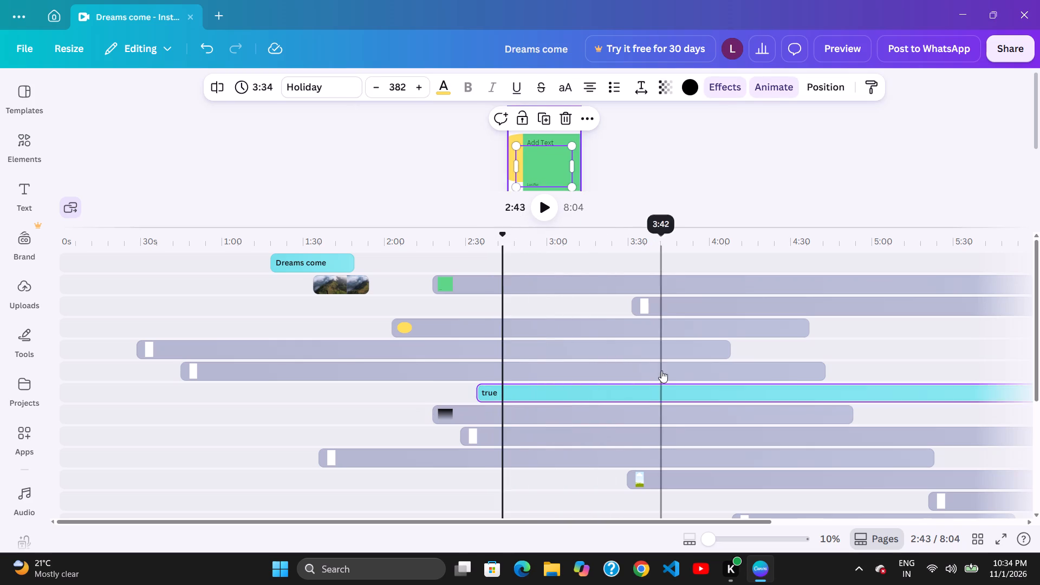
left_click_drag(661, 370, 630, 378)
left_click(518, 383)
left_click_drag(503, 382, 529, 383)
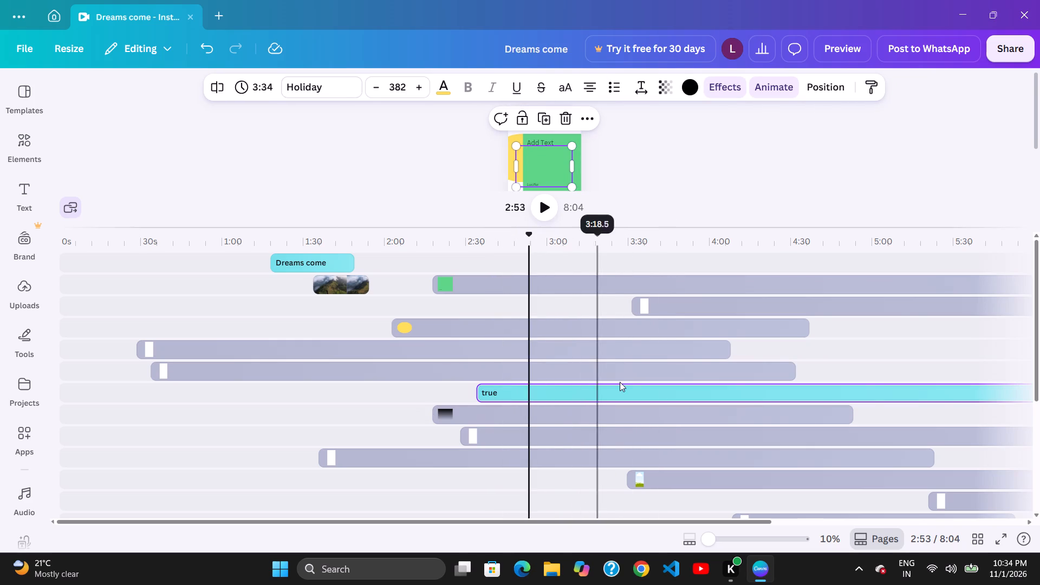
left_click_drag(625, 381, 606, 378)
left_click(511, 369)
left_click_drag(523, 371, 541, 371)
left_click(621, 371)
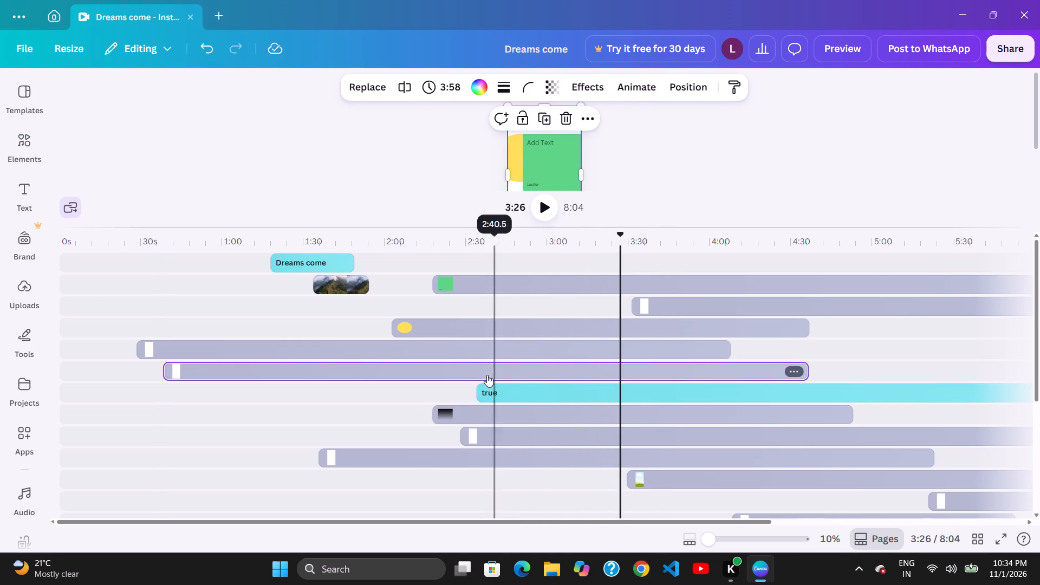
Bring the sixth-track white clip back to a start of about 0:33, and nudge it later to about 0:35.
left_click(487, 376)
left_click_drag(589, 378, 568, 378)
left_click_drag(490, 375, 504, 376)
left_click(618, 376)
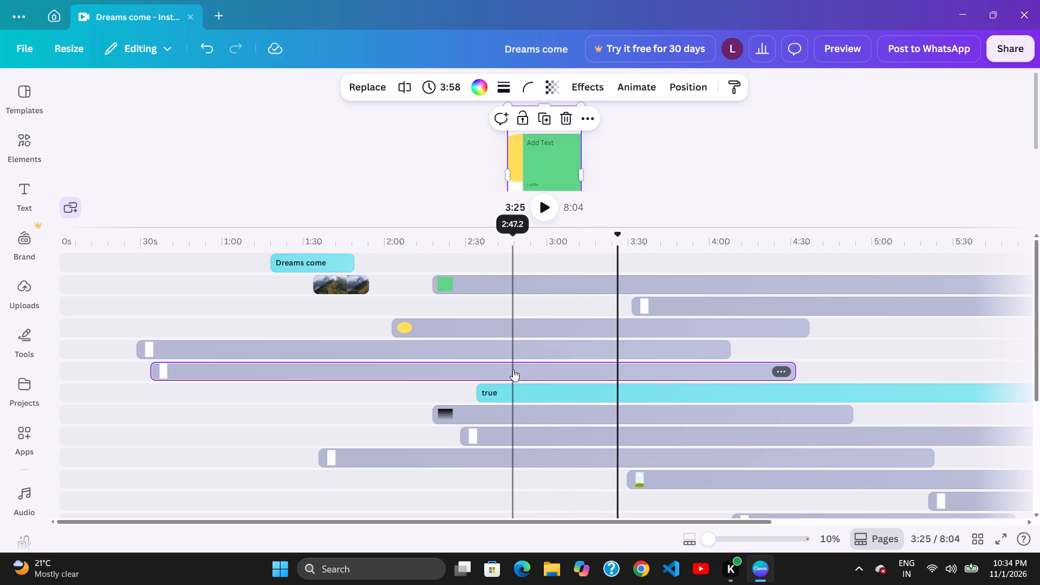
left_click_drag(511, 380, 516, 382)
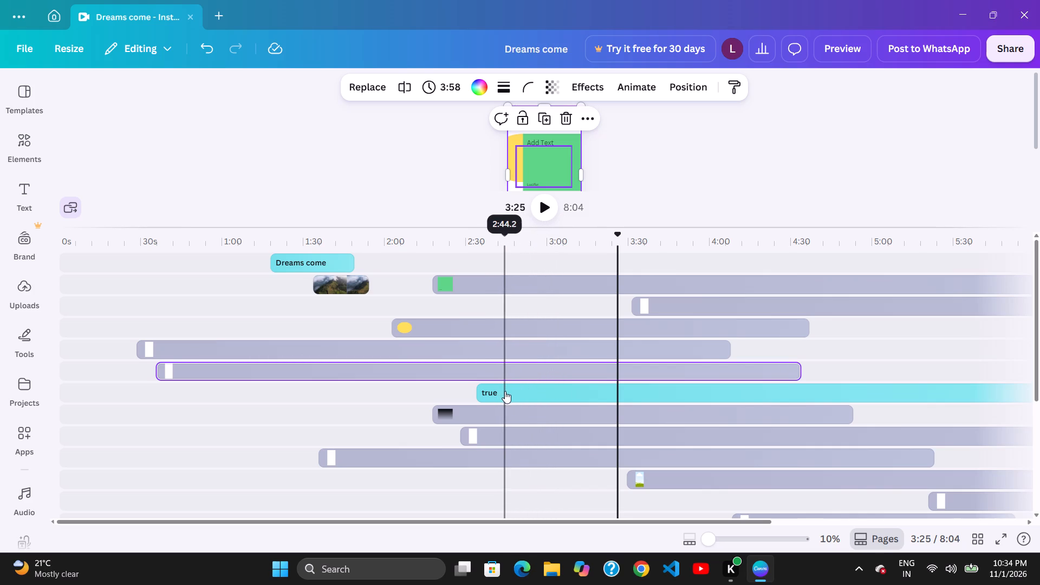
Shift the "true" text clip on the seventh track later so it starts at about 2:37.
left_click_drag(531, 386, 535, 387)
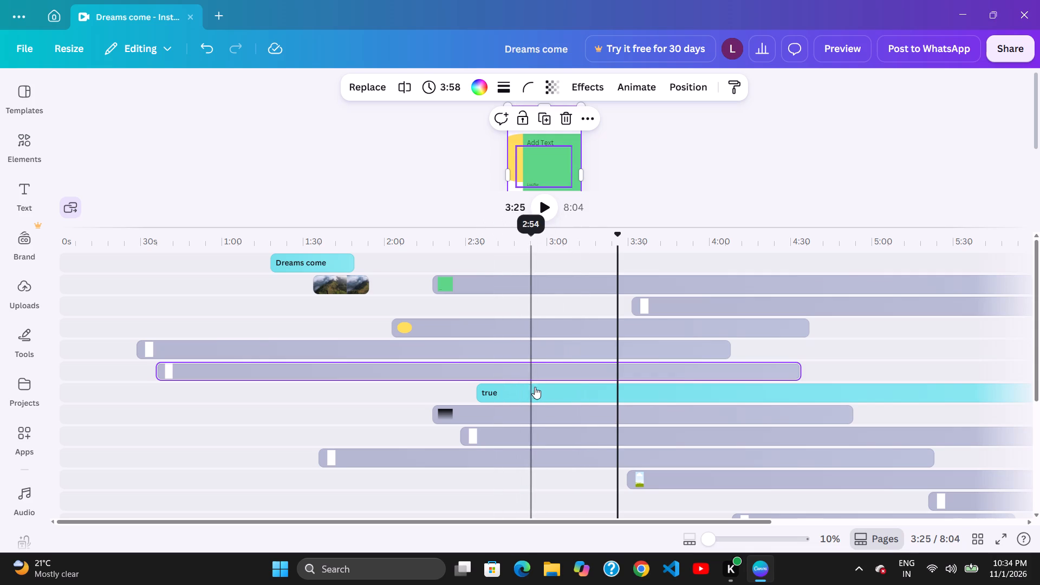
left_click_drag(535, 387, 541, 387)
left_click(630, 377)
left_click_drag(509, 381, 514, 381)
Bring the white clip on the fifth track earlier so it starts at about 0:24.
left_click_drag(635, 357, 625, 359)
Shift the white clip on the sixth track later so it starts at about 0:38.
left_click_drag(561, 365, 568, 364)
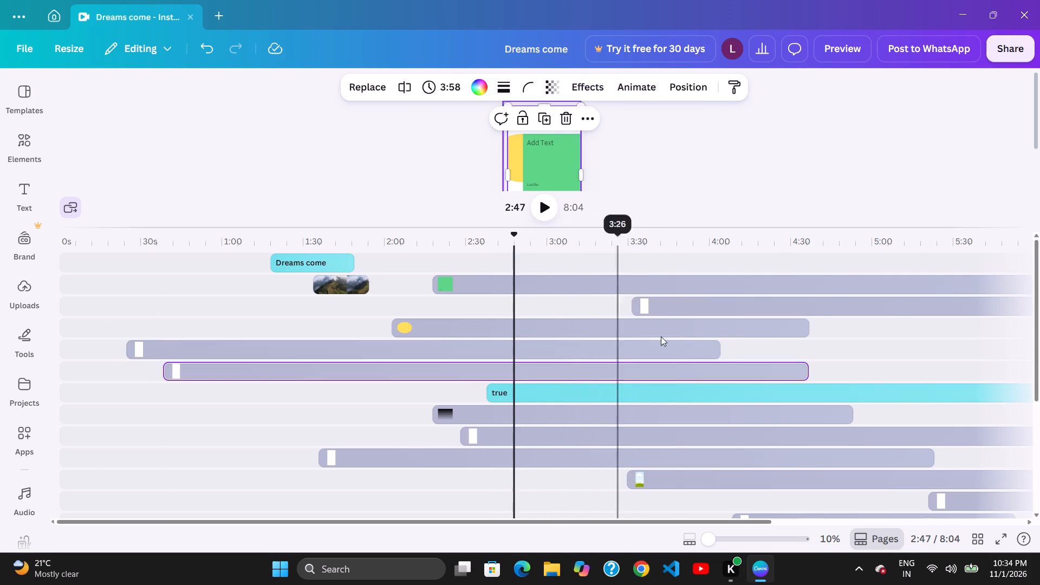
Bring the yellow clip on the fourth track earlier so it starts at about 1:57.
left_click_drag(676, 333, 663, 336)
left_click(578, 343)
Bring the green clip on the second track earlier so it starts at about 2:14.
left_click_drag(672, 283, 663, 295)
left_click(619, 311)
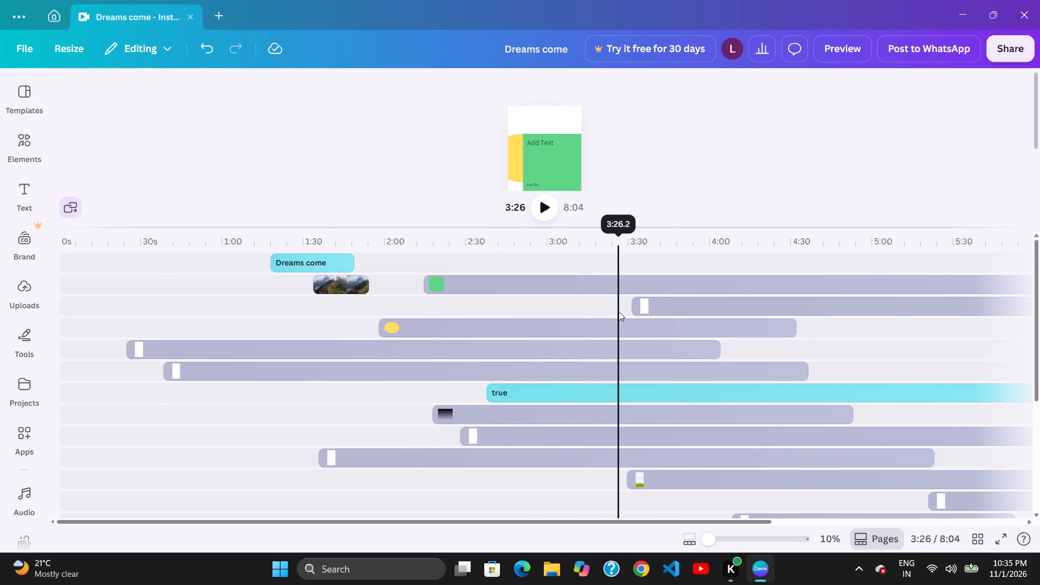
left_click(578, 320)
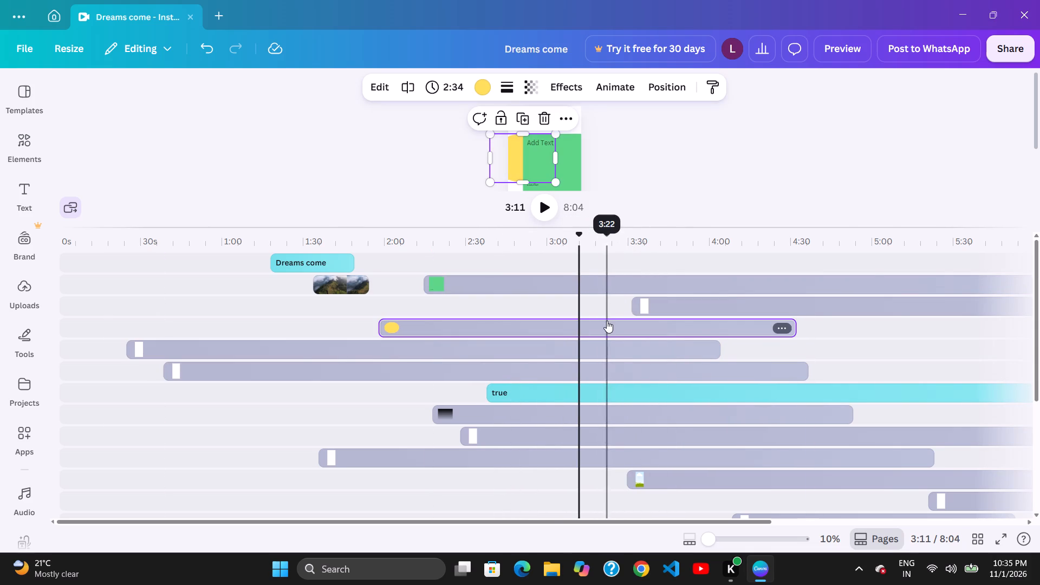
left_click(609, 323)
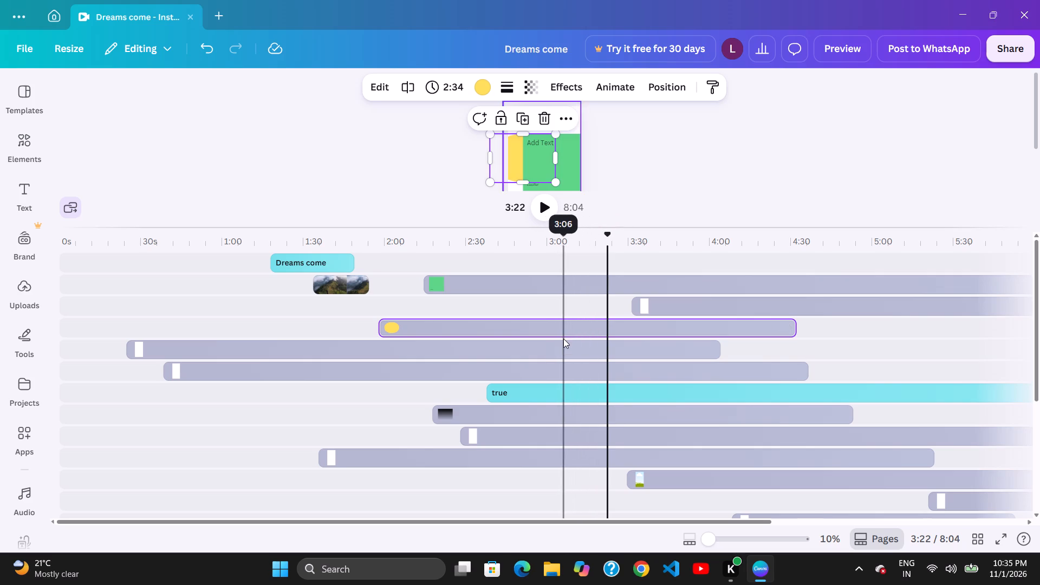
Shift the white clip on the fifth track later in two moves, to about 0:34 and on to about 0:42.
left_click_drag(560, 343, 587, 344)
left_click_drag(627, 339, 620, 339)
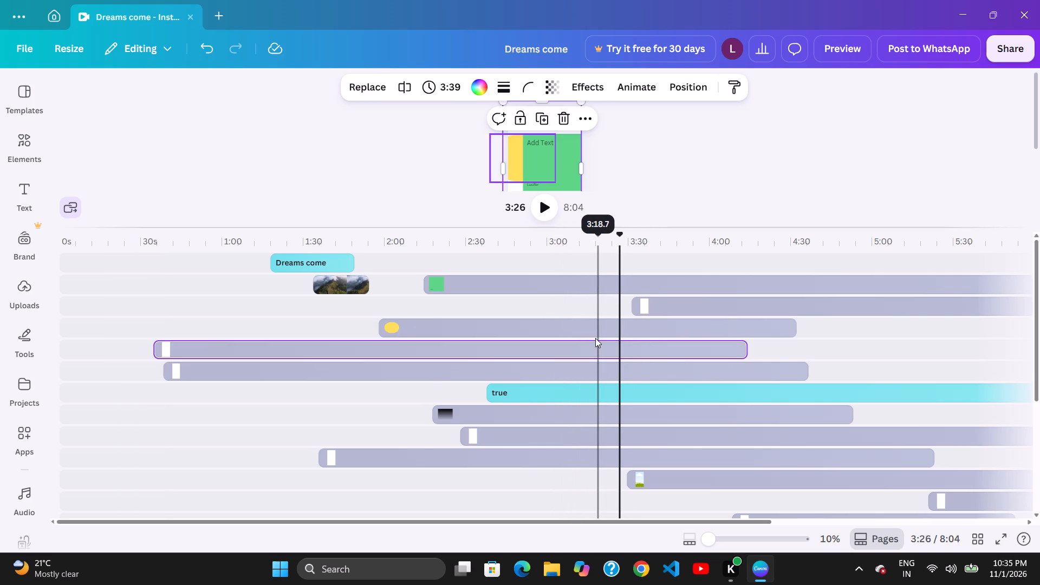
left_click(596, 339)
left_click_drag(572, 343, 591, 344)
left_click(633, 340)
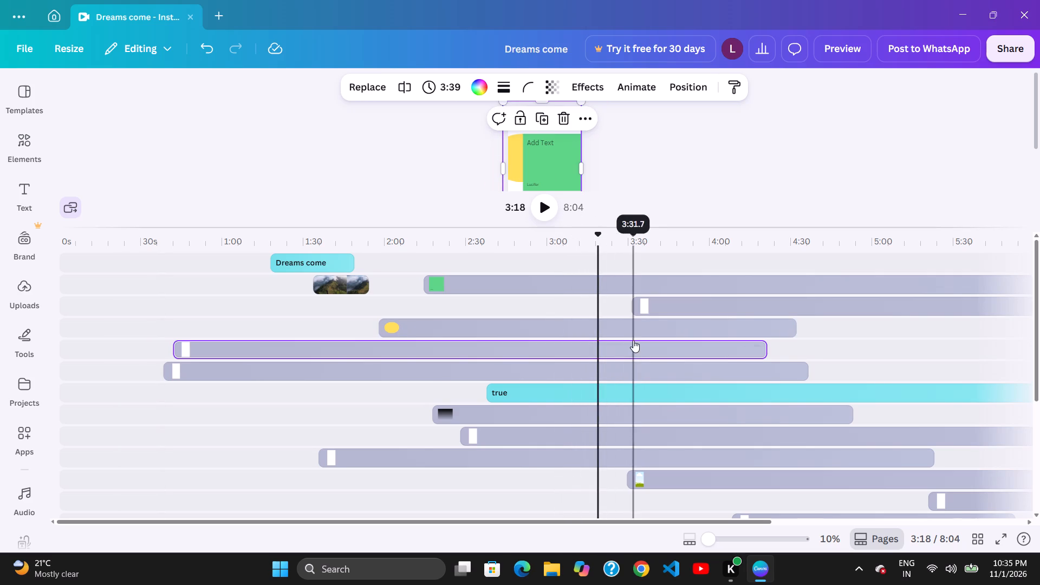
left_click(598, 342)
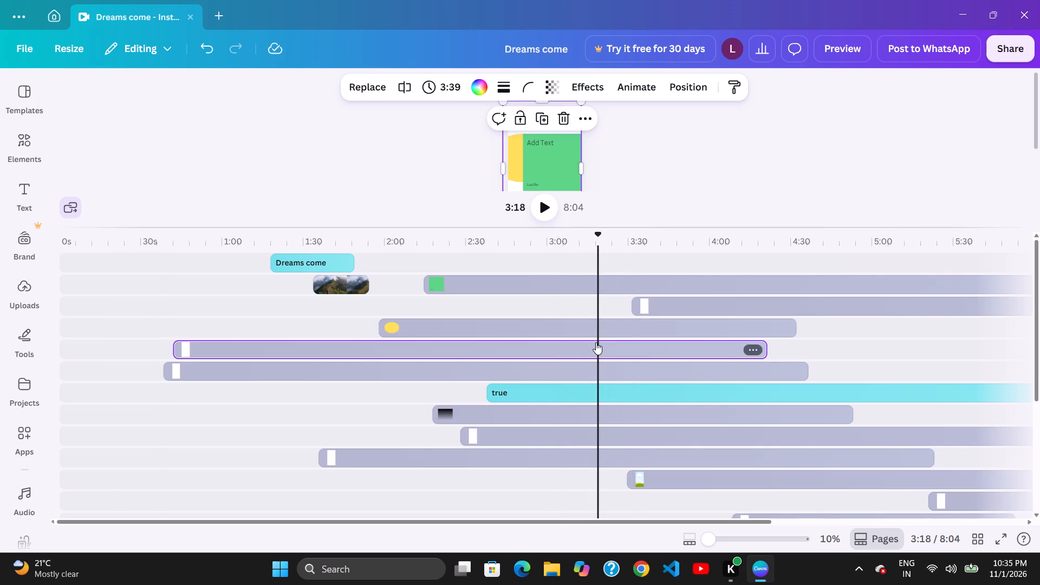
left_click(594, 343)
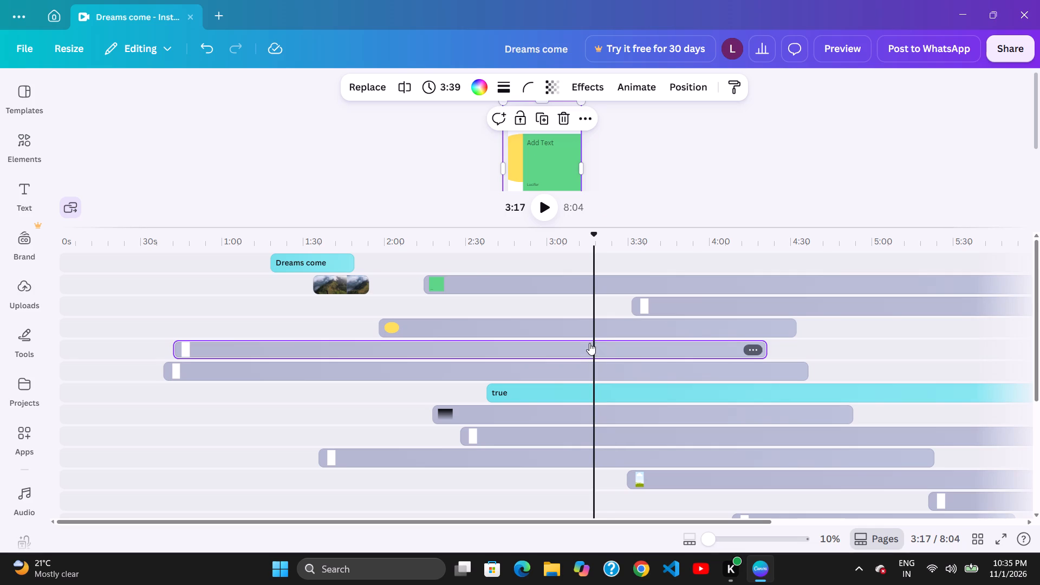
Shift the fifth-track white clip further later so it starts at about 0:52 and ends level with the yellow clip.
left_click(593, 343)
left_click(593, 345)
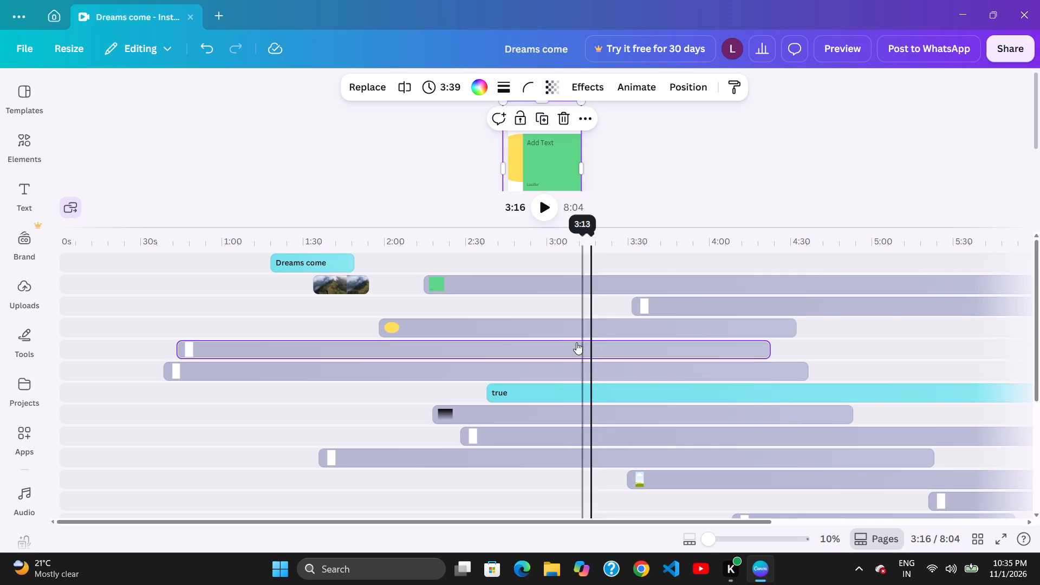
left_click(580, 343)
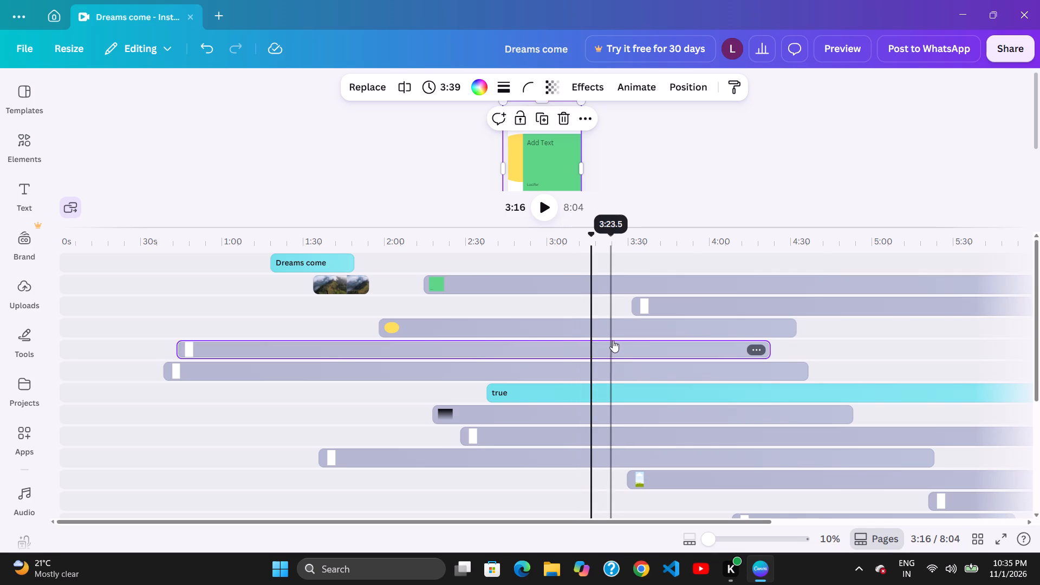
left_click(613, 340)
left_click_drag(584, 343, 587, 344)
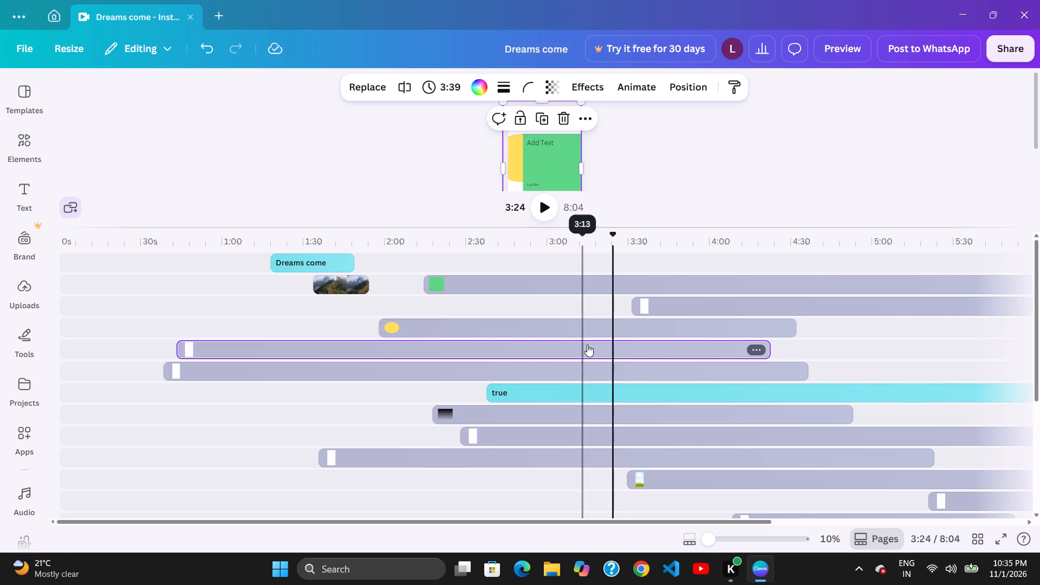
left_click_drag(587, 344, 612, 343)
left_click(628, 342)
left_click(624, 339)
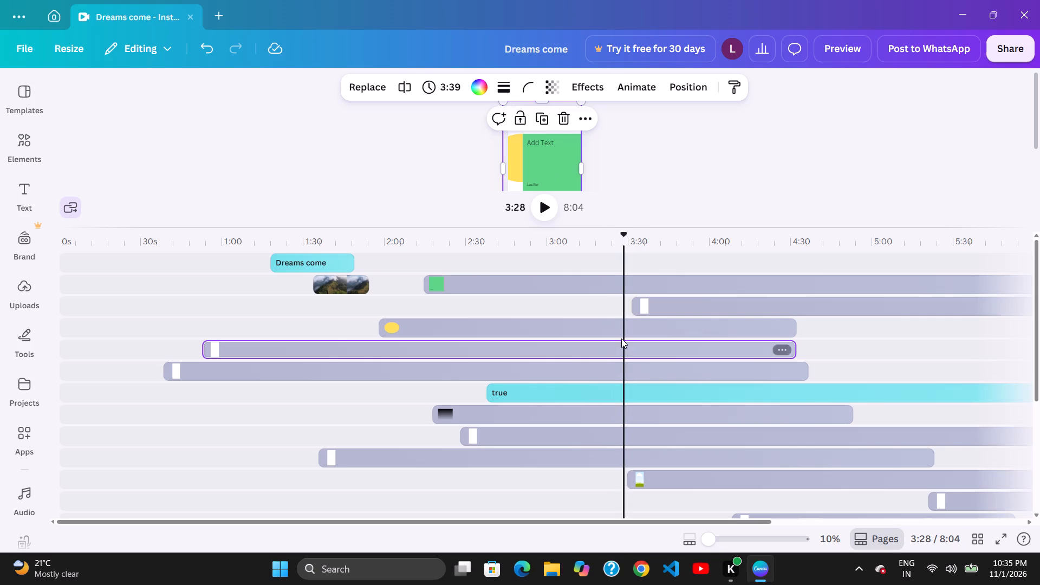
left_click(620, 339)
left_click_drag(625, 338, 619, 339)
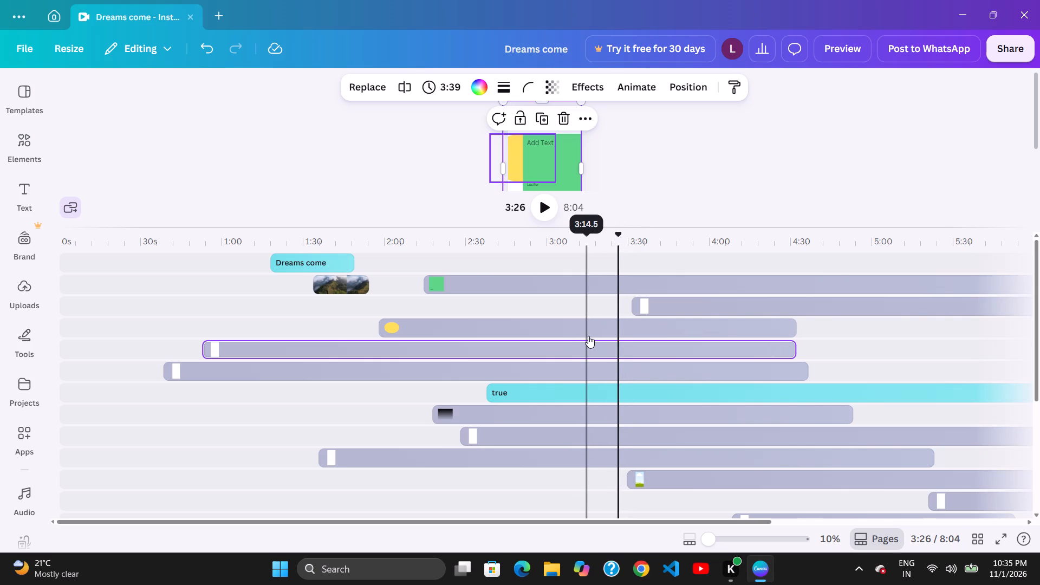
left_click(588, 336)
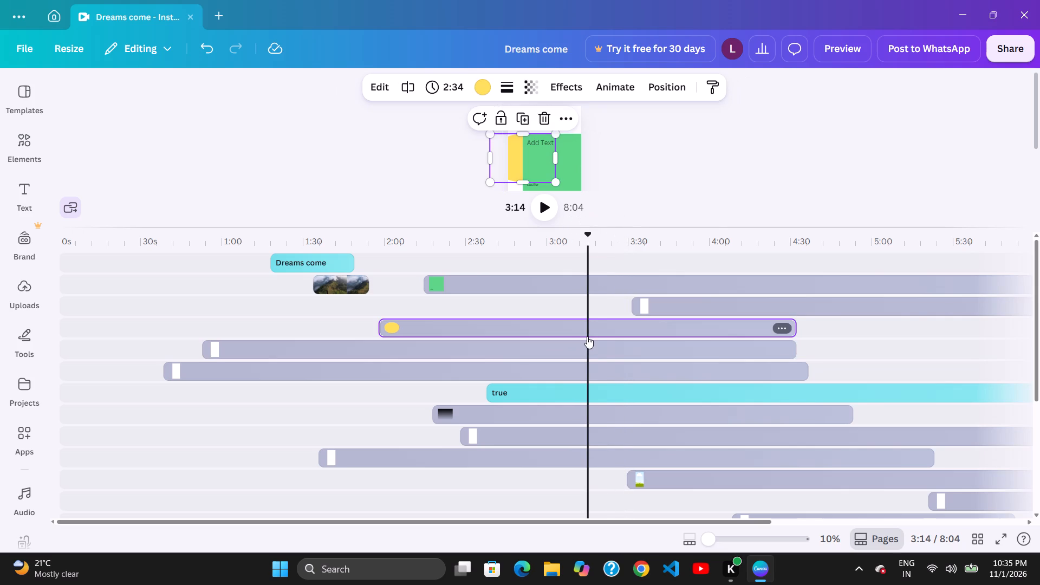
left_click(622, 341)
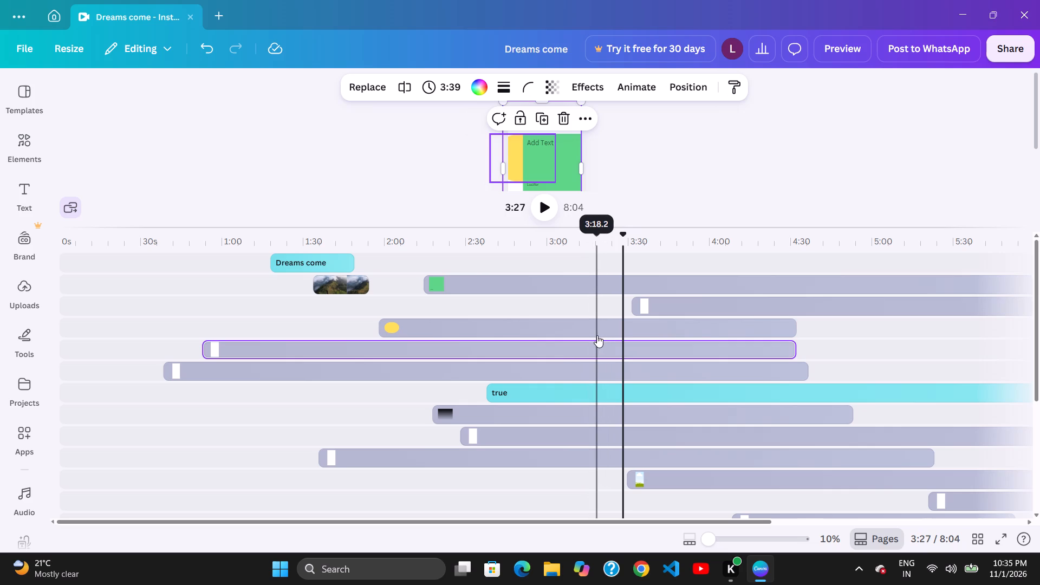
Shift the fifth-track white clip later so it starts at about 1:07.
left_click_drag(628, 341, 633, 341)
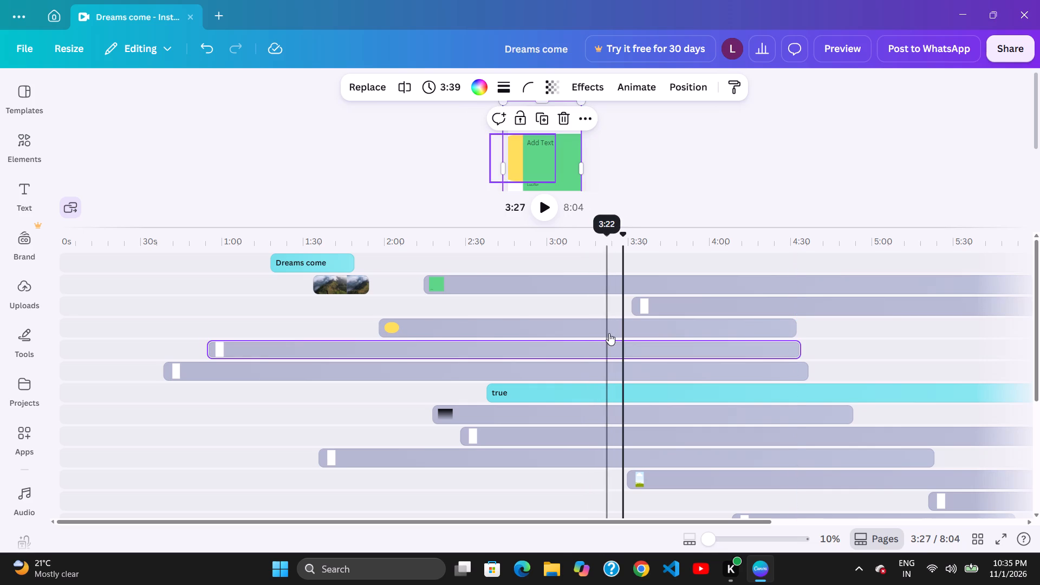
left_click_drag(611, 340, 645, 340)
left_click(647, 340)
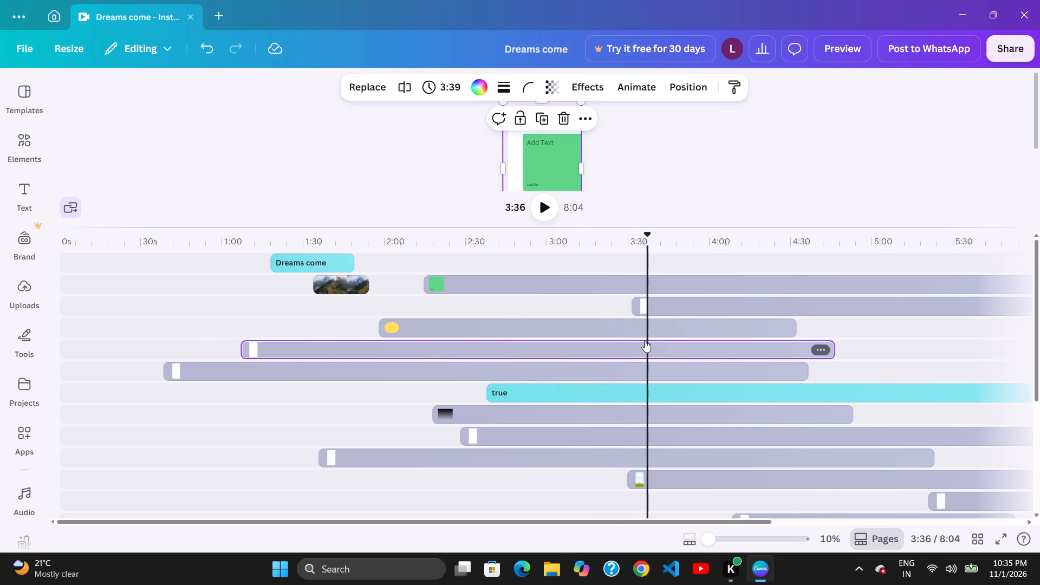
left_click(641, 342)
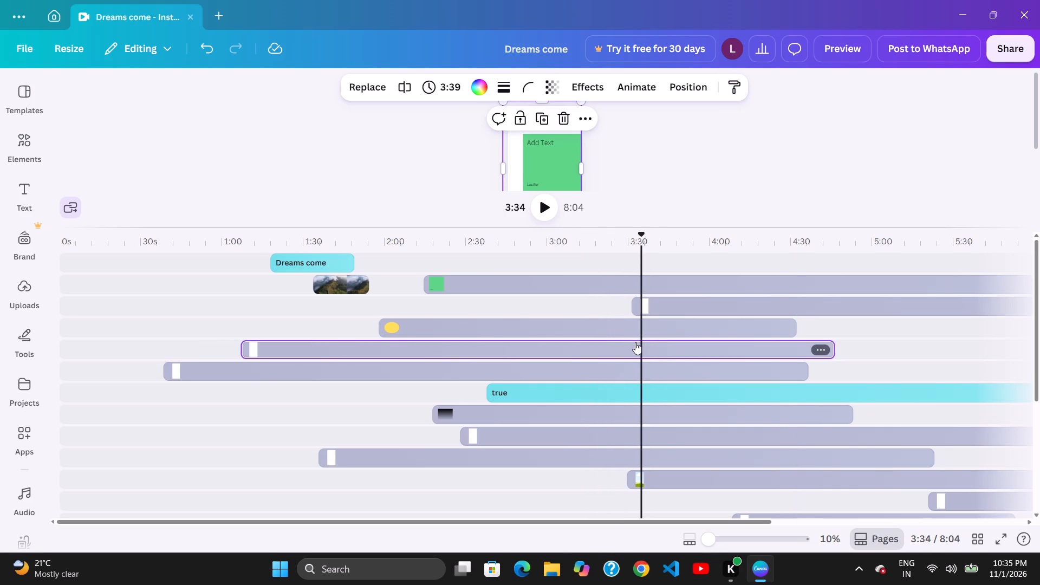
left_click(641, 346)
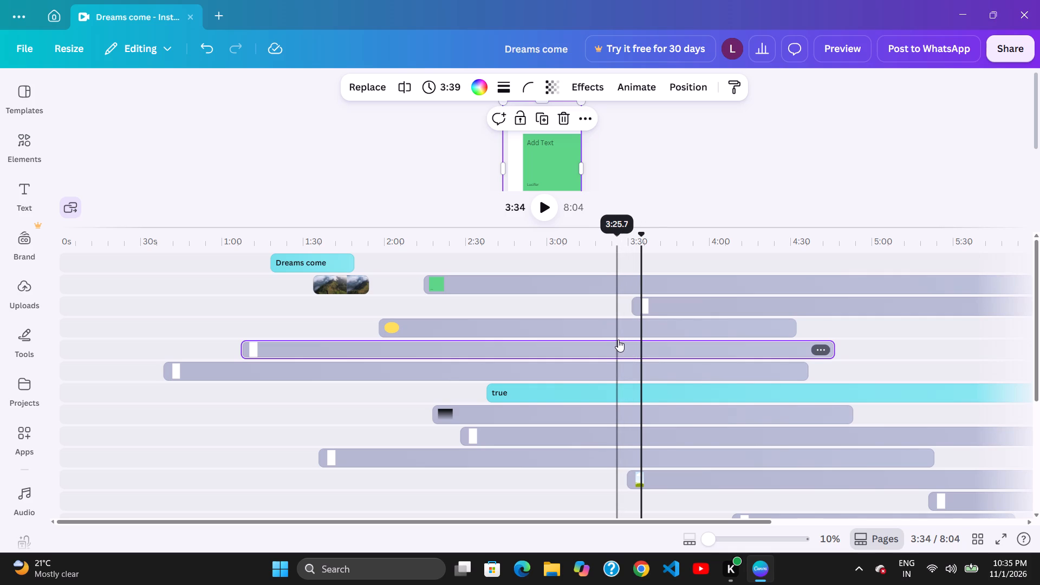
Try the fifth-track white clip lined up with the start of the "Dreams come" clip, and bring it back to about 1:10.
left_click_drag(614, 341, 647, 343)
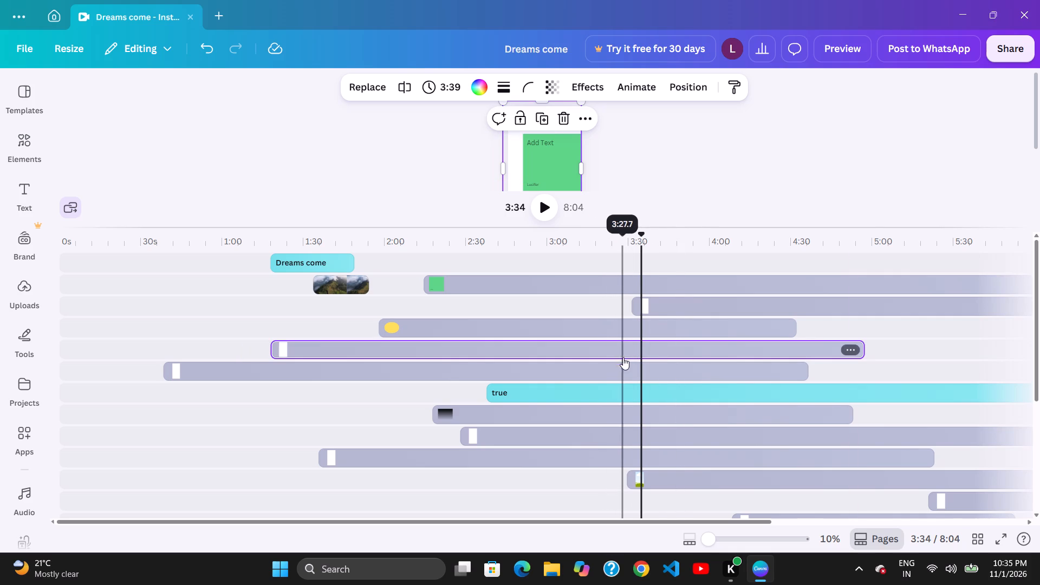
left_click(623, 357)
left_click(662, 358)
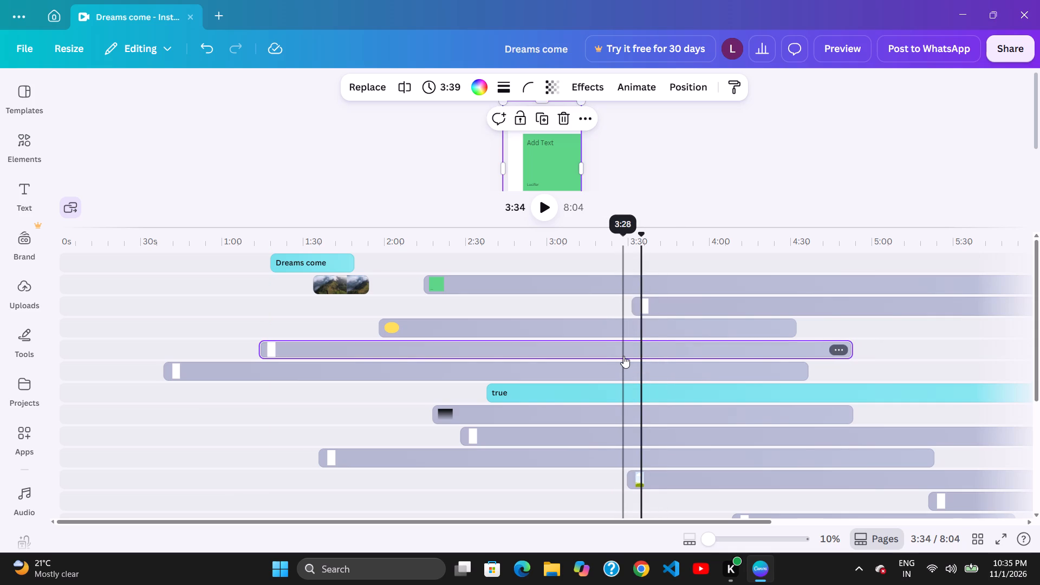
left_click_drag(640, 357, 629, 356)
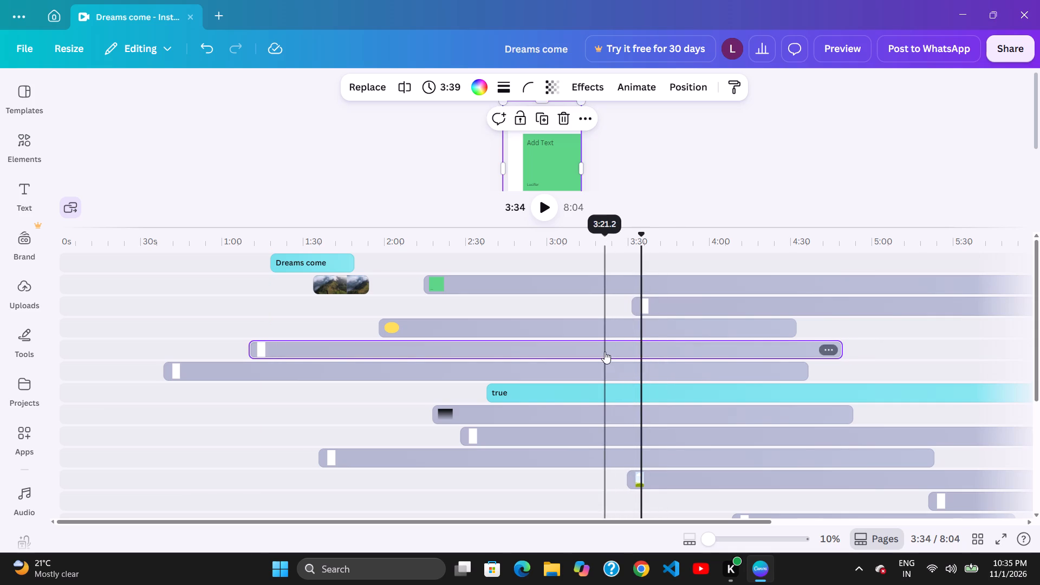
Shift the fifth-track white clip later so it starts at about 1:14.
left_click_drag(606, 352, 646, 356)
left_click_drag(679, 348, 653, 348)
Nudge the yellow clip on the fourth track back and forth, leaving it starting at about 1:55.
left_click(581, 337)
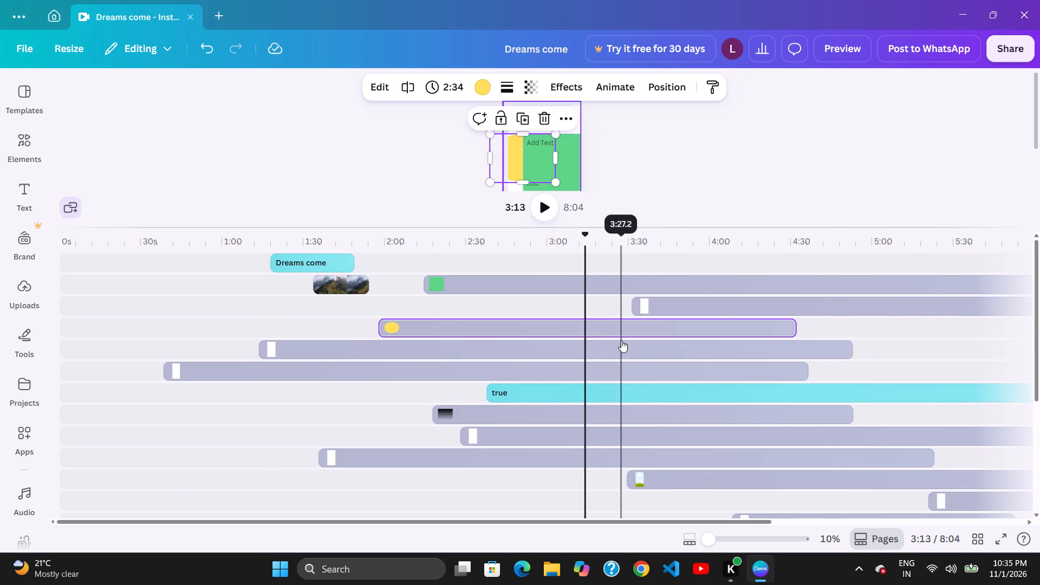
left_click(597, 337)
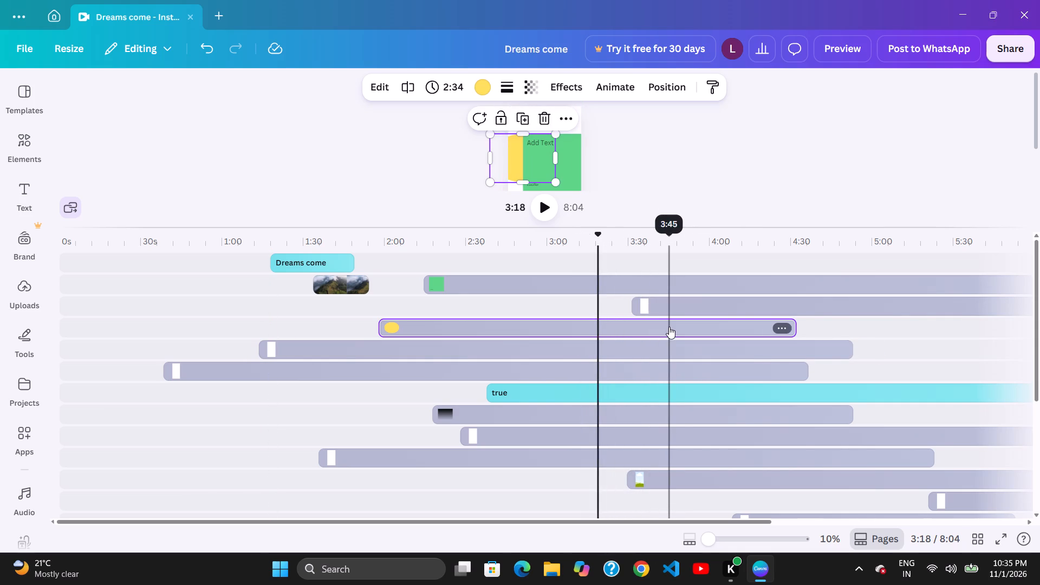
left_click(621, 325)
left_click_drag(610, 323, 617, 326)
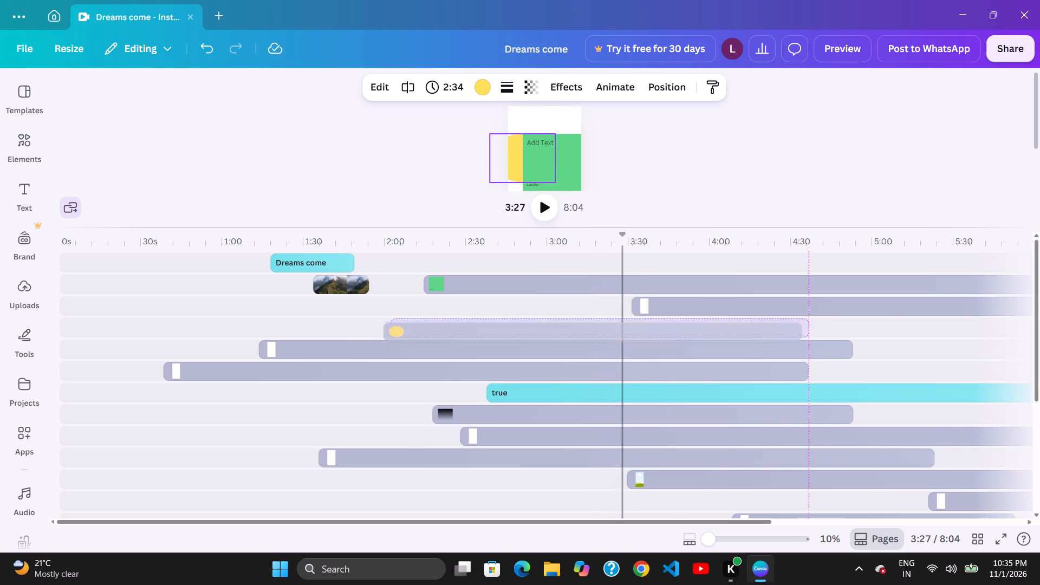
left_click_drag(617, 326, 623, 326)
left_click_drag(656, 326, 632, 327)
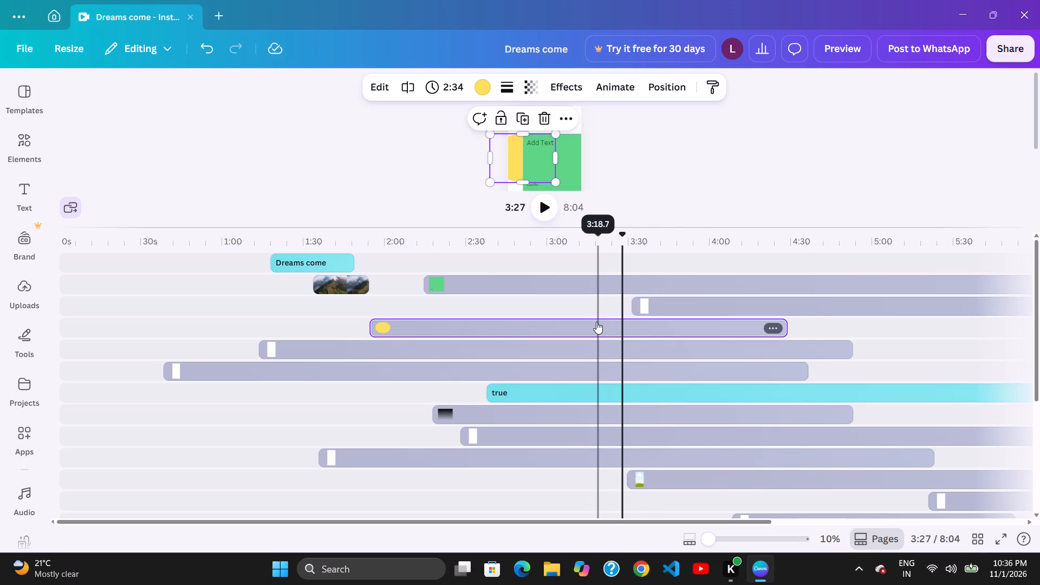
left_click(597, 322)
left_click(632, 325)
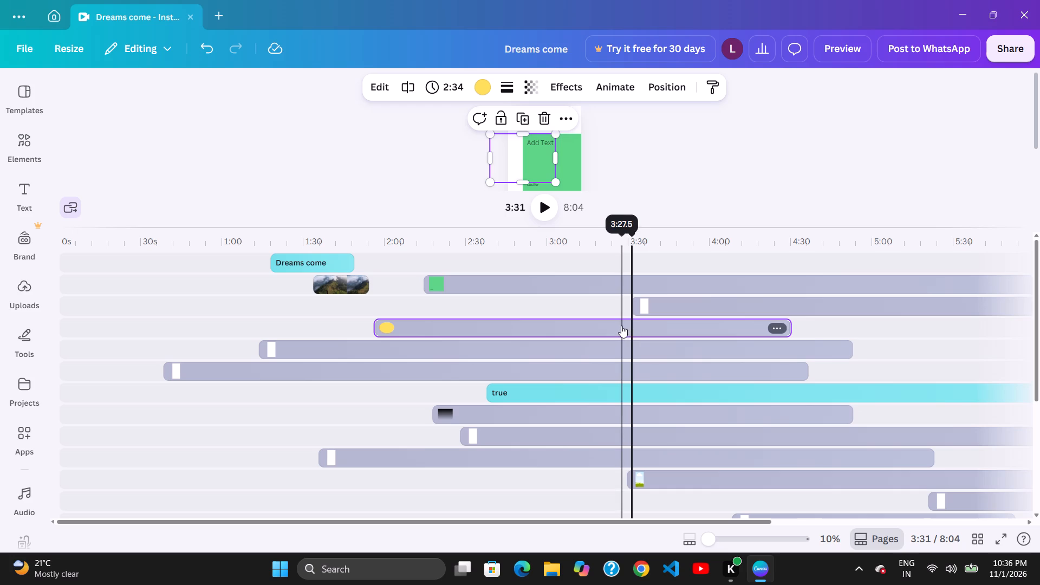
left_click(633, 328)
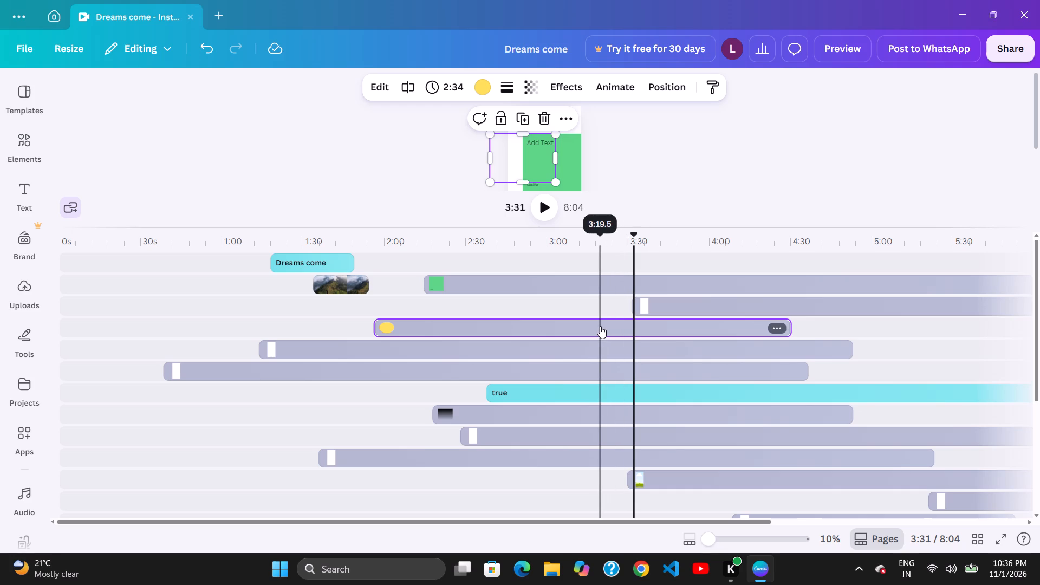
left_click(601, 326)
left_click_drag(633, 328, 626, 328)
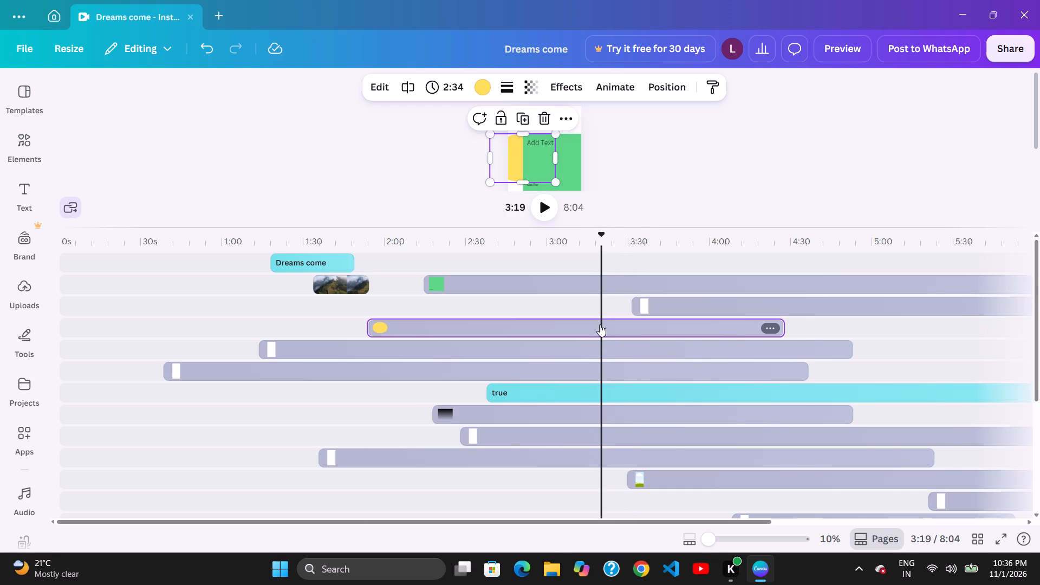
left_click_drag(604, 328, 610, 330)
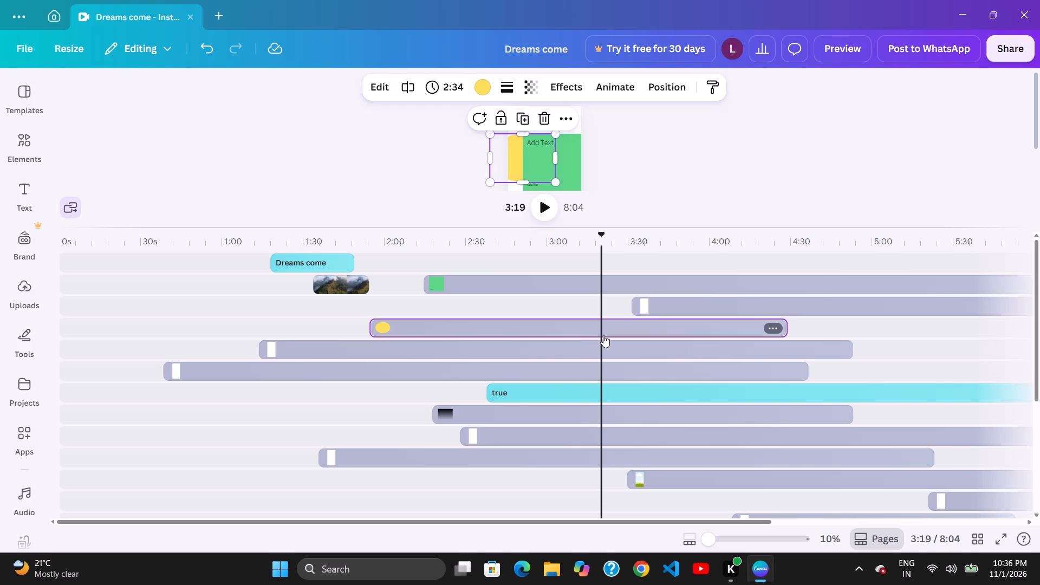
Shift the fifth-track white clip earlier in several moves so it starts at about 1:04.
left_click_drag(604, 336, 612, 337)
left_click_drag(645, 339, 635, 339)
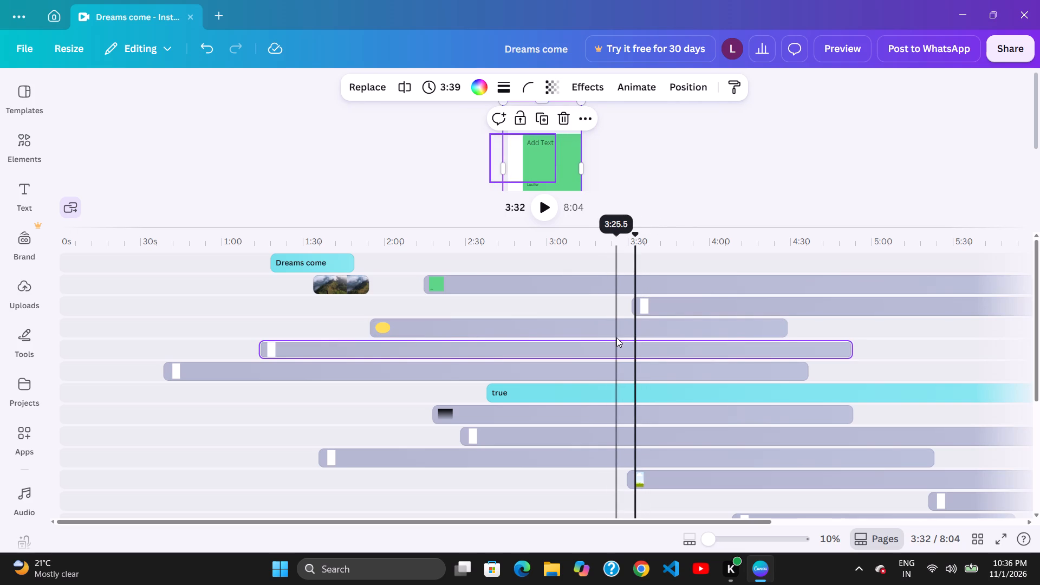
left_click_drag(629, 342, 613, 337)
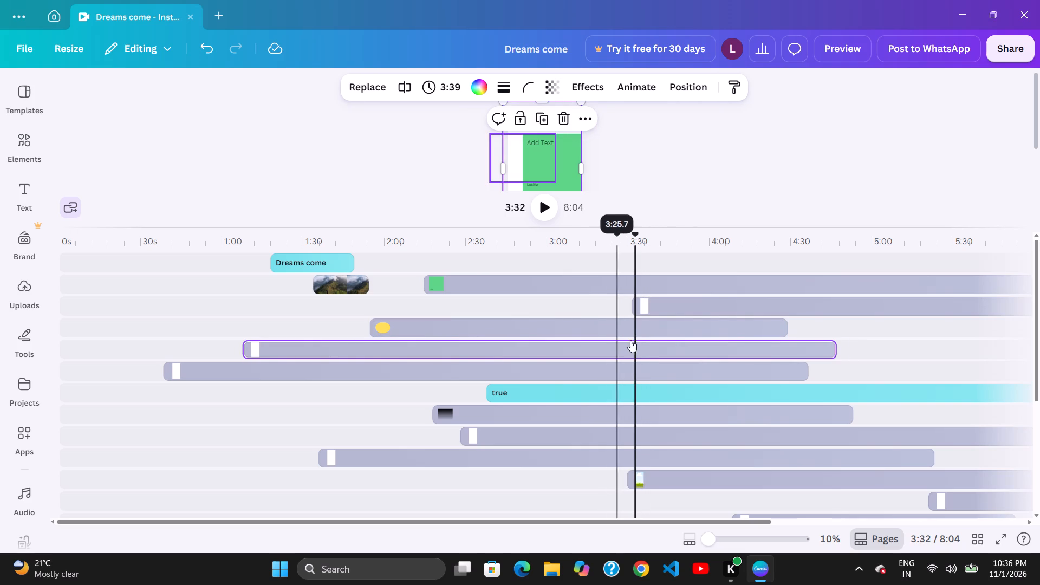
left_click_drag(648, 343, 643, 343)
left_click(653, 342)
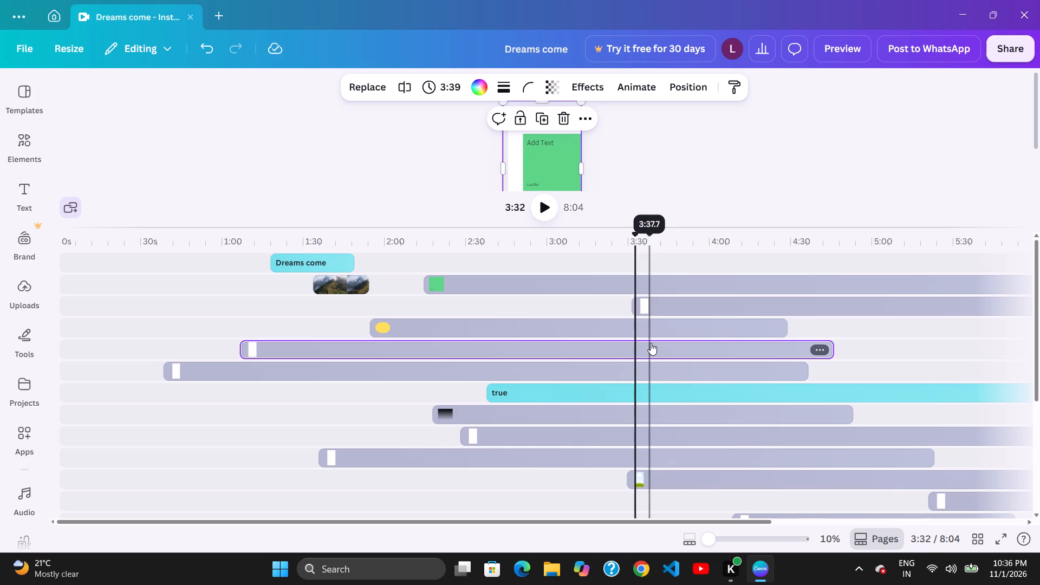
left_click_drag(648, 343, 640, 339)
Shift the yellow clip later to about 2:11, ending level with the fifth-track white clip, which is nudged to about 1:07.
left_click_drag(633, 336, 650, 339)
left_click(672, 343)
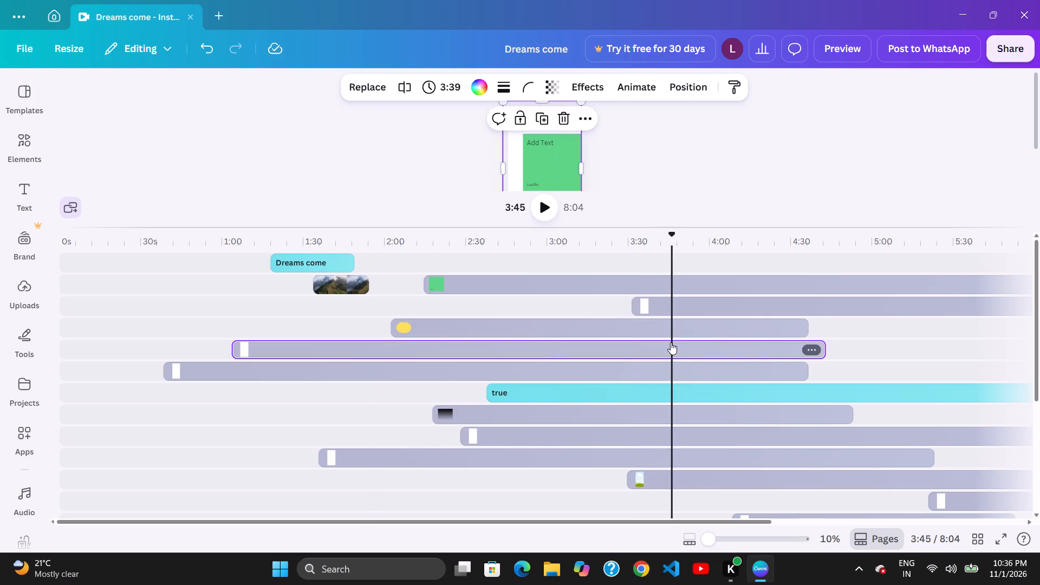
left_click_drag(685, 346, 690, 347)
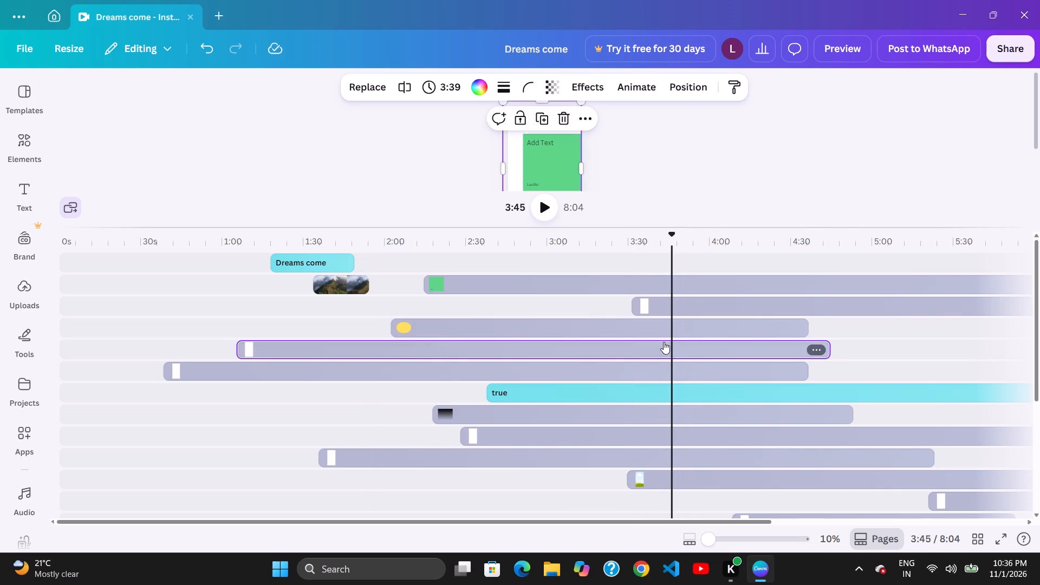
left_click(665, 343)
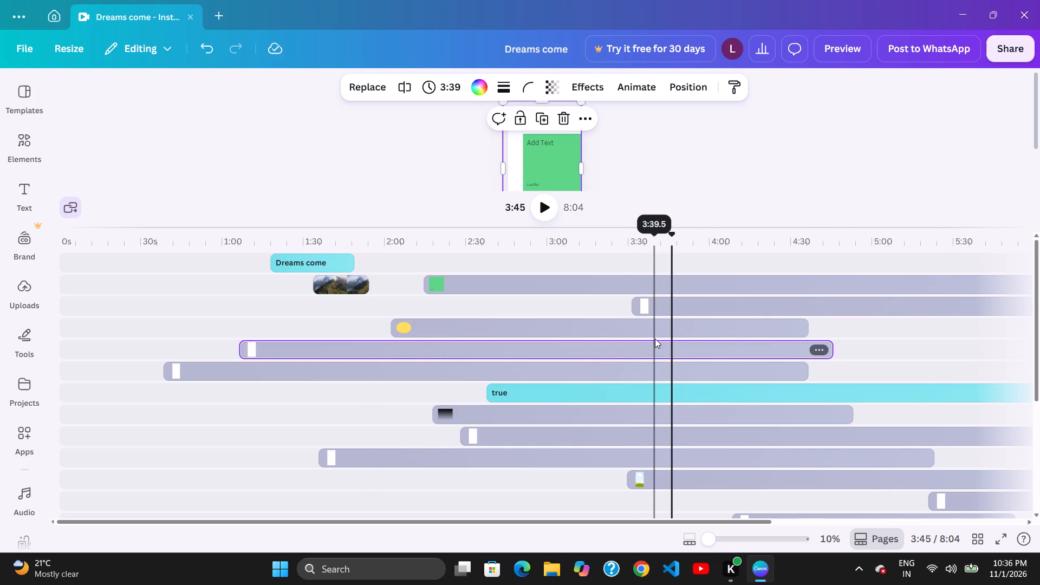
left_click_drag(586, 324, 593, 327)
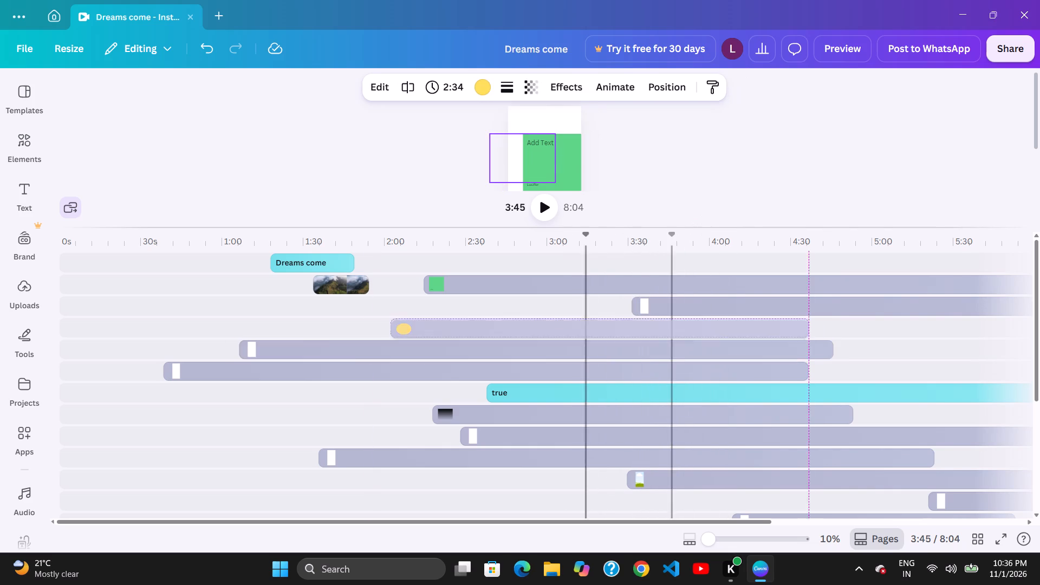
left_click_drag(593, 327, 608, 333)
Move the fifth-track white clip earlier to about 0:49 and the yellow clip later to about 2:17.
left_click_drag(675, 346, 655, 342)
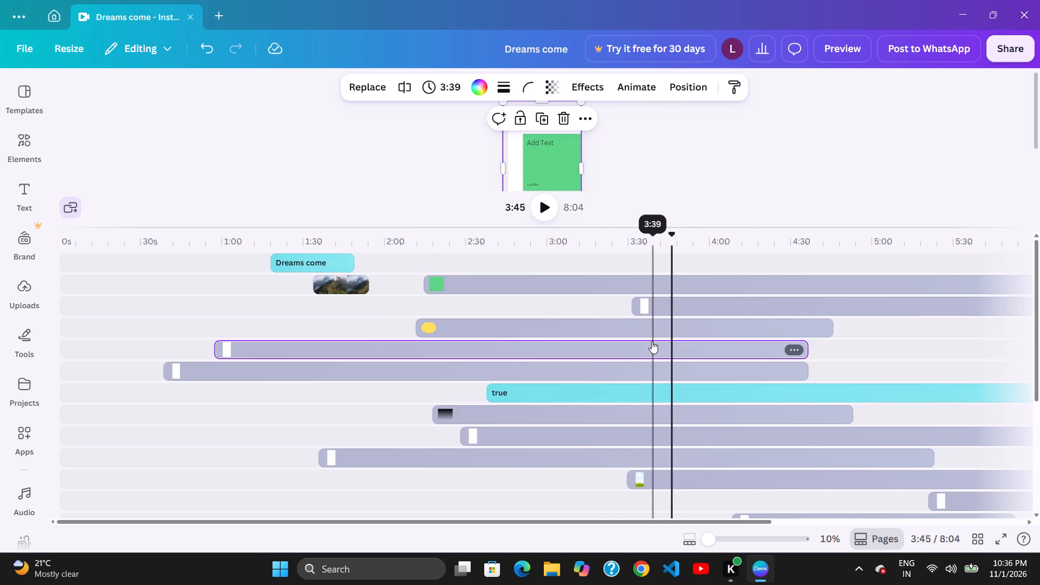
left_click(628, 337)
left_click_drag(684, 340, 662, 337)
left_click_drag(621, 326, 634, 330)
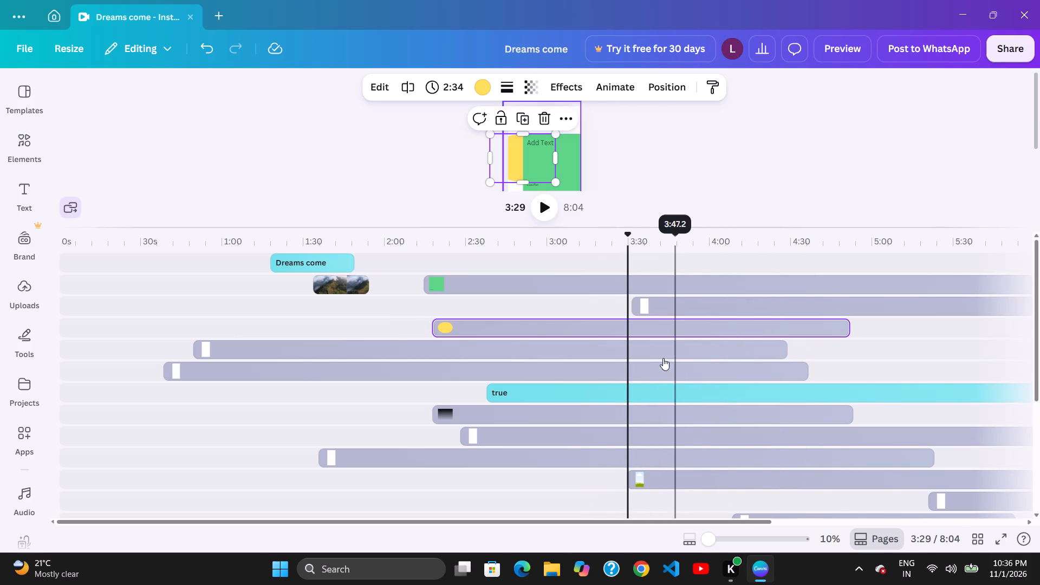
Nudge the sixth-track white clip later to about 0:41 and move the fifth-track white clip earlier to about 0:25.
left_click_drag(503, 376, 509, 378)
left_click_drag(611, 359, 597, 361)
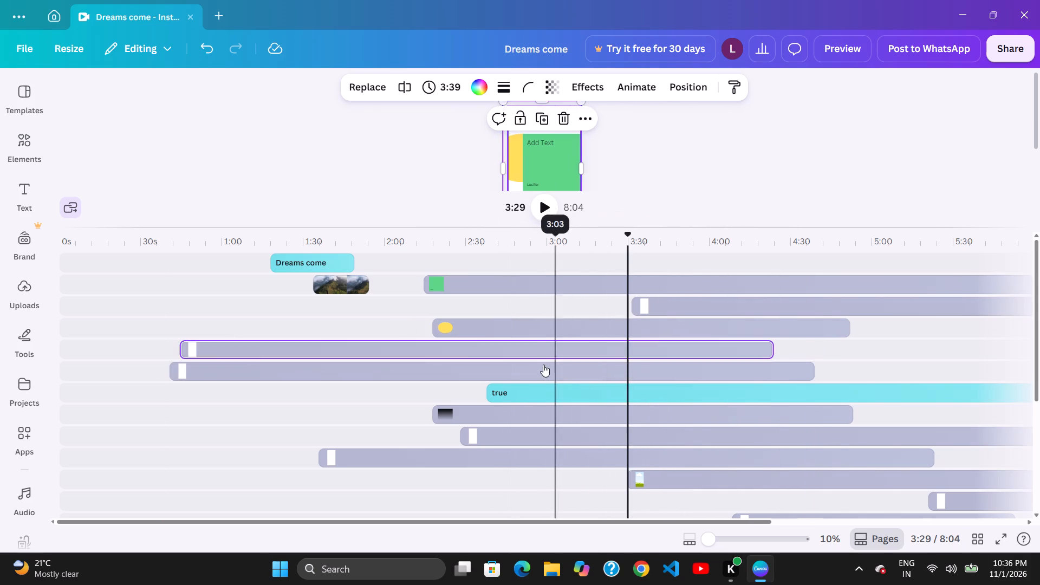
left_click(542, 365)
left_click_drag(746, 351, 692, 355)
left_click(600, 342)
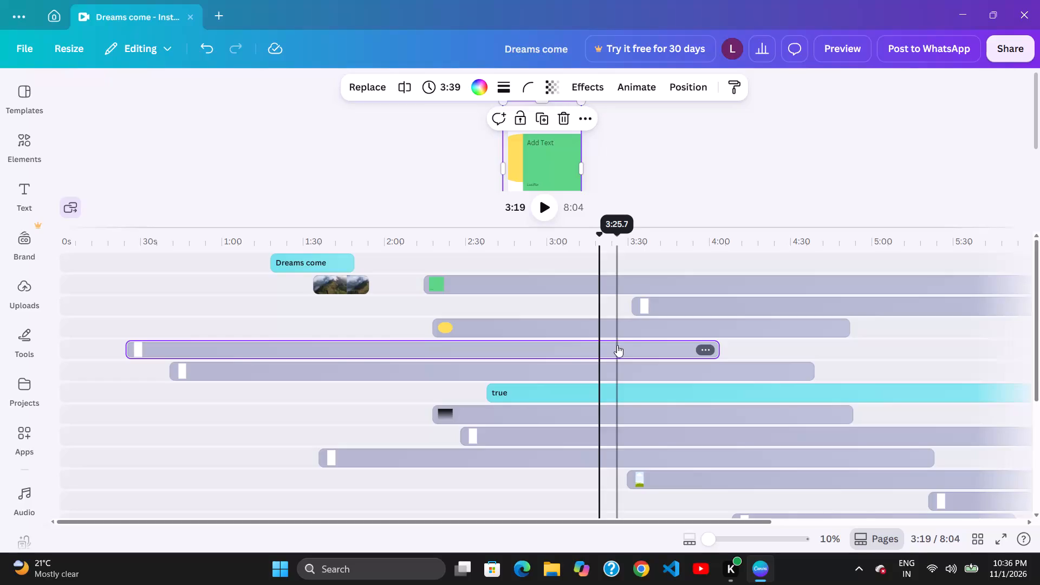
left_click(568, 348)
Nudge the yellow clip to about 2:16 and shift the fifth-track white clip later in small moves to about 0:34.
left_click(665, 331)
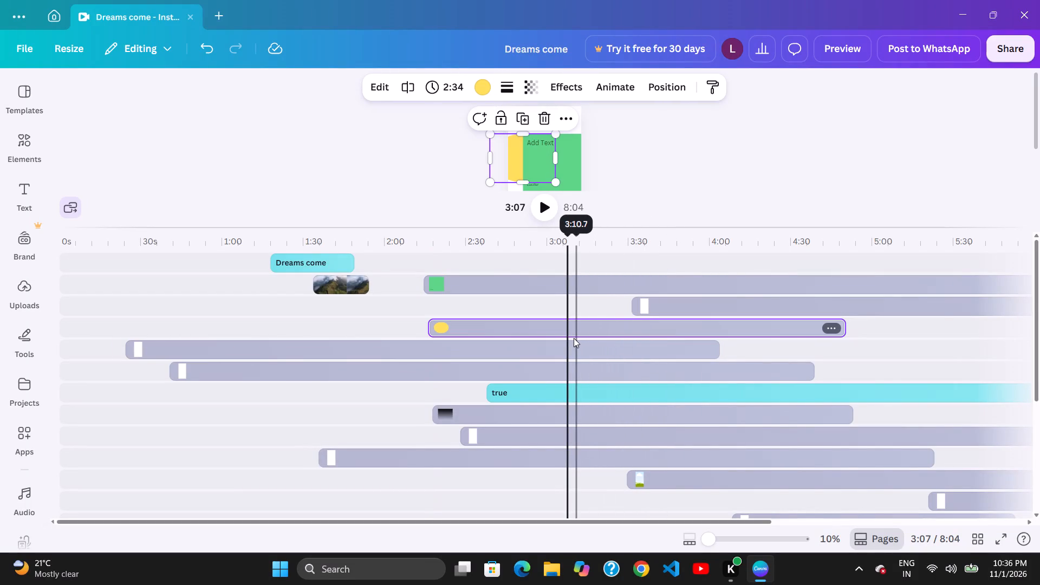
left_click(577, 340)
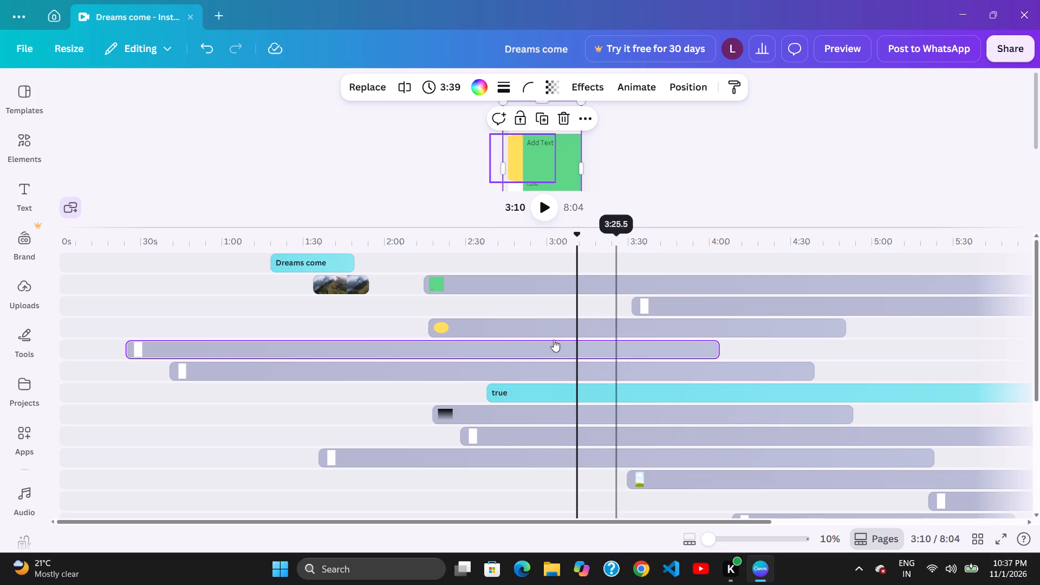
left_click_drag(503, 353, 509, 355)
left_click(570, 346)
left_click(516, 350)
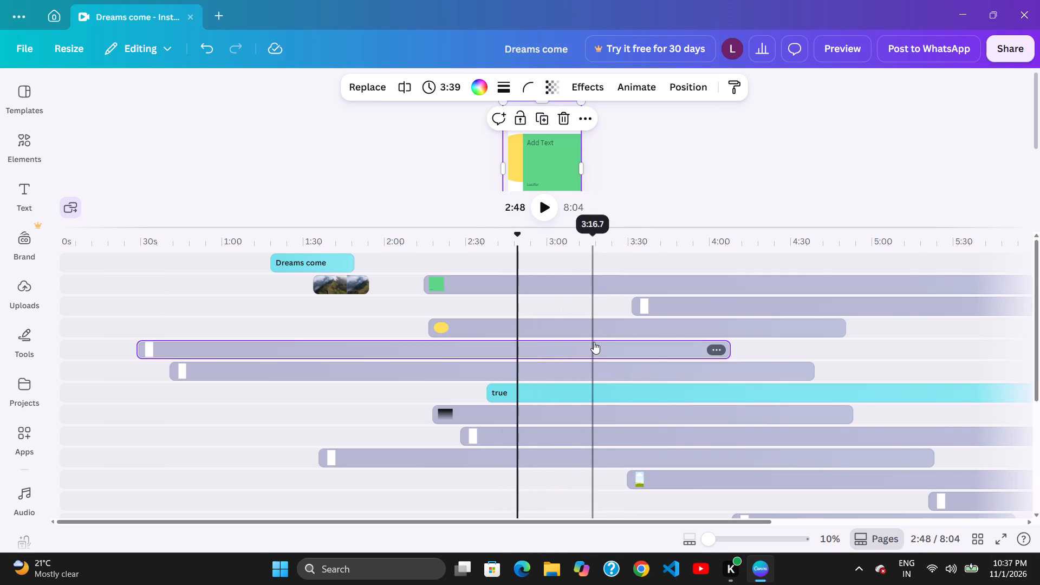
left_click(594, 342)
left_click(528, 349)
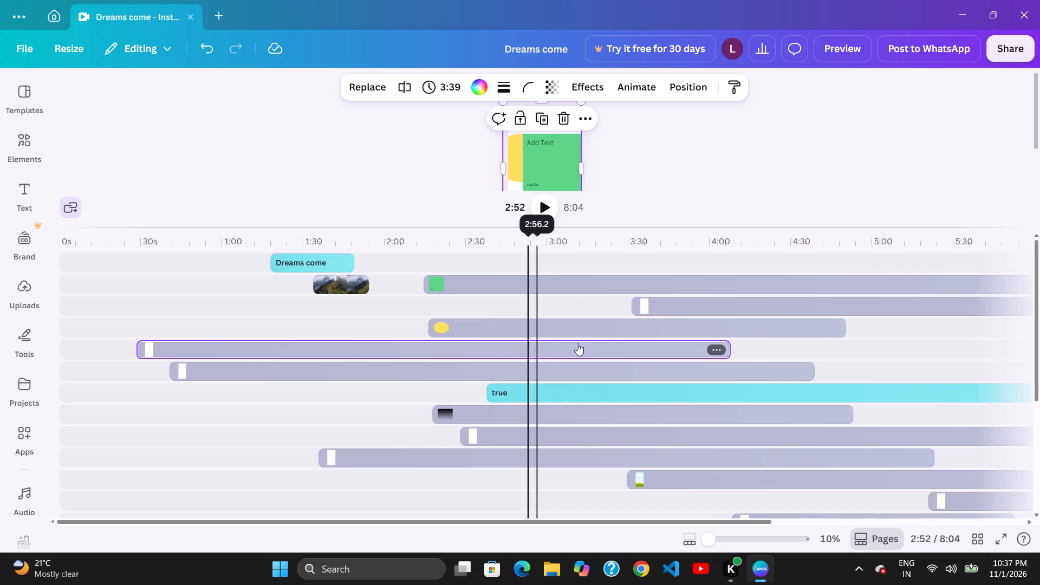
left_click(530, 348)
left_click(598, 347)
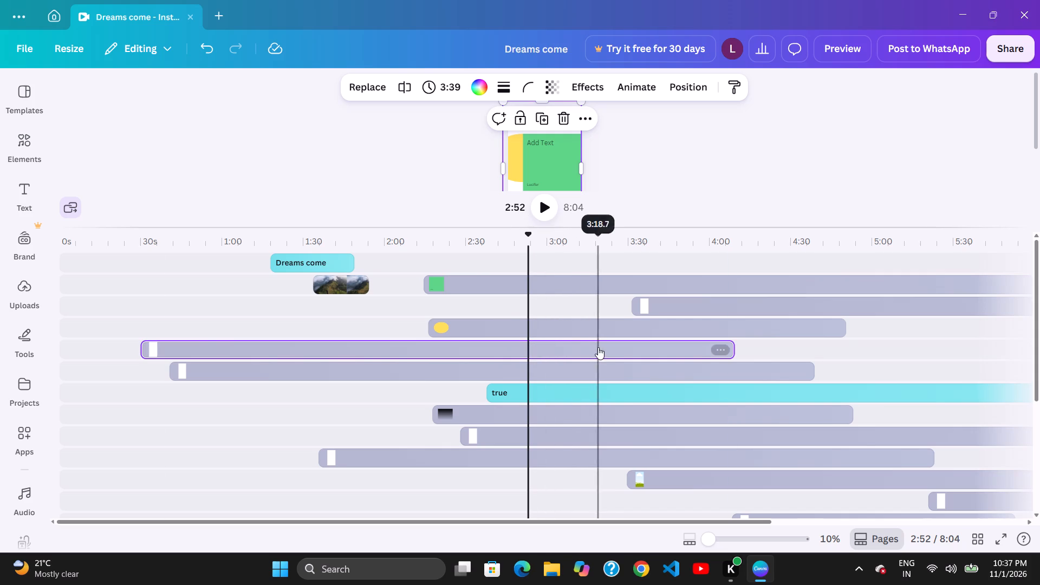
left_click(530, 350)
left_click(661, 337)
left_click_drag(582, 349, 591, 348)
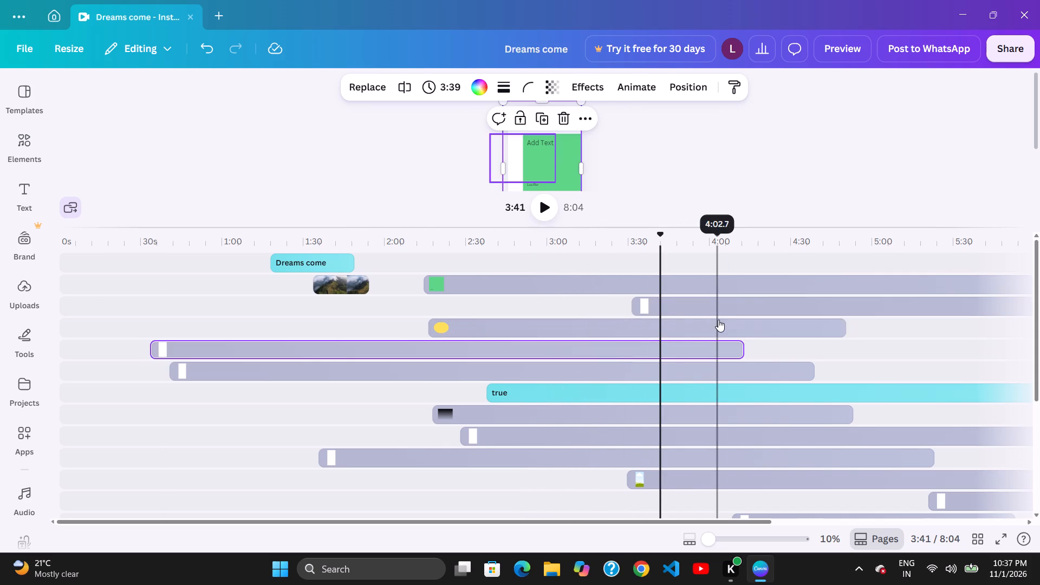
Move the yellow clip earlier to about 2:05 so it ends level with the sixth-track white clip.
left_click_drag(718, 320, 692, 330)
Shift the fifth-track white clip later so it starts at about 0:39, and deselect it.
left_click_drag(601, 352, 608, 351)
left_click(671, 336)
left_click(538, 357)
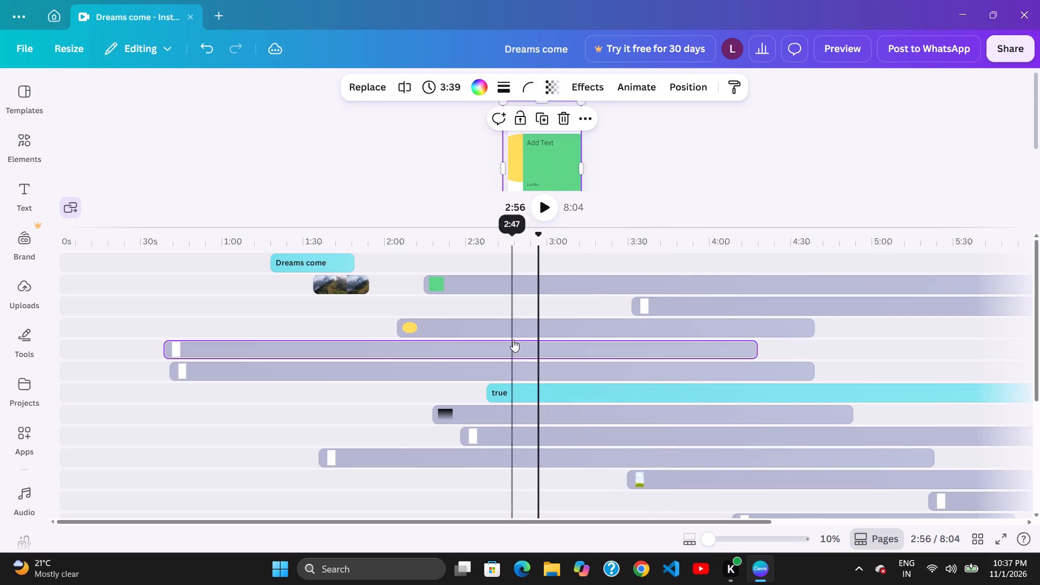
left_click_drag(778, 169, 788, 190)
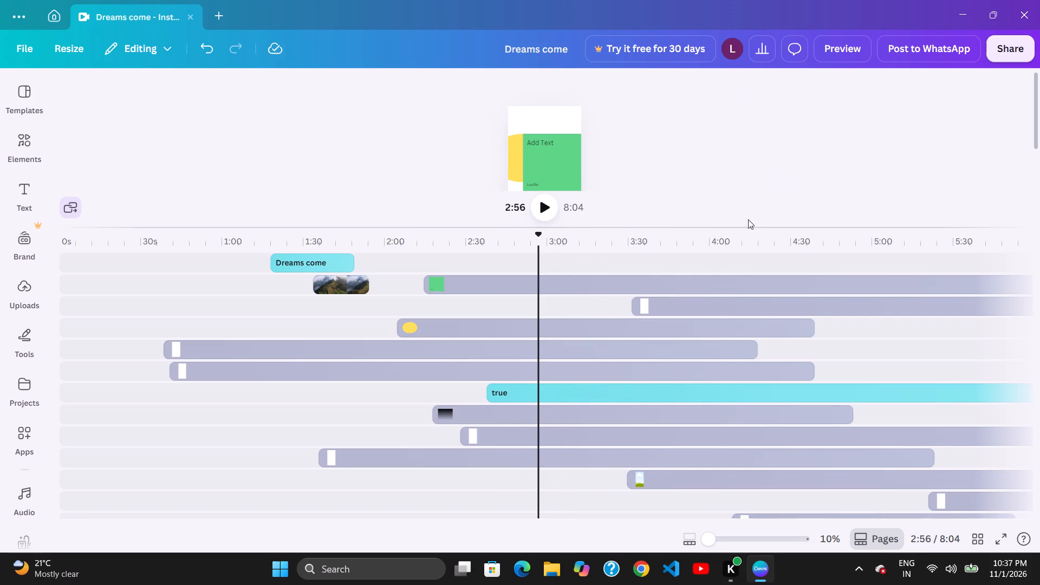
Move the green clip on the second track slightly earlier so it starts at about 2:13.
left_click(642, 300)
left_click(731, 279)
left_click(630, 292)
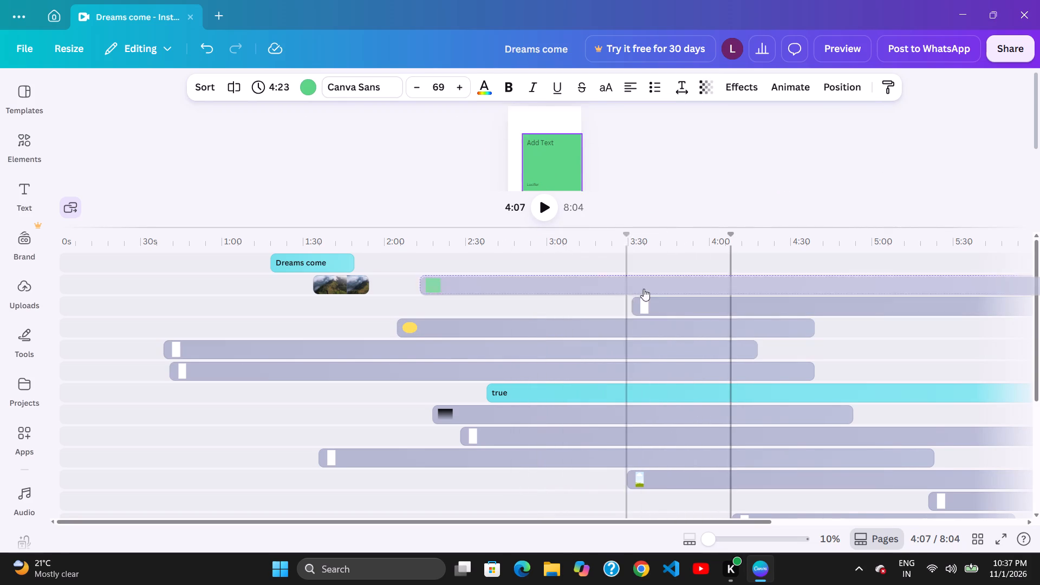
left_click_drag(704, 283, 698, 284)
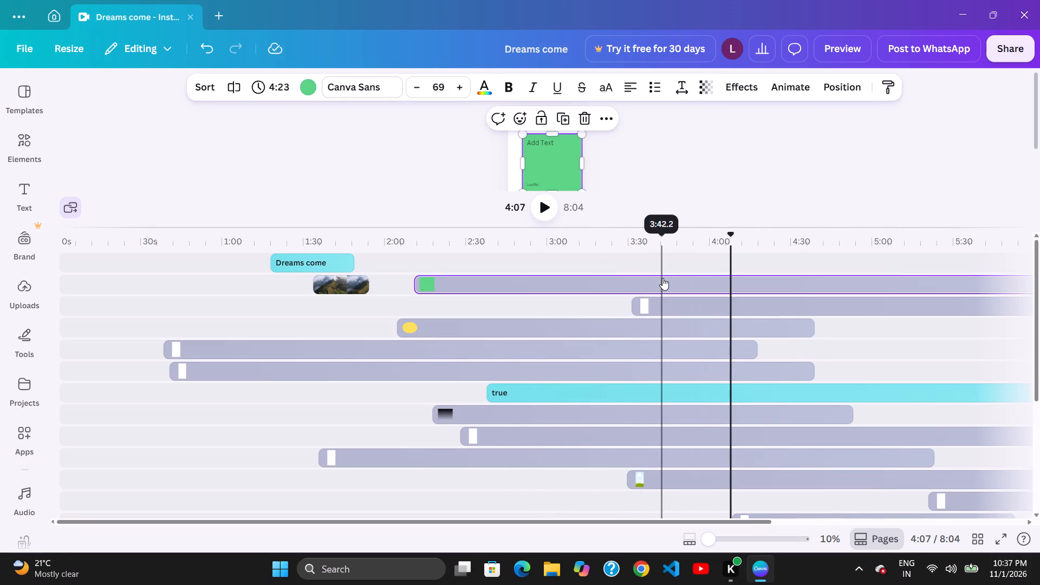
left_click_drag(650, 278, 641, 278)
left_click_drag(612, 289, 621, 289)
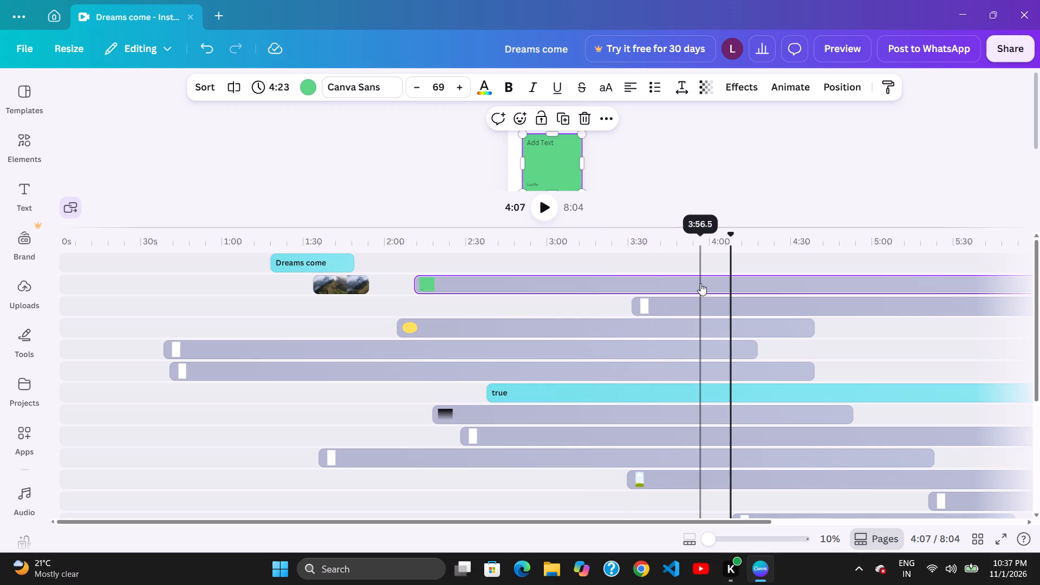
left_click_drag(588, 283, 594, 283)
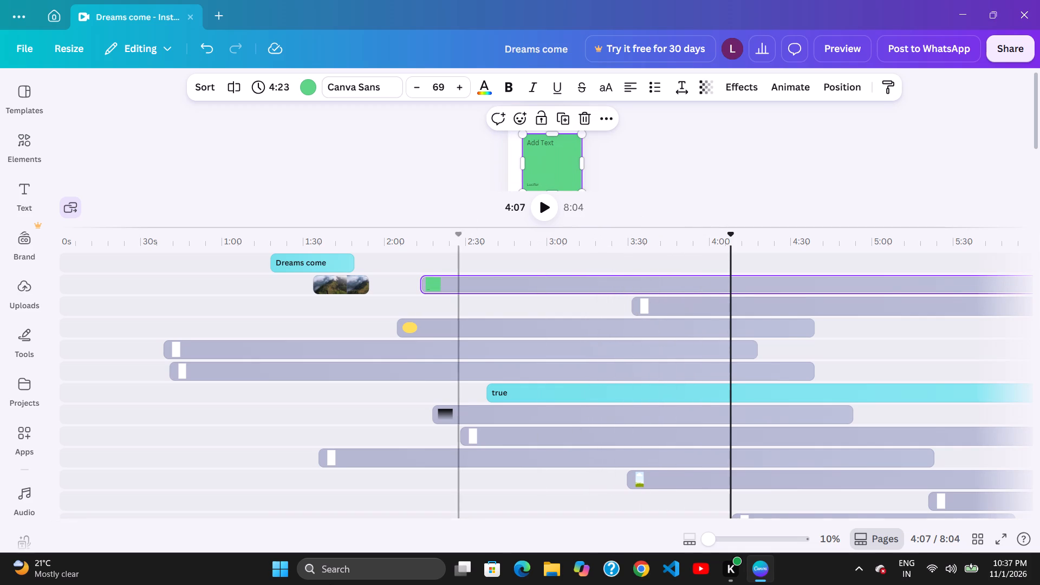
Trim the start of the black gradient clip on the eighth track to about 2:19.
left_click(440, 411)
Move the fifth-track white clip earlier to about 0:26 and the sixth-track white clip earlier to about 0:39.
left_click_drag(555, 349, 534, 360)
left_click_drag(446, 433, 541, 368)
left_click_drag(556, 356, 550, 354)
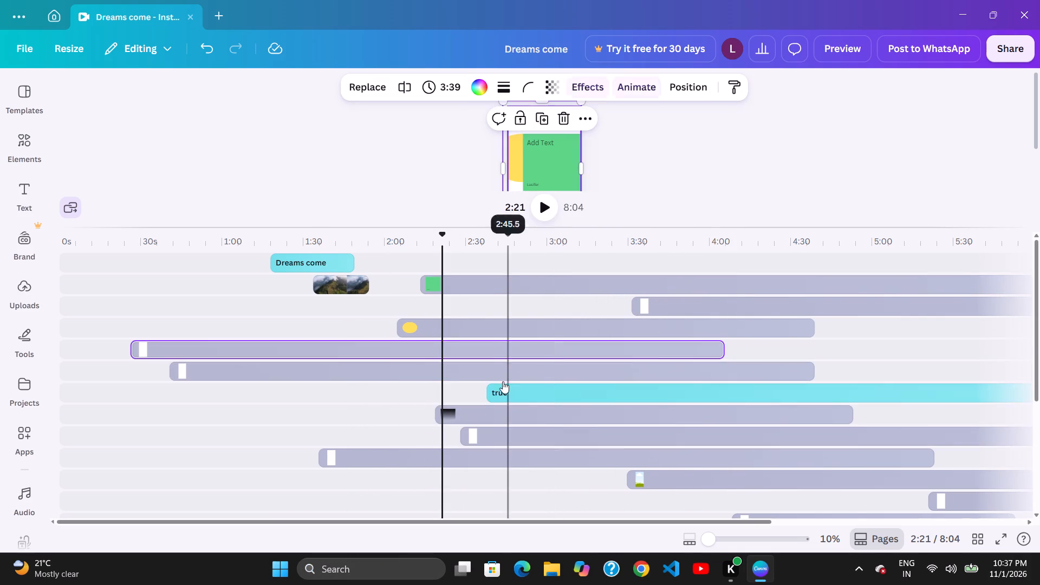
left_click_drag(544, 379, 535, 385)
Move the "true" text clip slightly earlier so it starts at about 2:36.
left_click(464, 424)
left_click_drag(585, 392, 580, 392)
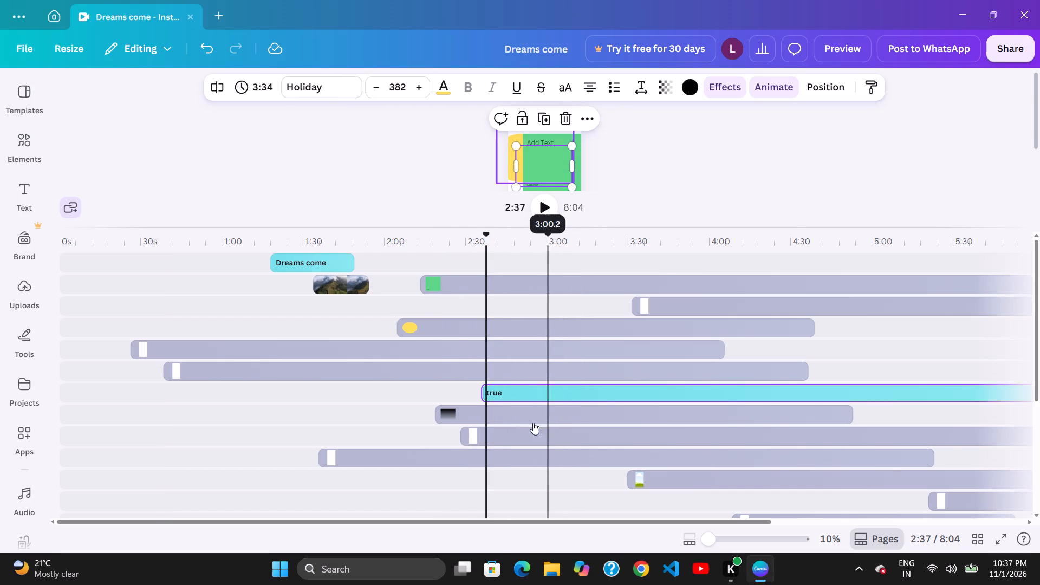
left_click_drag(423, 446, 430, 441)
left_click(561, 382)
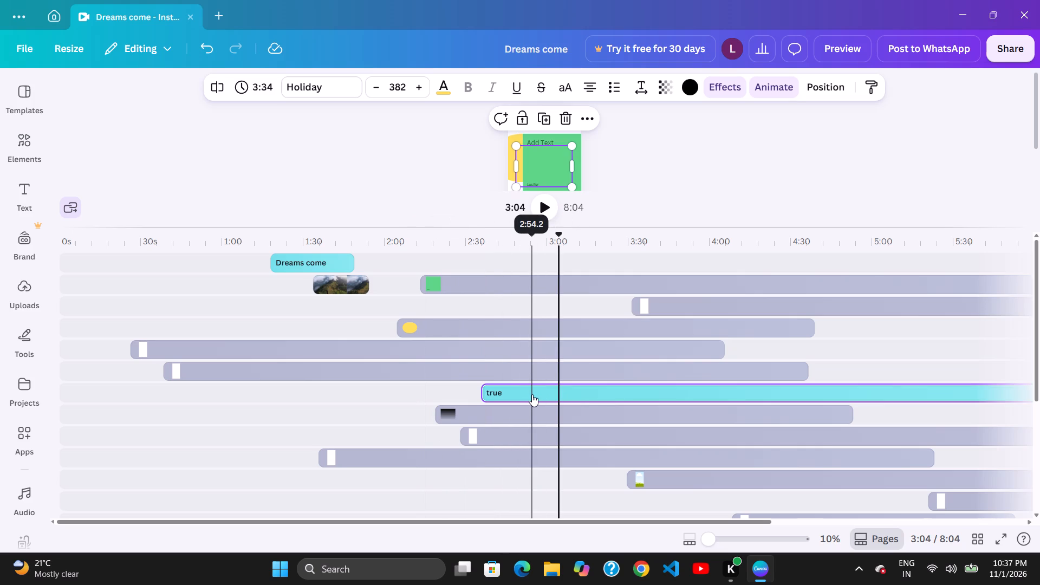
Shift the black gradient clip on the eighth track later so it starts at about 2:23.
left_click_drag(482, 418, 484, 419)
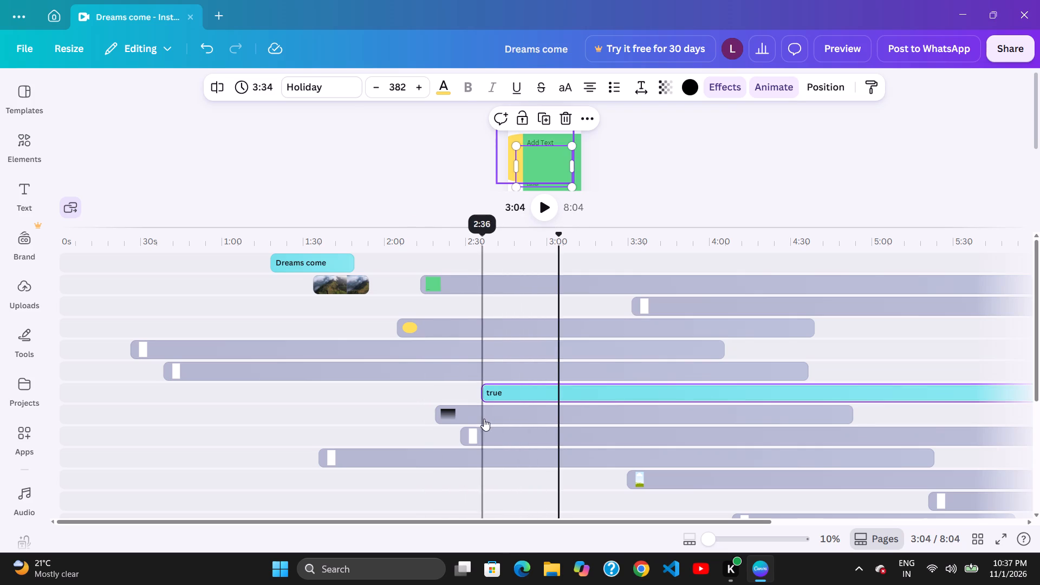
left_click_drag(484, 419, 493, 417)
left_click_drag(522, 403, 527, 404)
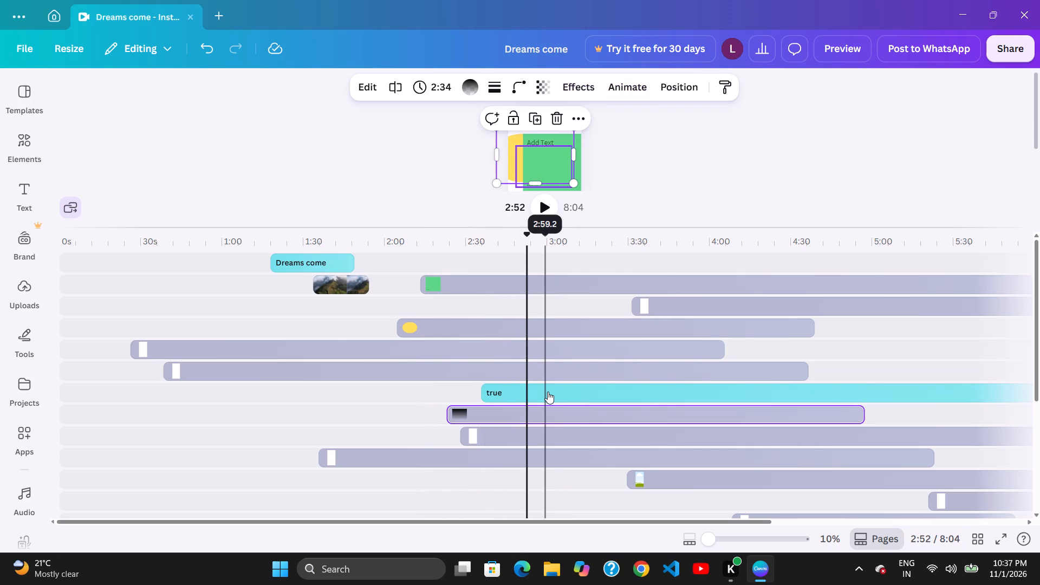
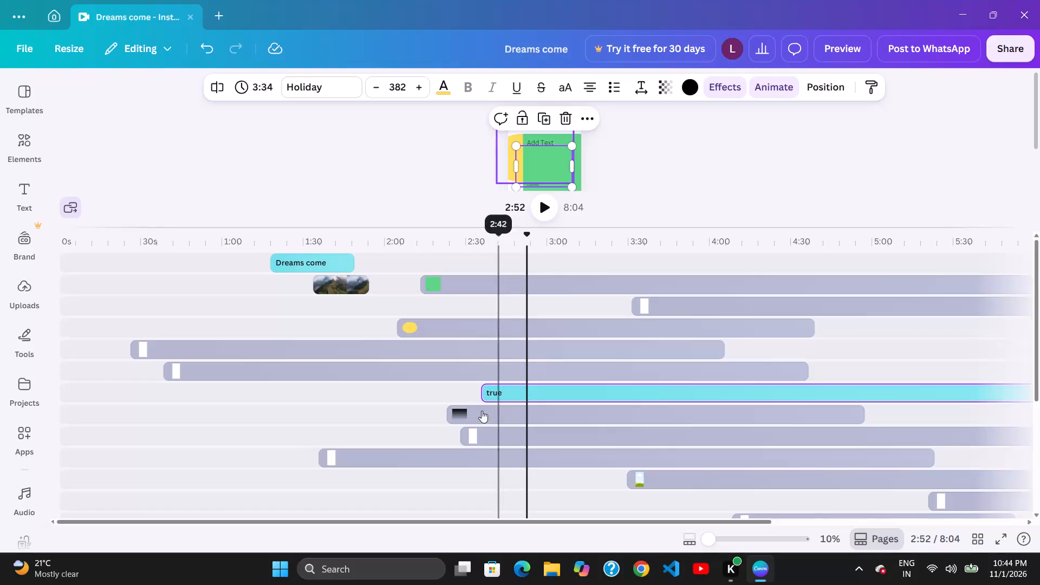
Trim the start of the black gradient clip on the eighth track to about 2:28.
left_click_drag(447, 417, 458, 413)
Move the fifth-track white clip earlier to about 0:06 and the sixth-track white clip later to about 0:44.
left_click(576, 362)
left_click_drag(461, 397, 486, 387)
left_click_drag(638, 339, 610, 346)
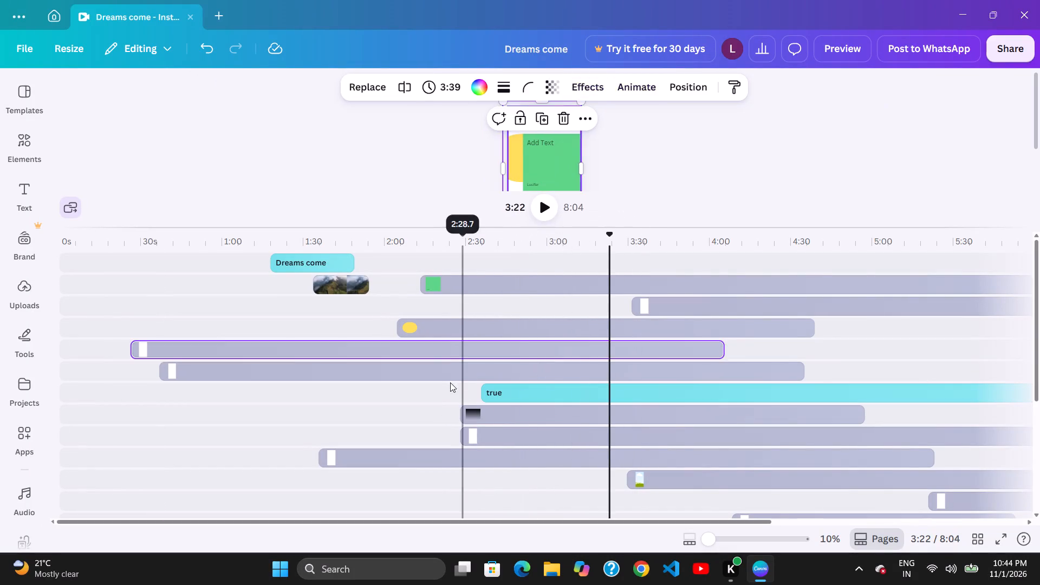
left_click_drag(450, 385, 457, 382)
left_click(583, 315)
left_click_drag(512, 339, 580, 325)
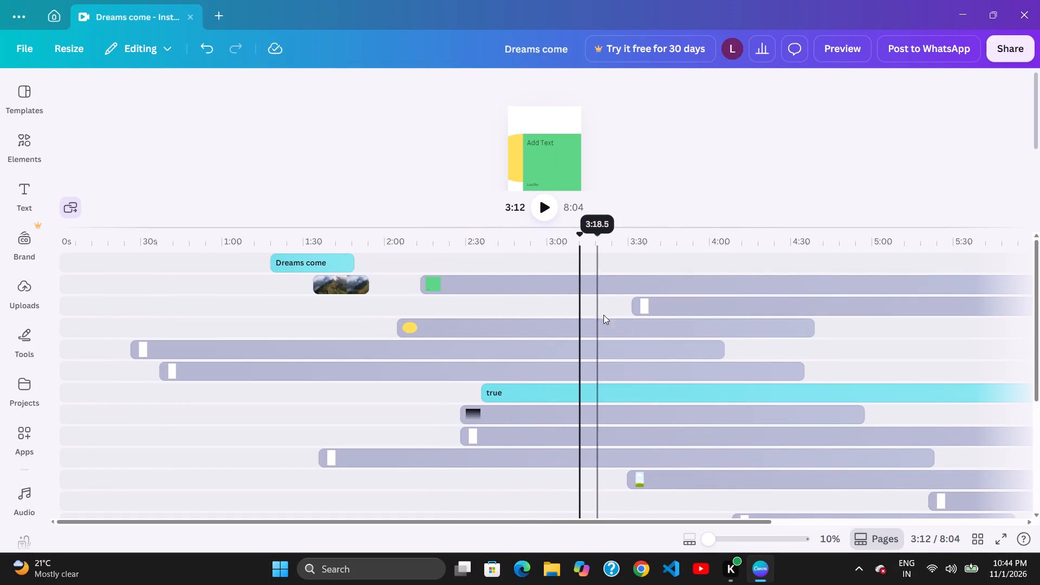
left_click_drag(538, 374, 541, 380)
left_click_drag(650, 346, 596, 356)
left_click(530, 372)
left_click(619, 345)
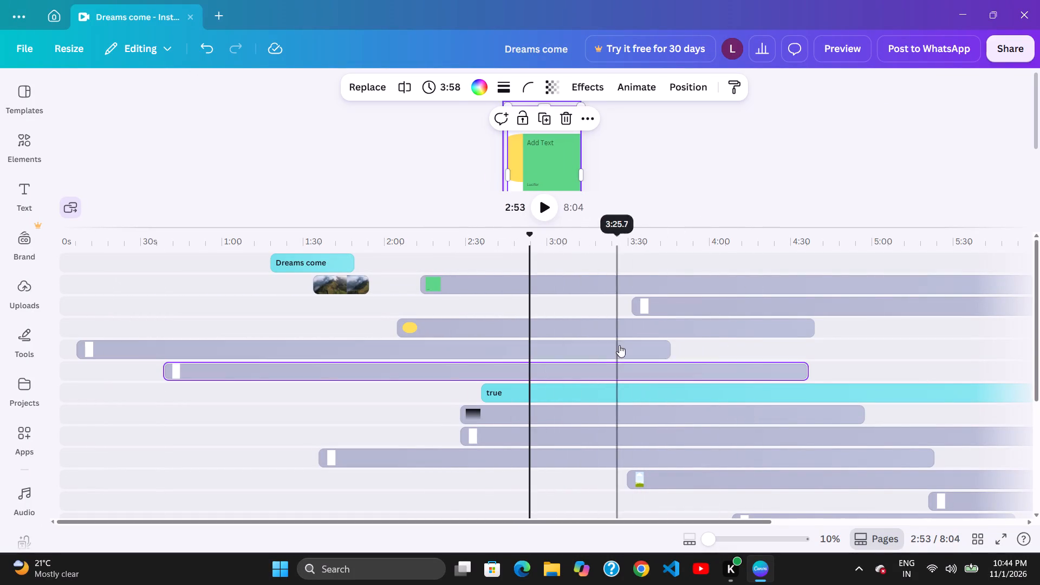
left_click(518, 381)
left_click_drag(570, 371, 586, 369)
Move the "true" text clip later so it starts at about 3:06.
left_click_drag(497, 390, 586, 373)
left_click_drag(441, 405, 442, 405)
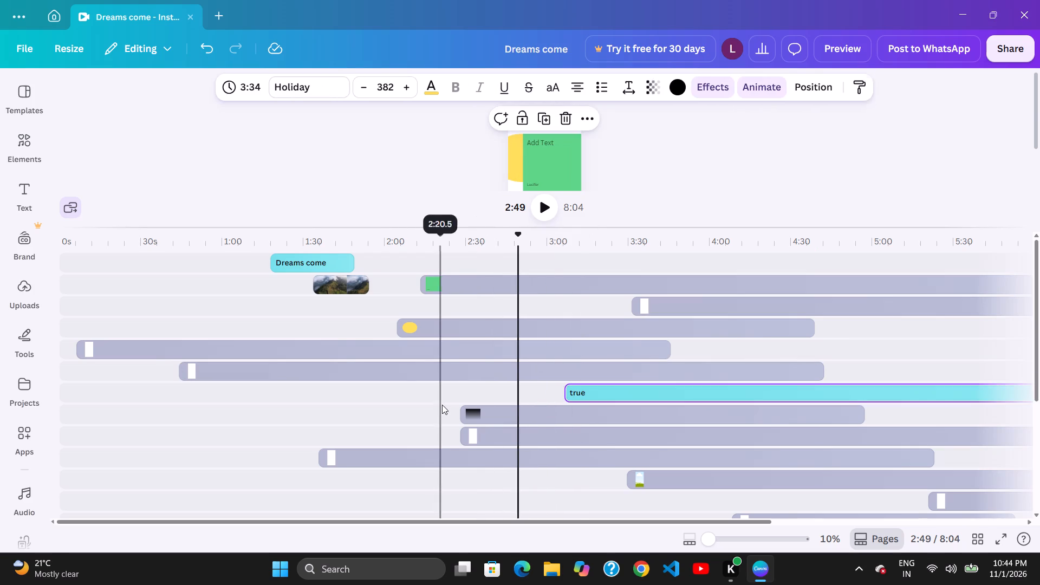
left_click_drag(442, 405, 522, 387)
Move the fifth-track white clip down to the sixth track at 0s, swapping tracks with the other white clip.
left_click_drag(566, 348, 483, 376)
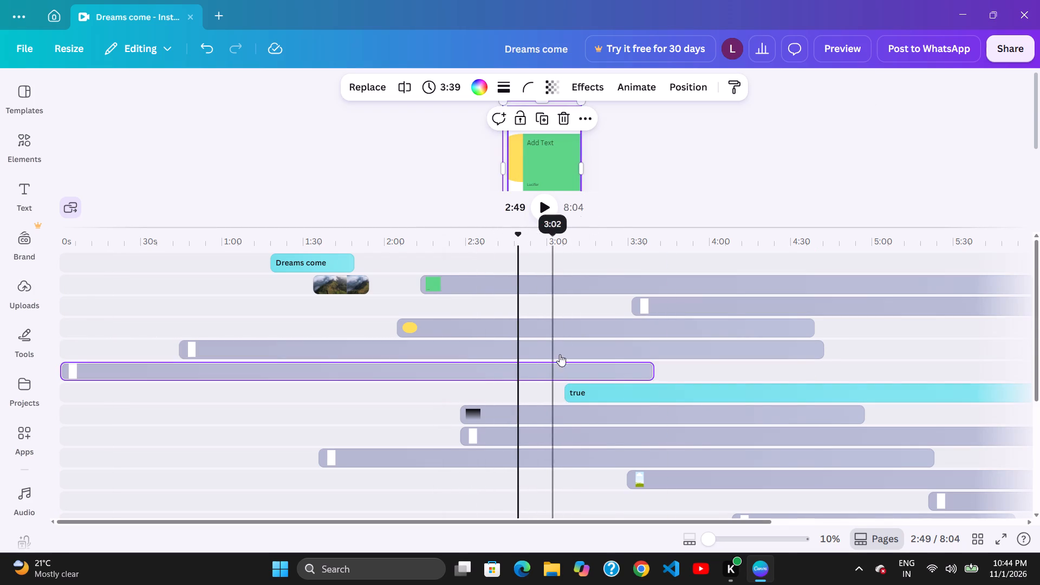
left_click(479, 376)
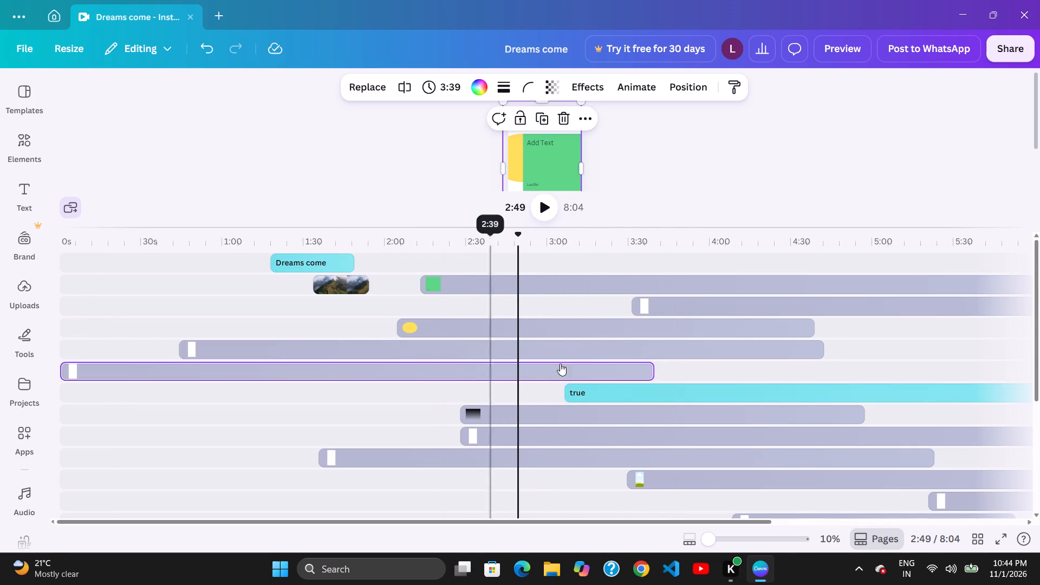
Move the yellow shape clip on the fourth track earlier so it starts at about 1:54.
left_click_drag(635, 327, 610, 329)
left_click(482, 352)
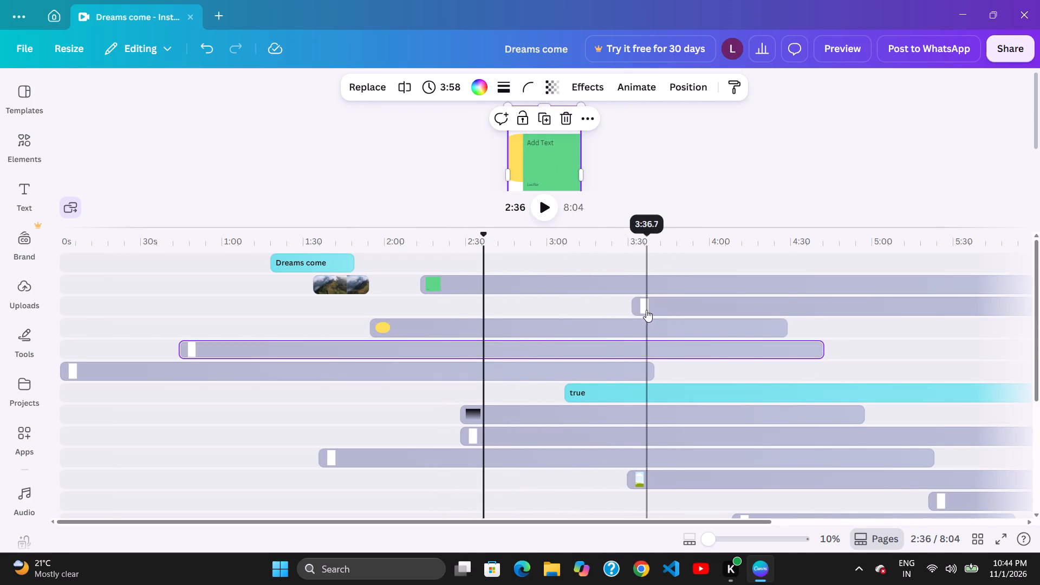
Extend the start of the third-track white clip back to about 3:01.
left_click_drag(634, 305, 590, 310)
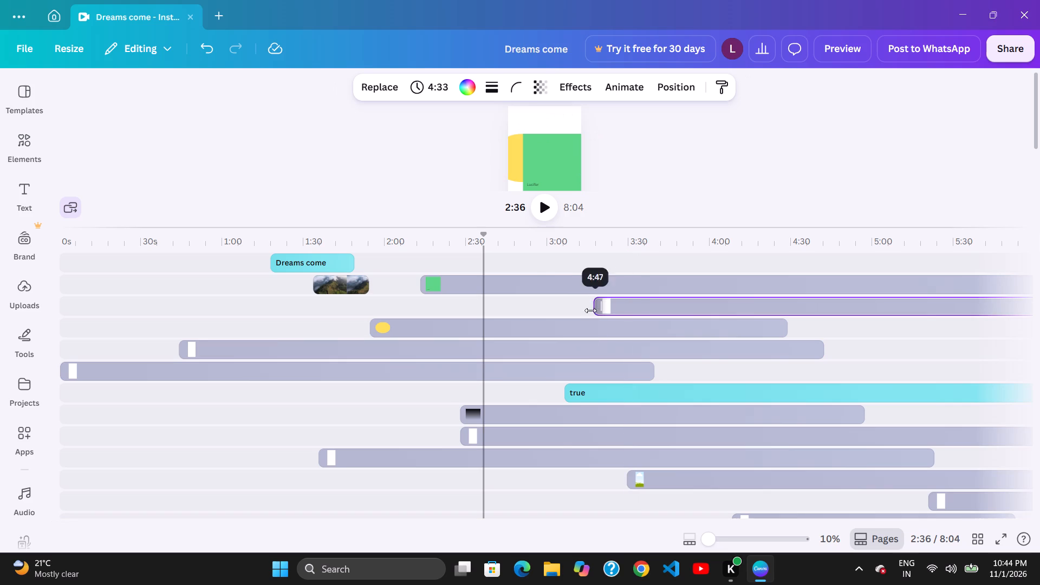
left_click_drag(590, 310, 547, 339)
left_click_drag(632, 322, 626, 324)
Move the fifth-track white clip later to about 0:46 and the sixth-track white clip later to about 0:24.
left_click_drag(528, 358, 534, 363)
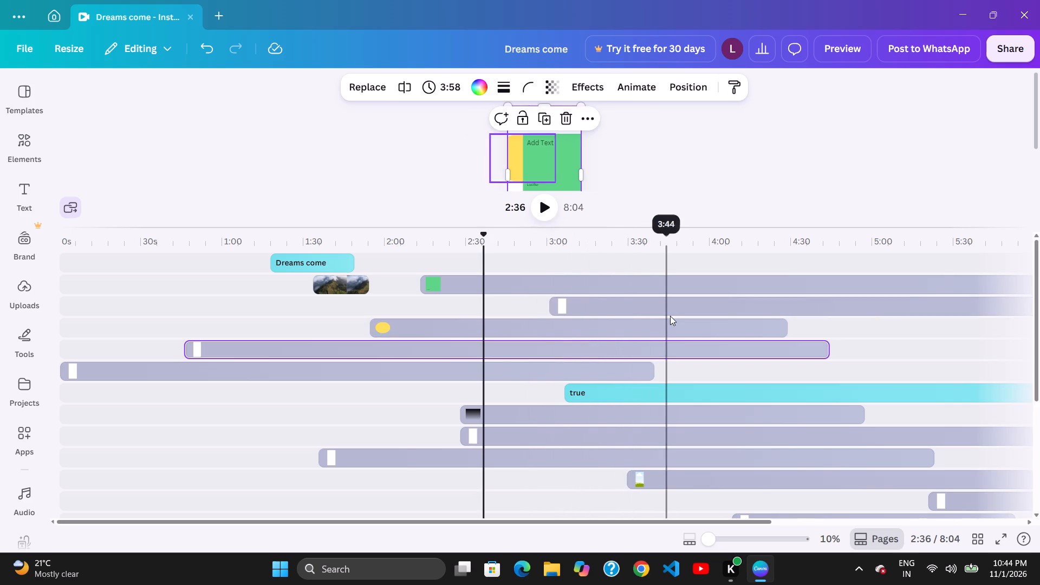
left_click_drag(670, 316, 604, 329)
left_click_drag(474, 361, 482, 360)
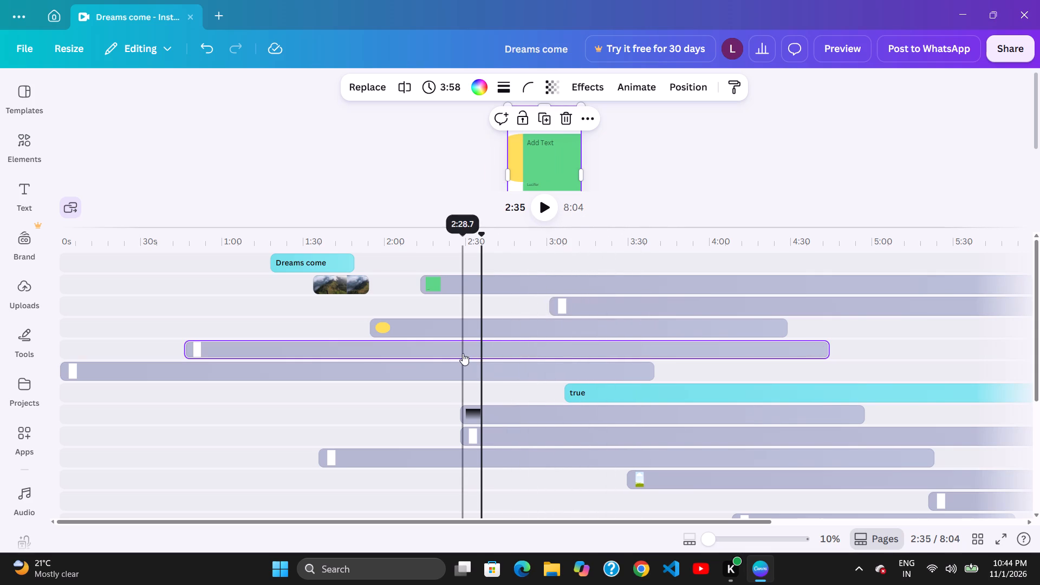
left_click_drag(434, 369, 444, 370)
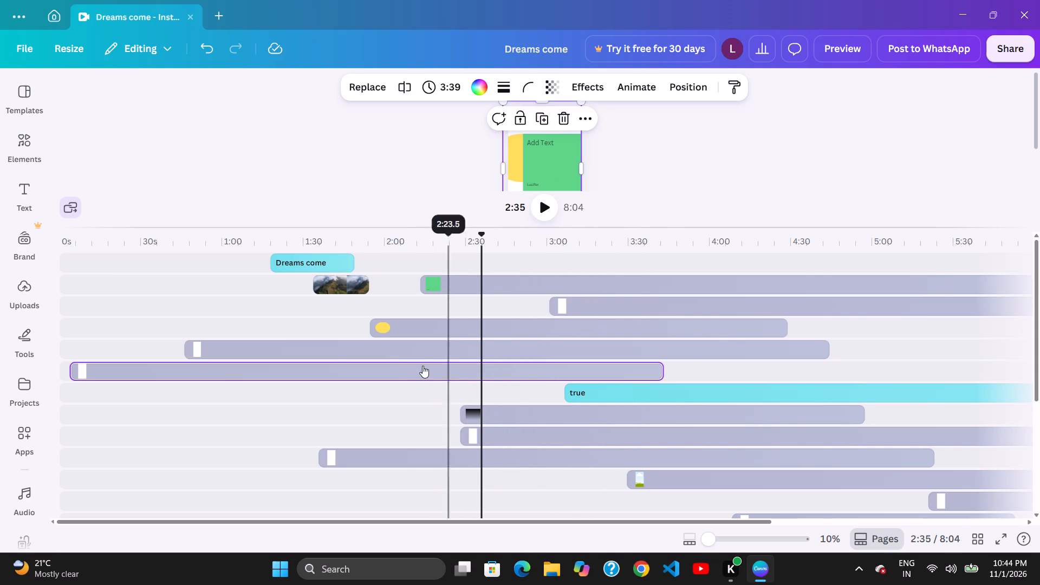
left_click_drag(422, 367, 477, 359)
Move the fifth-track white clip earlier to about 0:41 and the sixth-track white clip later to about 0:28.
left_click_drag(576, 340, 569, 343)
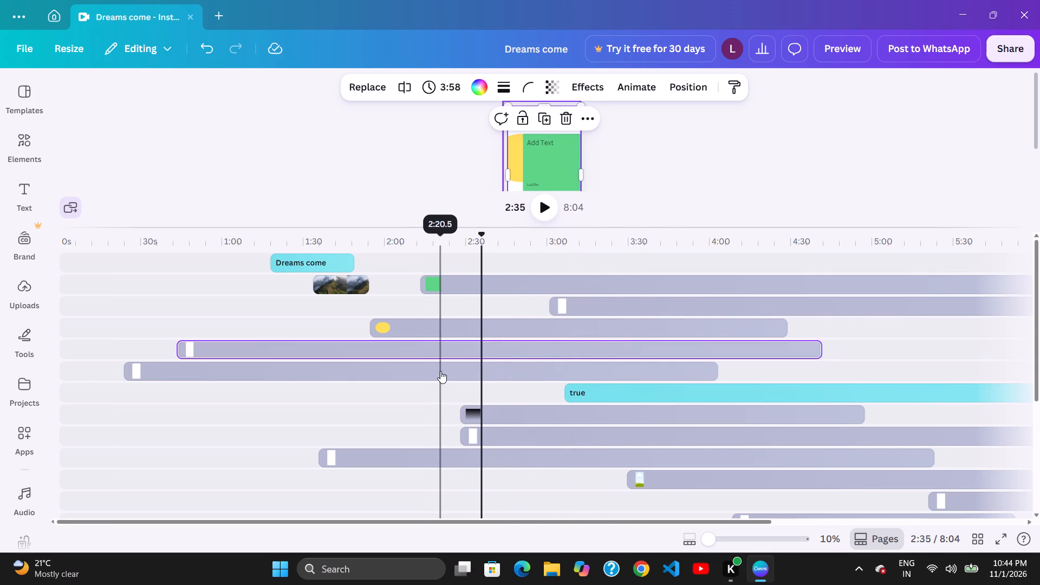
left_click_drag(576, 348, 569, 348)
left_click_drag(437, 374, 443, 374)
Move the yellow shape clip earlier to about 1:39 and nudge the sixth-track white clip later to about 0:30.
left_click_drag(626, 329, 611, 335)
left_click(338, 374)
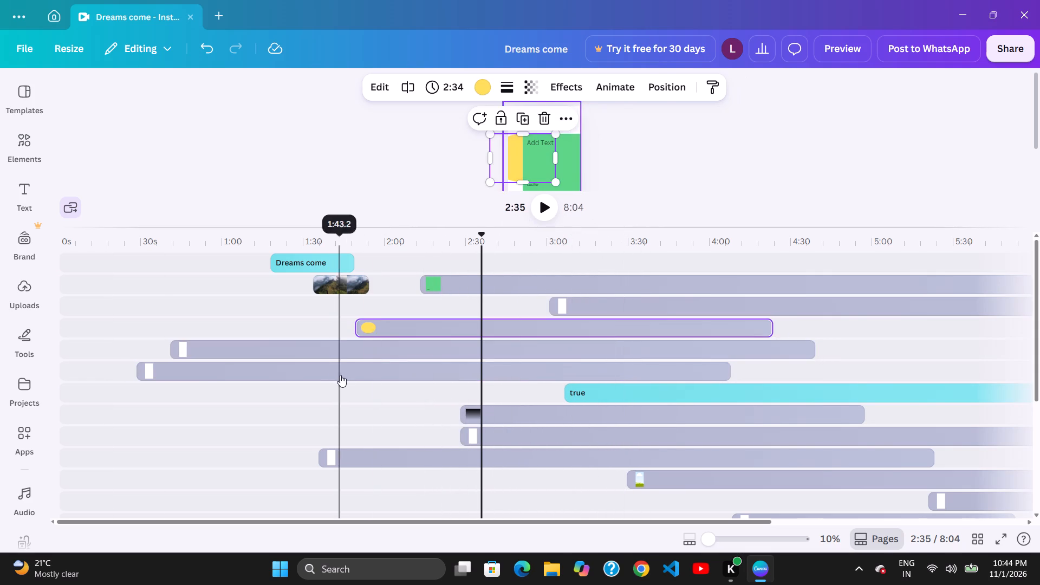
left_click(384, 363)
left_click_drag(536, 329, 509, 334)
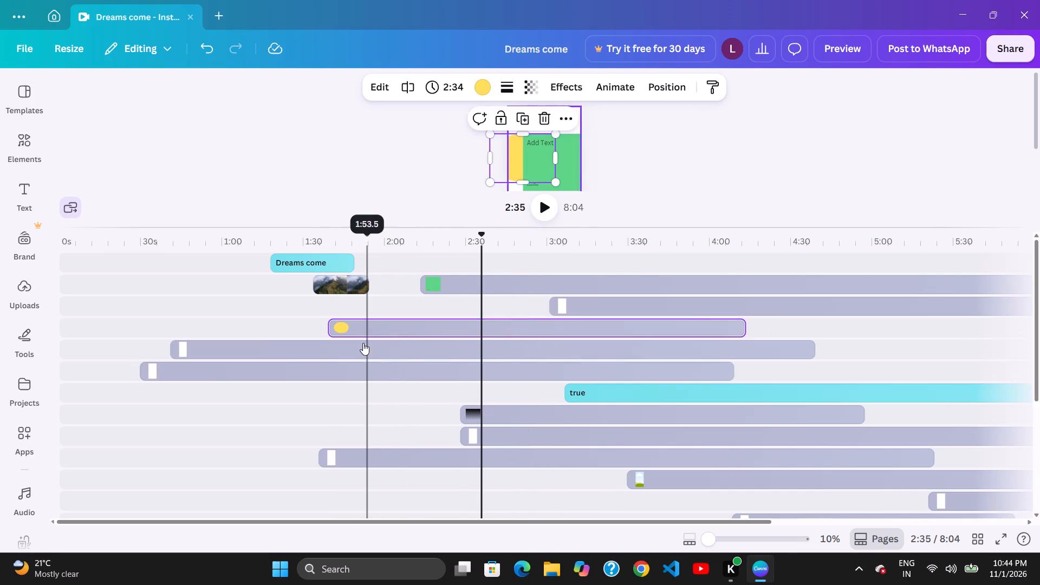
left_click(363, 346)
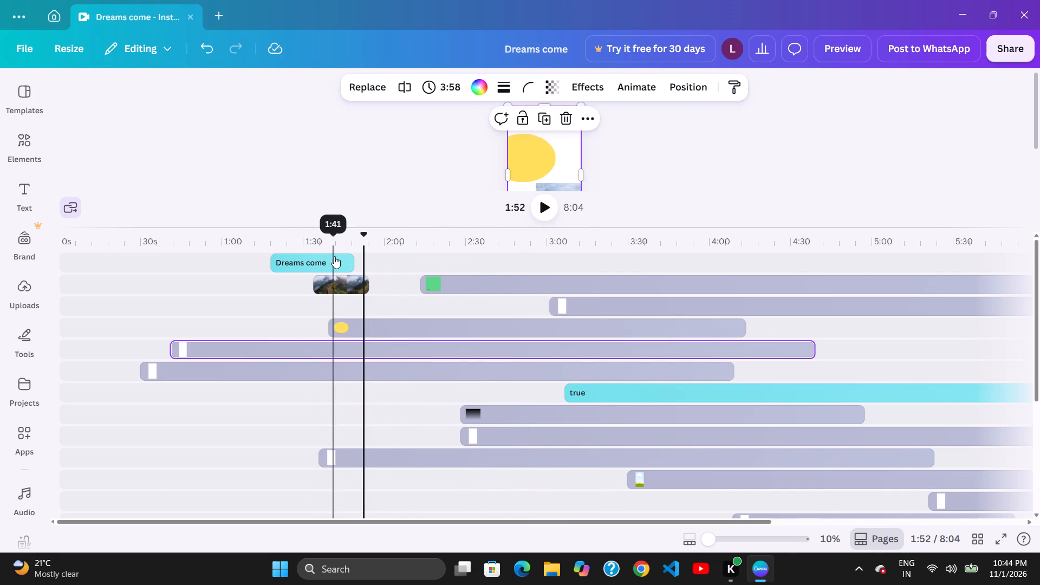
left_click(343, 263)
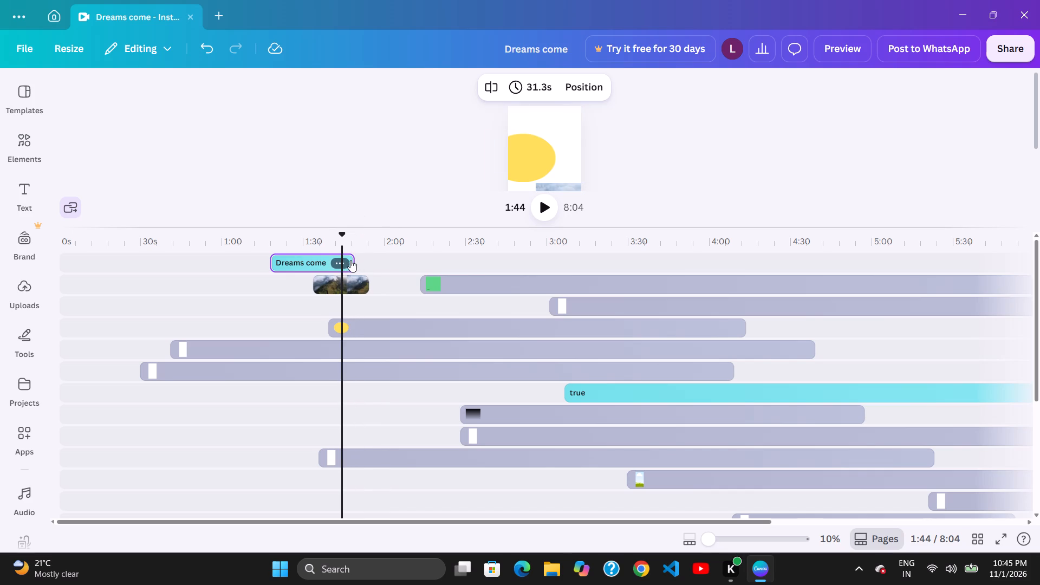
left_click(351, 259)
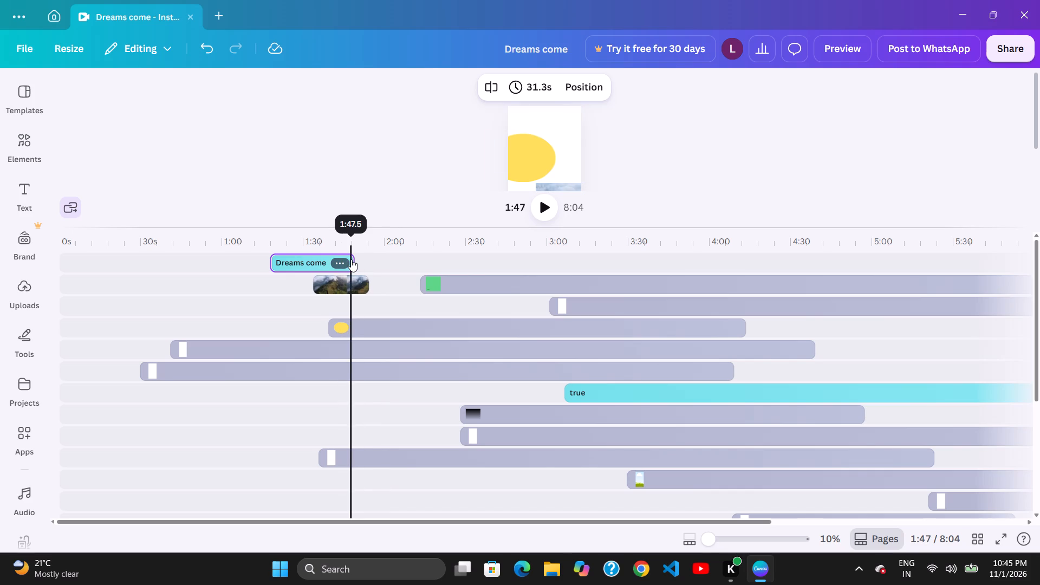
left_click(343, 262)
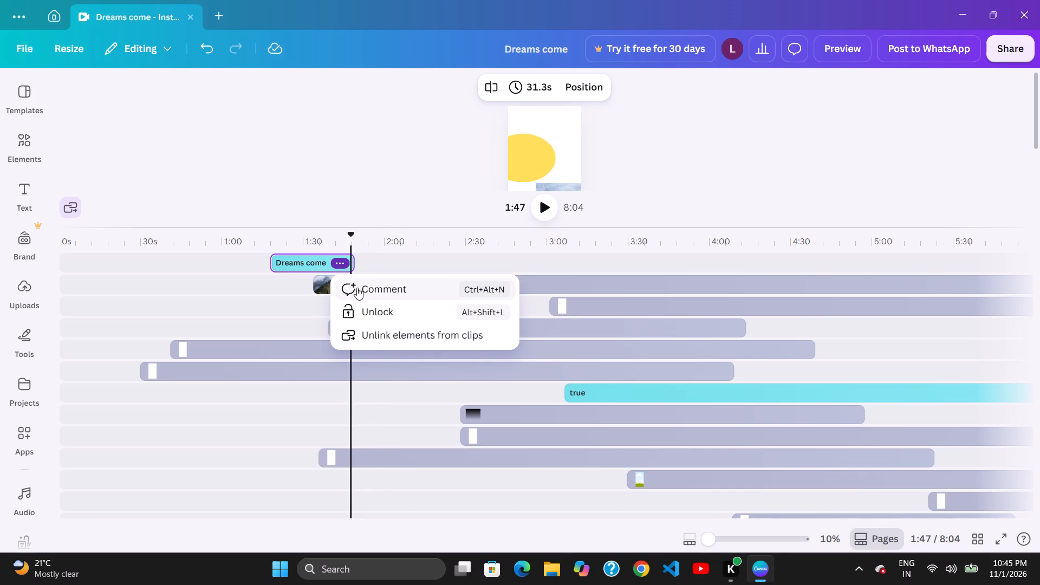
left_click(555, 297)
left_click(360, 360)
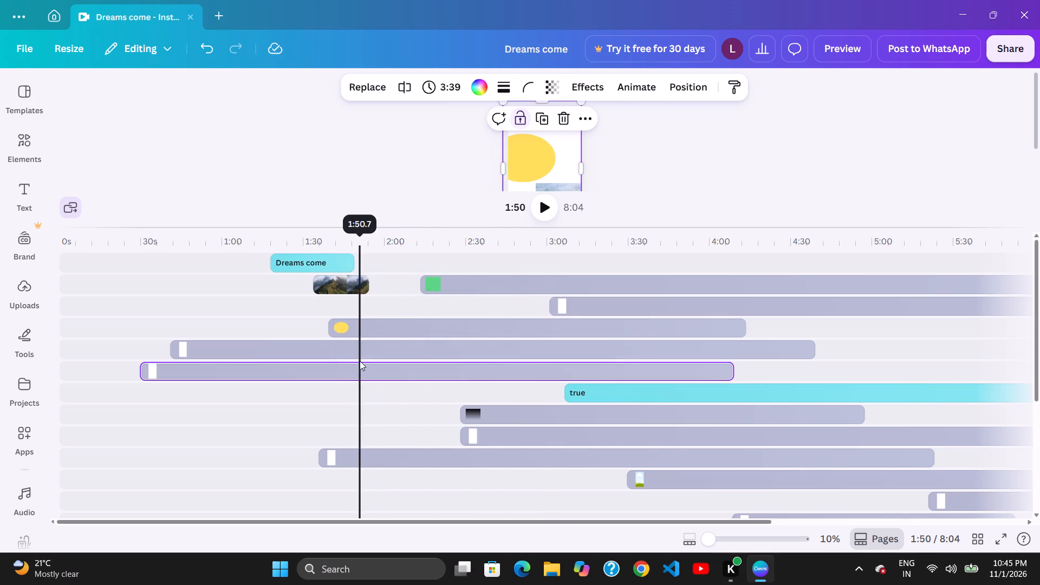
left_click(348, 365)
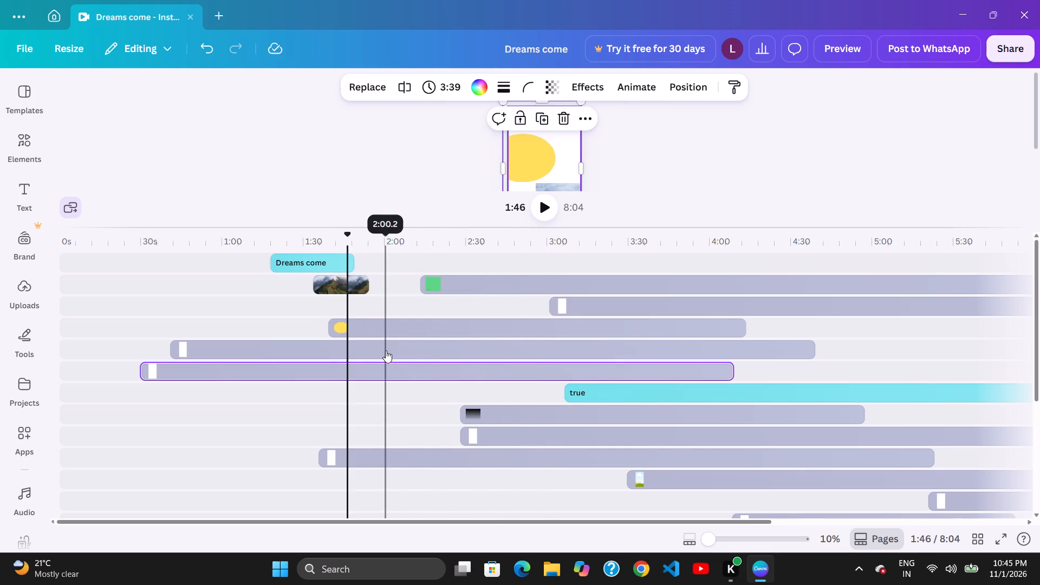
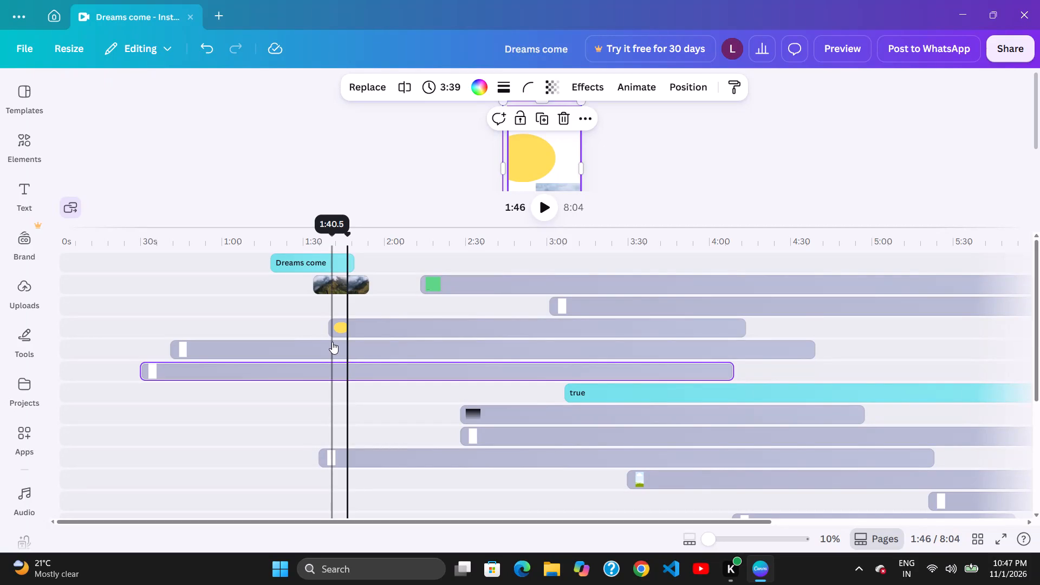
Move the sixth-track white clip later to about 1:01 and the third-track white clip earlier to about 2:51.
left_click(353, 354)
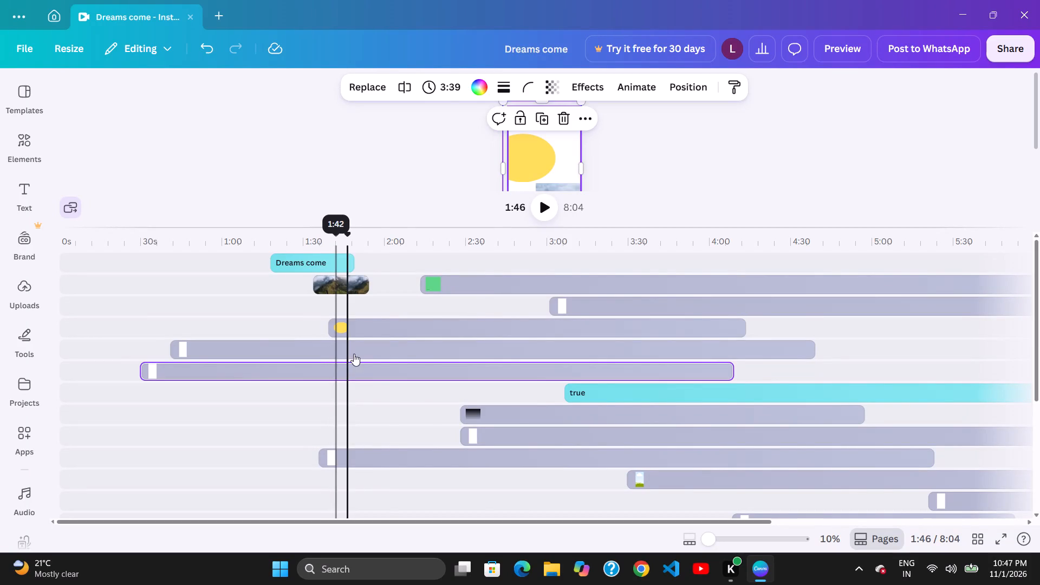
left_click_drag(487, 311, 471, 318)
left_click_drag(361, 366, 442, 354)
left_click_drag(571, 307, 542, 318)
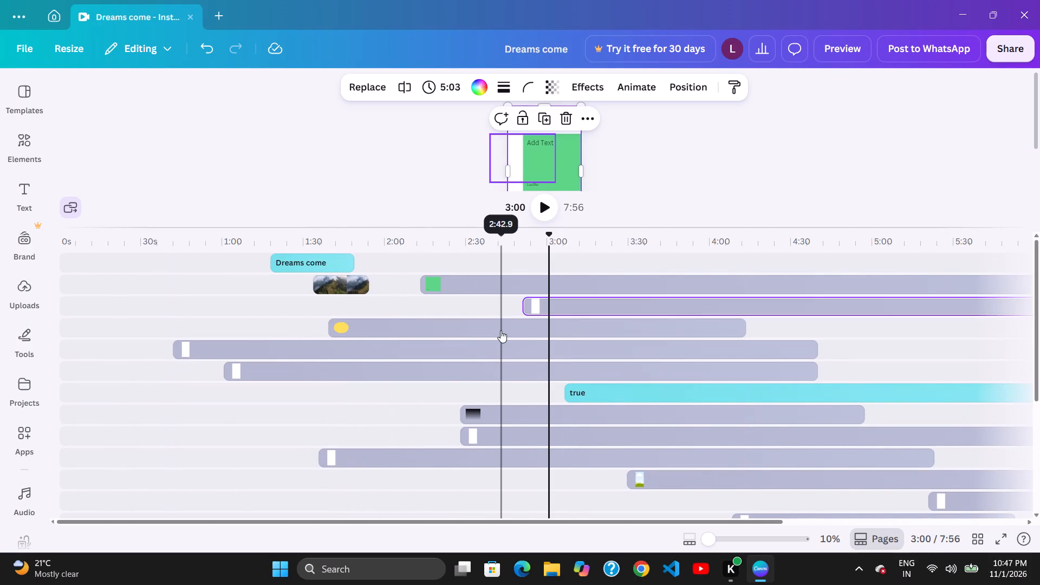
Move the yellow shape clip later to about 1:49 and place the third-track white clip one track below it, starting at about 2:28.
left_click_drag(505, 326, 499, 328)
left_click_drag(438, 337, 516, 323)
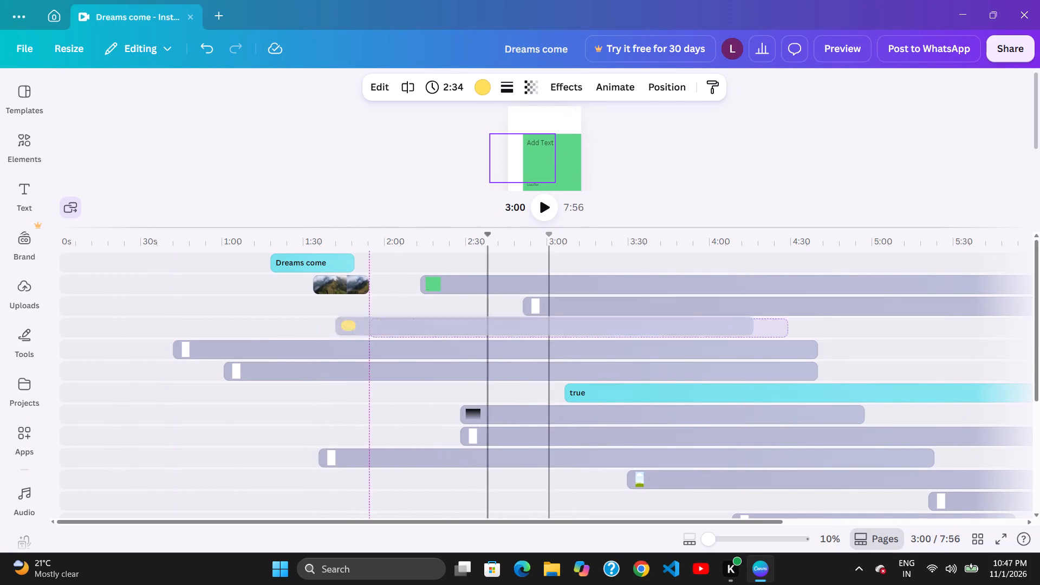
left_click_drag(516, 323, 526, 322)
left_click_drag(514, 325, 470, 340)
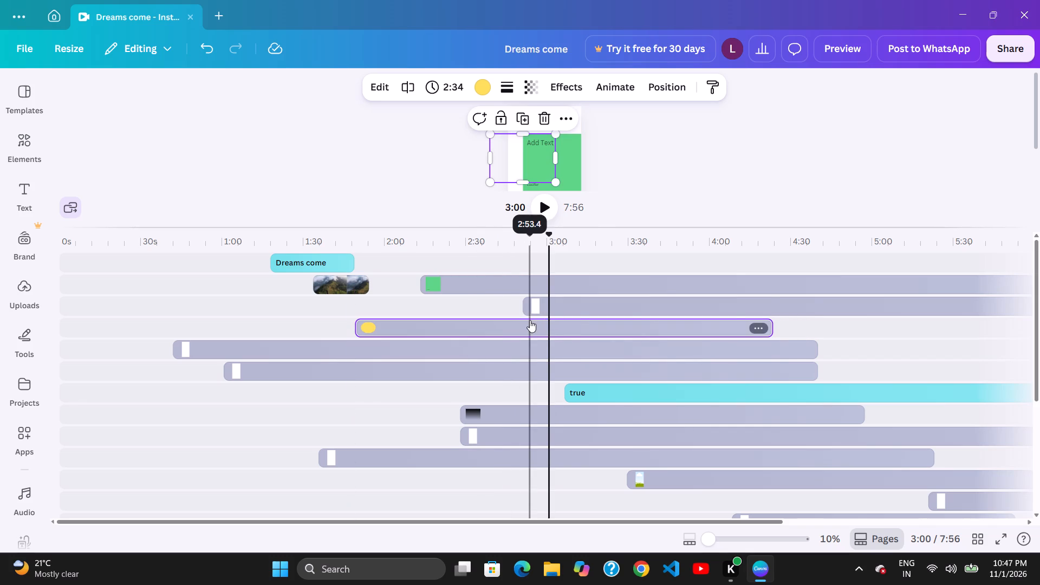
left_click_drag(571, 313, 509, 339)
Move the fifth-track white clip later to about 0:53 and the fourth-track white clip earlier to about 2:23.
left_click_drag(445, 351, 474, 348)
left_click_drag(580, 316, 577, 320)
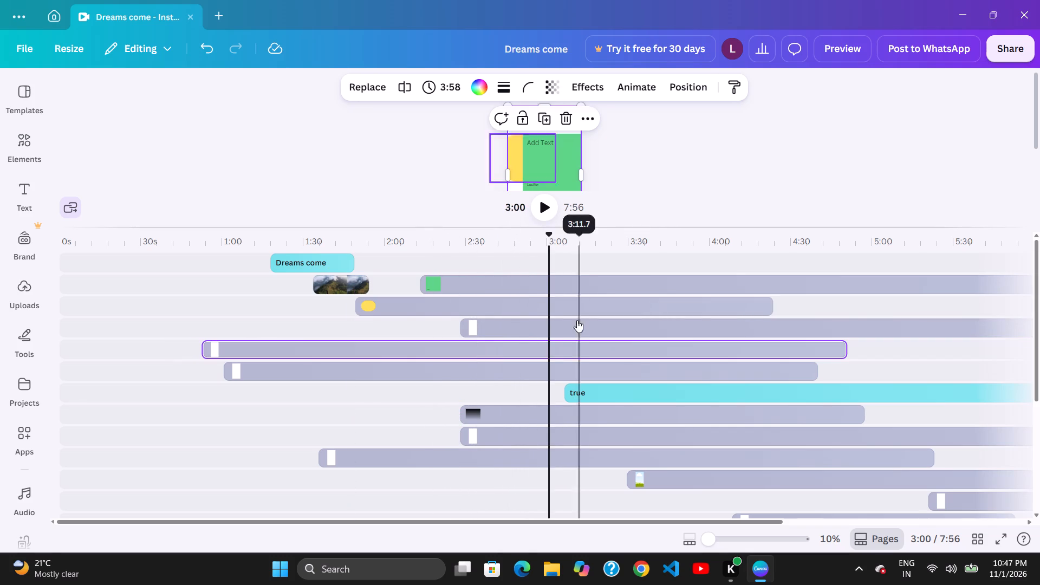
left_click_drag(577, 320, 559, 327)
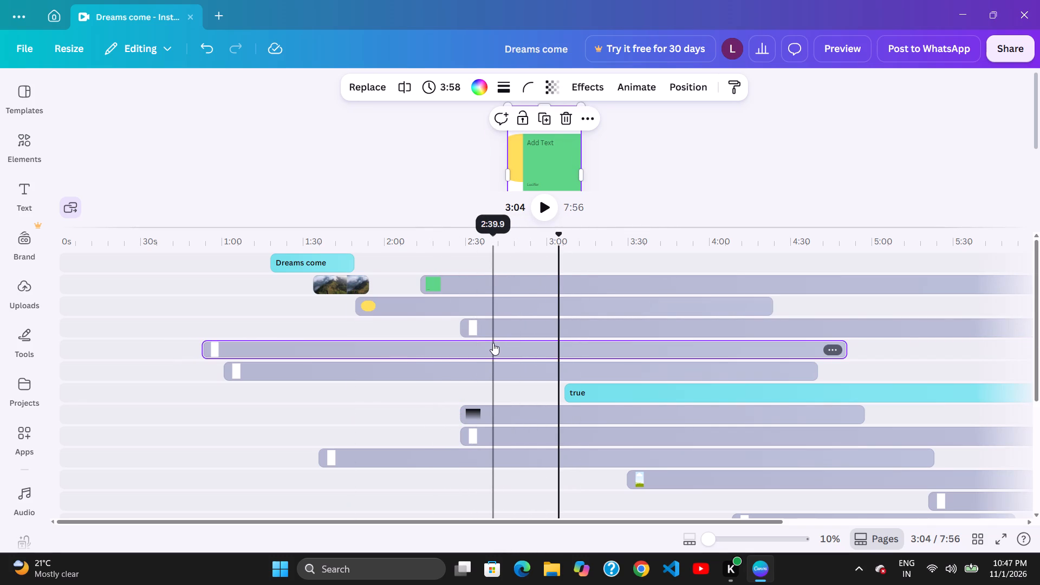
left_click(503, 336)
left_click_drag(532, 328, 522, 332)
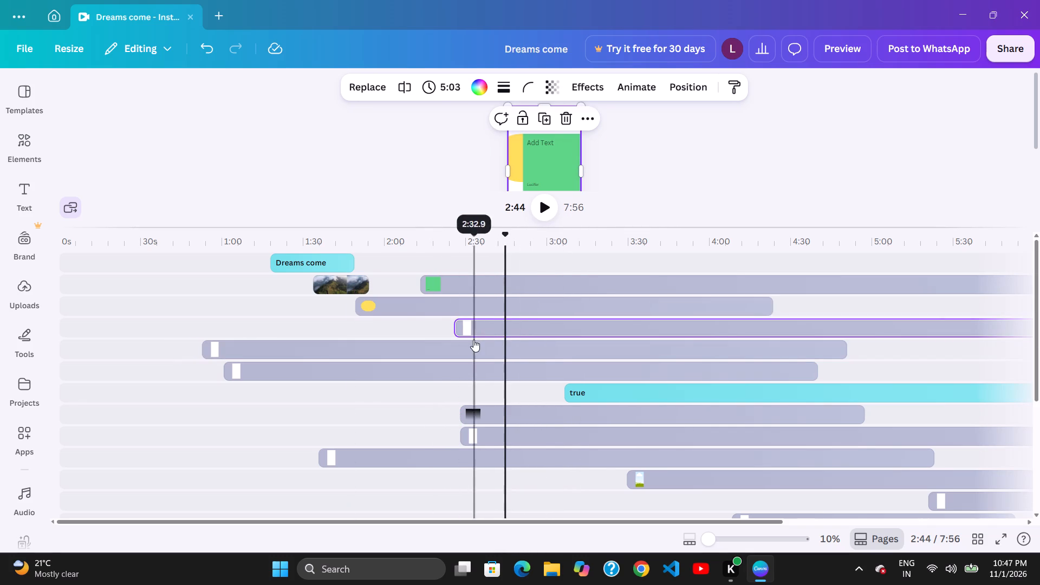
left_click_drag(513, 329, 507, 334)
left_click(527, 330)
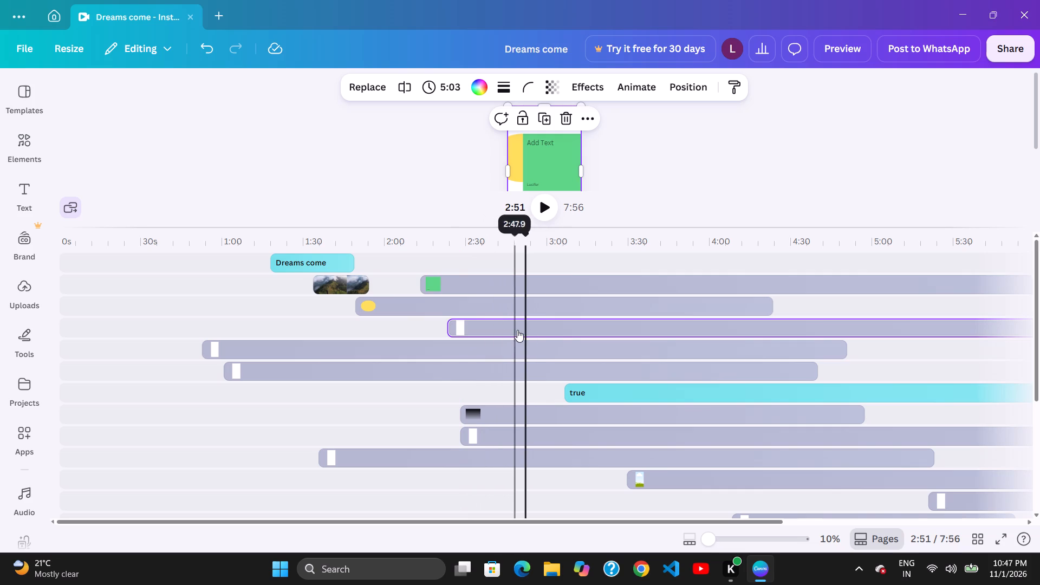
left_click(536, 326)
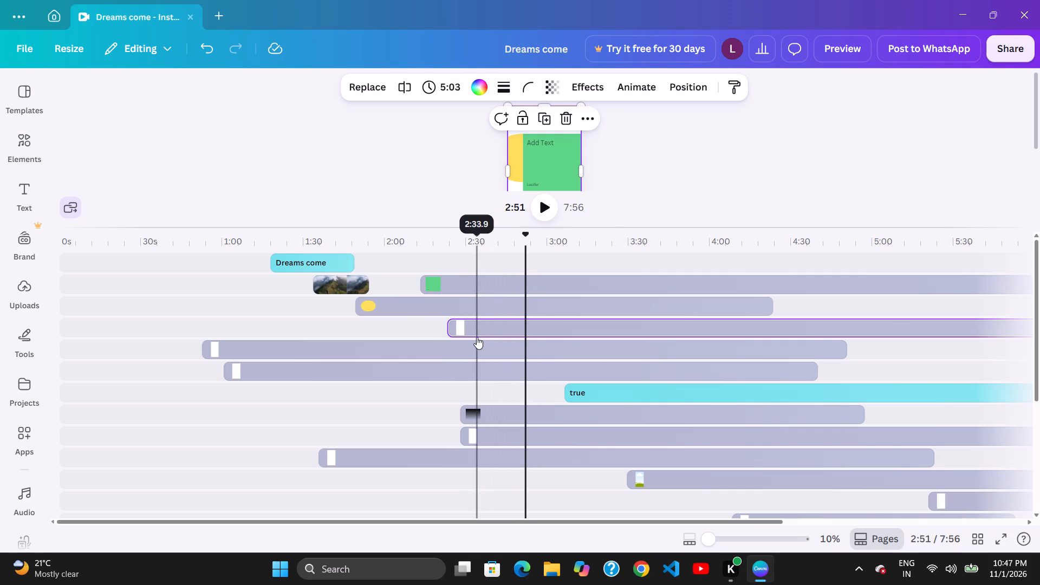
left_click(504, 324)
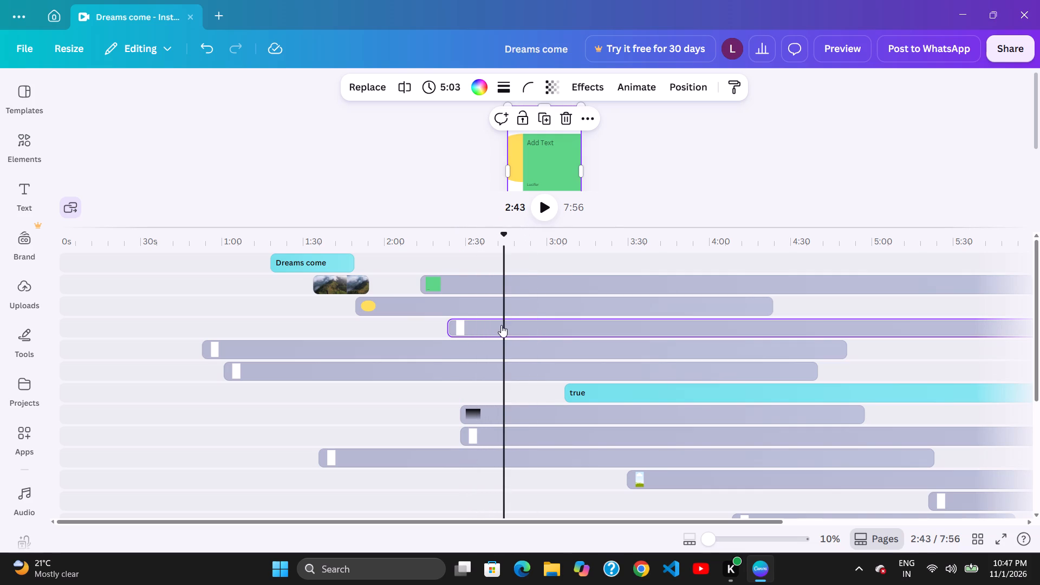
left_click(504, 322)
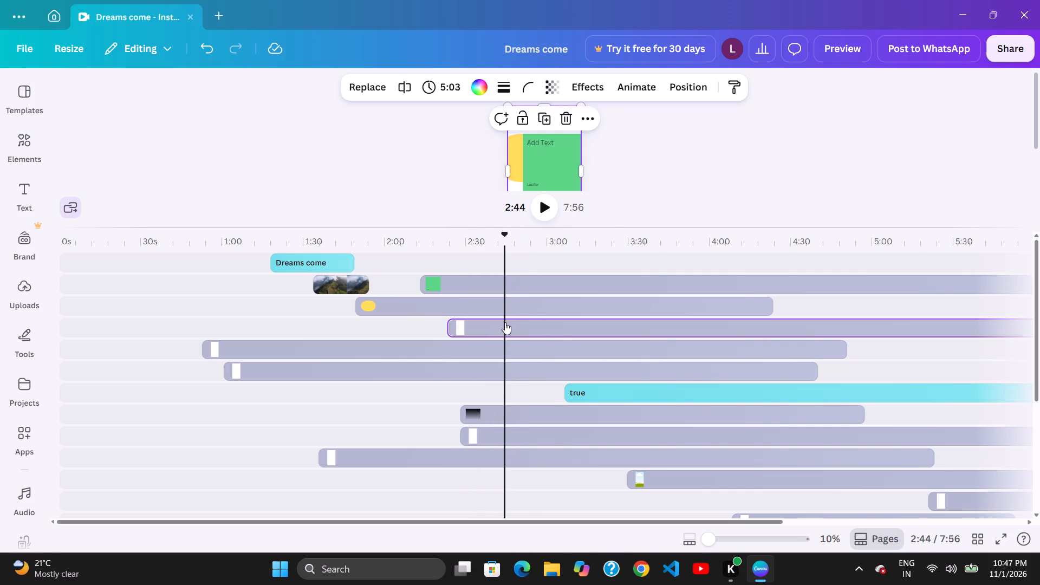
Shift the fourth-track white clip earlier to about 2:21 and the fifth-track white clip later to about 1:05.
left_click(518, 321)
left_click(472, 335)
left_click(576, 318)
left_click_drag(502, 339, 496, 341)
left_click_drag(601, 321, 593, 325)
left_click_drag(499, 348, 533, 342)
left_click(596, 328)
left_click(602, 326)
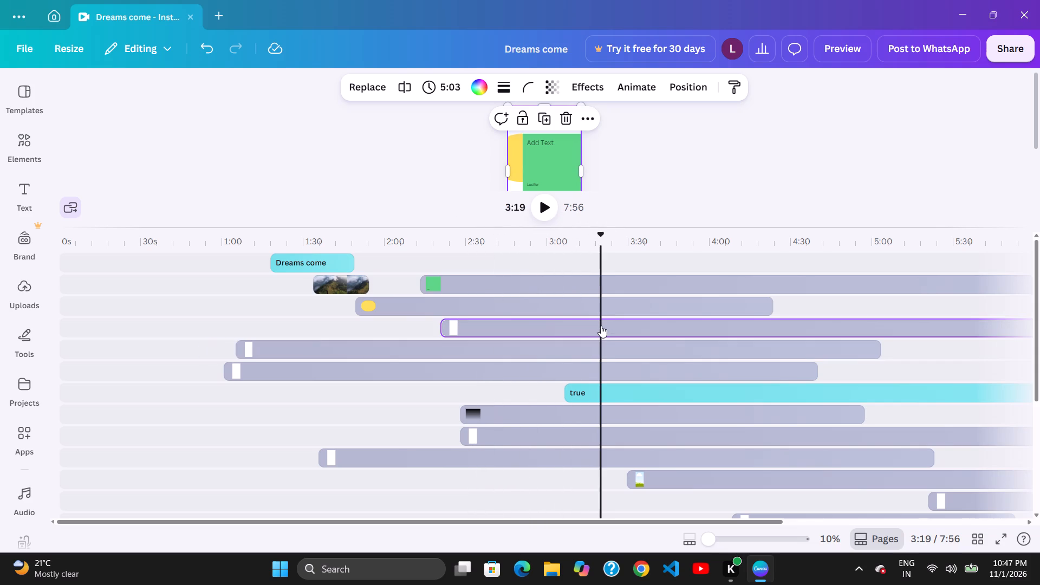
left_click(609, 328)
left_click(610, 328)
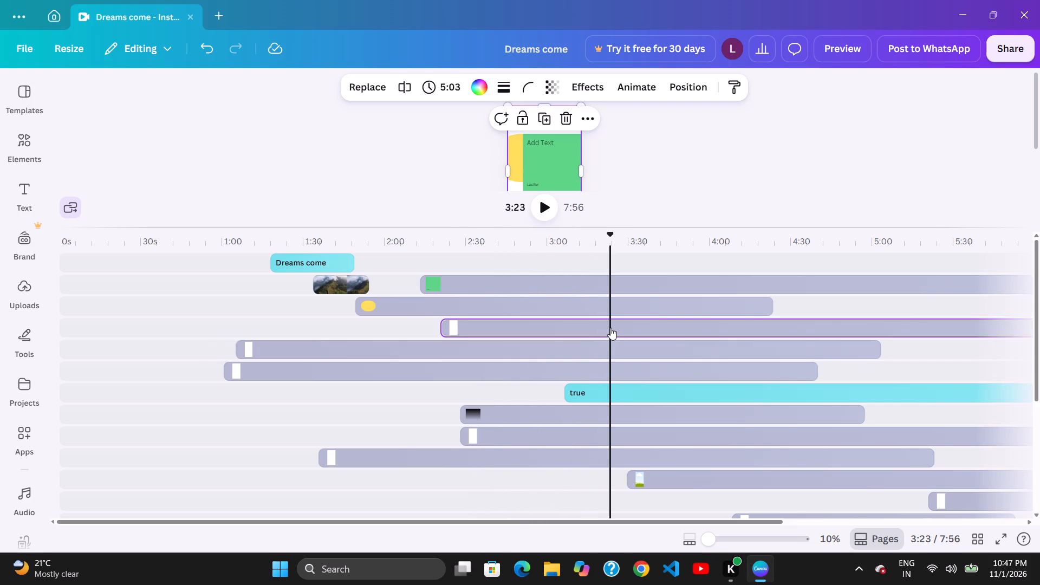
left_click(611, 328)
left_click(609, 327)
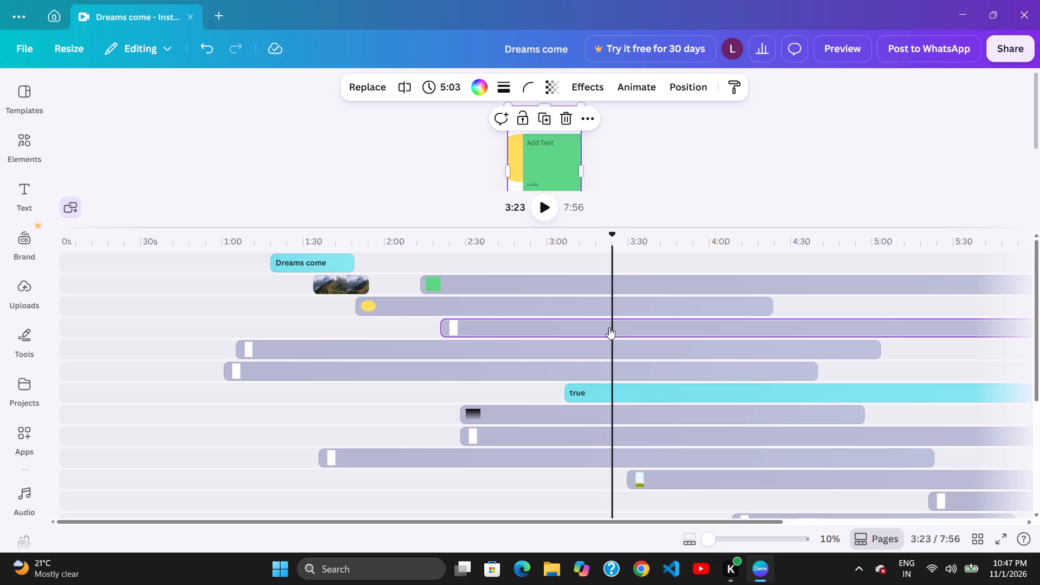
Move the fourth-track white clip later so it starts at about 2:33.
left_click_drag(517, 334, 536, 331)
left_click(625, 314)
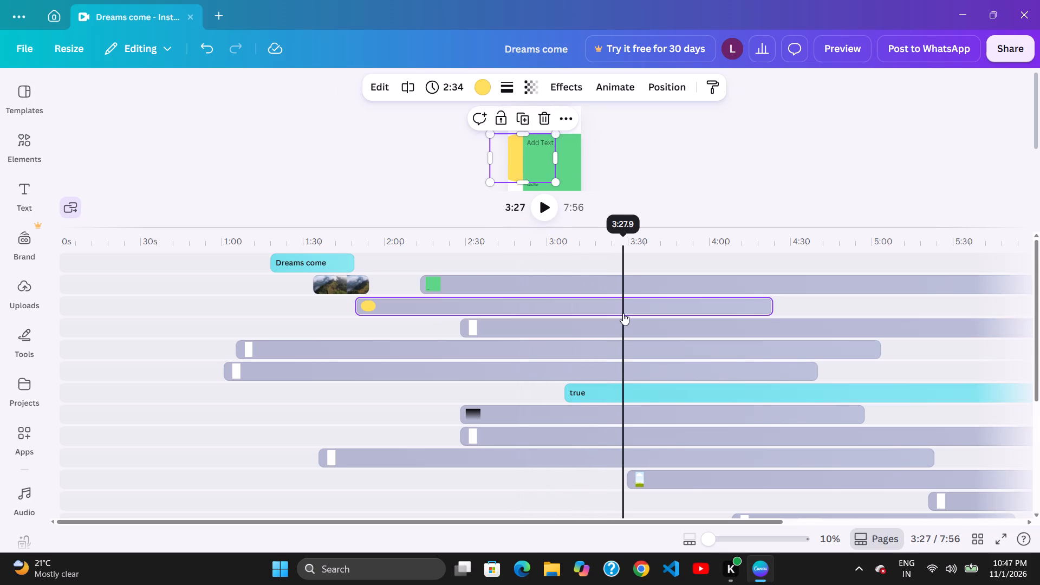
left_click(626, 313)
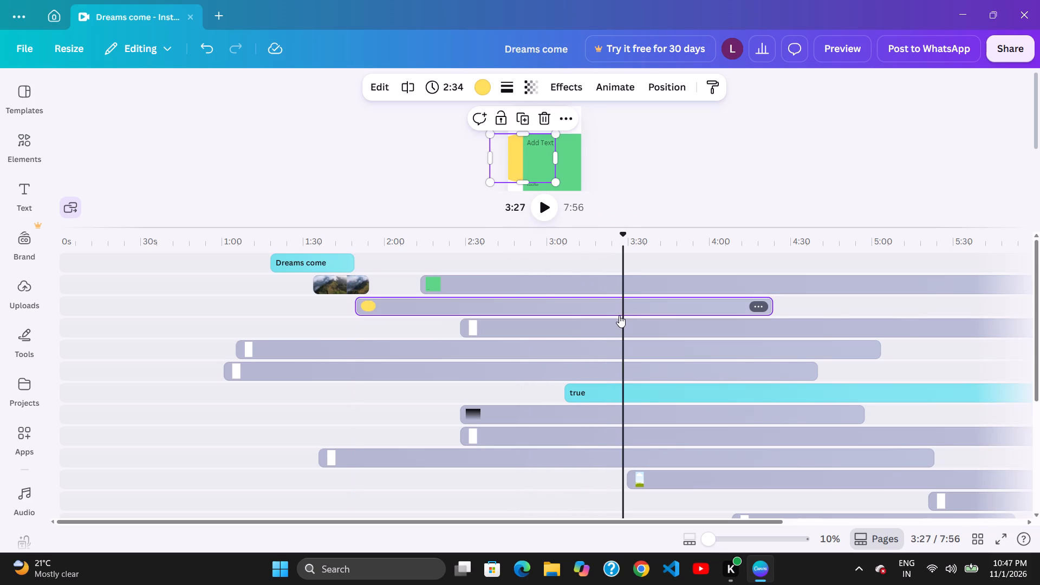
left_click(627, 315)
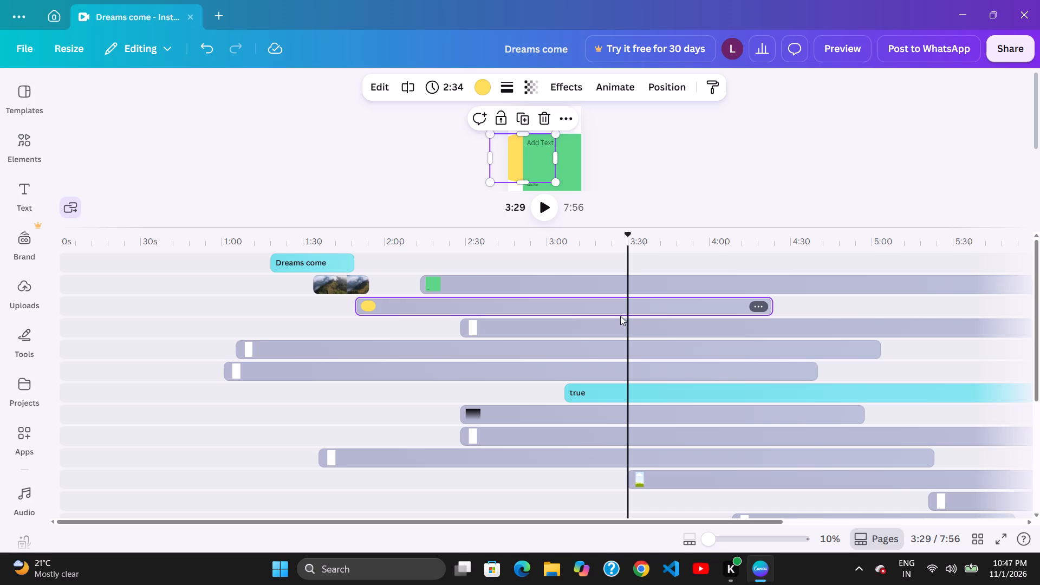
left_click_drag(603, 329, 598, 328)
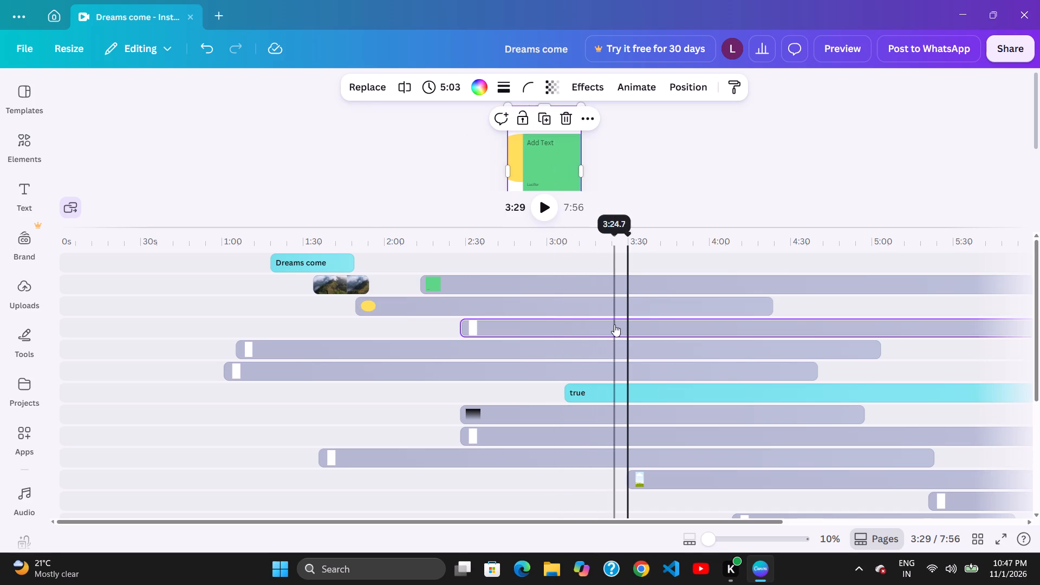
left_click_drag(583, 323, 595, 323)
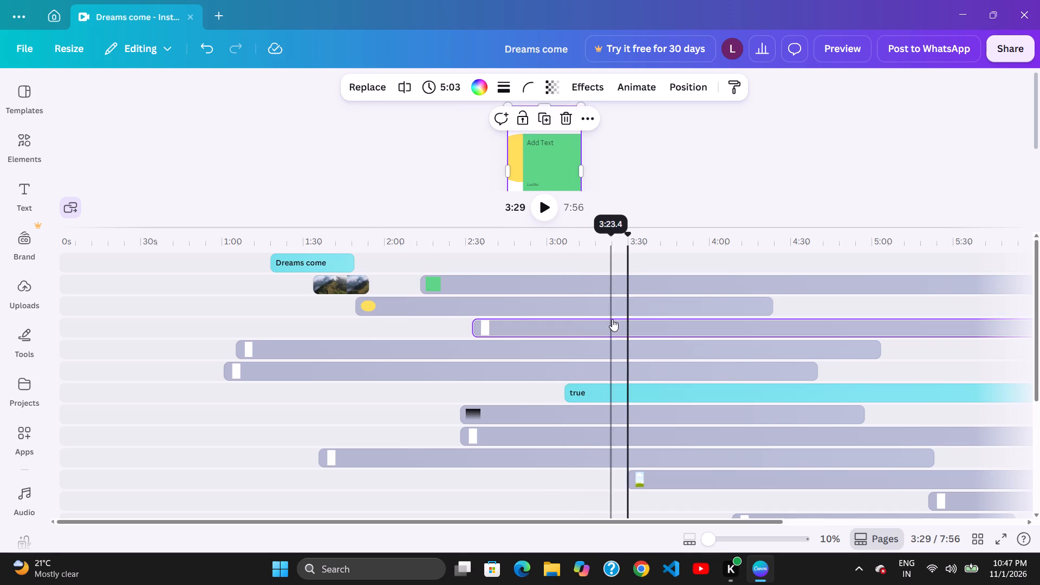
Move the third-track yellow shape clip earlier so it starts at about 1:23.
left_click(559, 331)
left_click(571, 325)
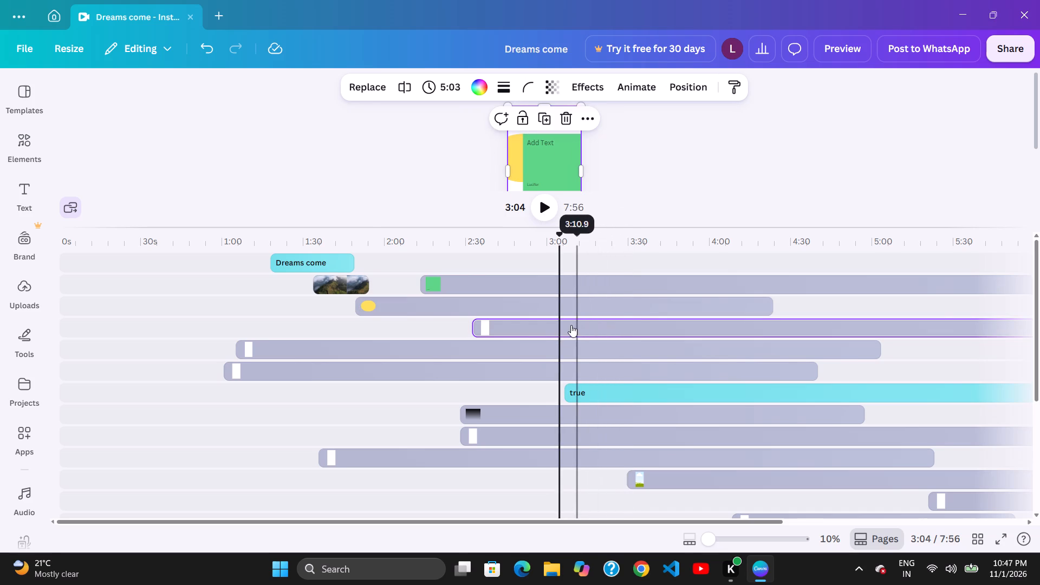
left_click(614, 320)
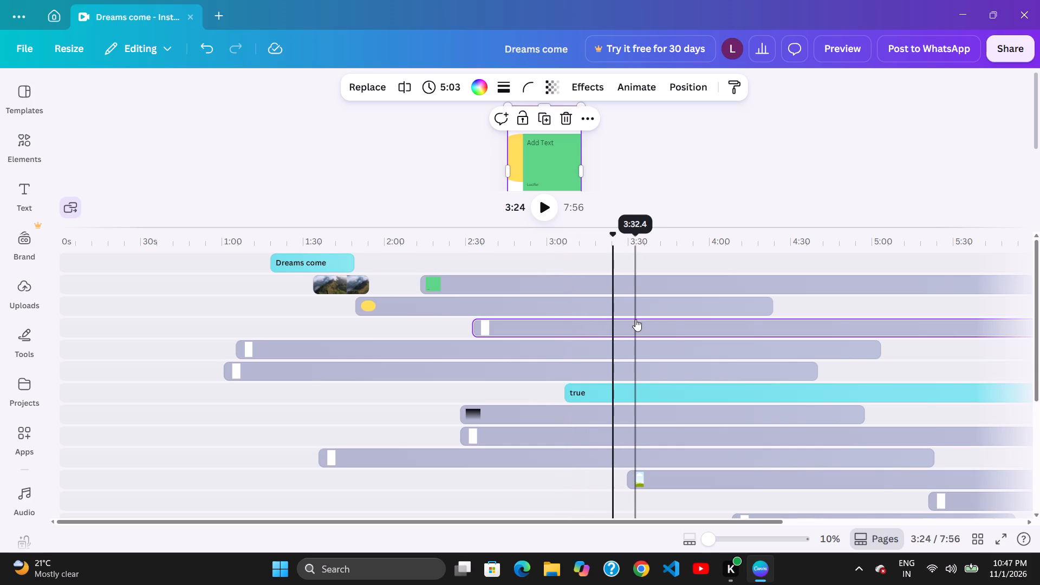
left_click_drag(664, 309, 622, 311)
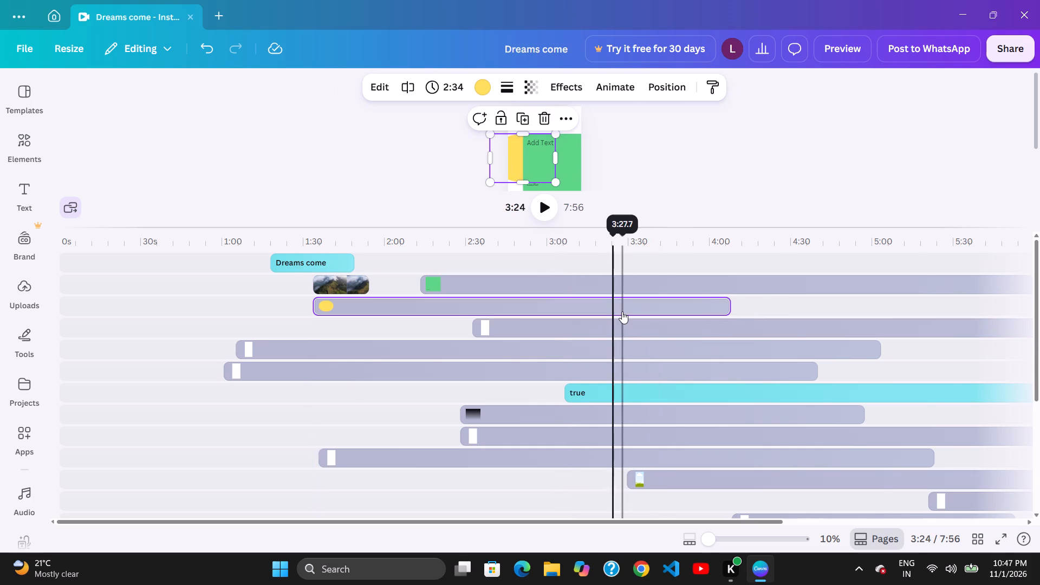
left_click_drag(627, 313, 598, 317)
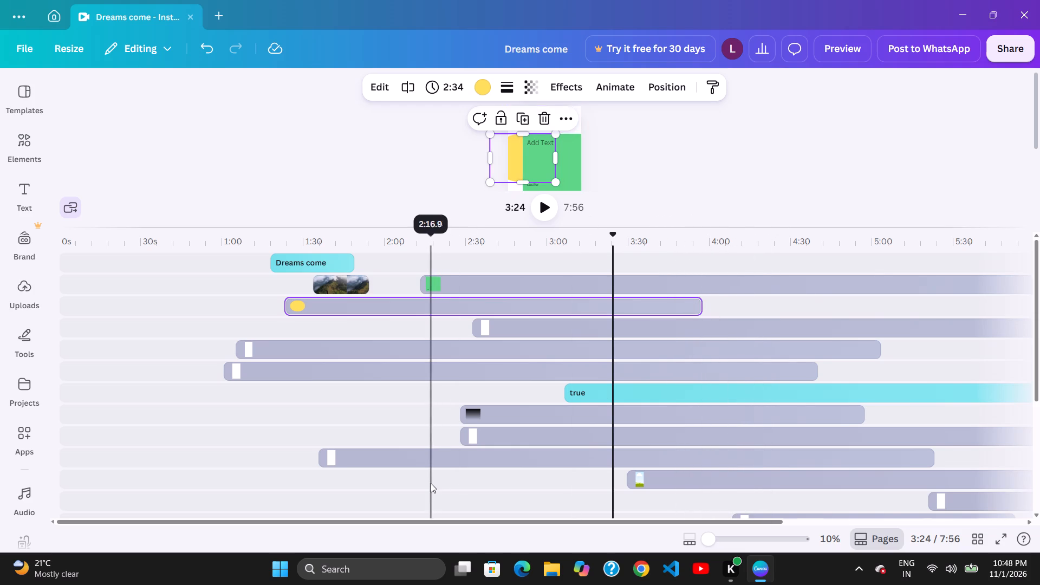
Move the black gradient clip later to about 2:33 and the tenth-track white clip later to about 1:43.
left_click(604, 395)
left_click_drag(490, 420, 508, 418)
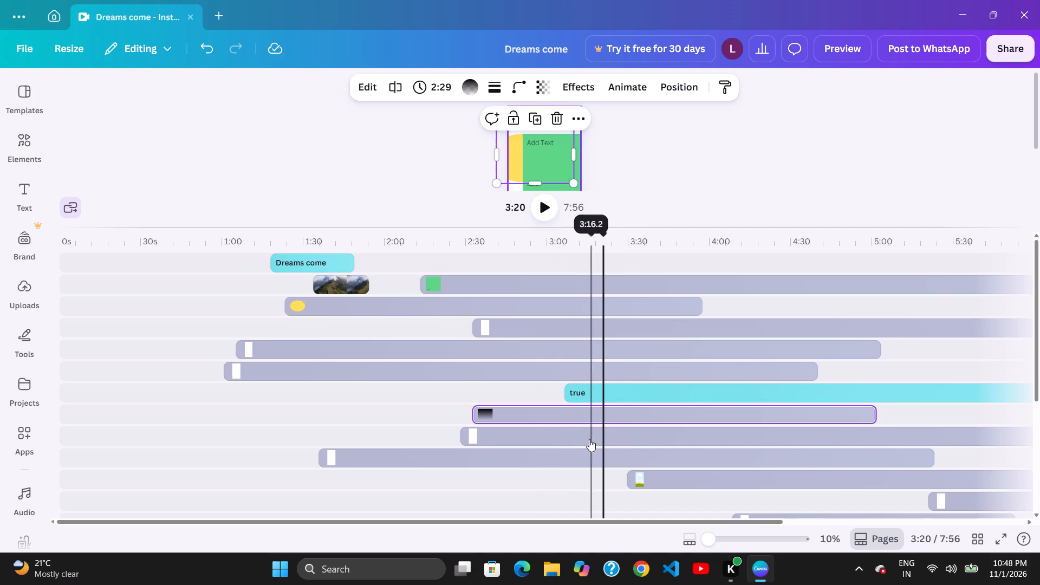
left_click_drag(524, 449, 547, 445)
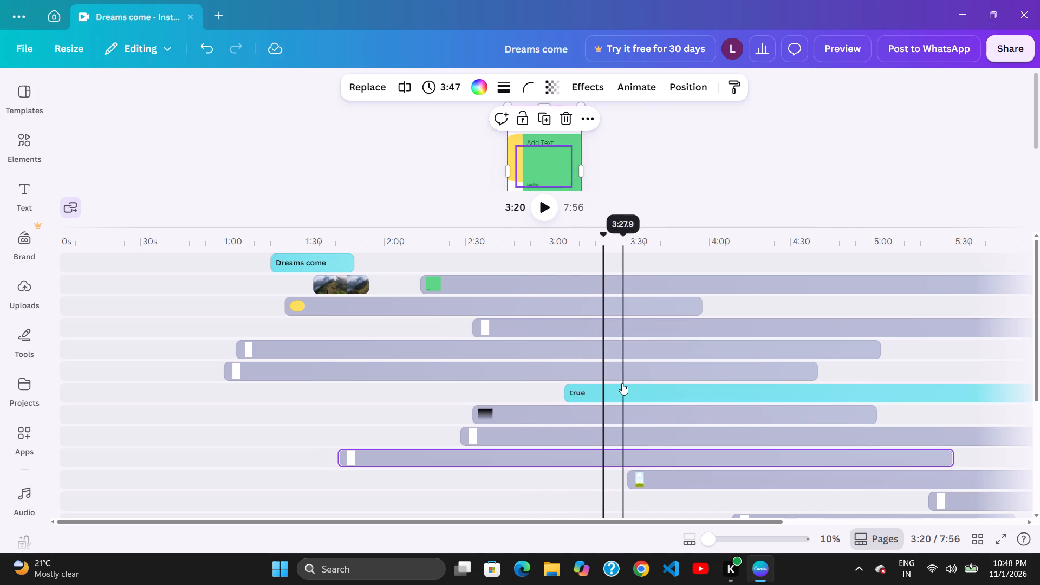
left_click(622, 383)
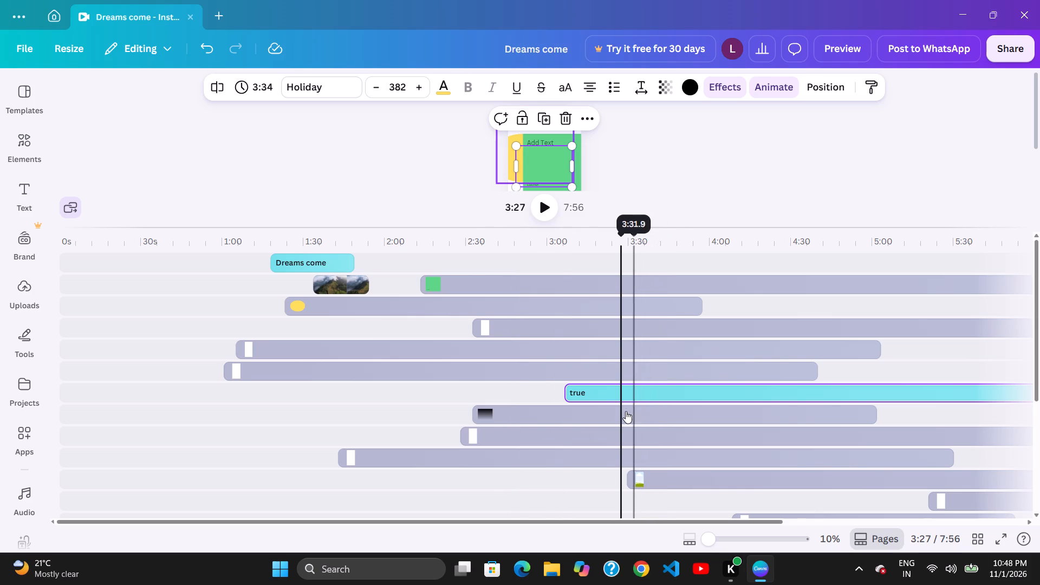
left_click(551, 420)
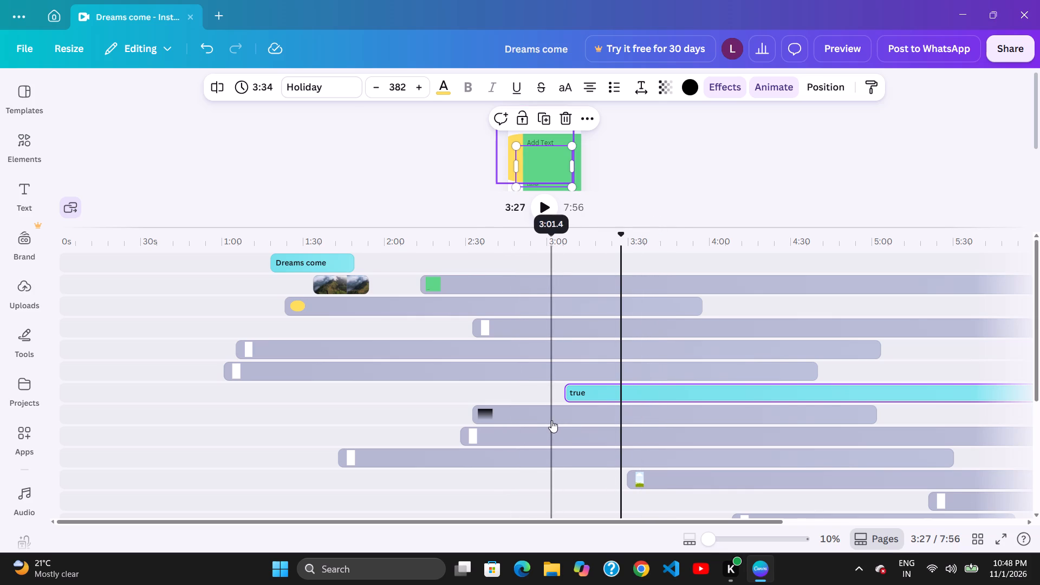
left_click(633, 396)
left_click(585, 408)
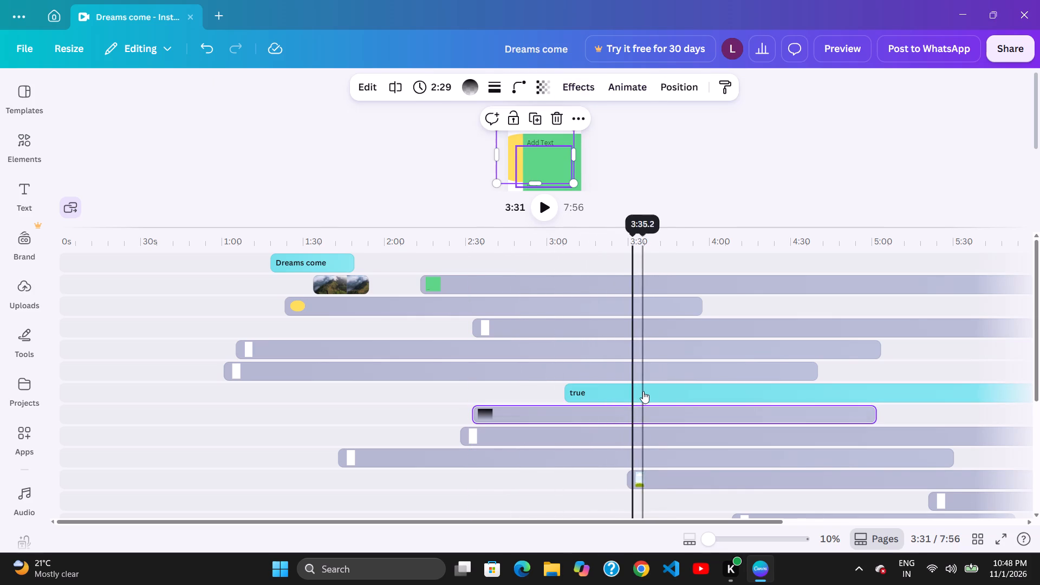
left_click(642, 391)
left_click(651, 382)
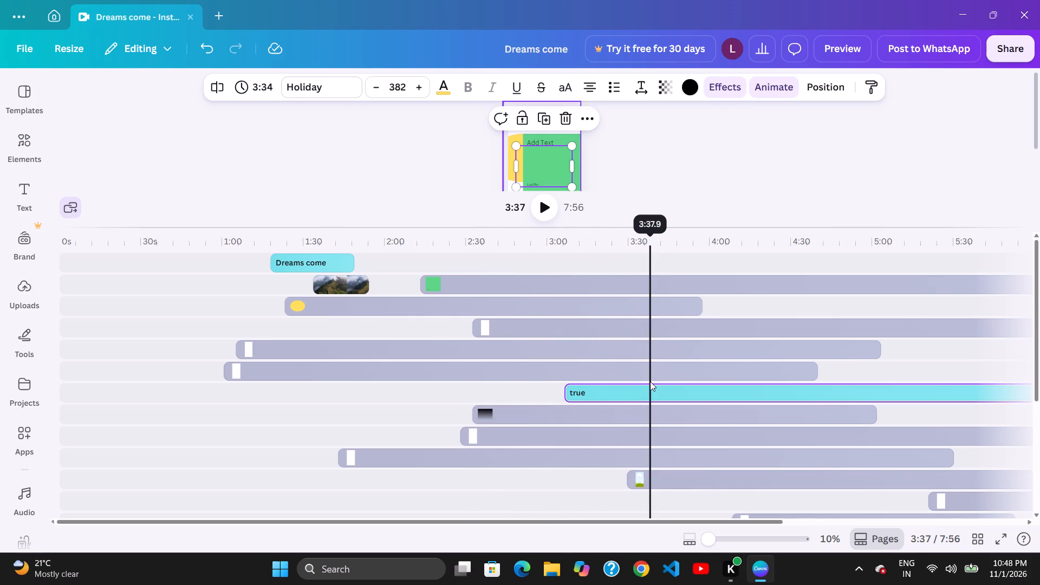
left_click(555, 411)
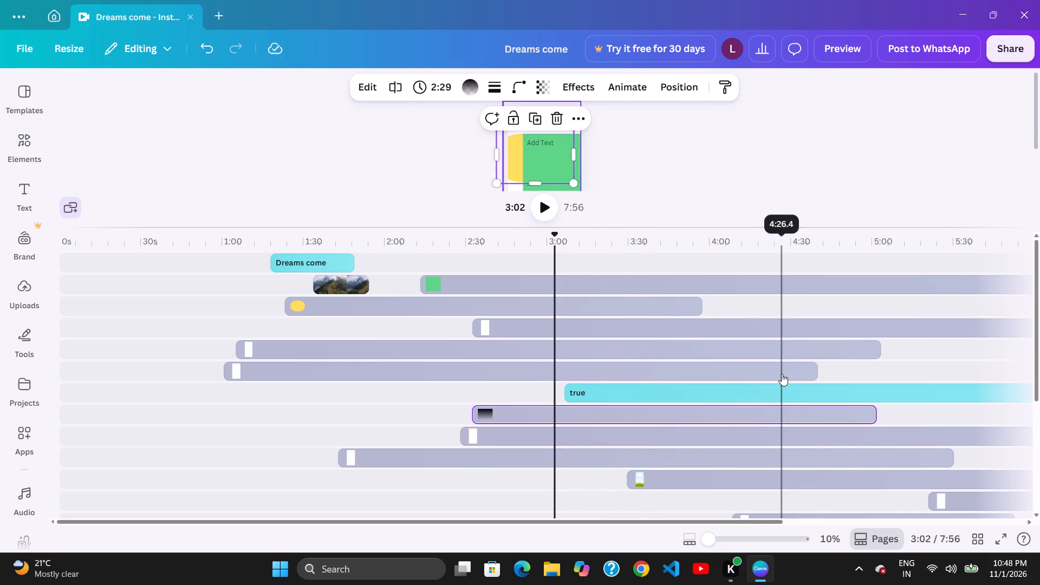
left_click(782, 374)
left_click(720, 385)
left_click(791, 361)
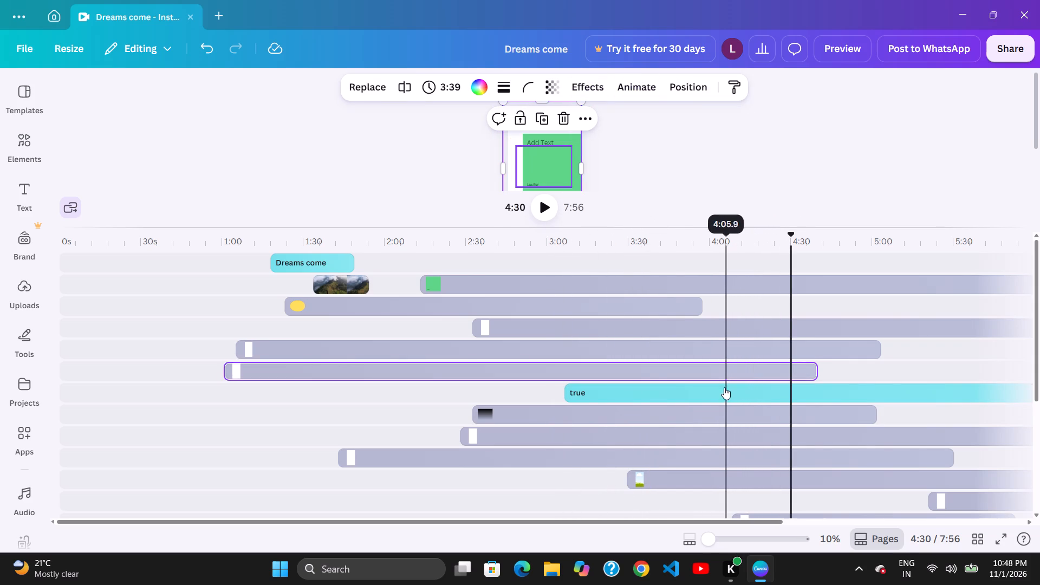
Move the black gradient clip up to the track above the "true" text clip, starting at about 3:08.
left_click_drag(663, 408, 748, 388)
left_click_drag(769, 381, 756, 385)
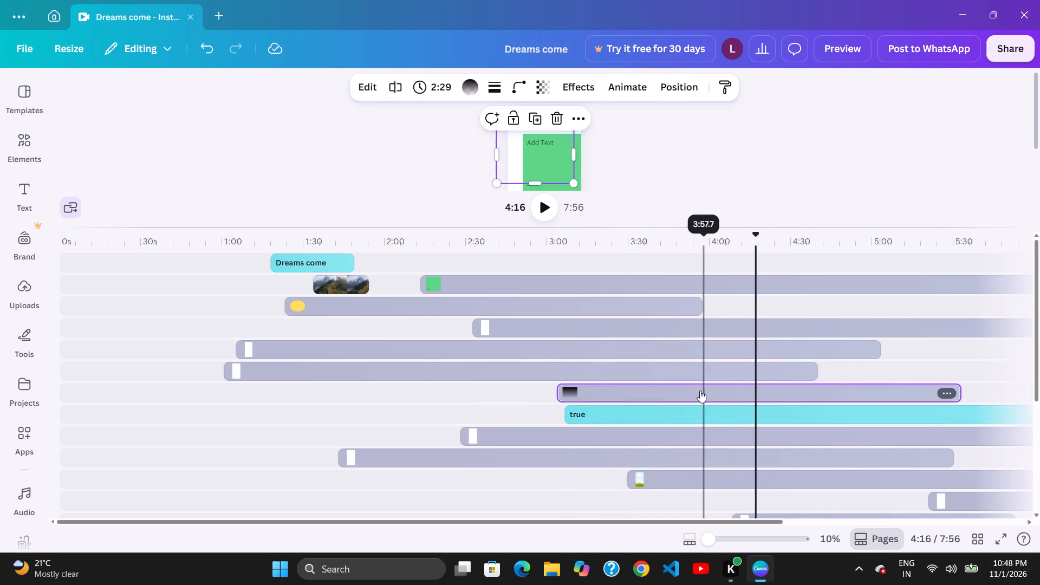
left_click_drag(694, 392, 699, 390)
left_click_drag(675, 391, 691, 388)
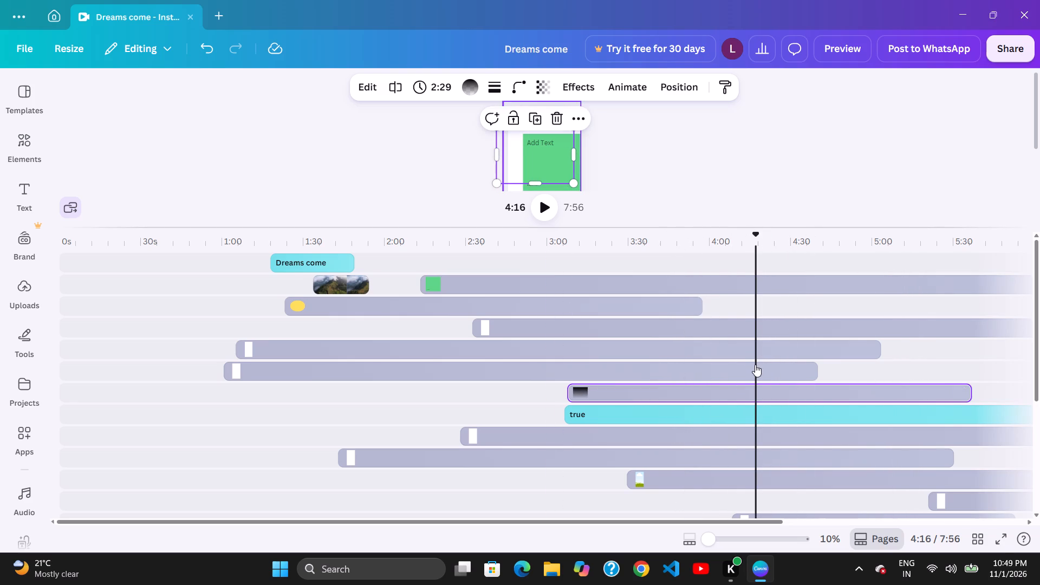
Move the sixth-track white clip later so it starts at about 1:18.
left_click_drag(752, 368, 795, 364)
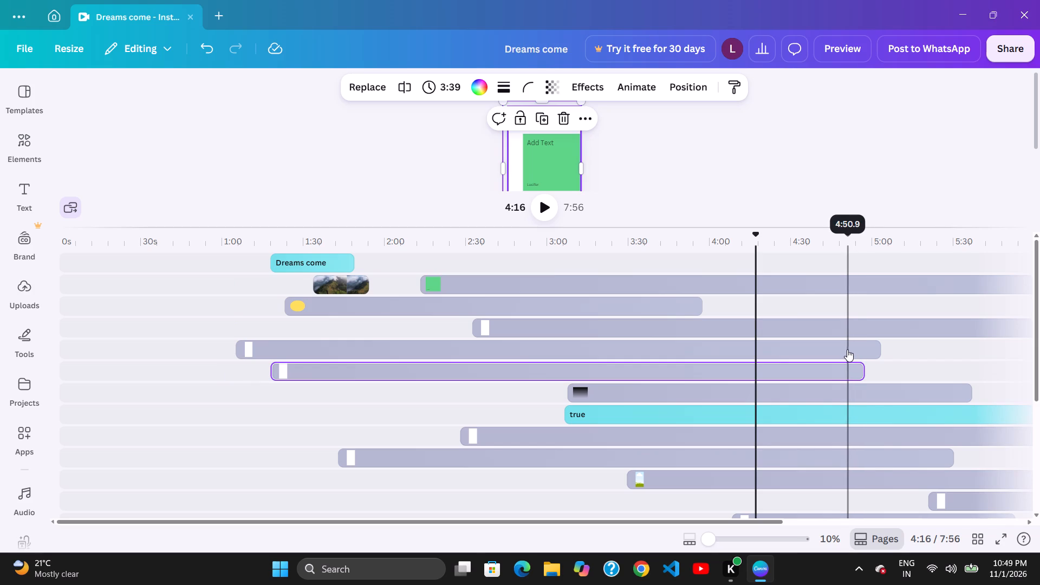
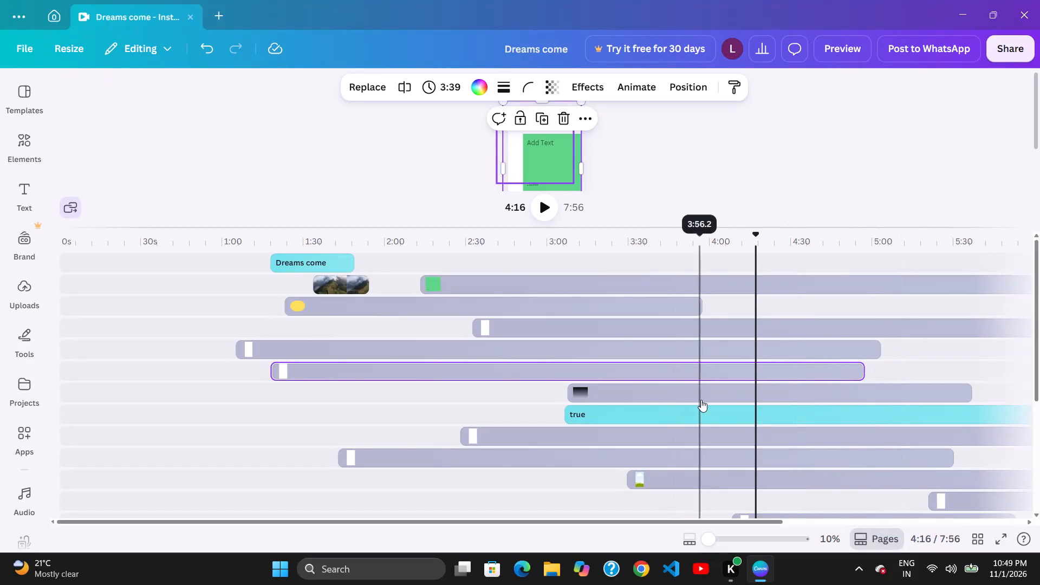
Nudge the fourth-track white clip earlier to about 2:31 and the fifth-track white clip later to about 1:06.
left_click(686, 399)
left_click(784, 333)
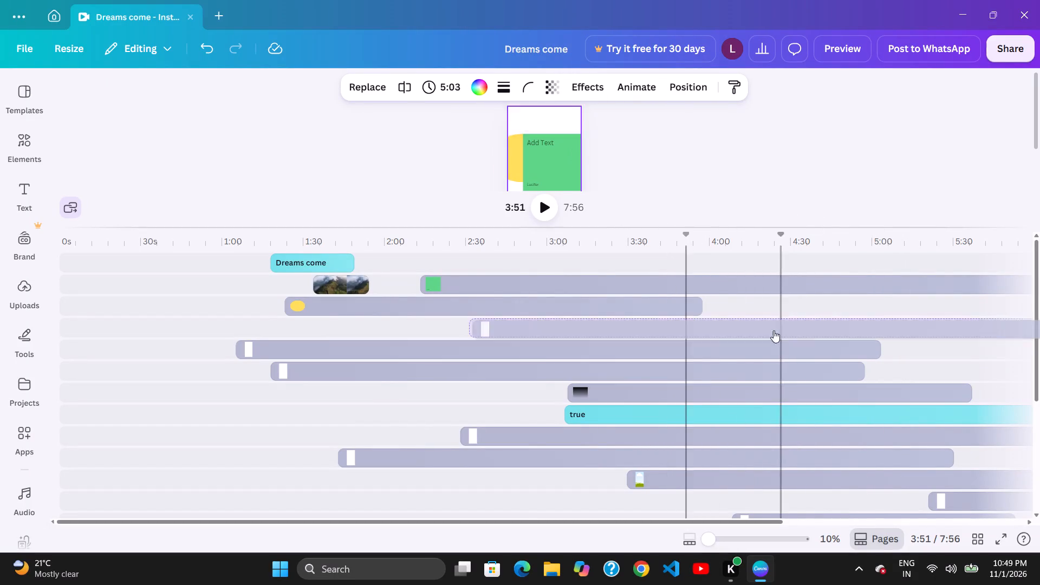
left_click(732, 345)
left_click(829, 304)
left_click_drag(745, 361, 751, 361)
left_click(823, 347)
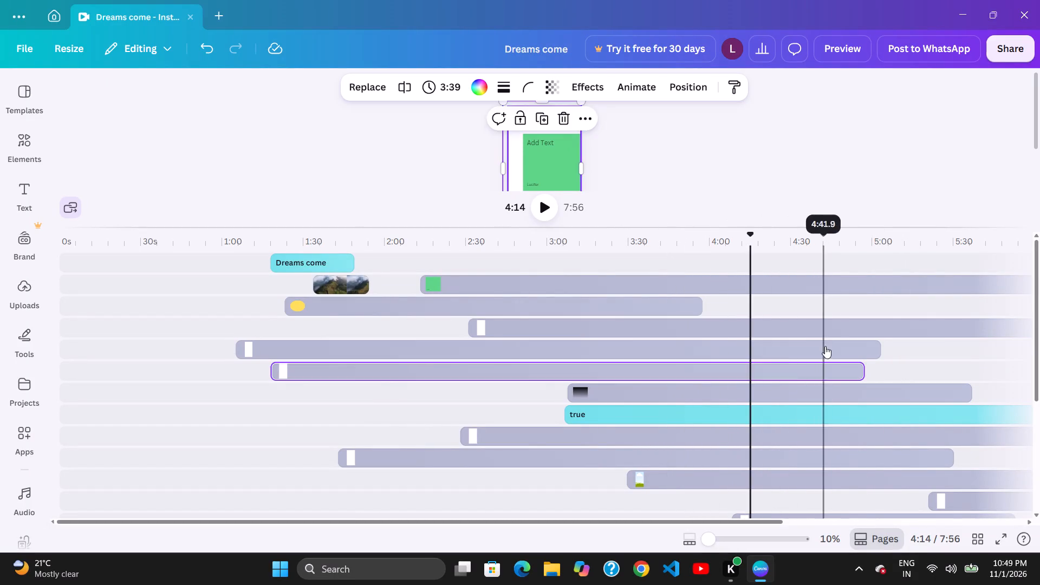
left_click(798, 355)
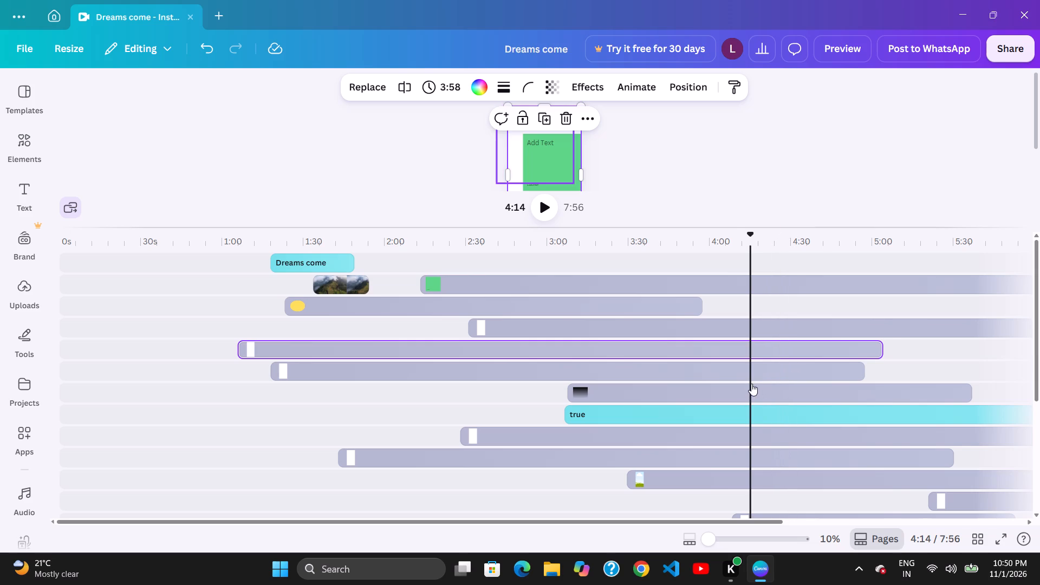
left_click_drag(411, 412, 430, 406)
Move the green text clip down to its own track below the yellow shape clip, starting at about 1:59.
left_click_drag(677, 292, 639, 307)
Move the white clip below the green clip up to the track above it, starting at about 3:11.
left_click_drag(524, 348, 536, 347)
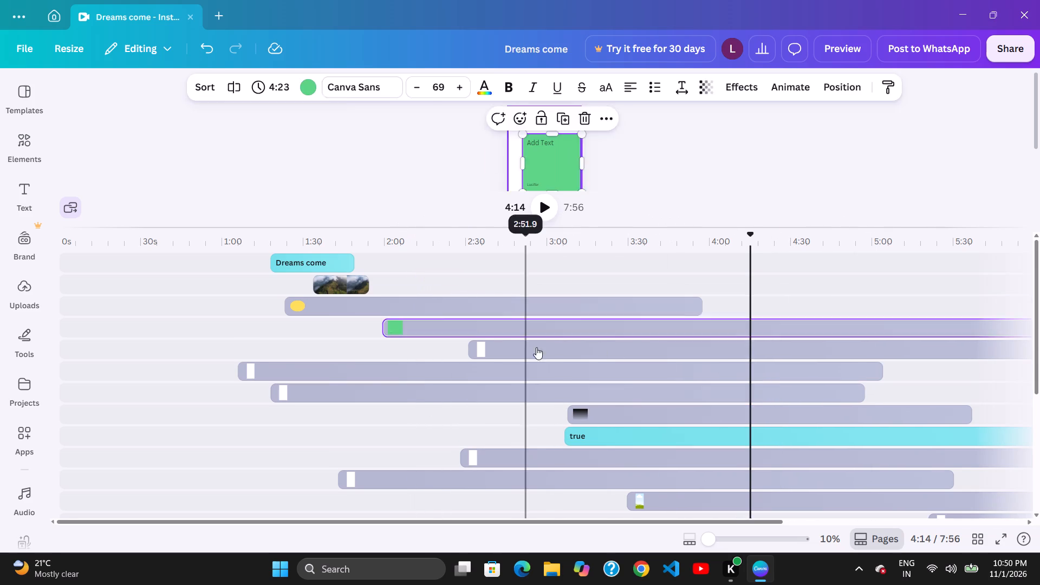
left_click_drag(536, 347, 633, 326)
left_click(603, 325)
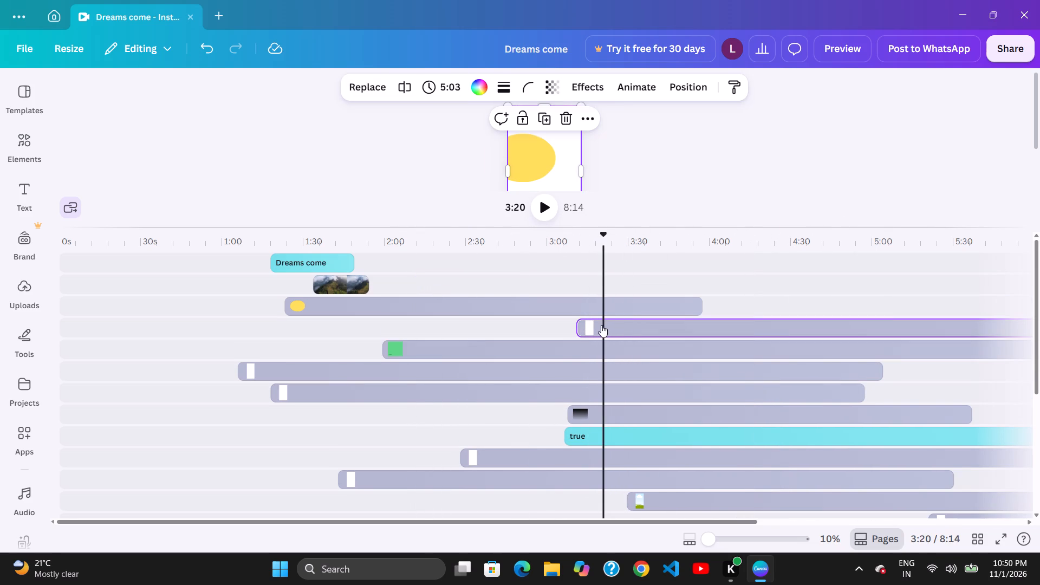
left_click(600, 318)
left_click(602, 318)
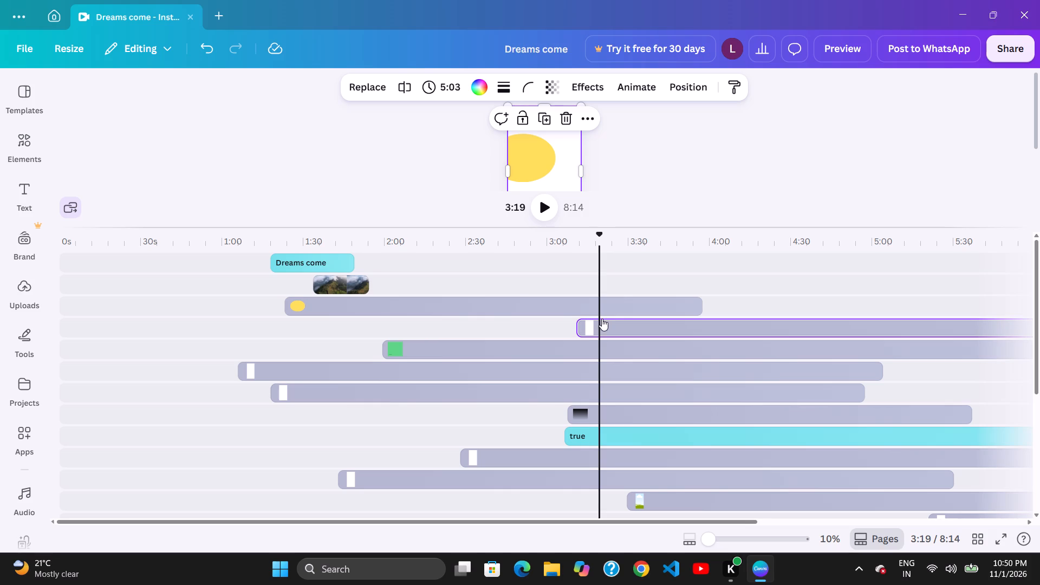
Extend the start of the fourth-track white clip back to about 2:57, giving it a duration of 5:17.
left_click_drag(582, 324, 544, 336)
left_click(604, 333)
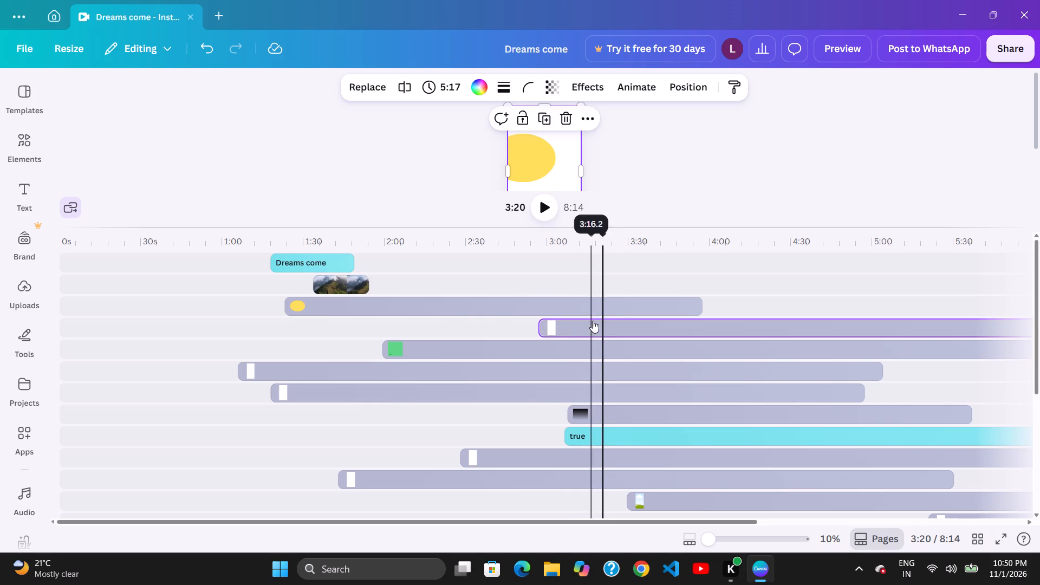
left_click(599, 320)
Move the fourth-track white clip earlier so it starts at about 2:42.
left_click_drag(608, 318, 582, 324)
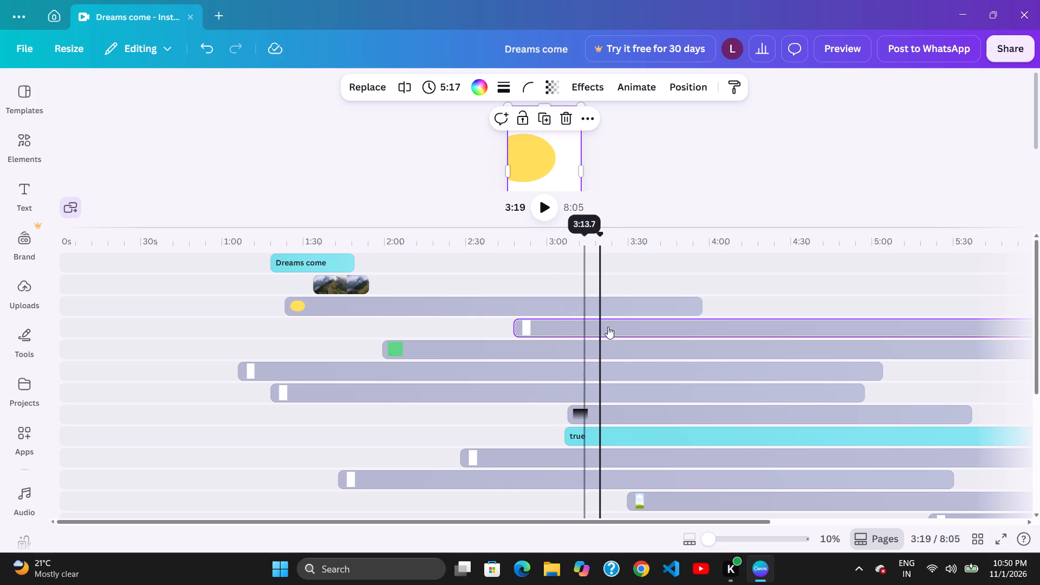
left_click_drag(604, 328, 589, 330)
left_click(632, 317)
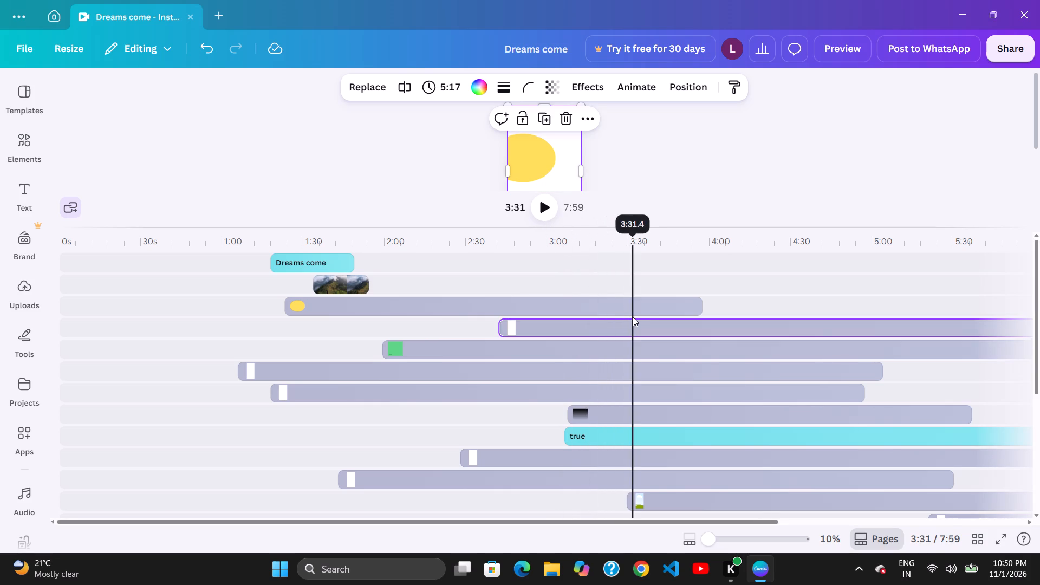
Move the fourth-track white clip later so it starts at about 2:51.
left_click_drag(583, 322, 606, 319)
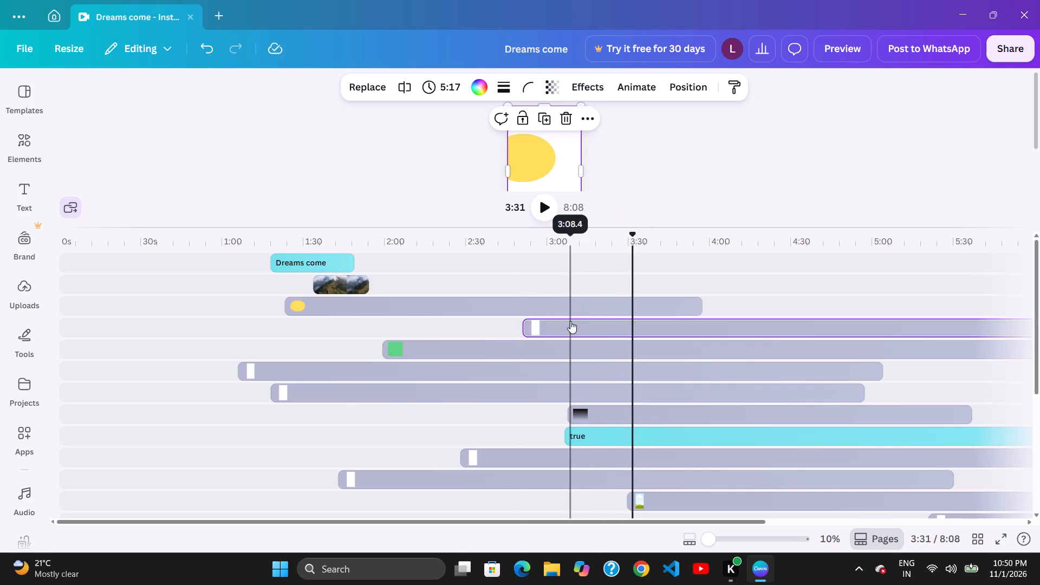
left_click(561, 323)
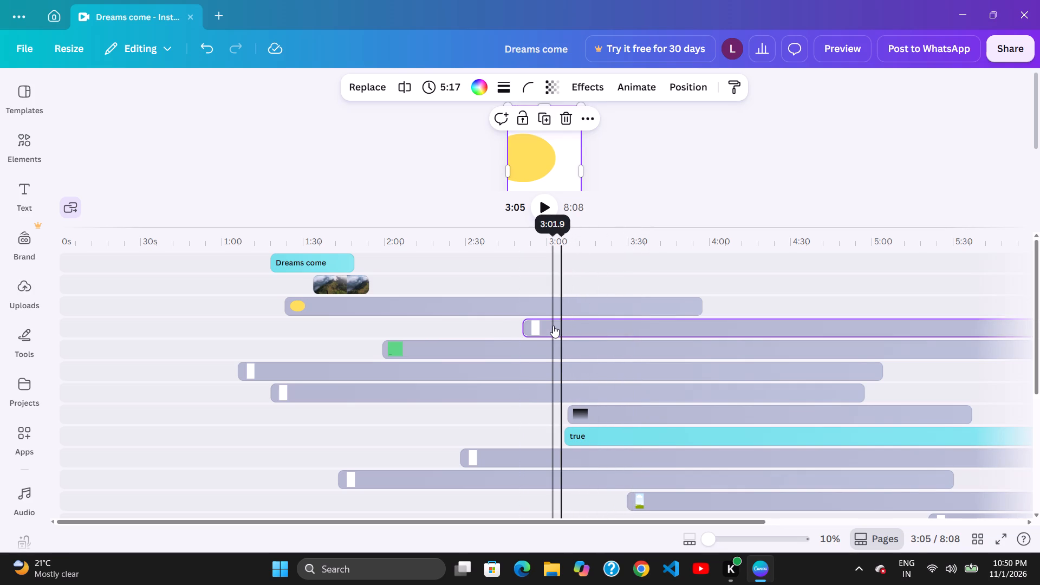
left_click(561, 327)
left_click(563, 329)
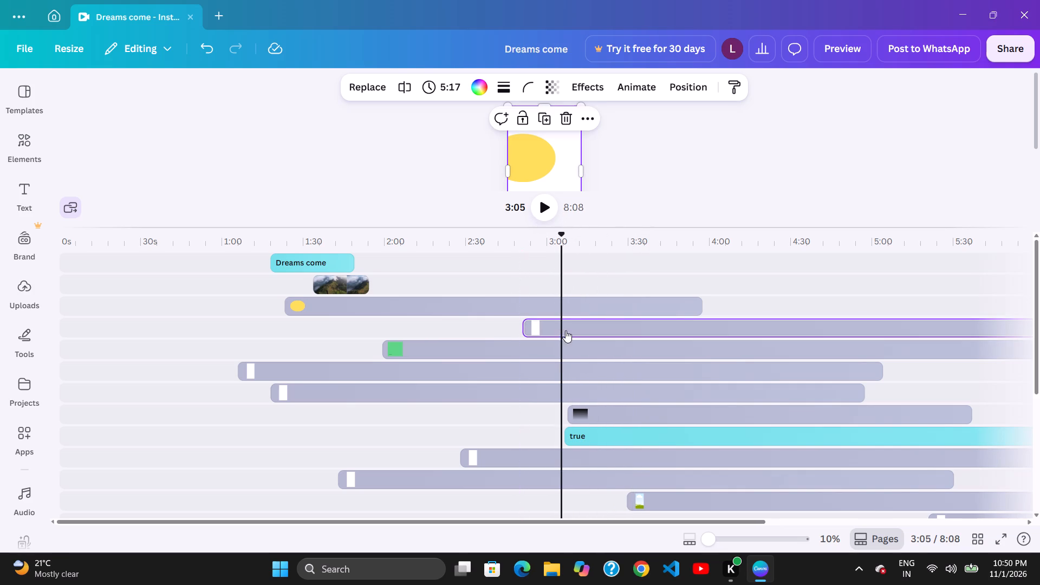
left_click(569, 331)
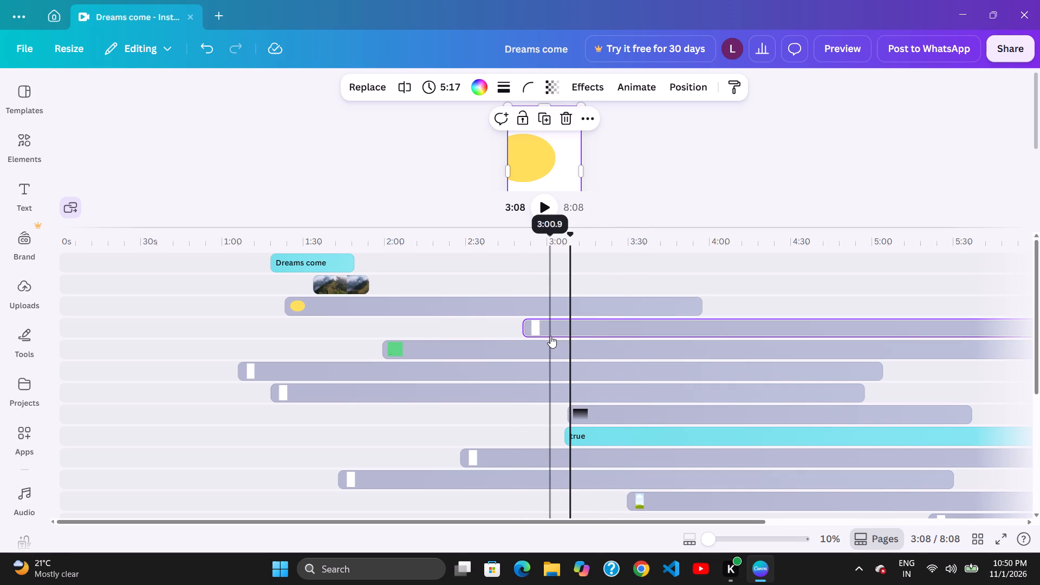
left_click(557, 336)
Move the sixth-track white clip earlier so it starts at about 0:46.
left_click_drag(602, 361, 549, 369)
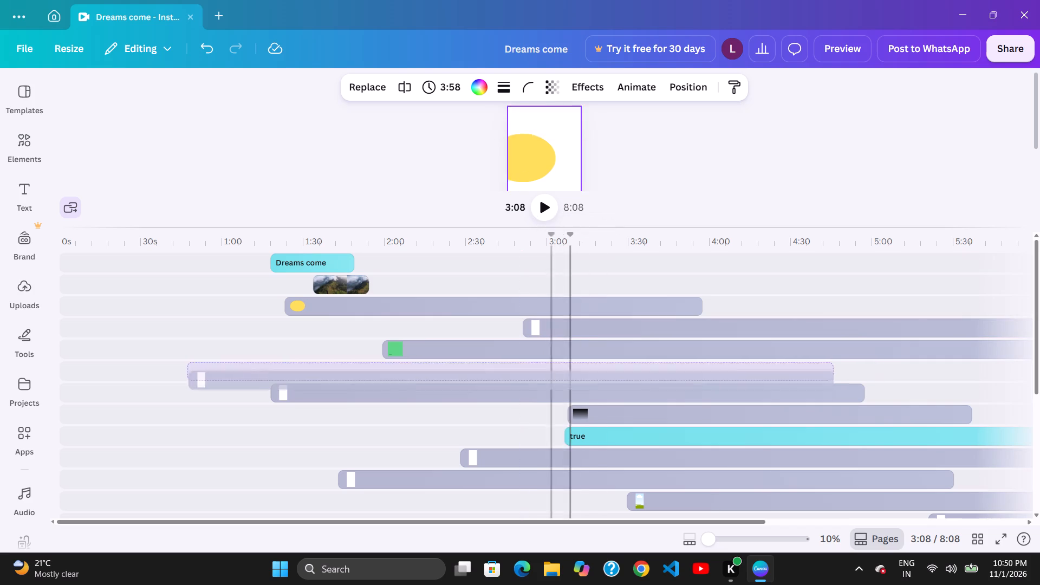
left_click_drag(549, 369, 548, 368)
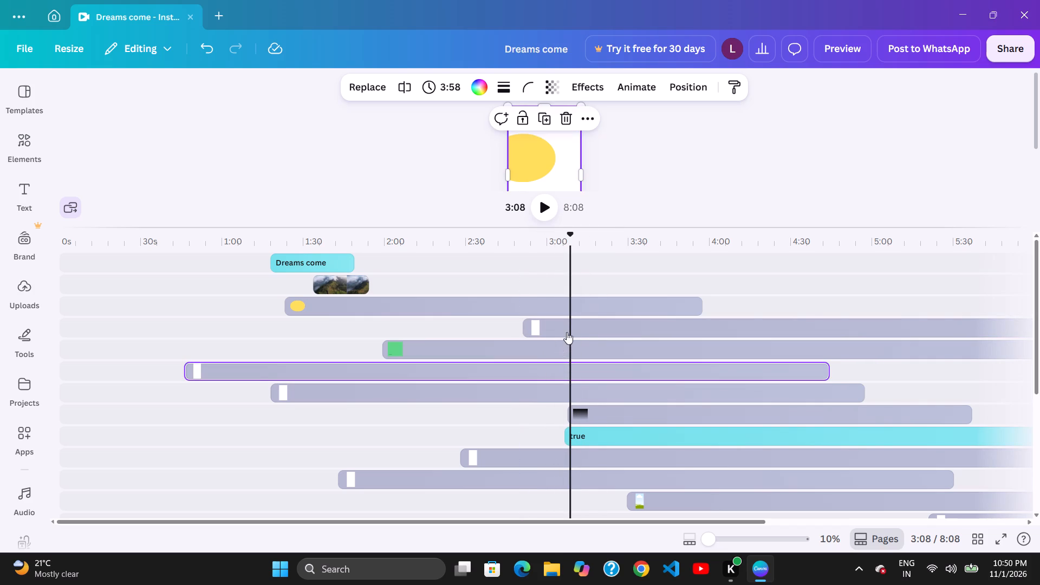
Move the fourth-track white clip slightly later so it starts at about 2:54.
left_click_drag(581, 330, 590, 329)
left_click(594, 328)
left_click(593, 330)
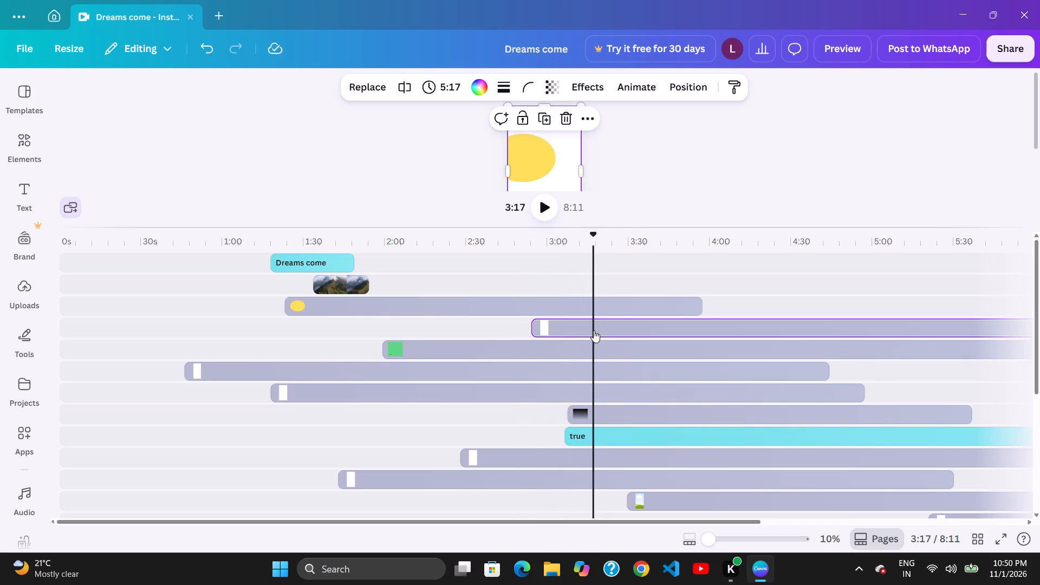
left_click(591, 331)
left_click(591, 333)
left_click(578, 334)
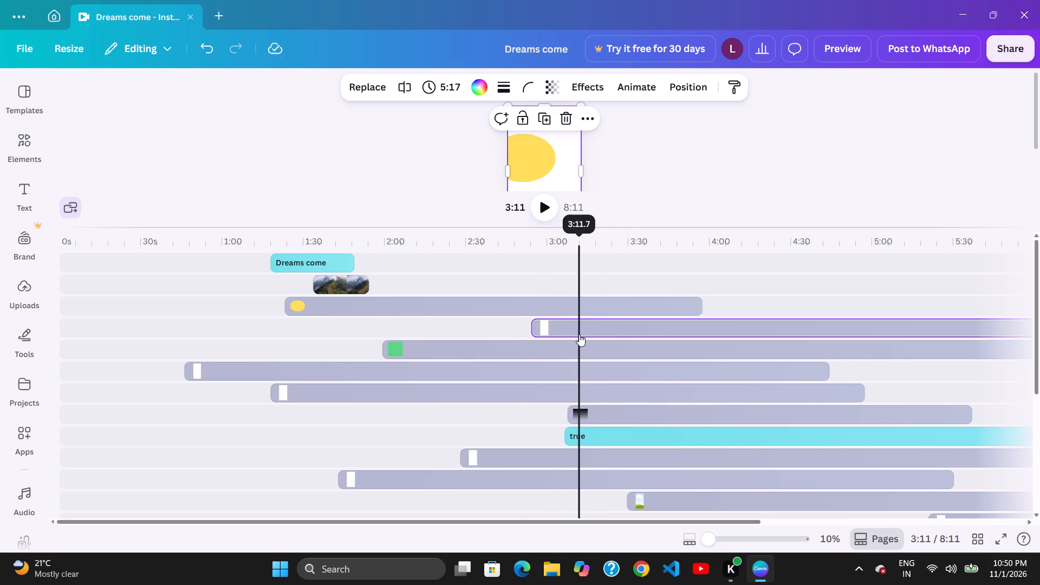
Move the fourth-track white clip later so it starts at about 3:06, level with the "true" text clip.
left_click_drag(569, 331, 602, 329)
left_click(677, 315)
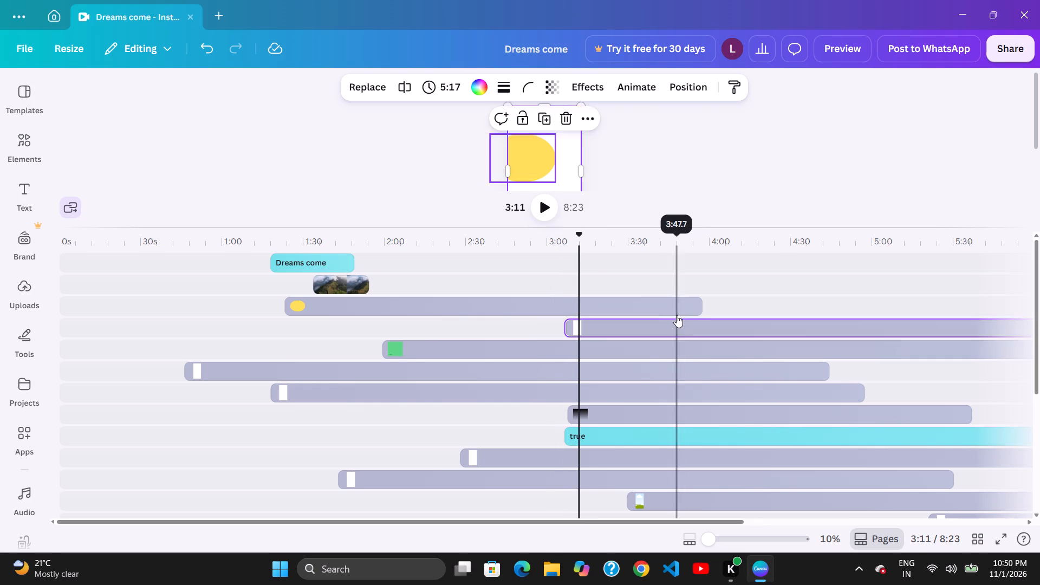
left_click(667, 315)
Move the fourth-track white clip earlier so it starts at about 2:54.
left_click_drag(655, 323, 650, 327)
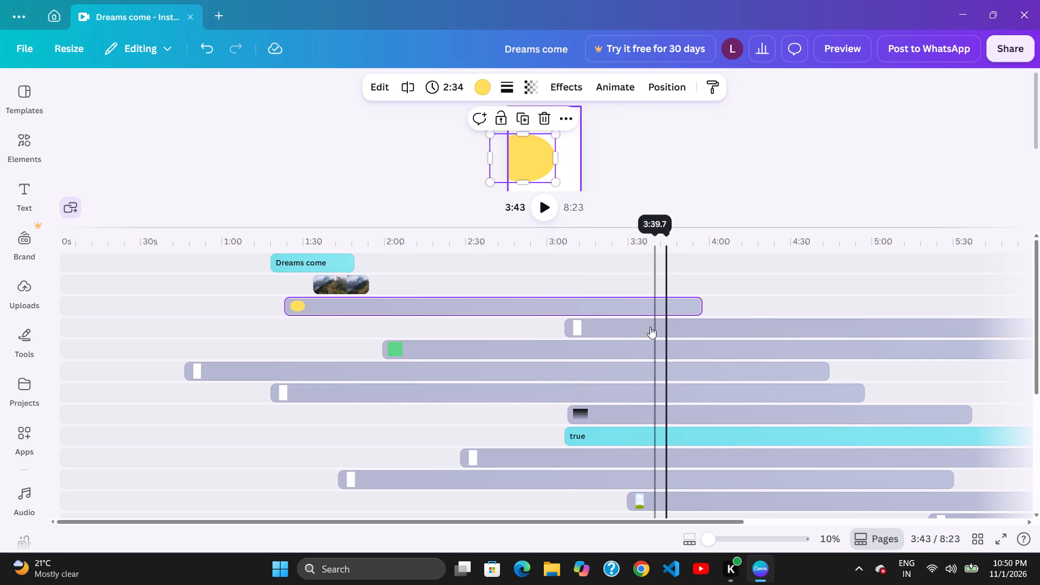
left_click_drag(650, 327, 645, 329)
left_click_drag(665, 326, 646, 330)
Move the fifth-track green text clip later so it starts at about 2:06.
left_click(616, 343)
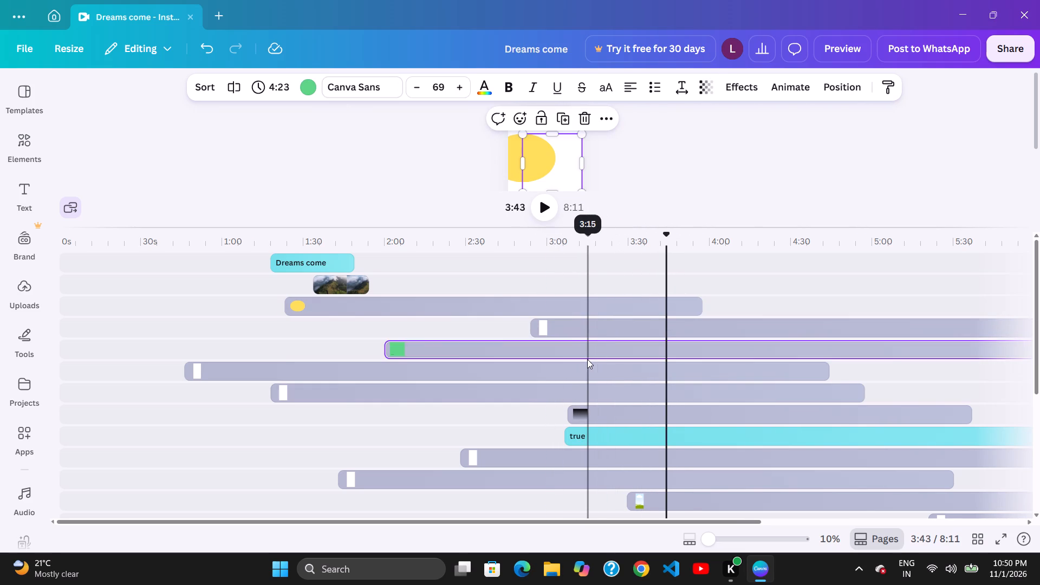
left_click(617, 353)
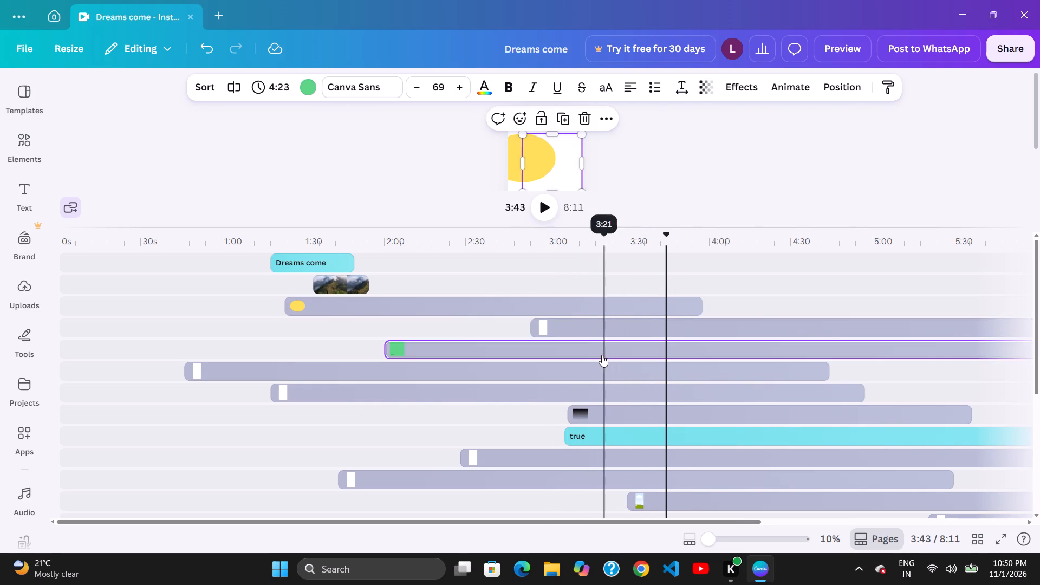
left_click(618, 356)
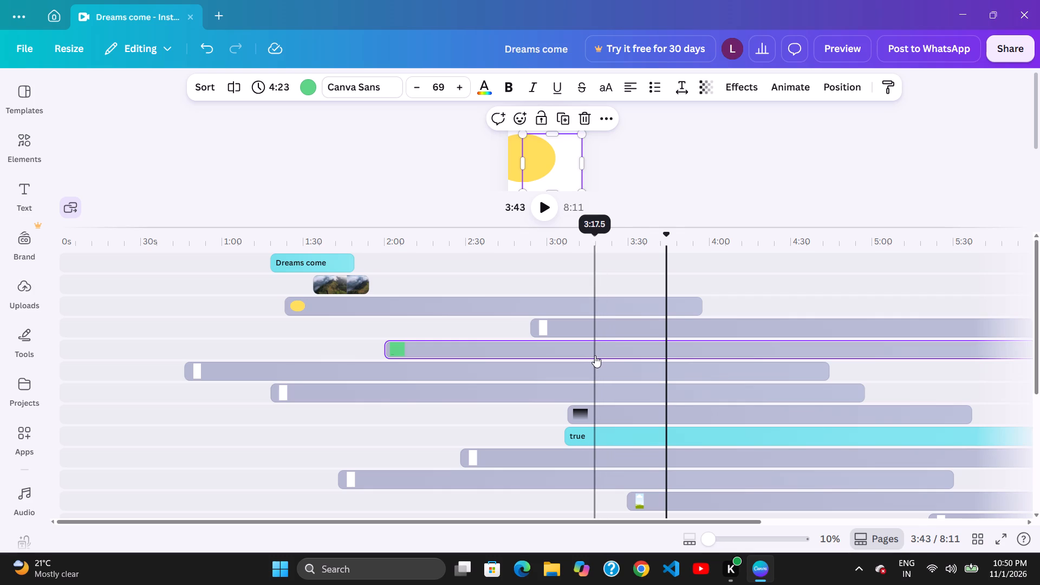
left_click_drag(617, 355, 634, 355)
left_click(618, 355)
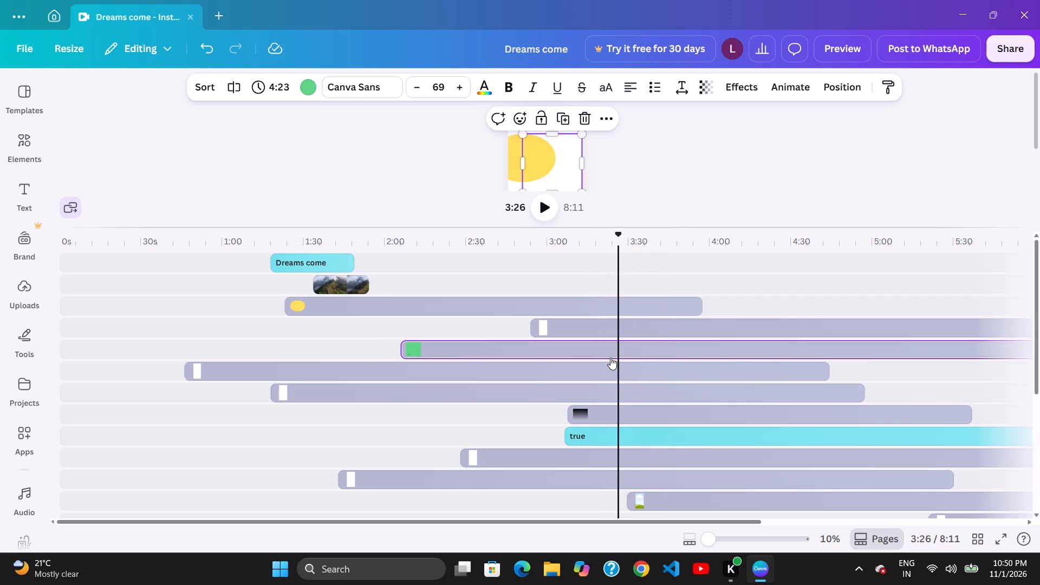
left_click(614, 359)
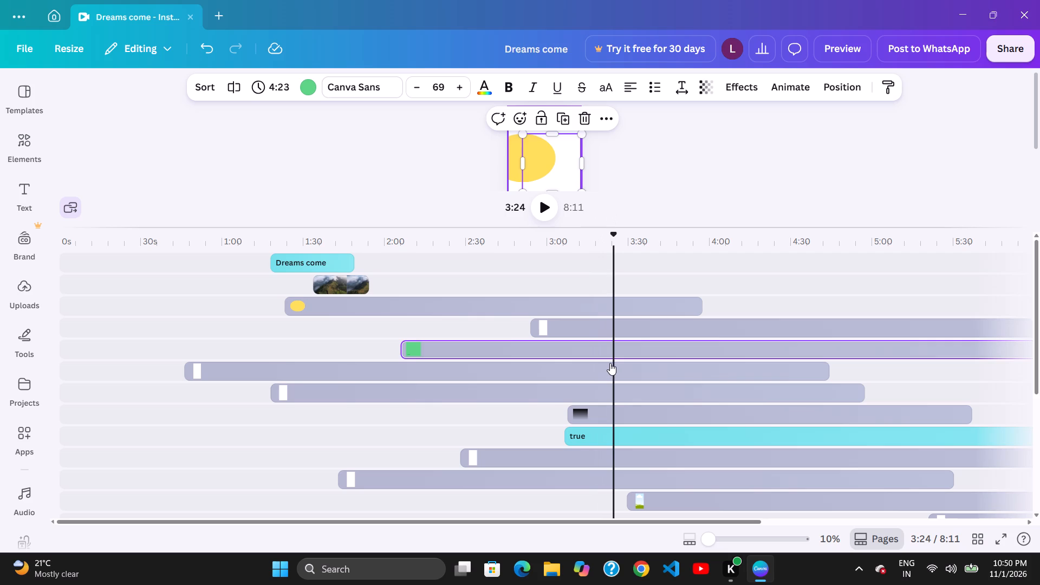
left_click(655, 346)
Nudge the sixth-track white clip slightly later so it starts at about 0:47.
left_click_drag(563, 376, 565, 378)
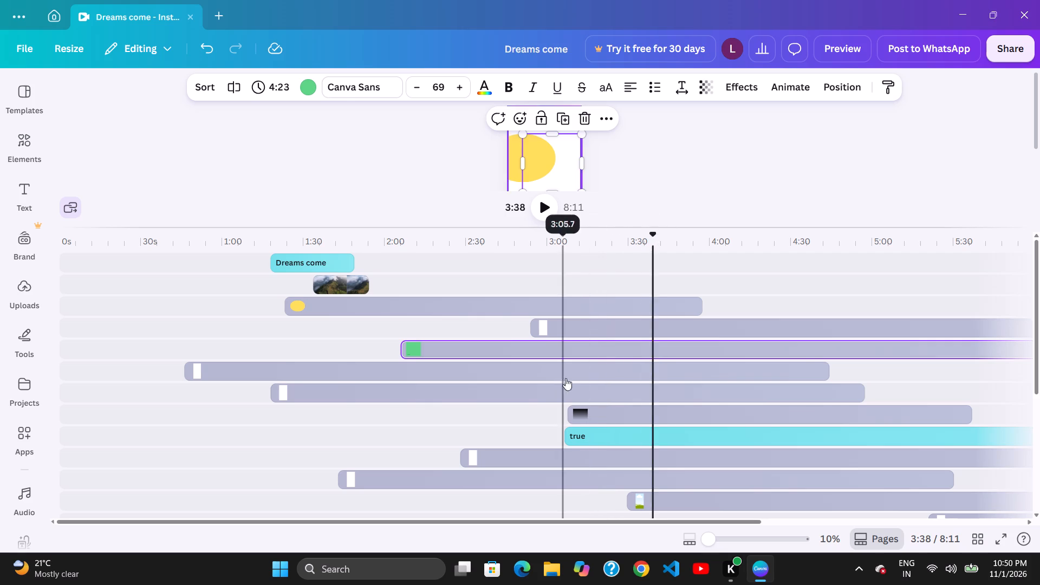
left_click_drag(565, 378, 568, 378)
left_click(658, 367)
left_click(594, 367)
left_click(662, 363)
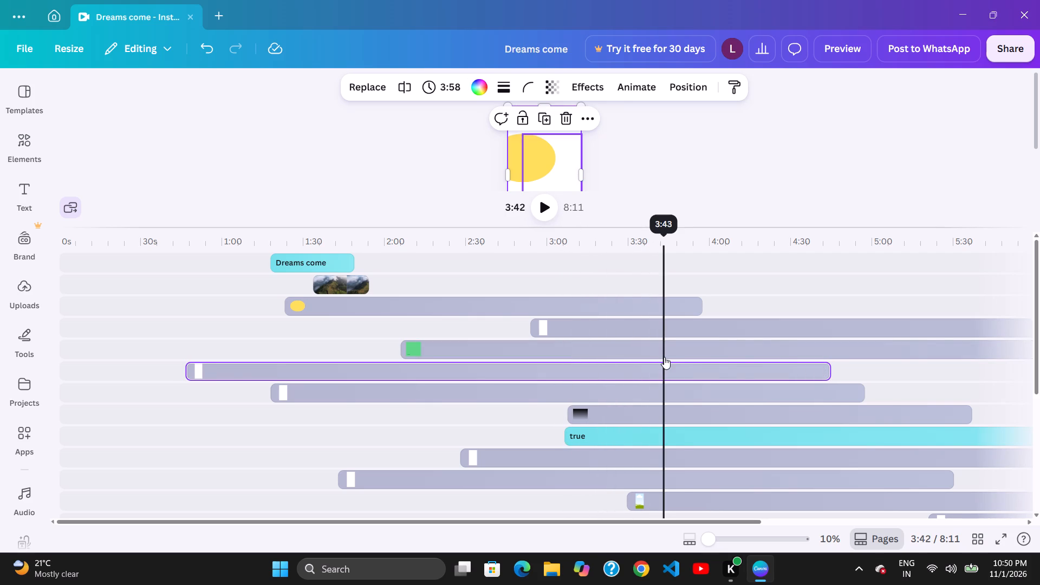
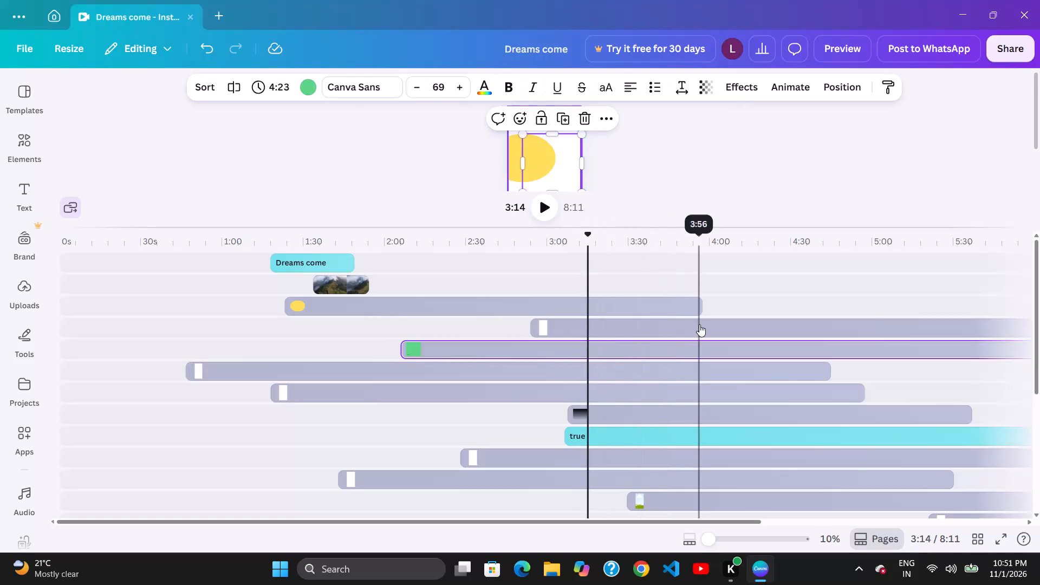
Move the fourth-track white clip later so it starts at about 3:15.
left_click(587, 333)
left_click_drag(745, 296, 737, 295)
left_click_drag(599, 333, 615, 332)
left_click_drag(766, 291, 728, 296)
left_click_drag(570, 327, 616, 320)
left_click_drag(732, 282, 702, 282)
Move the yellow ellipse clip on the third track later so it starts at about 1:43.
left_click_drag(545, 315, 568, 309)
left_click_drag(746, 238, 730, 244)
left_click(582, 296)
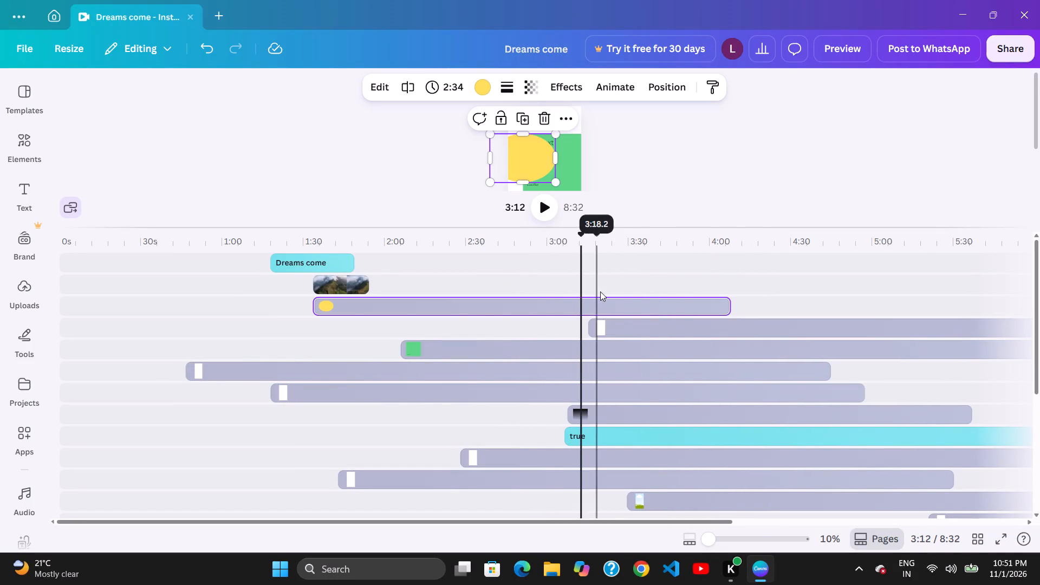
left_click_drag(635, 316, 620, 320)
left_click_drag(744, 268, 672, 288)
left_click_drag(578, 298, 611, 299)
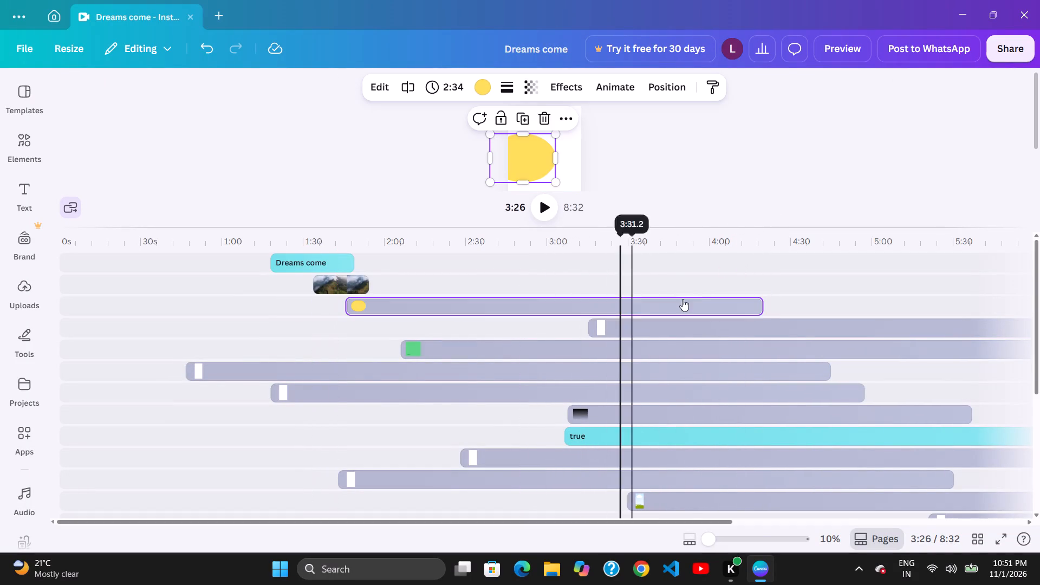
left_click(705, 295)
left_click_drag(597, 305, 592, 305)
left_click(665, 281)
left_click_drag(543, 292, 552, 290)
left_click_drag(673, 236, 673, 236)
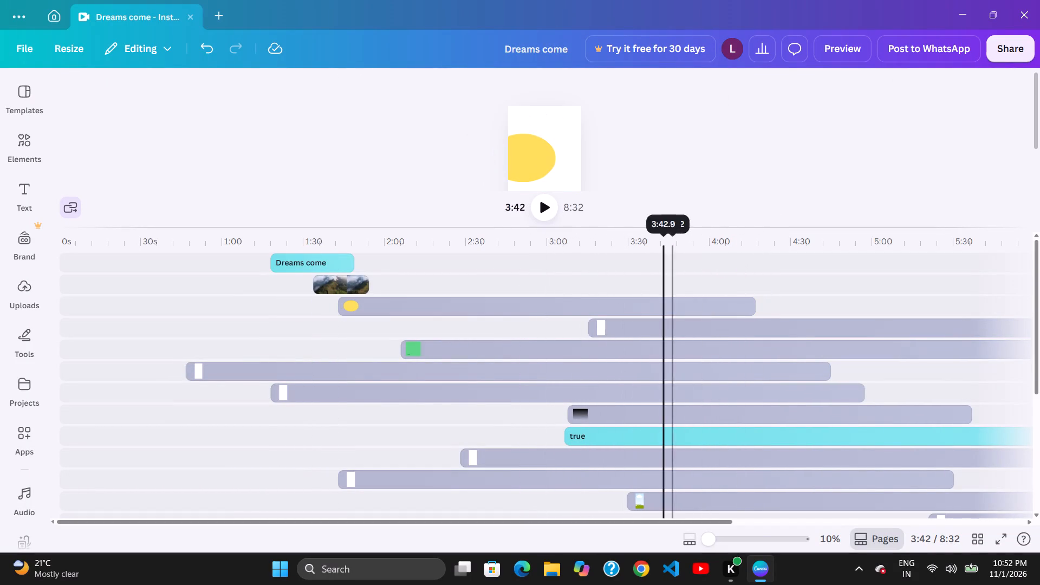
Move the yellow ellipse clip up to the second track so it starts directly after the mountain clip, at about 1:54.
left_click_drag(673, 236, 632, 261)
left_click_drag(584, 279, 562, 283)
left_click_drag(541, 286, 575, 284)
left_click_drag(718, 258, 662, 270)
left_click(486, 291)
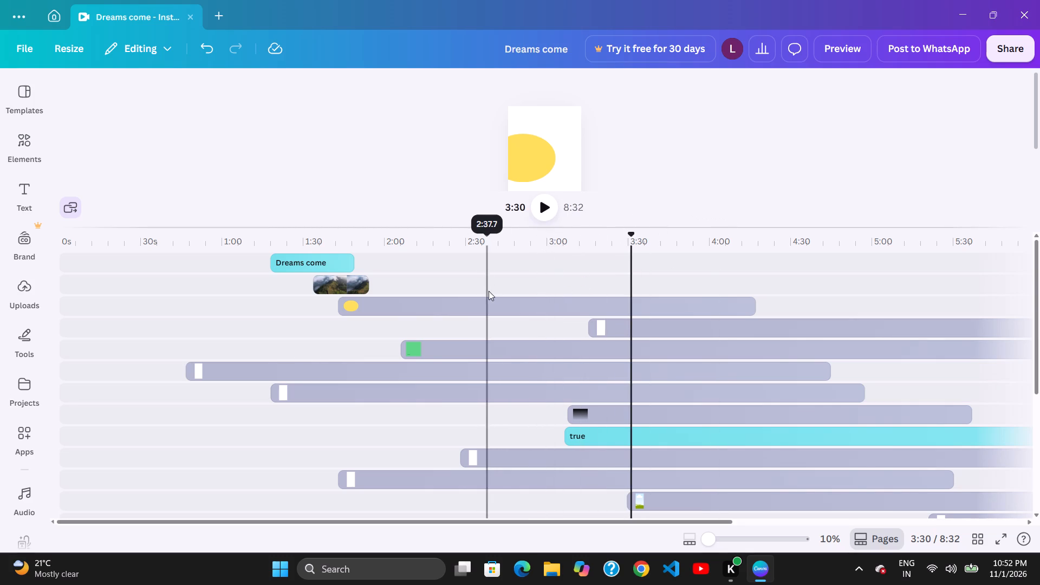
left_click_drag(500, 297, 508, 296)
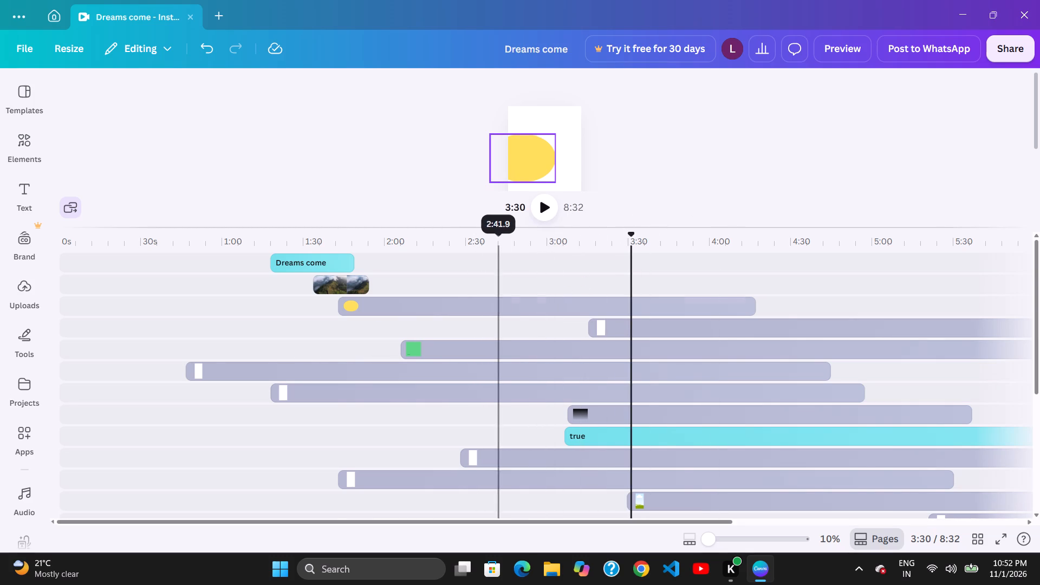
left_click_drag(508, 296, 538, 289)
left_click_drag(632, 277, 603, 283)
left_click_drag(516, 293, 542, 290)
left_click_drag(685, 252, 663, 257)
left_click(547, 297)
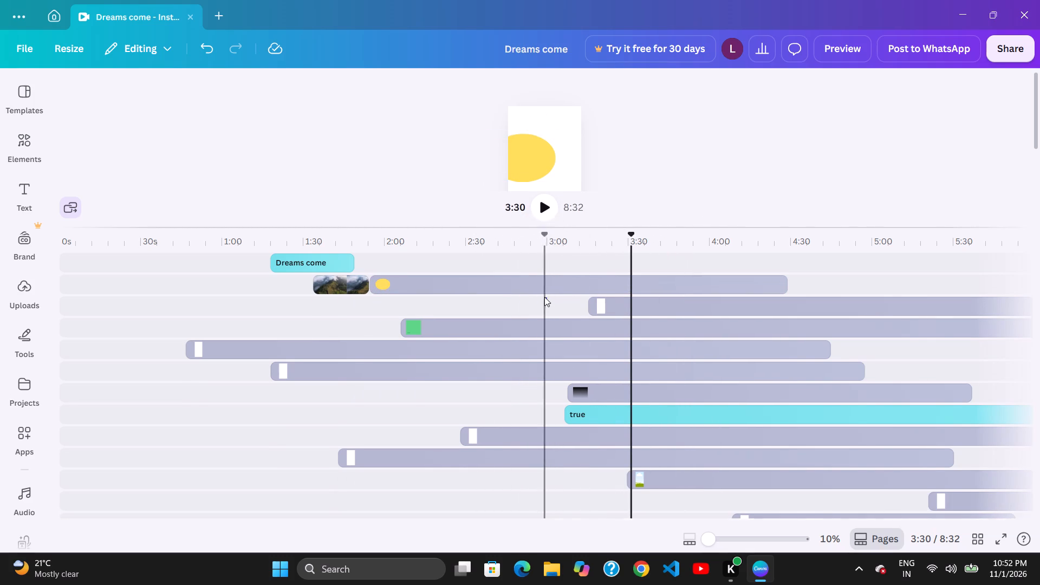
Move the yellow ellipse clip up to the first track so it starts directly after the "Dreams come" clip, at about 1:49.
left_click_drag(633, 271, 597, 281)
left_click_drag(539, 298, 555, 295)
left_click_drag(646, 276, 626, 281)
left_click_drag(536, 300, 544, 298)
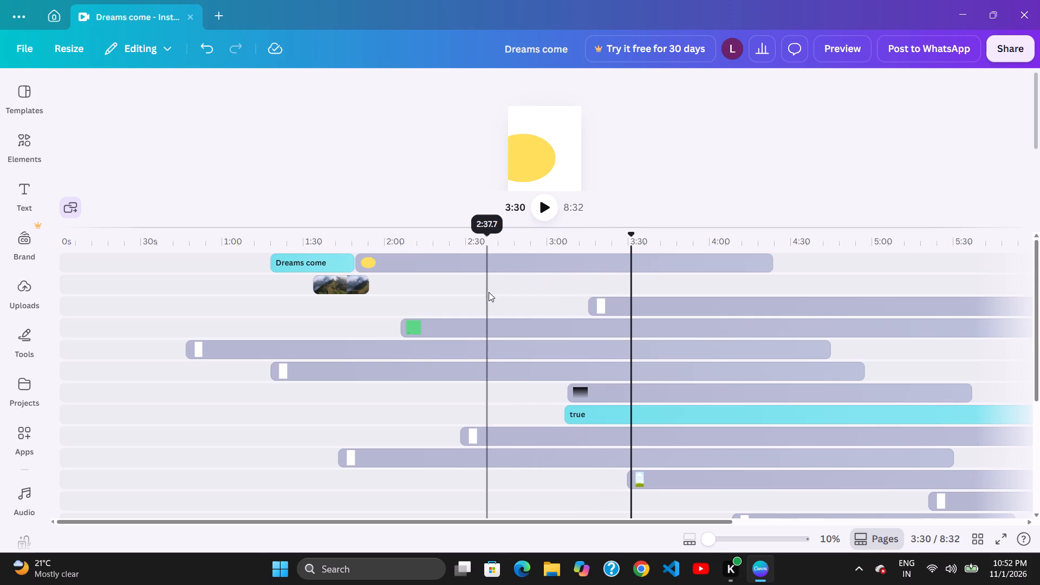
left_click_drag(489, 292, 513, 287)
left_click_drag(670, 249, 653, 243)
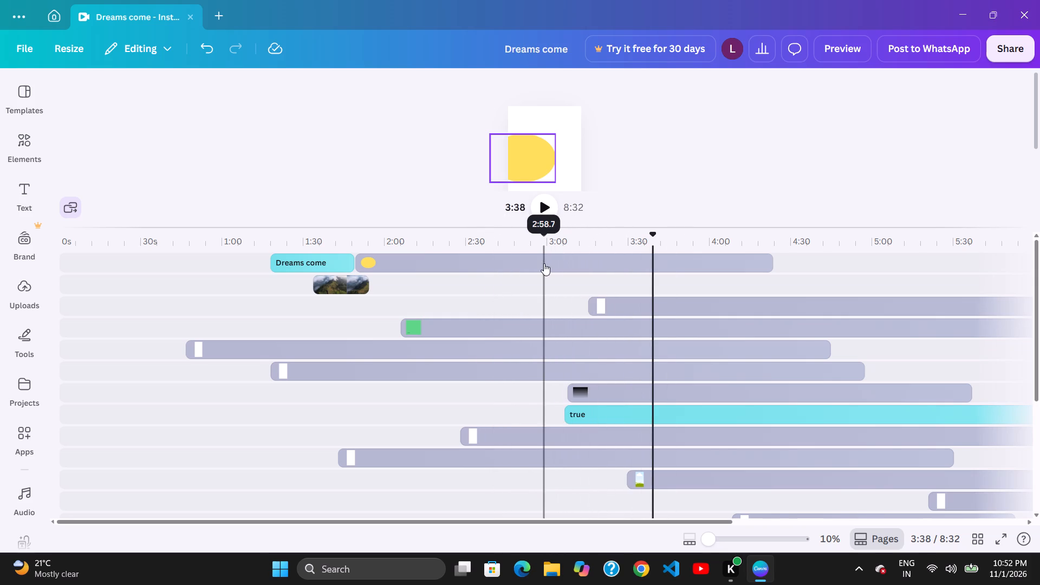
left_click(536, 271)
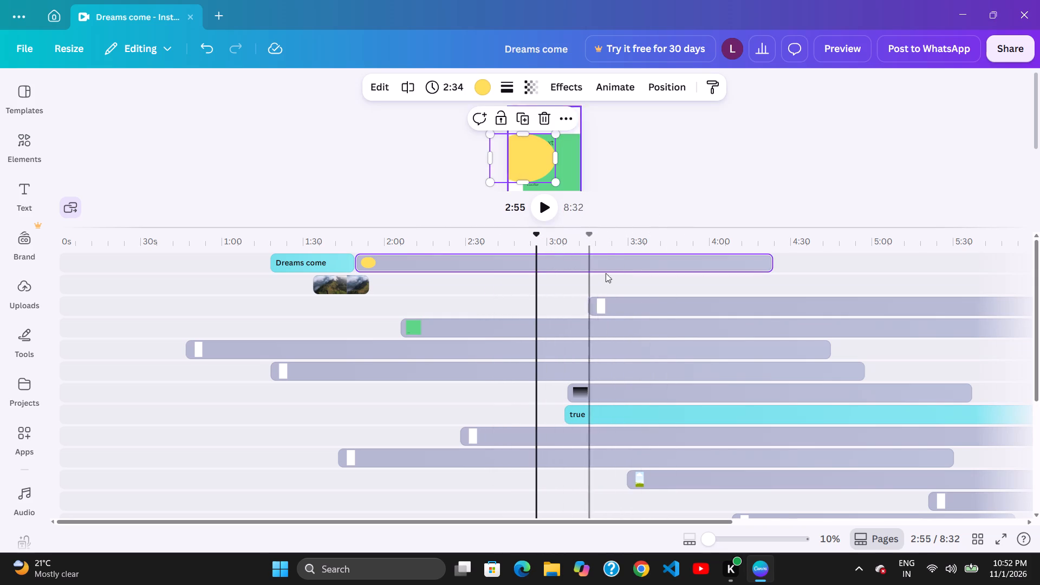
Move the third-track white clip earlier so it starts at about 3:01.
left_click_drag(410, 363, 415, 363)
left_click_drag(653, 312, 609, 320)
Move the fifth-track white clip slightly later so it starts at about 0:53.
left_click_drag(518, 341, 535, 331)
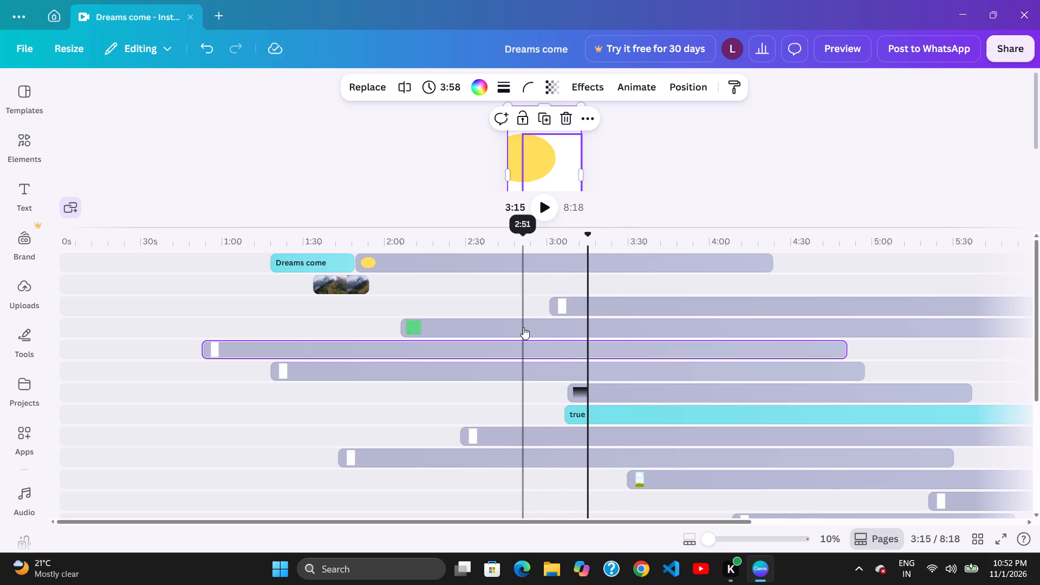
Shorten the third-track white clip to 5:12 and start it at about 3:06, level with the "true" text clip.
left_click(523, 327)
left_click_drag(619, 309, 606, 309)
left_click_drag(531, 308, 552, 308)
left_click_drag(655, 288, 638, 290)
left_click_drag(557, 307, 567, 305)
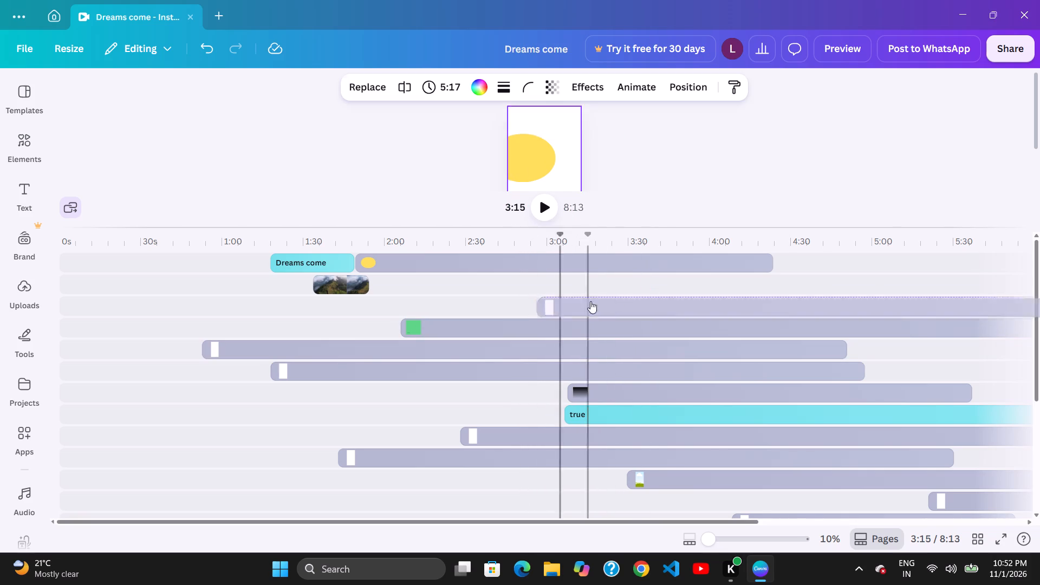
left_click_drag(633, 296, 625, 295)
left_click_drag(560, 301, 575, 300)
left_click_drag(647, 285, 642, 287)
left_click_drag(559, 302, 569, 299)
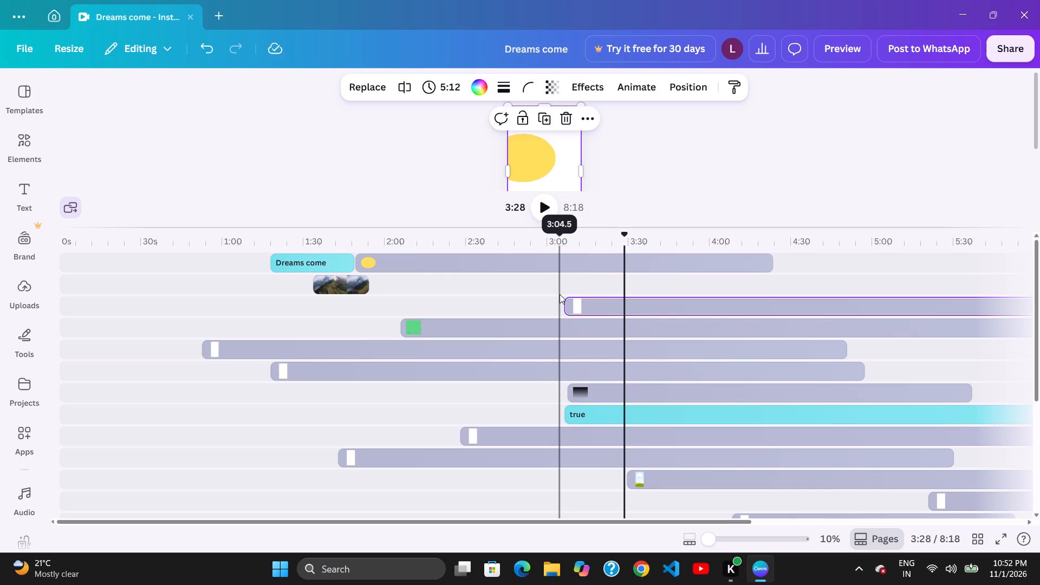
left_click_drag(561, 297, 562, 301)
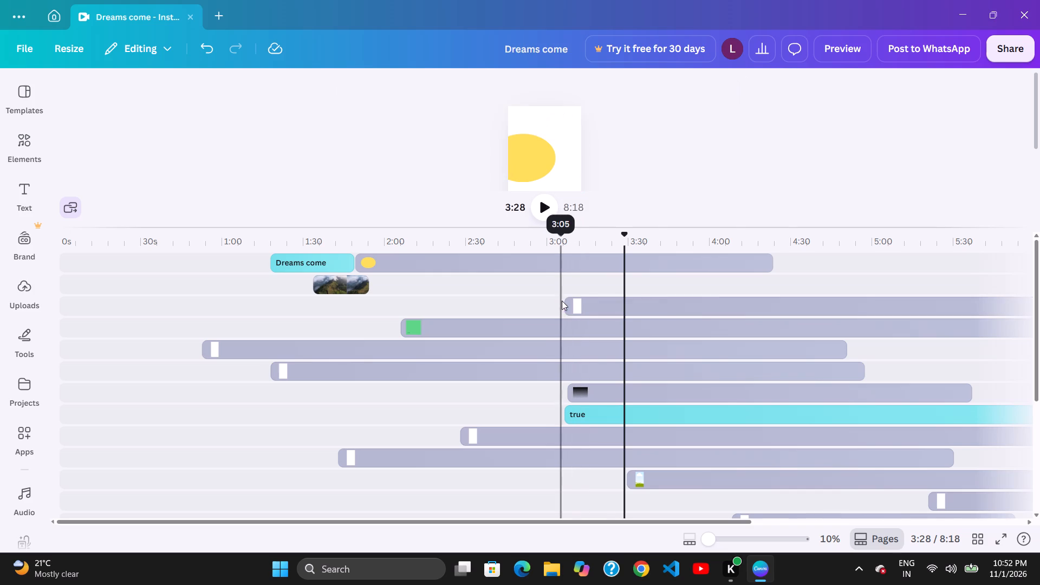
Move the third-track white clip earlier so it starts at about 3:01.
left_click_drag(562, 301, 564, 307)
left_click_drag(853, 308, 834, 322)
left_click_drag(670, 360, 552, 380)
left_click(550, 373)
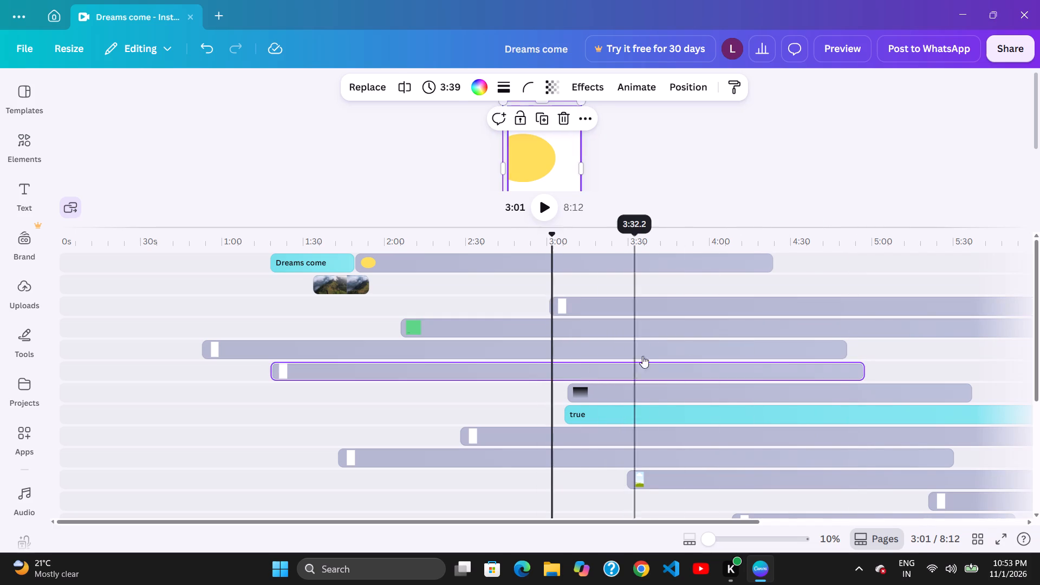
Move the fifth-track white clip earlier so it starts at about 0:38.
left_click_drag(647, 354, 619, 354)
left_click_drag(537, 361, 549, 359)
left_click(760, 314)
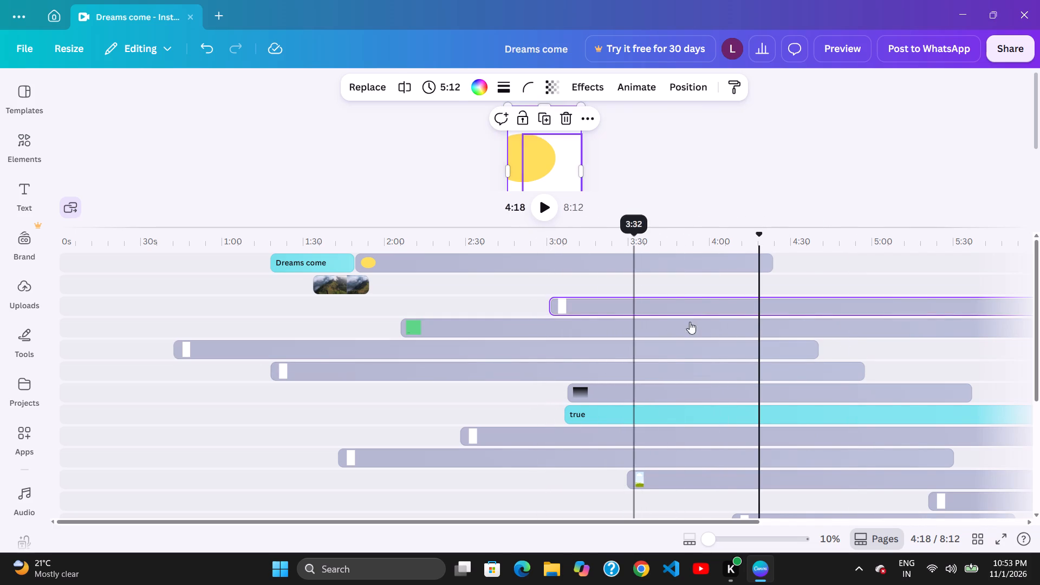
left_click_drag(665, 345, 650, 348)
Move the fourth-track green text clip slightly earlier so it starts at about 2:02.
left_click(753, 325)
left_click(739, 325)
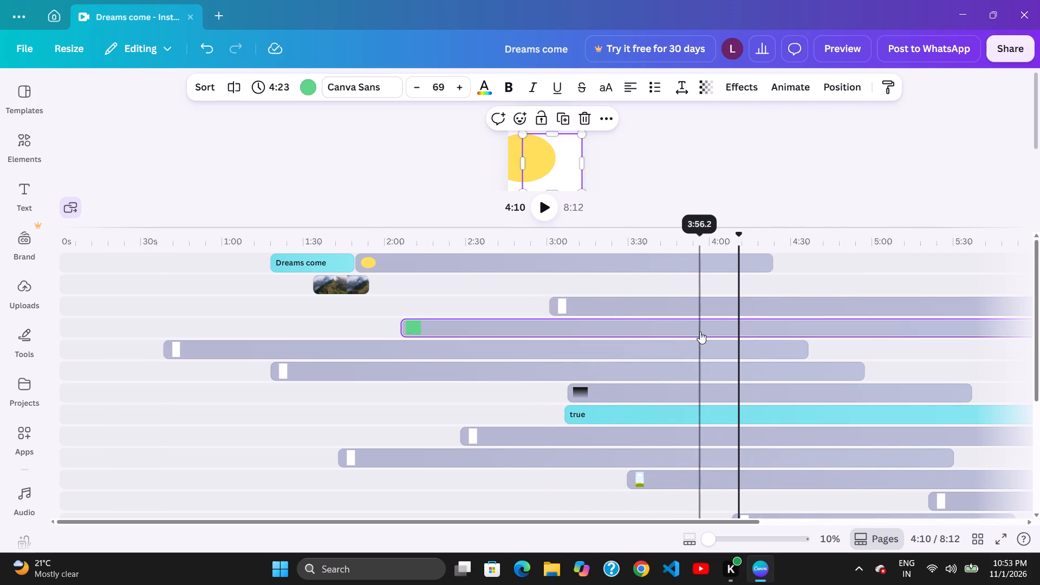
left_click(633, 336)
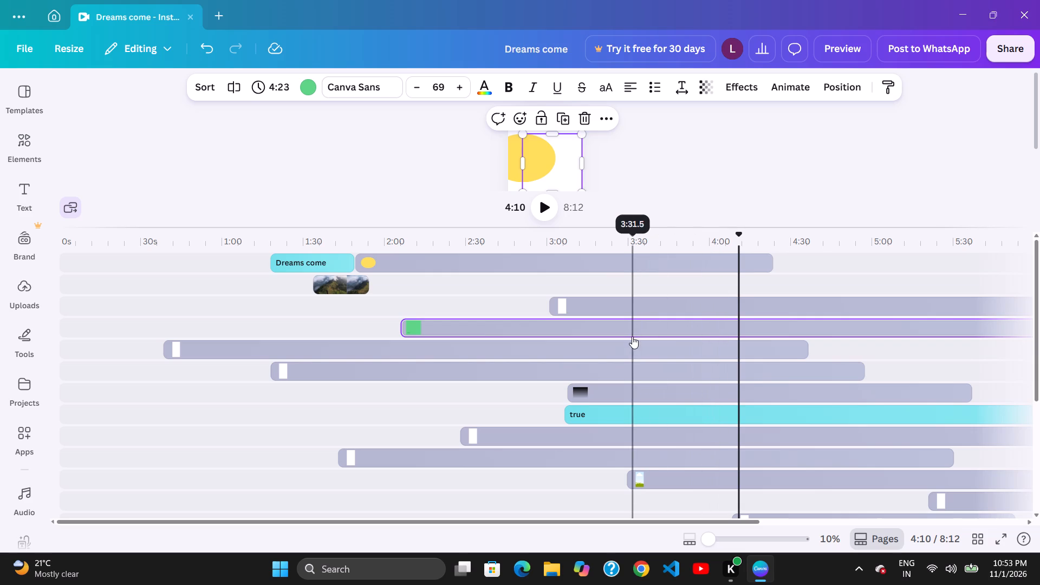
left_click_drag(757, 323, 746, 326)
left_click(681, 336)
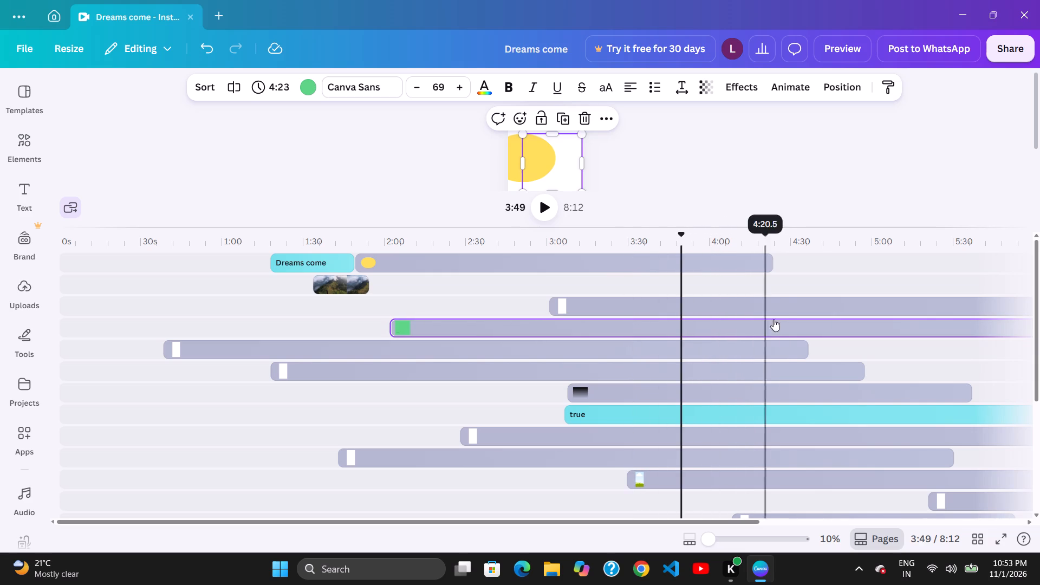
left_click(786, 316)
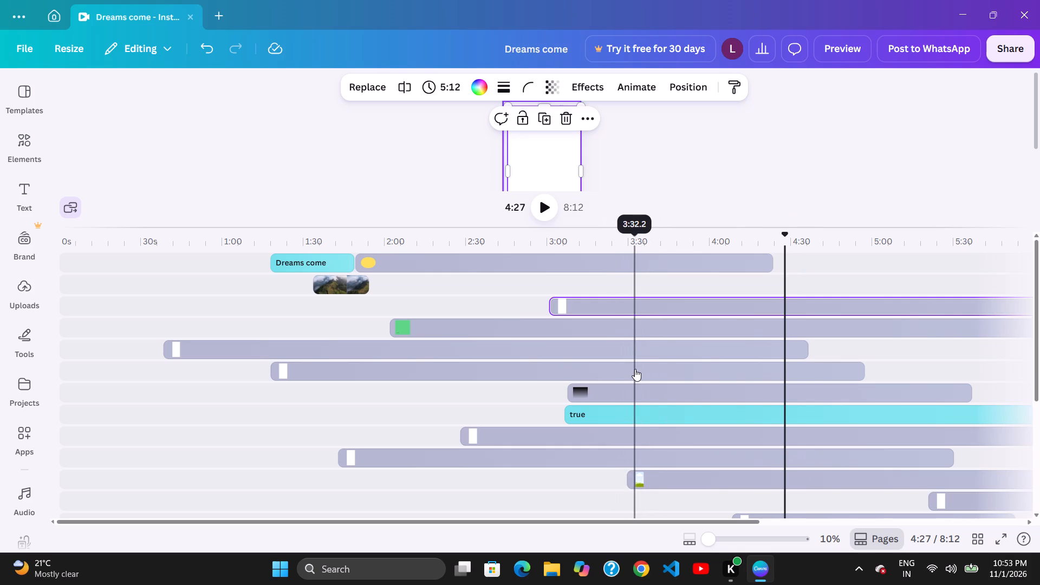
Move the sixth-track white clip earlier so it starts at about 0:53.
left_click_drag(654, 374, 643, 373)
left_click_drag(633, 375, 657, 371)
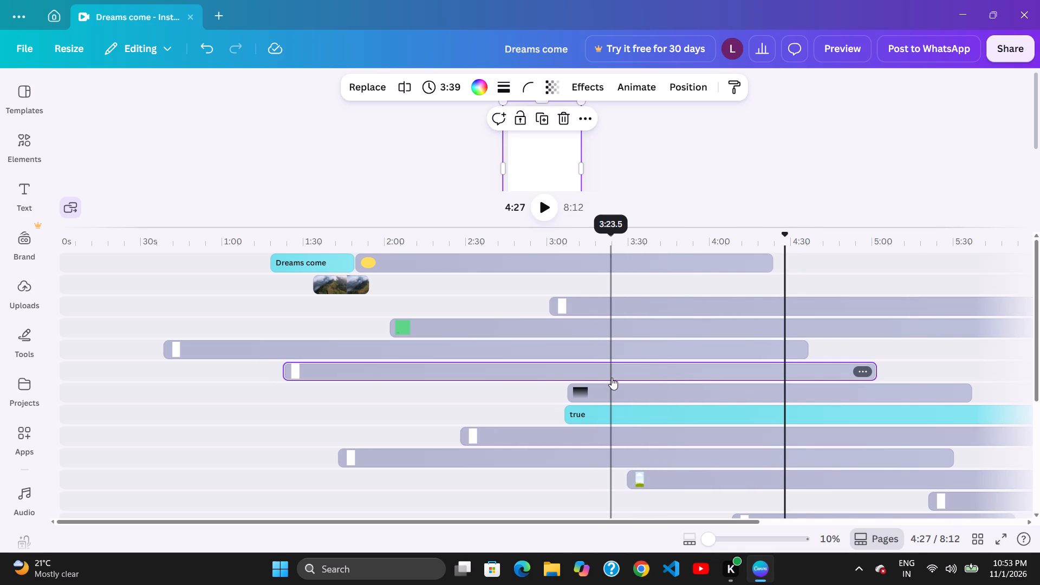
left_click_drag(659, 368, 646, 367)
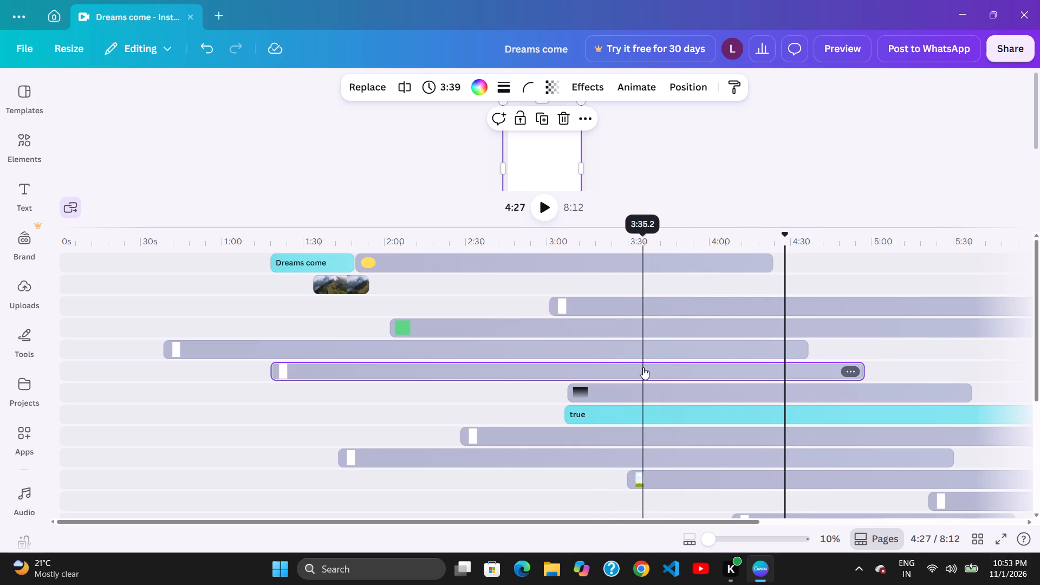
left_click_drag(669, 367, 615, 367)
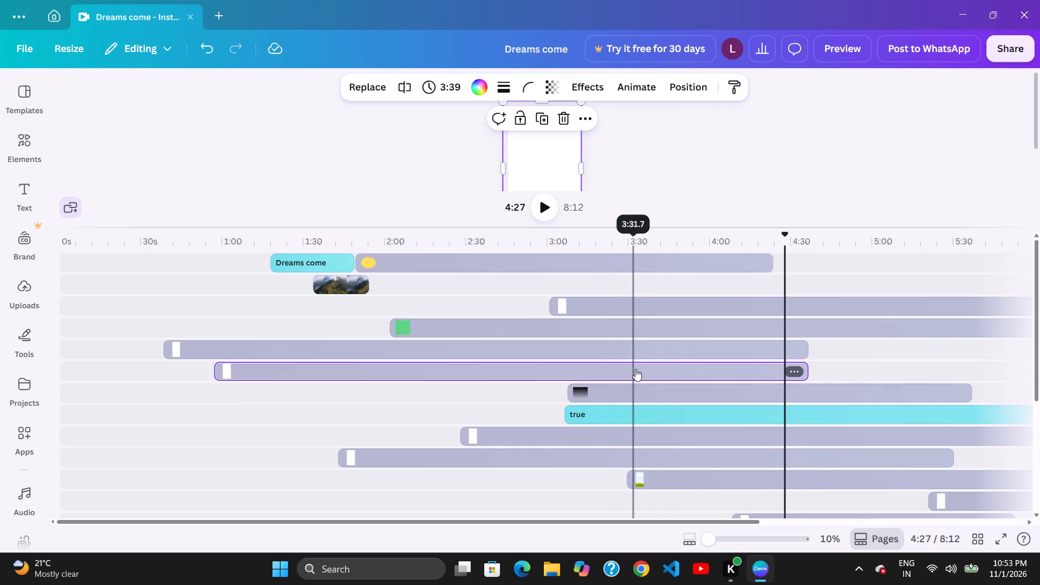
left_click_drag(625, 373, 614, 373)
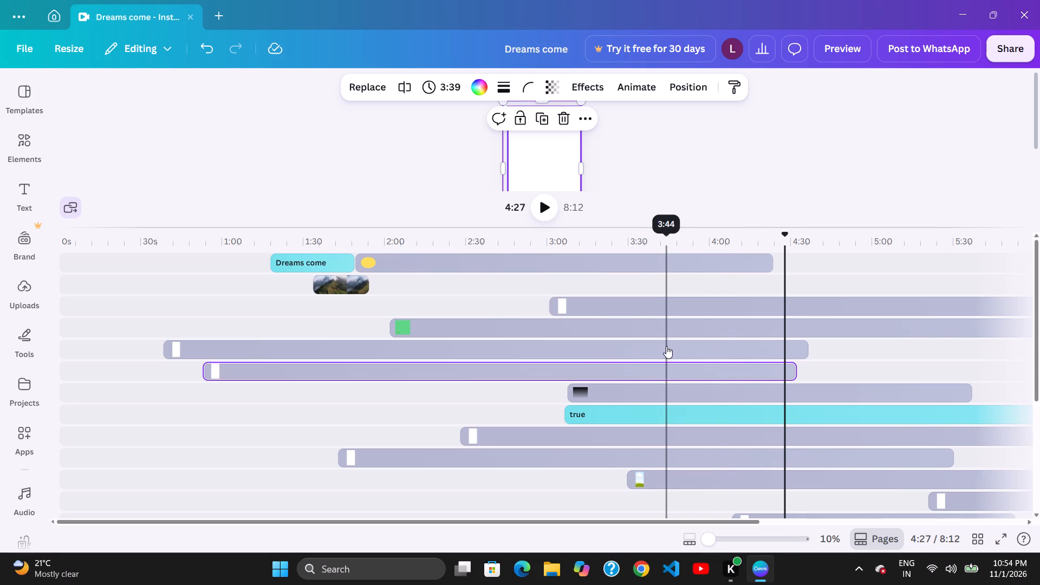
Move the fifth-track white clip later so it starts at about 0:53, level with the sixth-track white clip.
left_click_drag(688, 351, 727, 349)
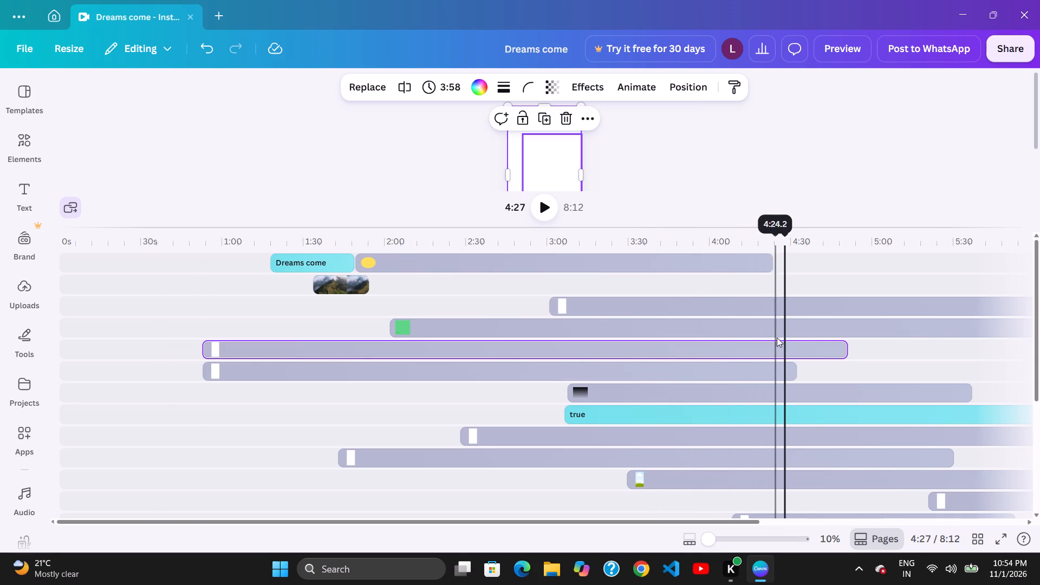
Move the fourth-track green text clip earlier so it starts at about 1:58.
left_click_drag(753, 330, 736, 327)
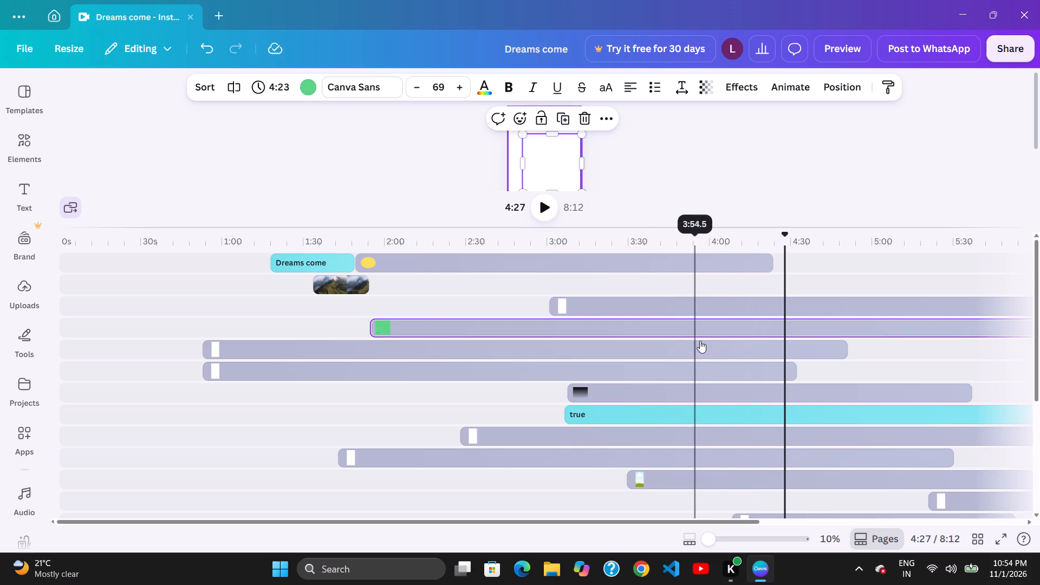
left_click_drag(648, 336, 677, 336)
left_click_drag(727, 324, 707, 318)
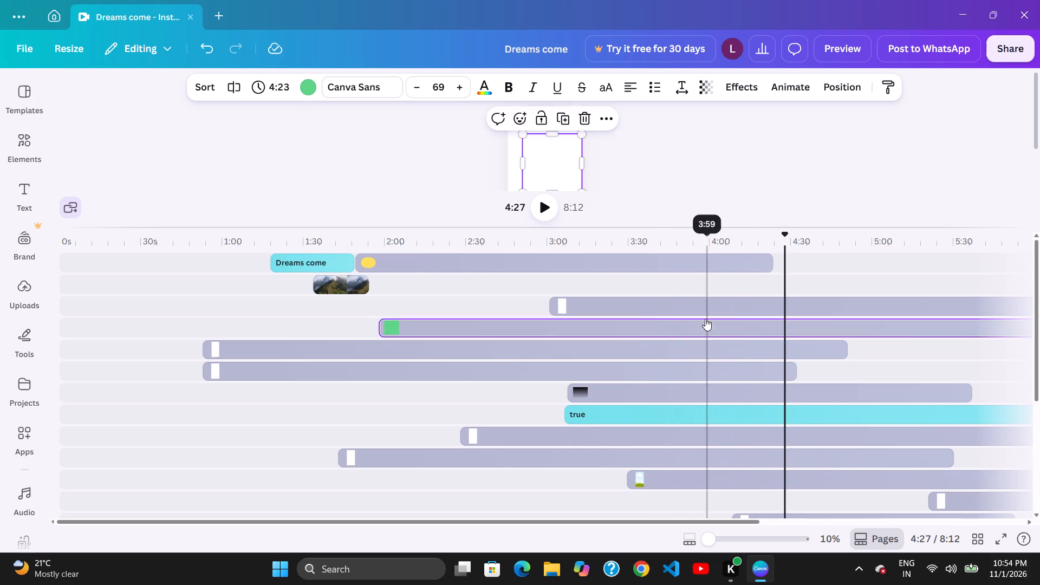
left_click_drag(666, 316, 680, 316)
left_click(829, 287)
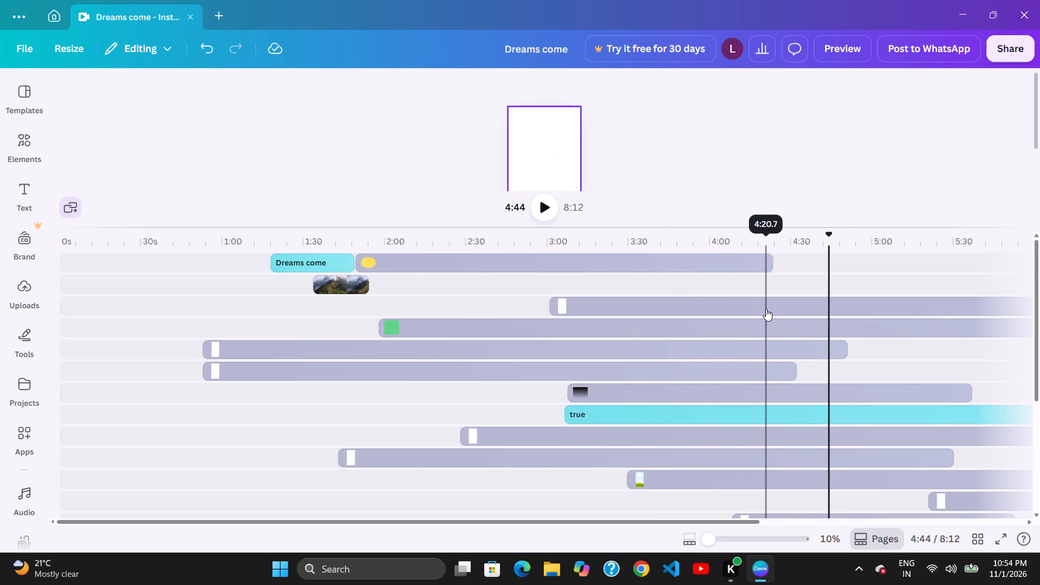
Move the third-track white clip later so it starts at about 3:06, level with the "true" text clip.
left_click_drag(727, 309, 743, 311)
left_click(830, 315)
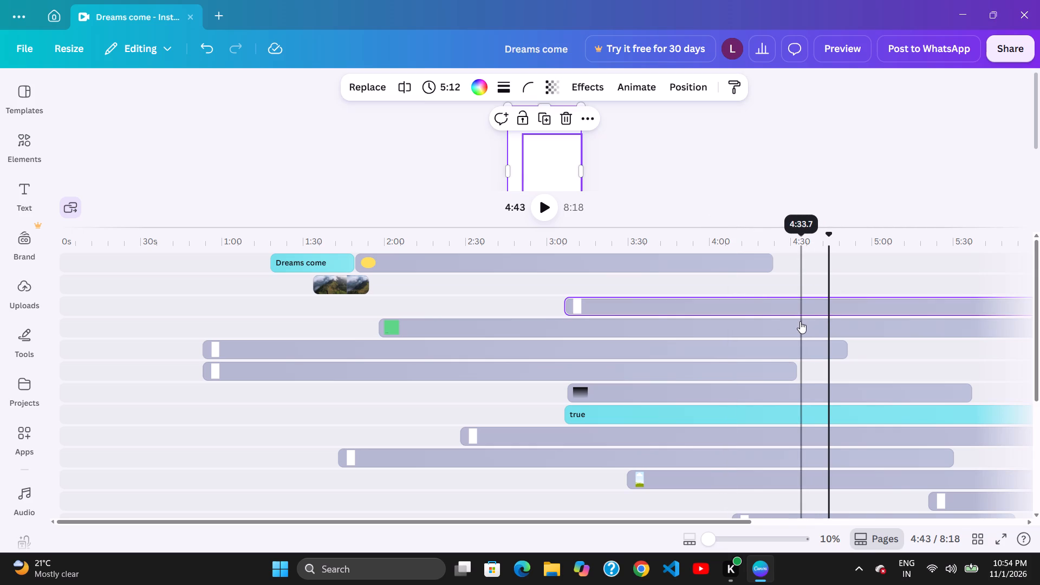
Move the fourth-track green text clip later so it starts at about 2:24.
left_click_drag(724, 331, 744, 336)
left_click_drag(780, 337, 767, 339)
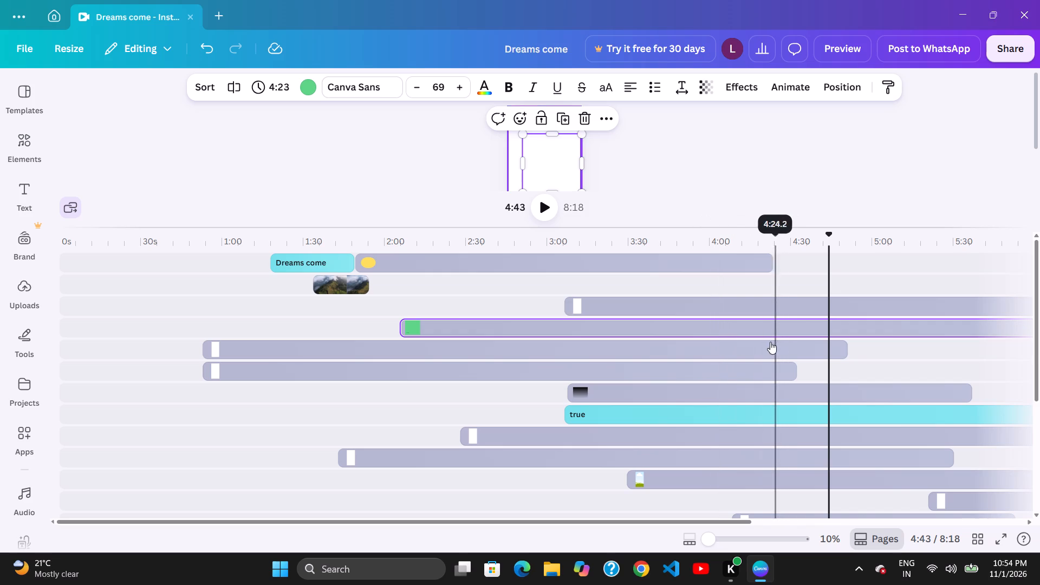
left_click_drag(712, 336, 763, 341)
Nudge the fifth-track white clip slightly later so it starts at about 0:54.
left_click(803, 341)
left_click(733, 343)
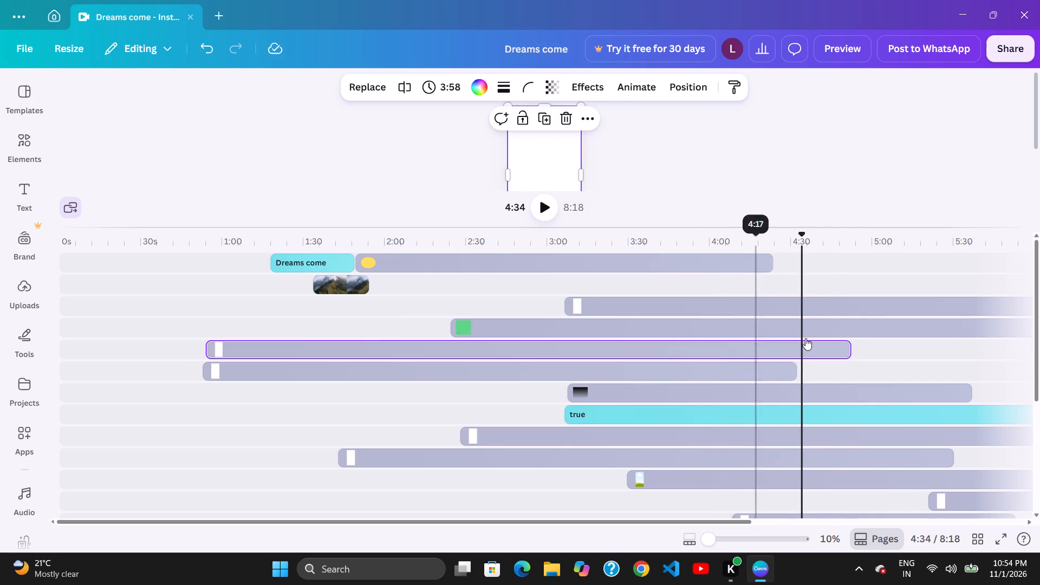
Move the fourth-track green text clip slightly later so it starts at about 2:28, level with the ninth-track white clip.
left_click(836, 333)
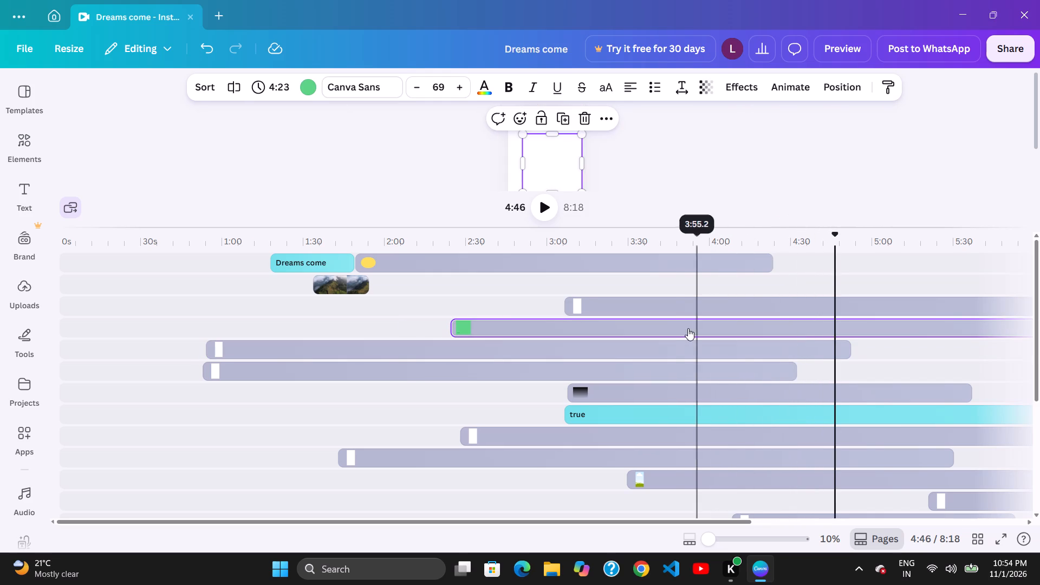
left_click(684, 328)
left_click(817, 307)
left_click_drag(718, 324, 734, 323)
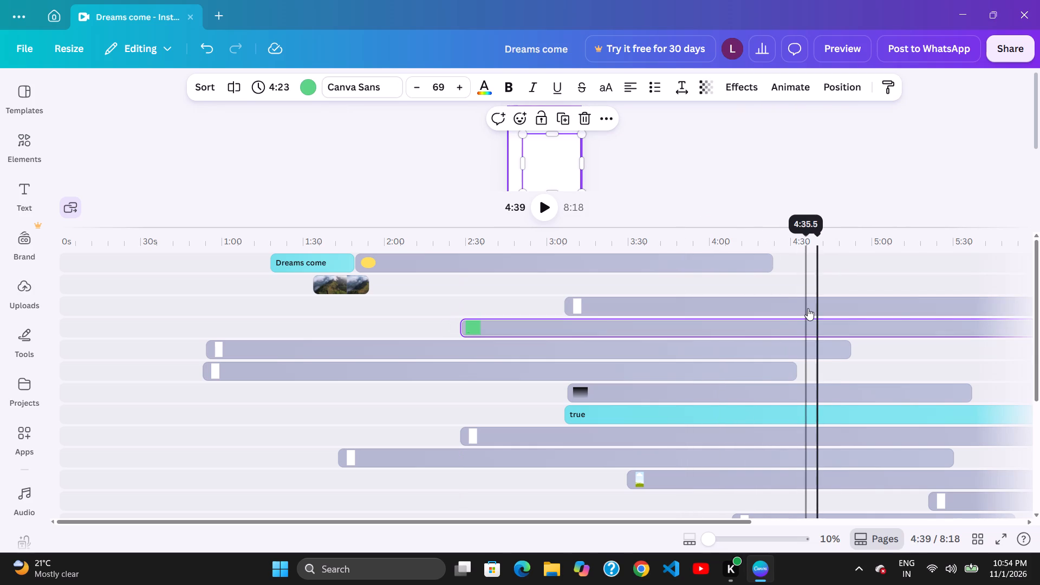
Move the third-track white clip later so it starts at about 3:17.
left_click(726, 314)
left_click_drag(836, 303, 828, 304)
left_click(753, 309)
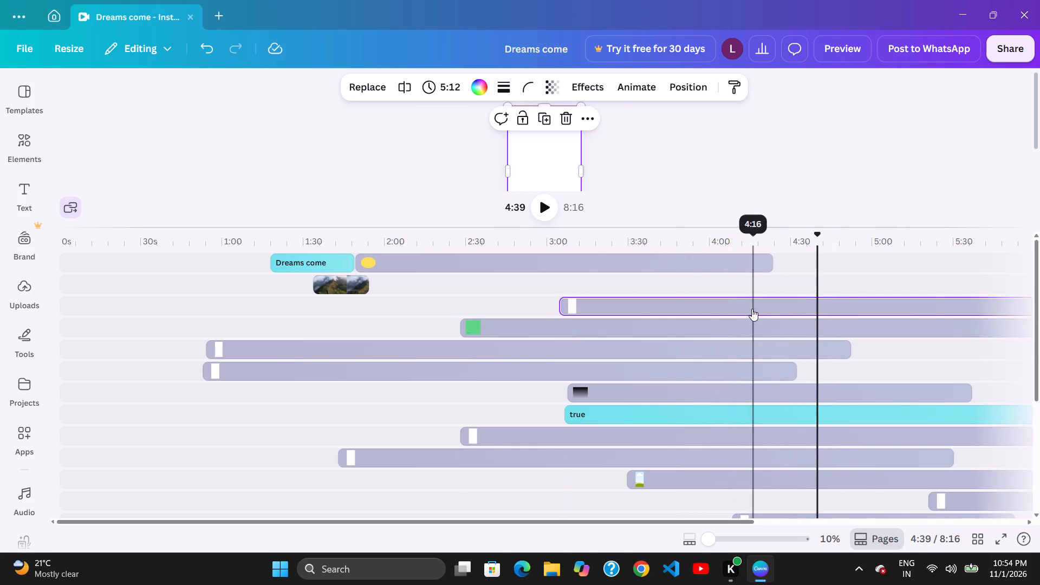
left_click(792, 302)
left_click_drag(749, 304, 777, 303)
left_click(813, 296)
left_click_drag(786, 301, 804, 298)
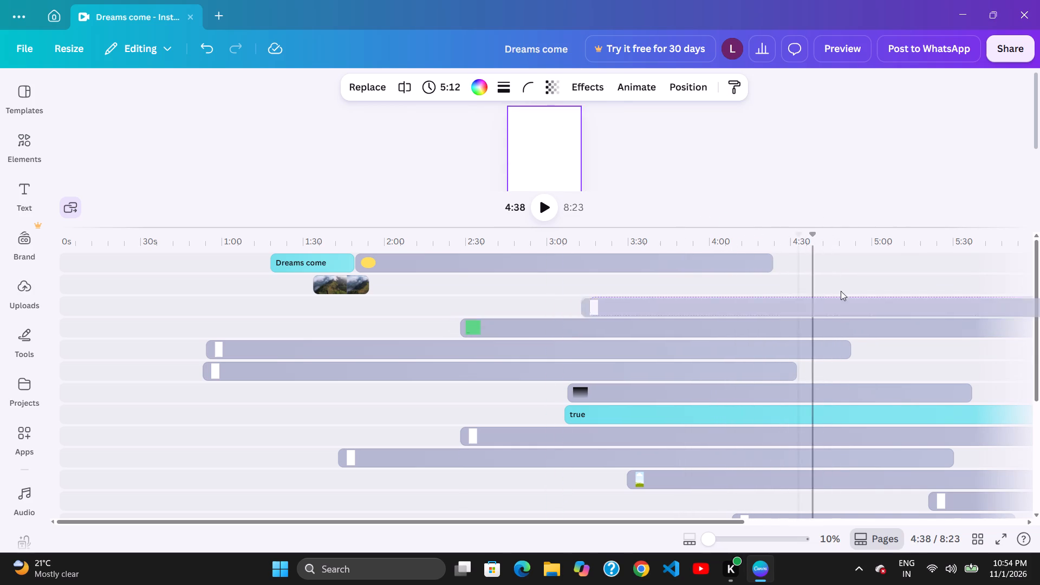
left_click(855, 288)
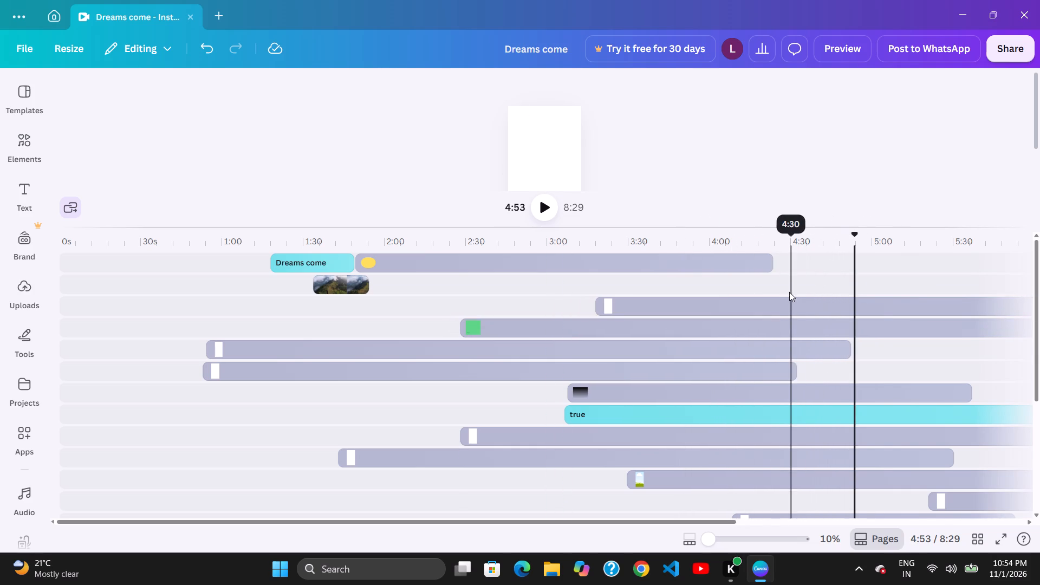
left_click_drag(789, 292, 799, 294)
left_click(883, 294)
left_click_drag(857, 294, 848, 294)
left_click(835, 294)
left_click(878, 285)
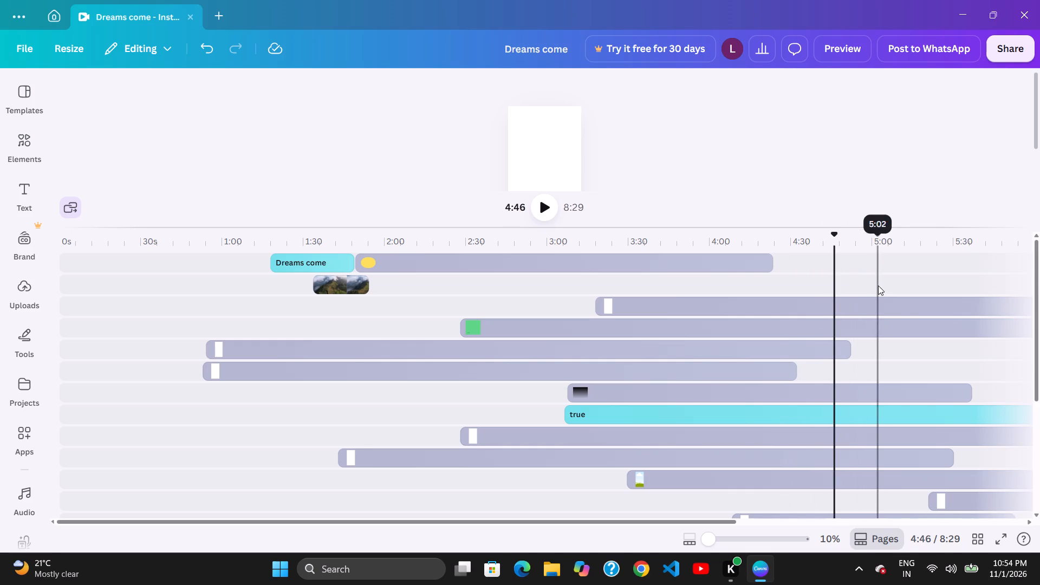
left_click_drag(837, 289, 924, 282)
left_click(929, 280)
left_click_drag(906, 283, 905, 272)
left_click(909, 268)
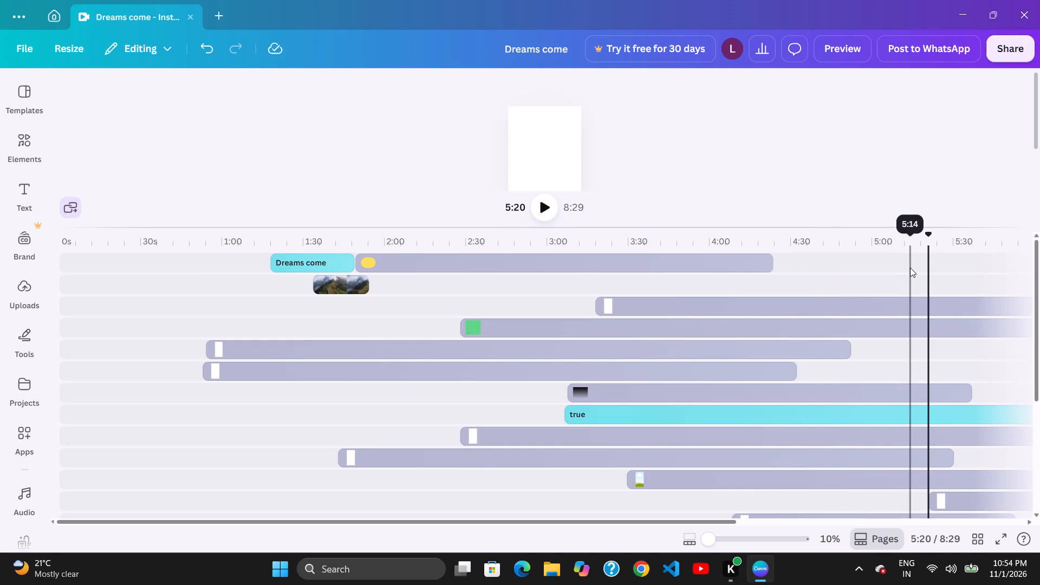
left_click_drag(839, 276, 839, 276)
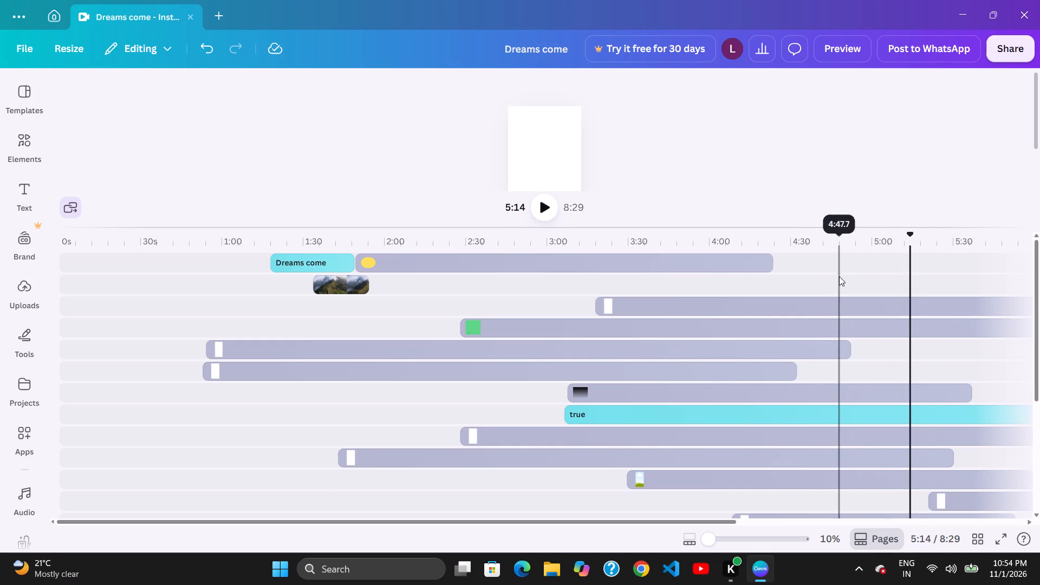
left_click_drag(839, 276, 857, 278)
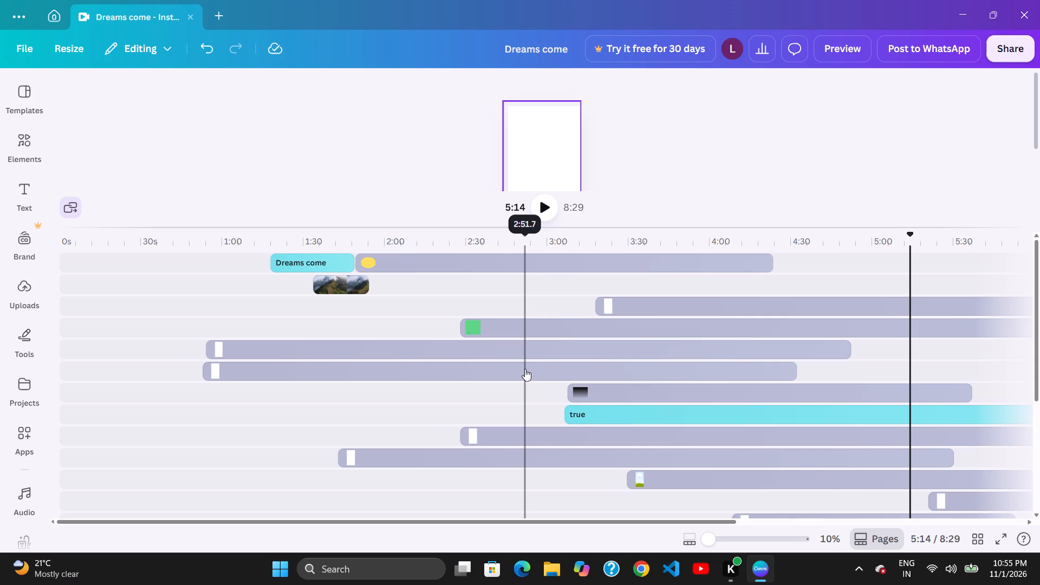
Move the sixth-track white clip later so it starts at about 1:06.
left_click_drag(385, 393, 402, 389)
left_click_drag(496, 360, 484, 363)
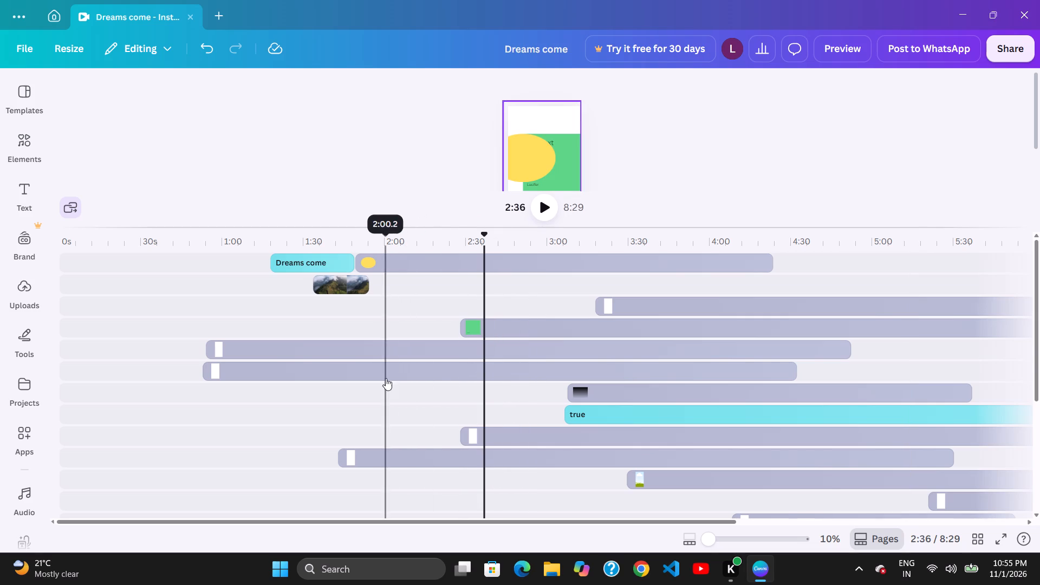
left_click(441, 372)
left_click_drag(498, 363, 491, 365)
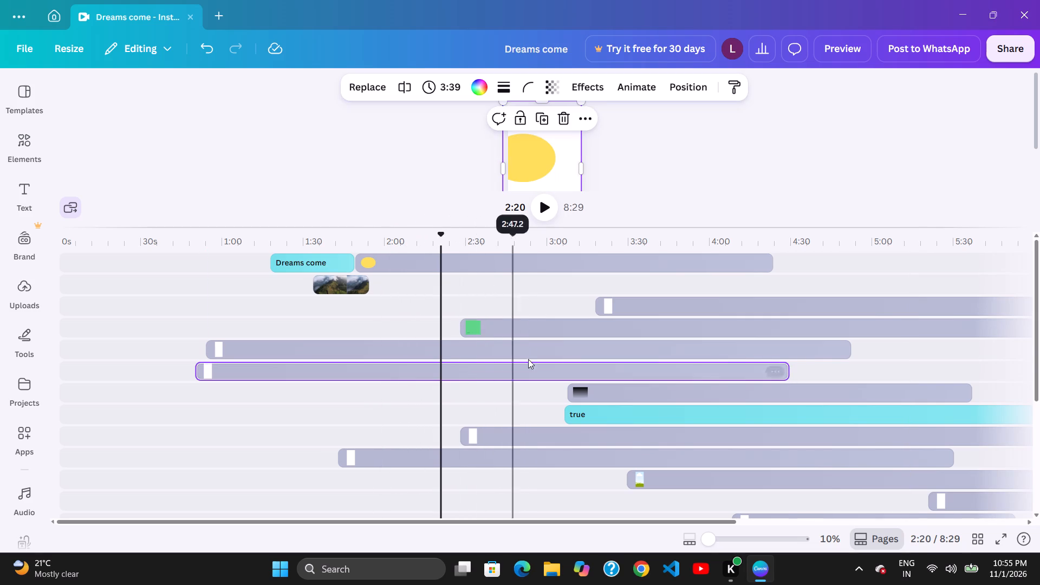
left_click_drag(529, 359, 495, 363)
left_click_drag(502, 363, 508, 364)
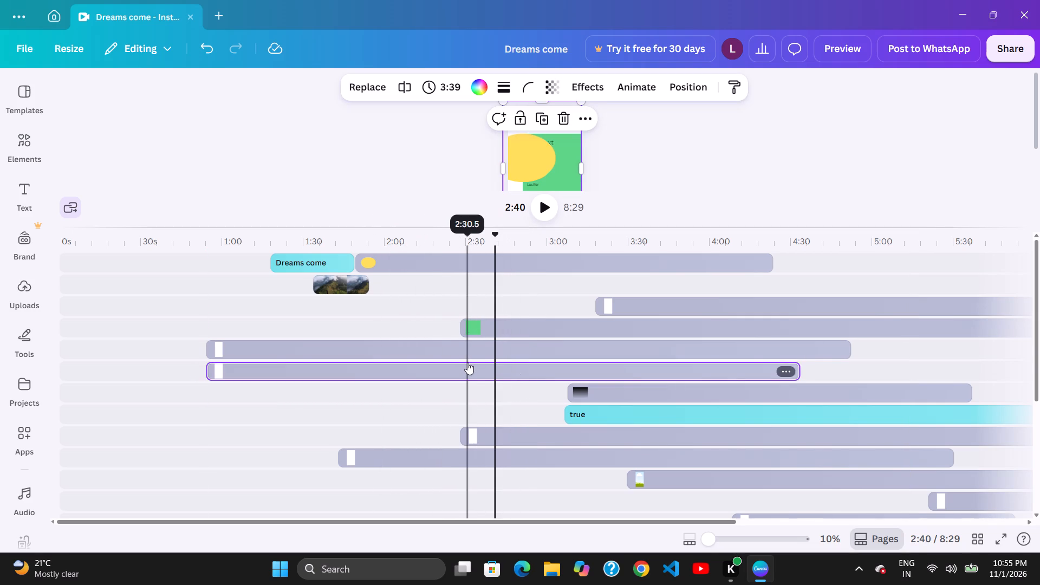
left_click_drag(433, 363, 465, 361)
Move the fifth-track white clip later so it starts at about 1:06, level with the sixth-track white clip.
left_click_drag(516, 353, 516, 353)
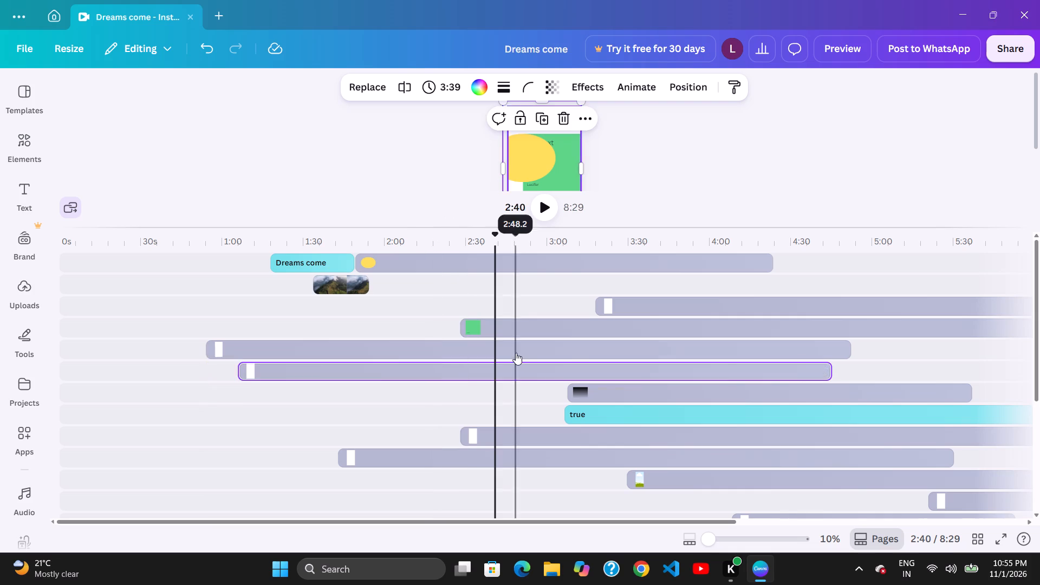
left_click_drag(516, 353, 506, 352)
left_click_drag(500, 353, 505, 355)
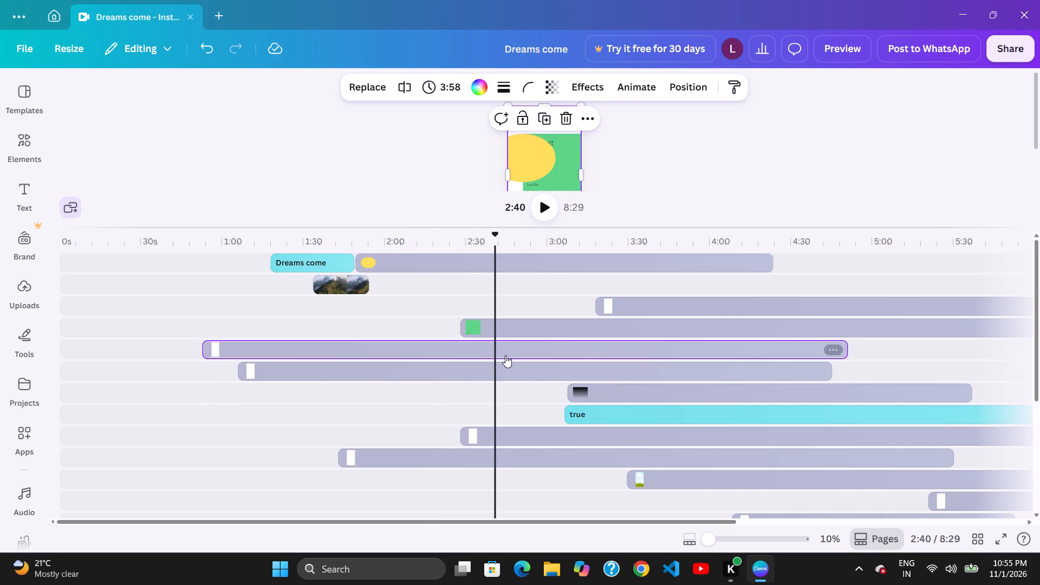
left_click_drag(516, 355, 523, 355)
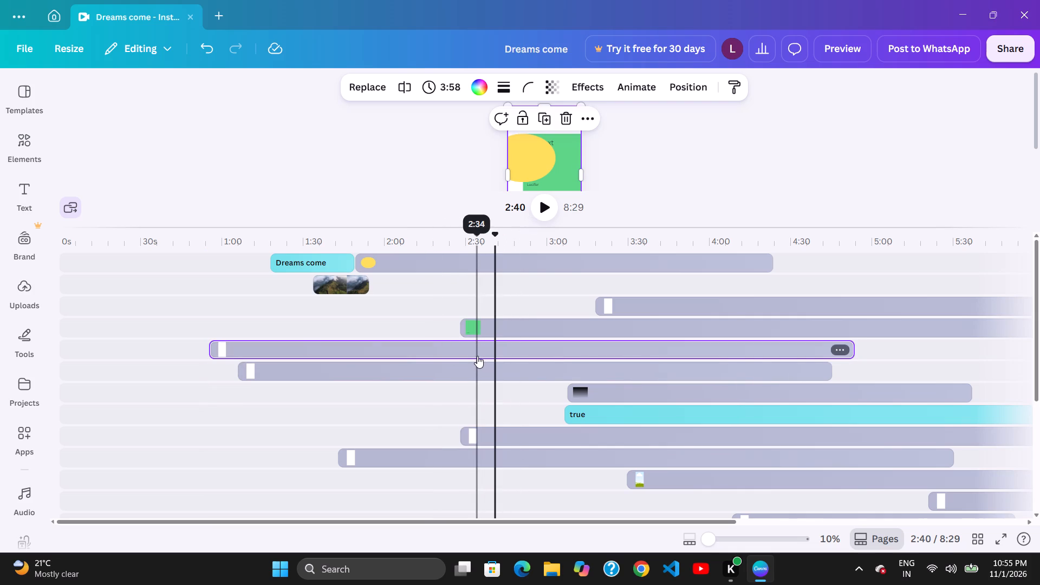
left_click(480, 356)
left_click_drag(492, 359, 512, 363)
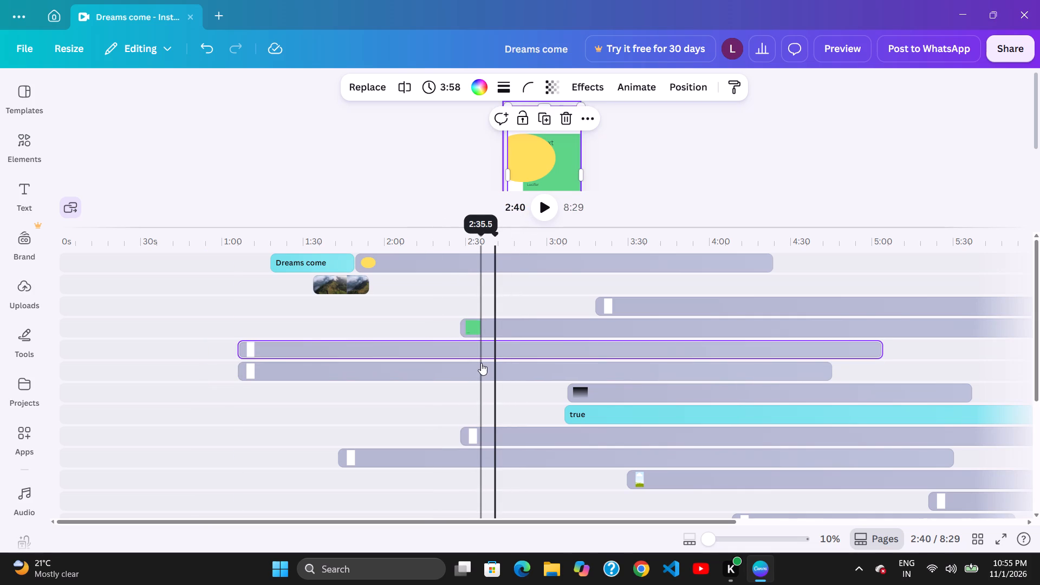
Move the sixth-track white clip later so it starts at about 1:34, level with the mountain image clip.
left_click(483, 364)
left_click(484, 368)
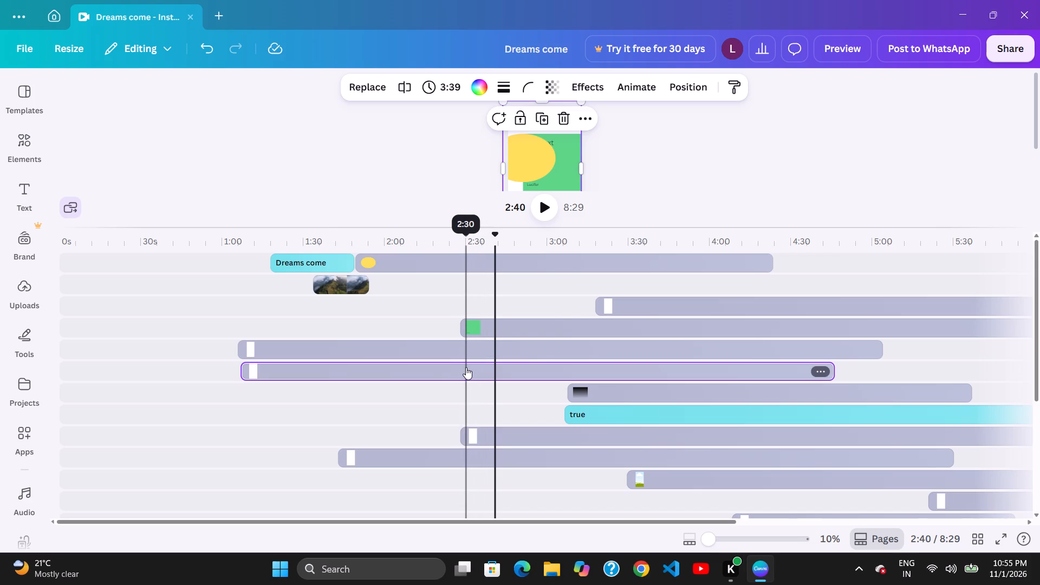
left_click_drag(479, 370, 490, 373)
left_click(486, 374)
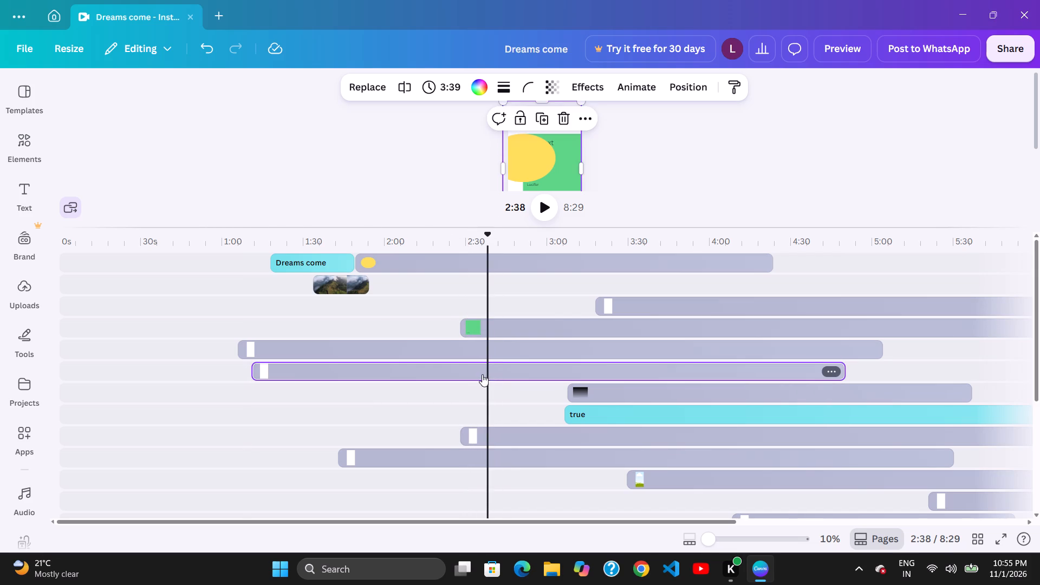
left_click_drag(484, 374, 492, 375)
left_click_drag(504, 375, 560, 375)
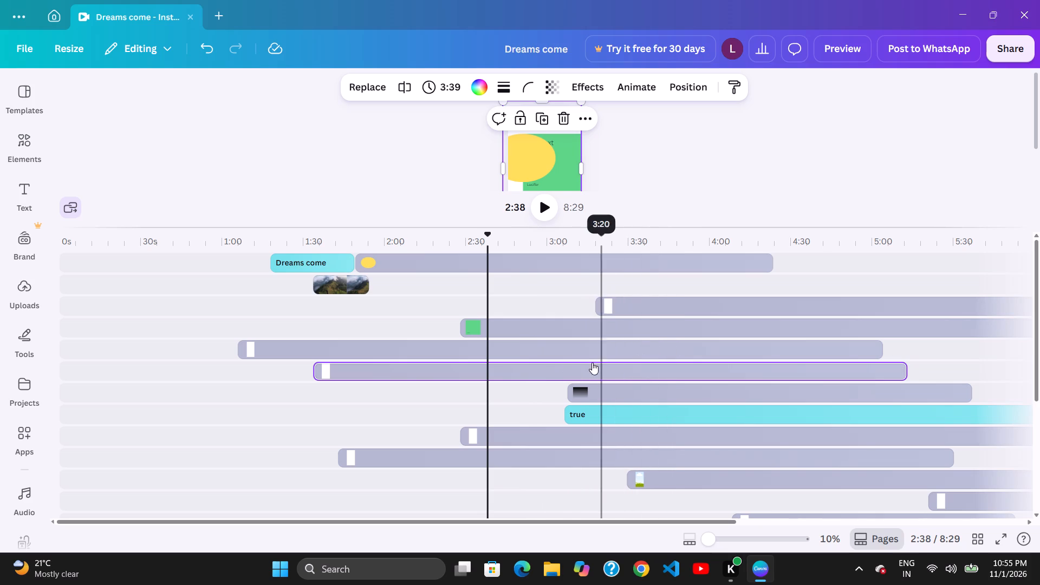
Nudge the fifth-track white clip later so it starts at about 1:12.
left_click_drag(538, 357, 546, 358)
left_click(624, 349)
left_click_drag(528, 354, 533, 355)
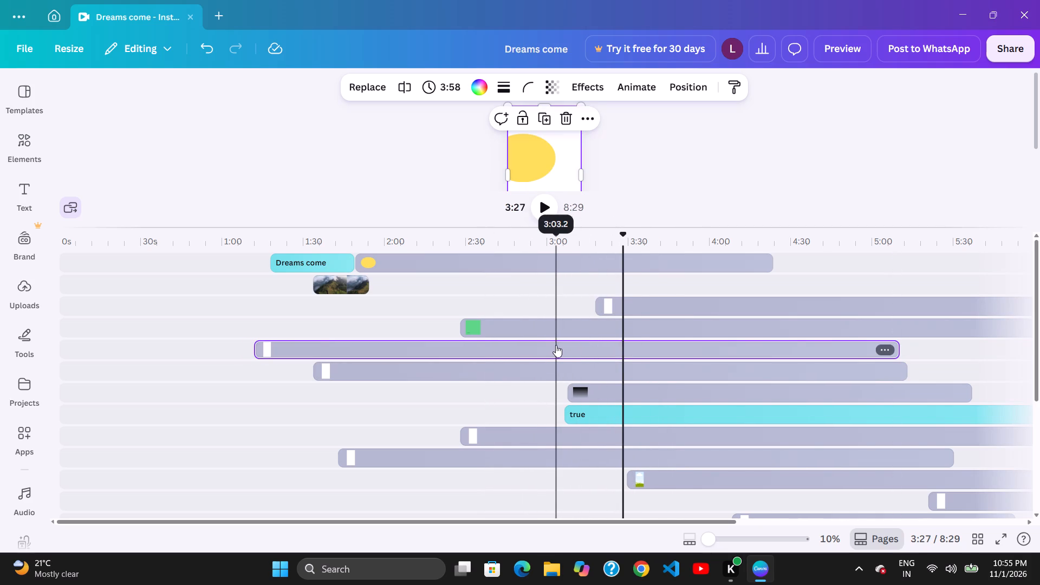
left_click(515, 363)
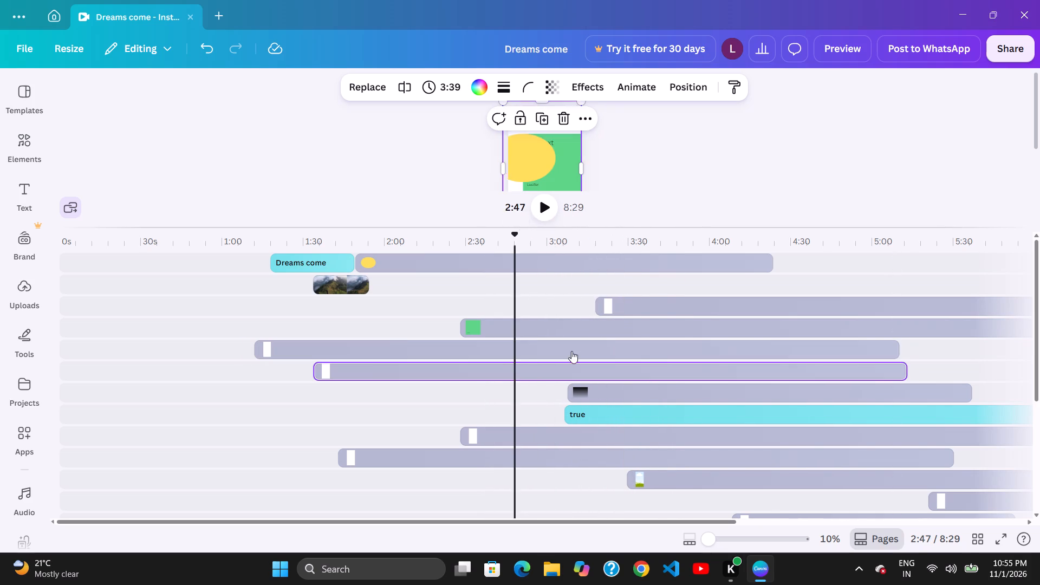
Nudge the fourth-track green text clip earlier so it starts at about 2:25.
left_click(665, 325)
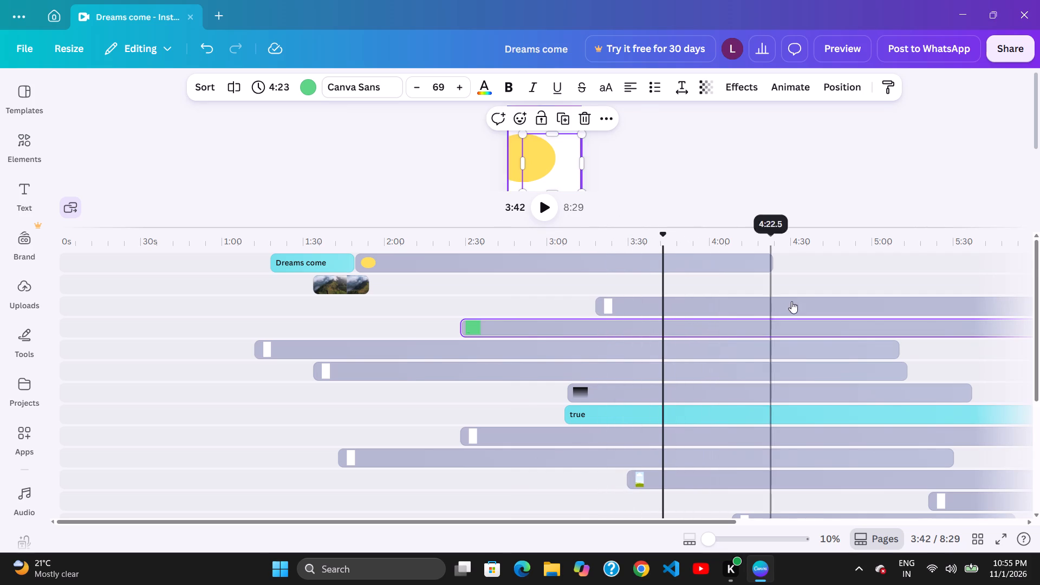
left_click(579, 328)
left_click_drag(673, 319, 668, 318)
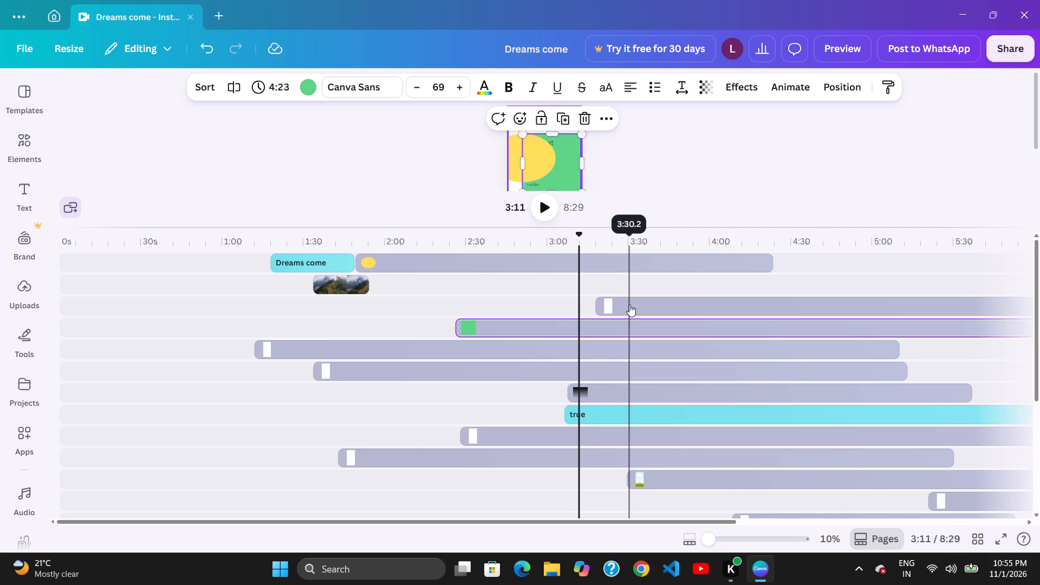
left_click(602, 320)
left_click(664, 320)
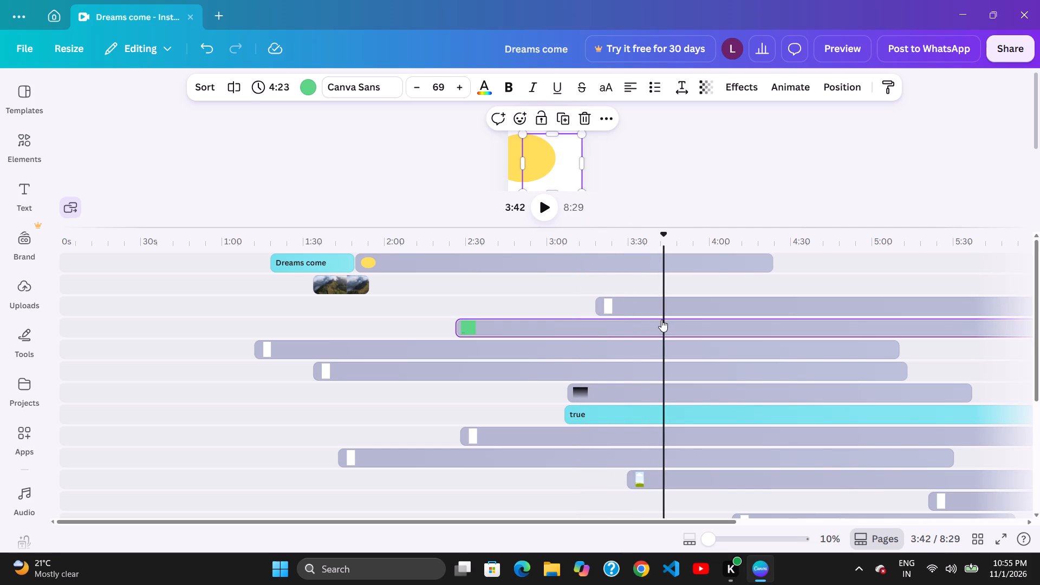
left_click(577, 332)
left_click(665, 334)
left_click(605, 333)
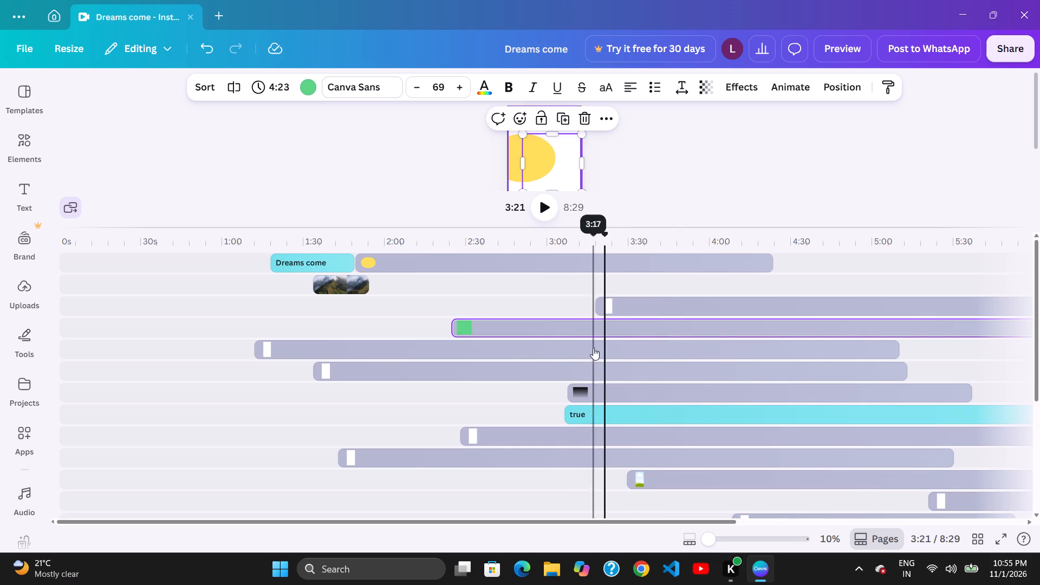
Move the fifth-track white clip down to the sixth track, starting at about 0:48.
left_click(591, 348)
left_click_drag(649, 346, 563, 385)
left_click(548, 385)
left_click(623, 366)
left_click_drag(496, 374, 508, 374)
Move the 3:39-long white clip on the fifth track later so it starts at about 1:49, level with the yellow circle clip.
left_click_drag(606, 354, 594, 354)
left_click_drag(506, 357, 516, 358)
left_click_drag(669, 327, 664, 327)
left_click_drag(573, 344, 610, 339)
left_click_drag(697, 321, 670, 325)
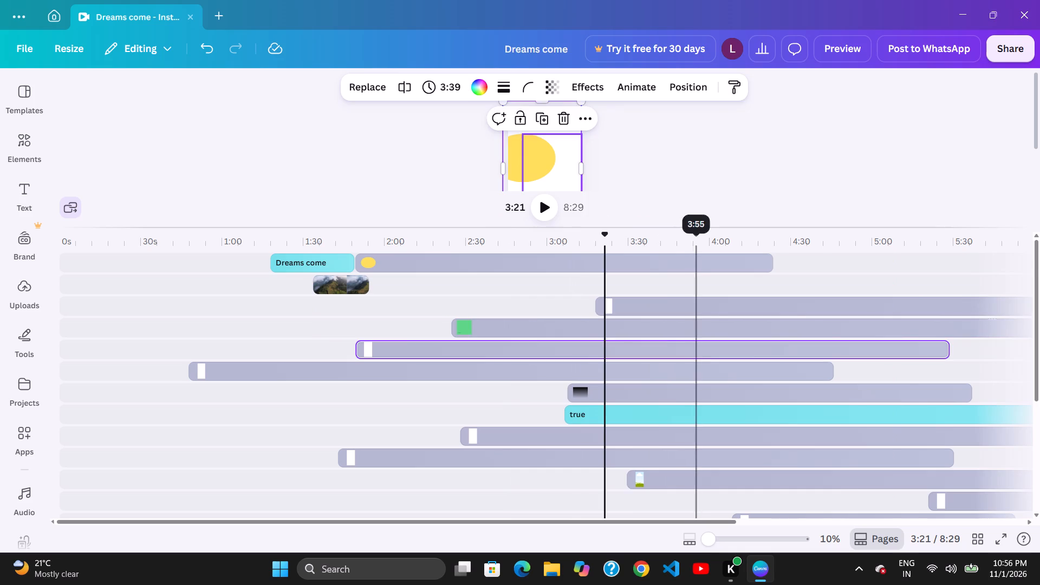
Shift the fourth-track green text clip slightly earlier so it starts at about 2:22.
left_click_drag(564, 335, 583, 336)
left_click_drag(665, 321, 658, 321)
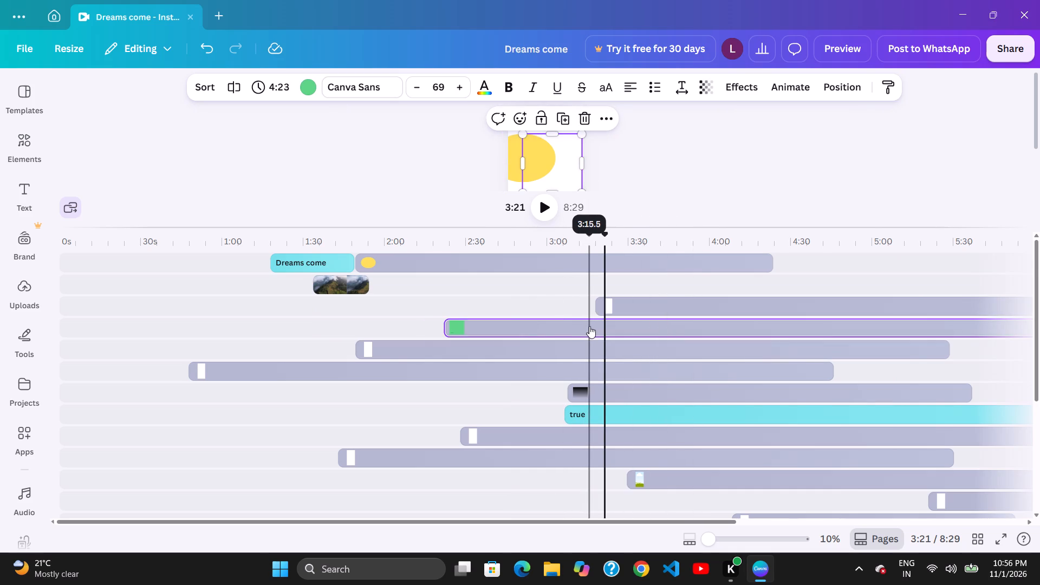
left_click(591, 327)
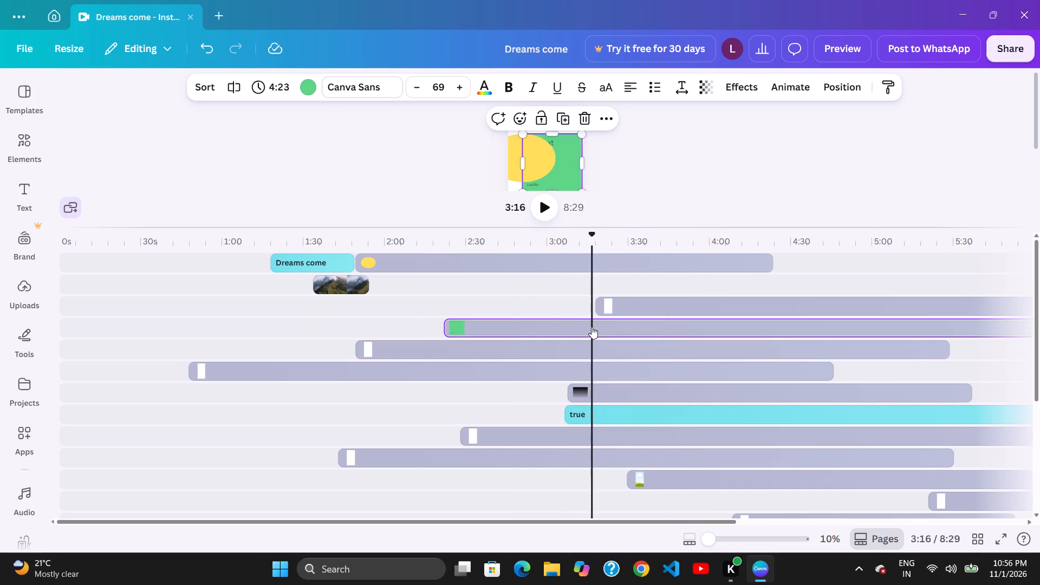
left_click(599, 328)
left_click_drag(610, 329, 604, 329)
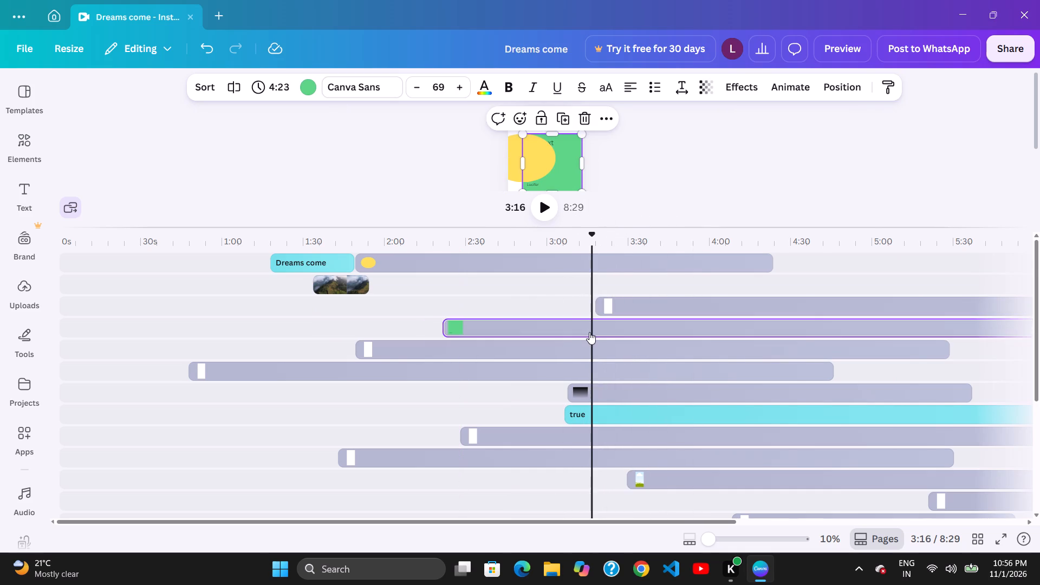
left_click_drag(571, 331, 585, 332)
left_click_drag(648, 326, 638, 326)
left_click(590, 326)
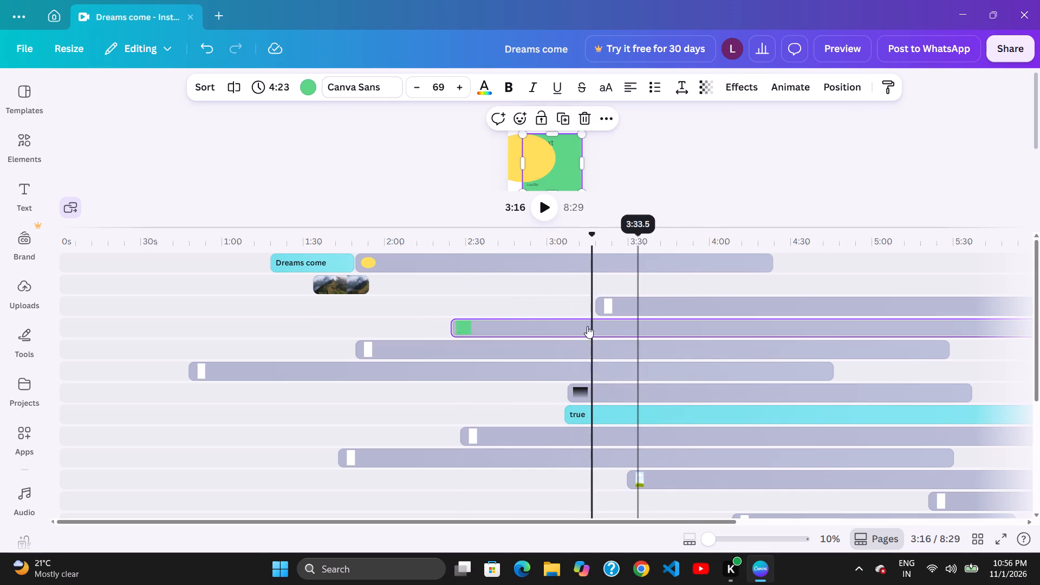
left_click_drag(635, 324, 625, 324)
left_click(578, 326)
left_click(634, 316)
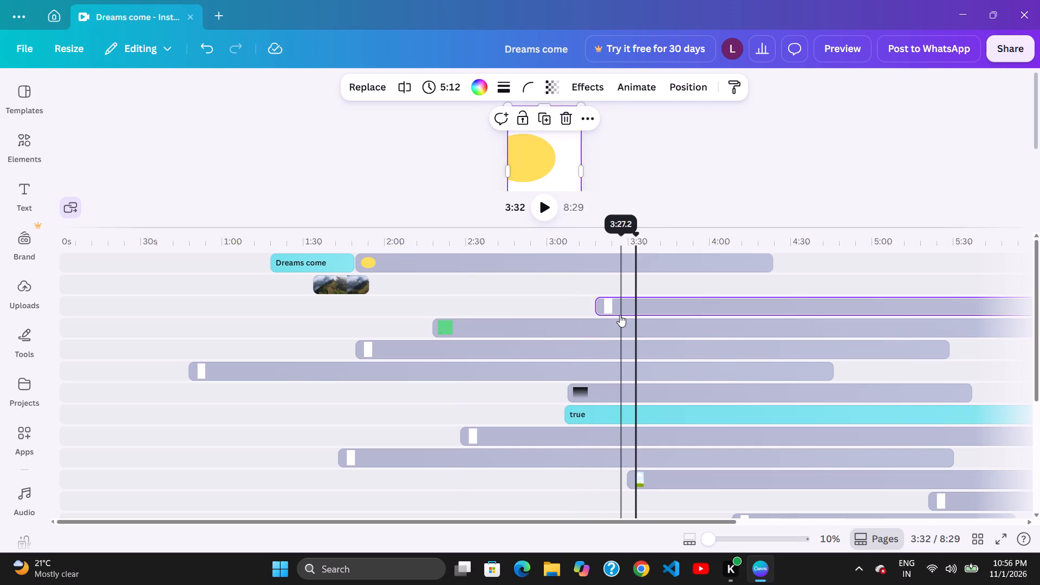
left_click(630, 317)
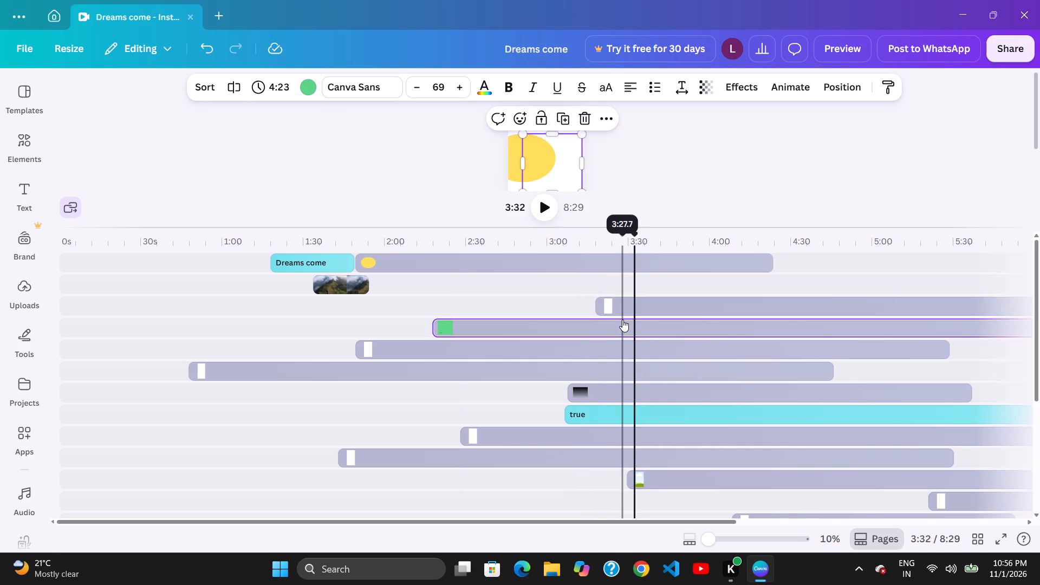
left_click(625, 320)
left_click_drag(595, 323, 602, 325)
Move the third-track white clip earlier so it starts at about 3:12.
left_click_drag(658, 315, 643, 316)
Move the fourth-track green text clip earlier so it starts at about 2:10.
left_click(600, 322)
left_click_drag(618, 323, 619, 323)
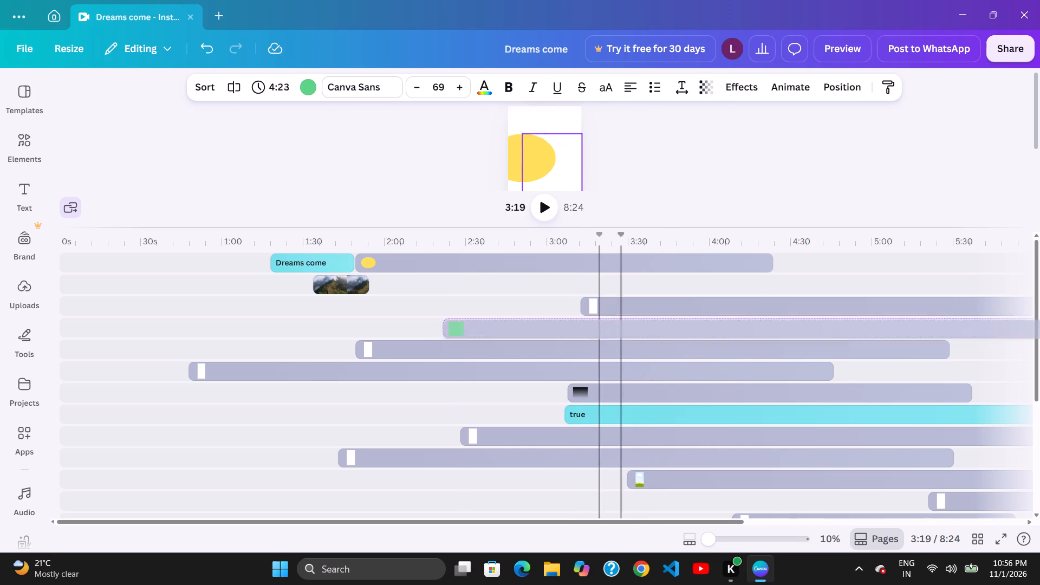
left_click_drag(619, 323, 611, 323)
left_click_drag(657, 324, 640, 326)
left_click_drag(674, 326, 659, 327)
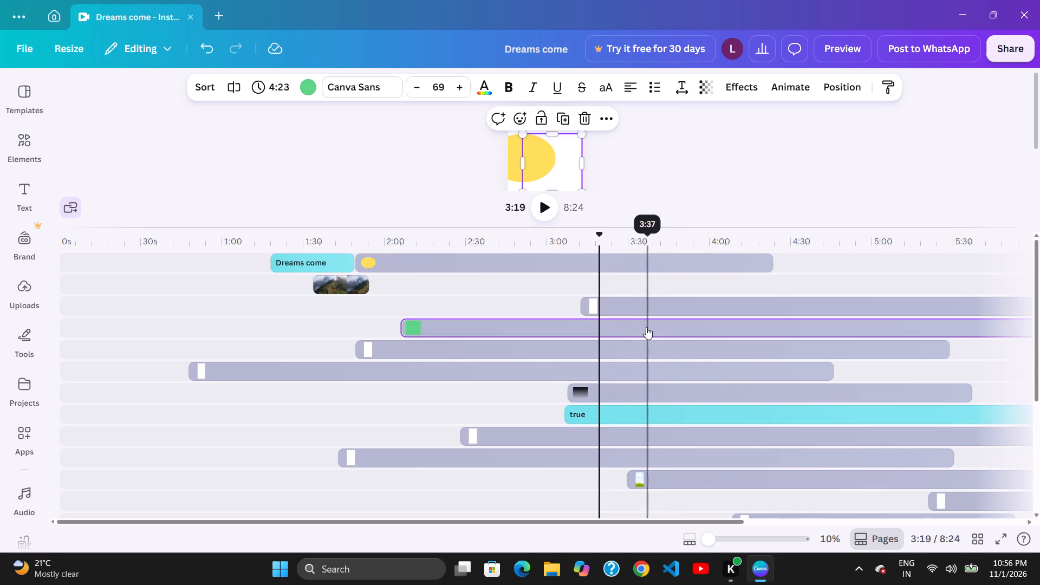
left_click(649, 330)
left_click(645, 331)
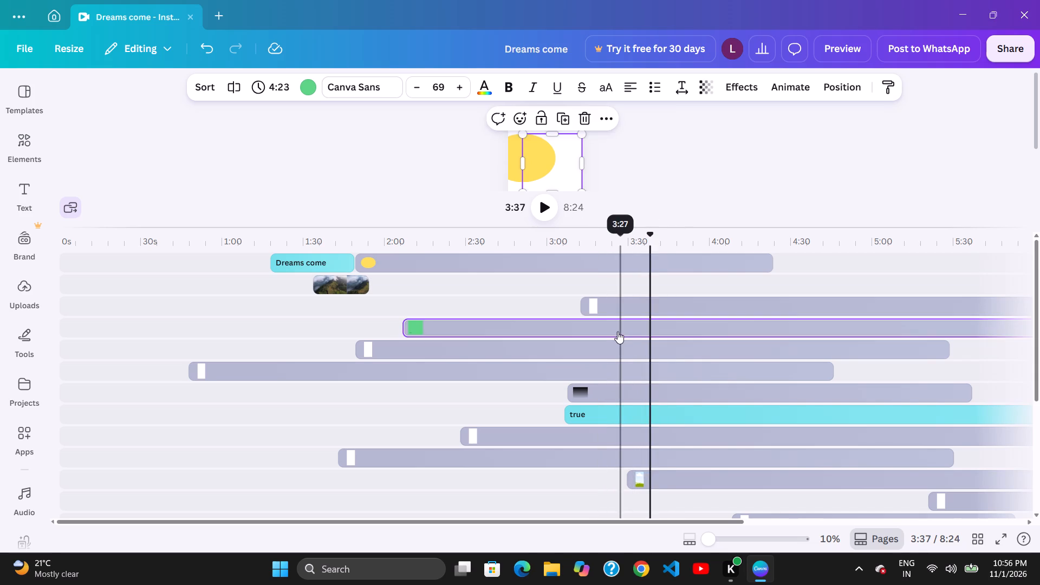
left_click_drag(623, 334, 628, 335)
left_click(635, 337)
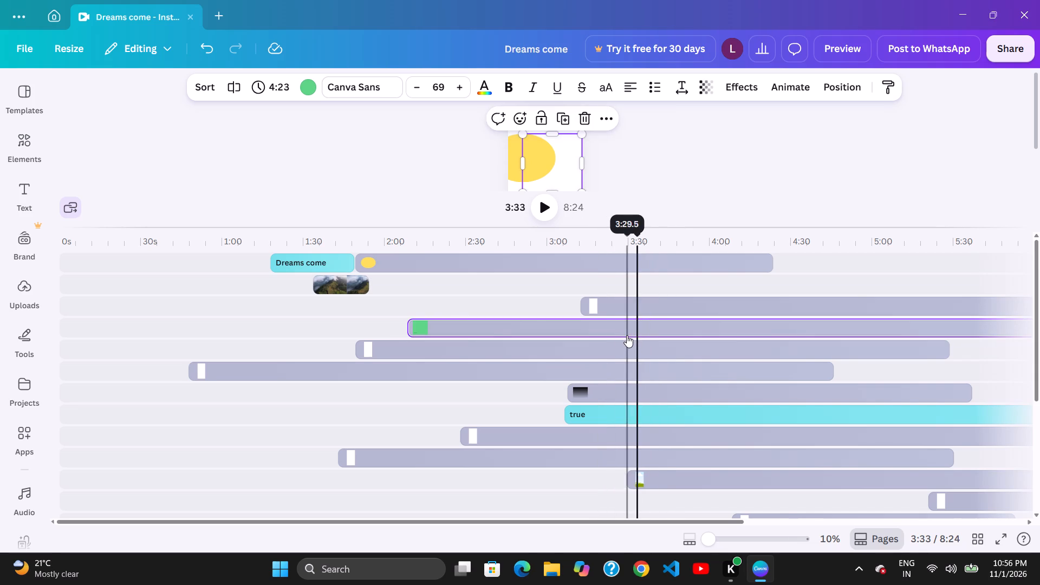
left_click(621, 335)
left_click(667, 336)
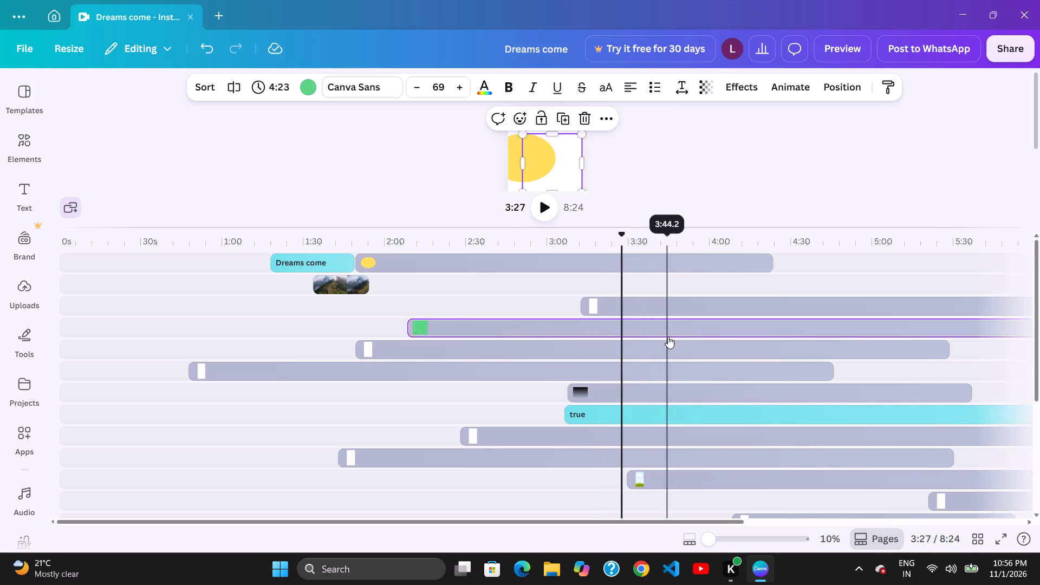
left_click(648, 336)
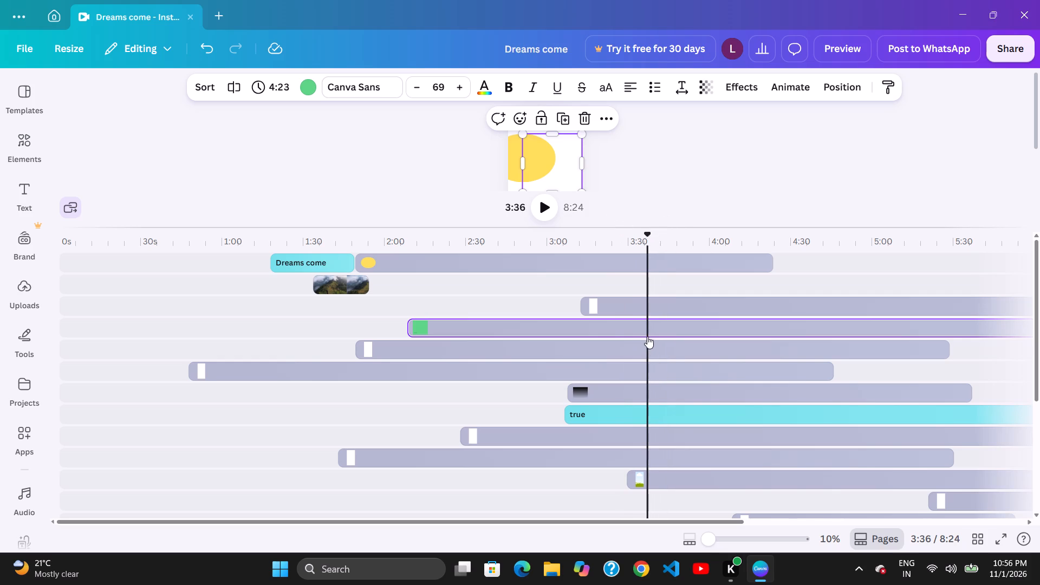
left_click(647, 336)
left_click_drag(639, 338, 649, 339)
left_click(697, 337)
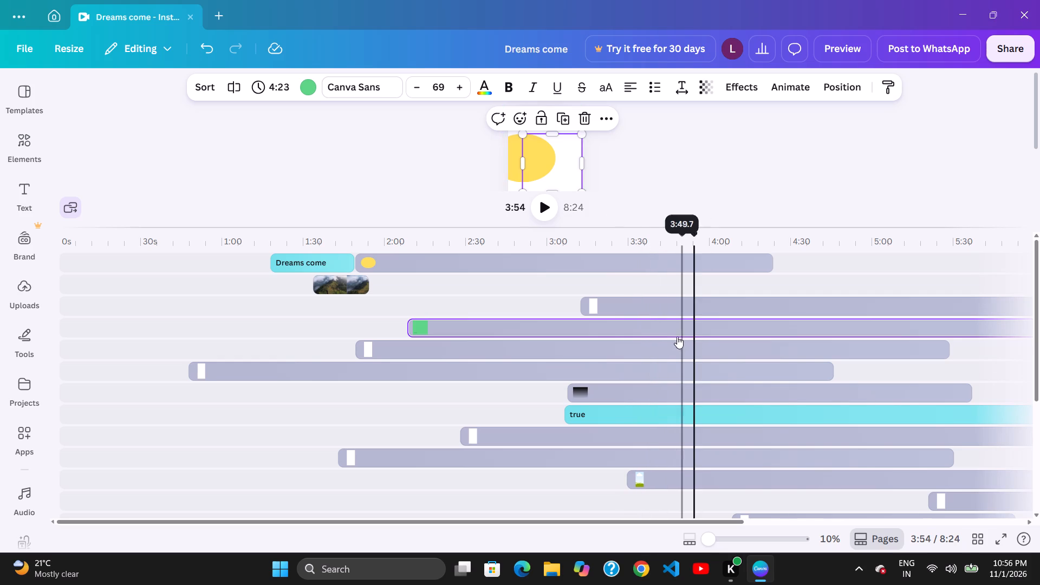
left_click(676, 336)
left_click(674, 336)
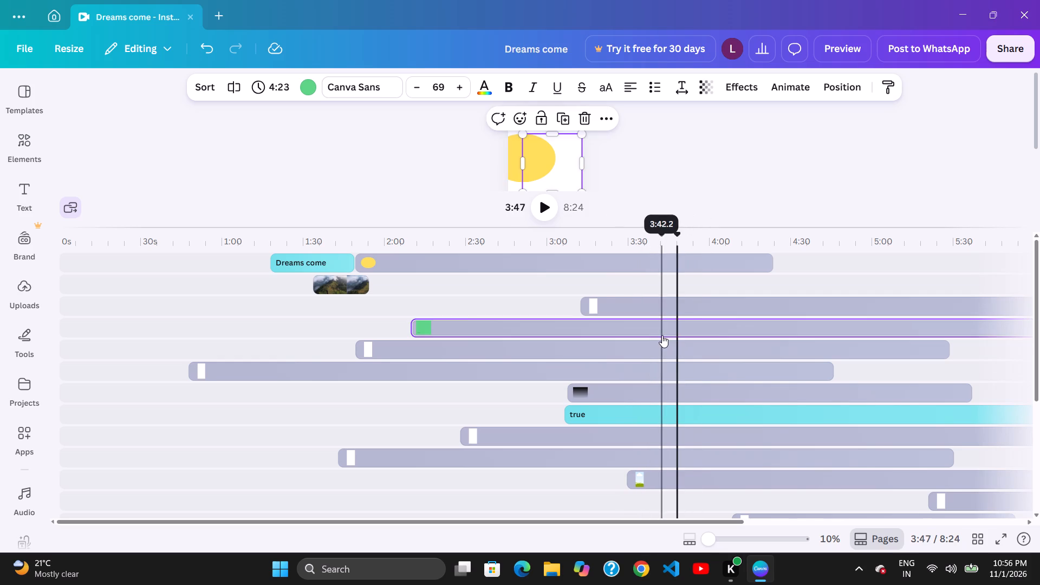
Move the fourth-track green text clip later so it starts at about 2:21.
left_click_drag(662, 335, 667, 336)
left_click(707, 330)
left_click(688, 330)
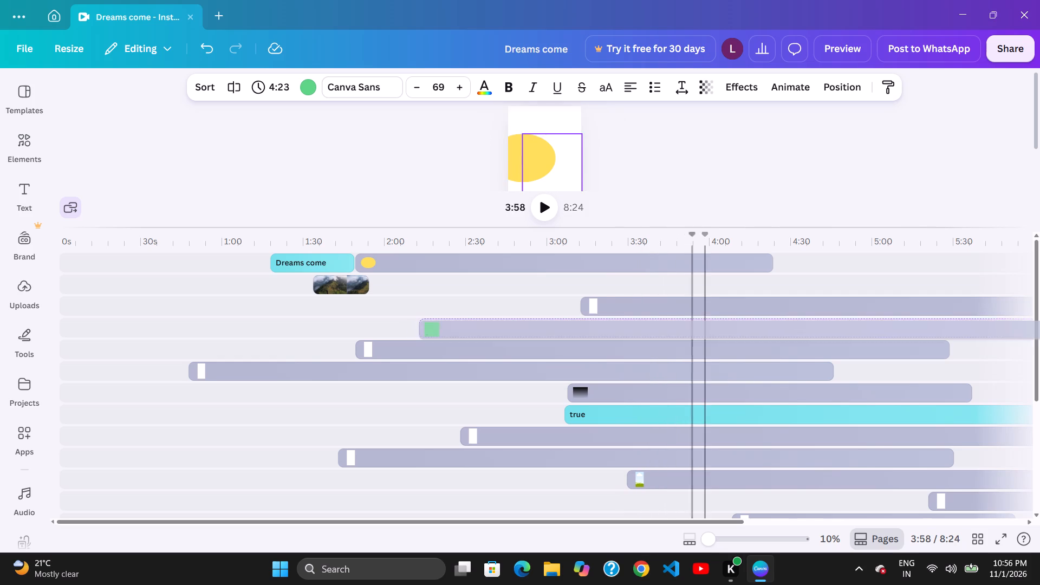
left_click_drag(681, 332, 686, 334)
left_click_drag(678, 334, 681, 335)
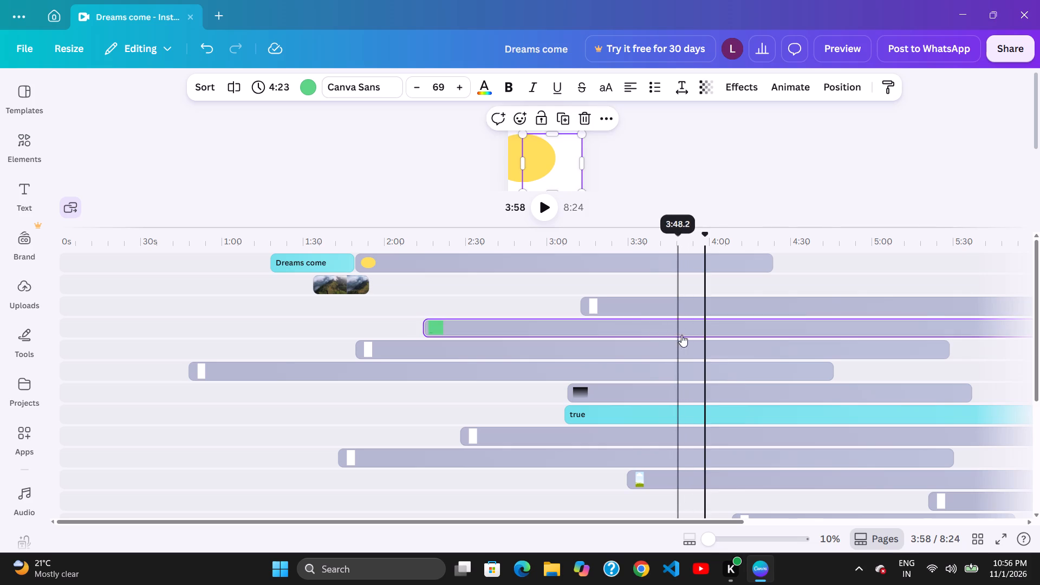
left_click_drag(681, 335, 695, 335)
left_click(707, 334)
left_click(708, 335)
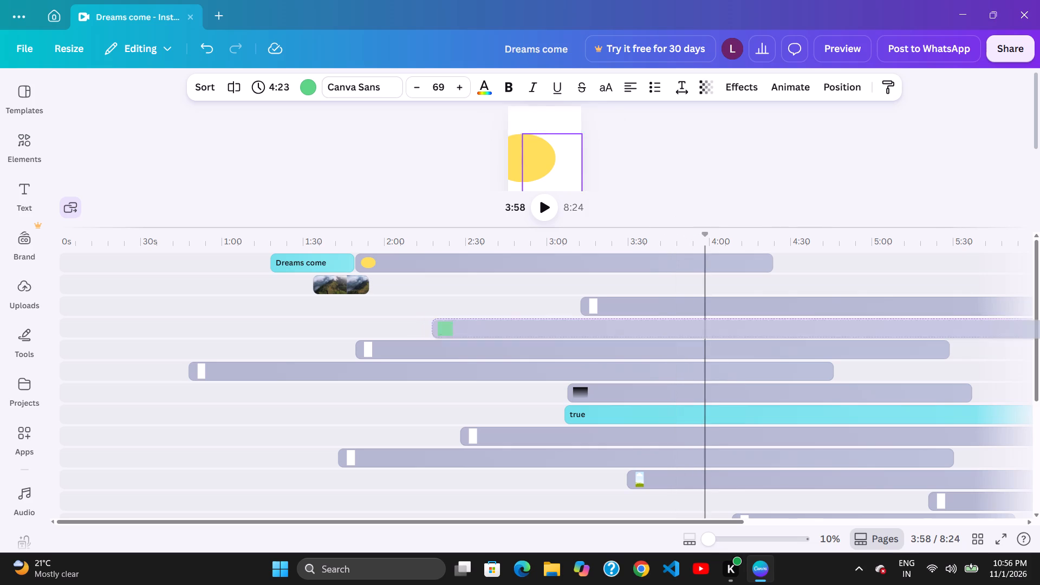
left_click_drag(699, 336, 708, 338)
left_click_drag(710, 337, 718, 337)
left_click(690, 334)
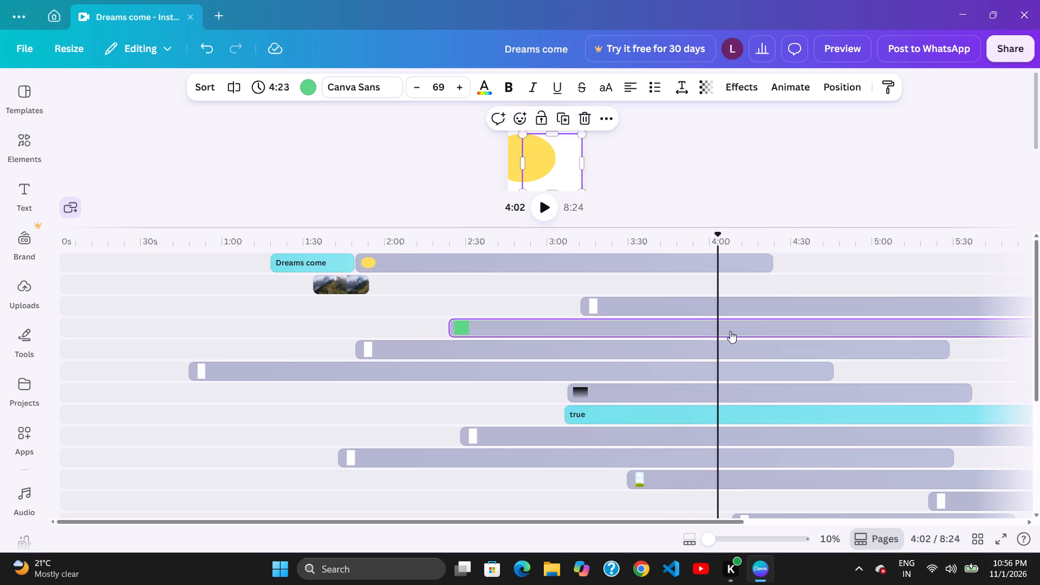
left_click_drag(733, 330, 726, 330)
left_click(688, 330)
Shift the 3:39-long white clip on the fifth track slightly later so it starts at about 1:52.
left_click(671, 346)
left_click_drag(718, 347, 702, 346)
left_click_drag(665, 342, 682, 342)
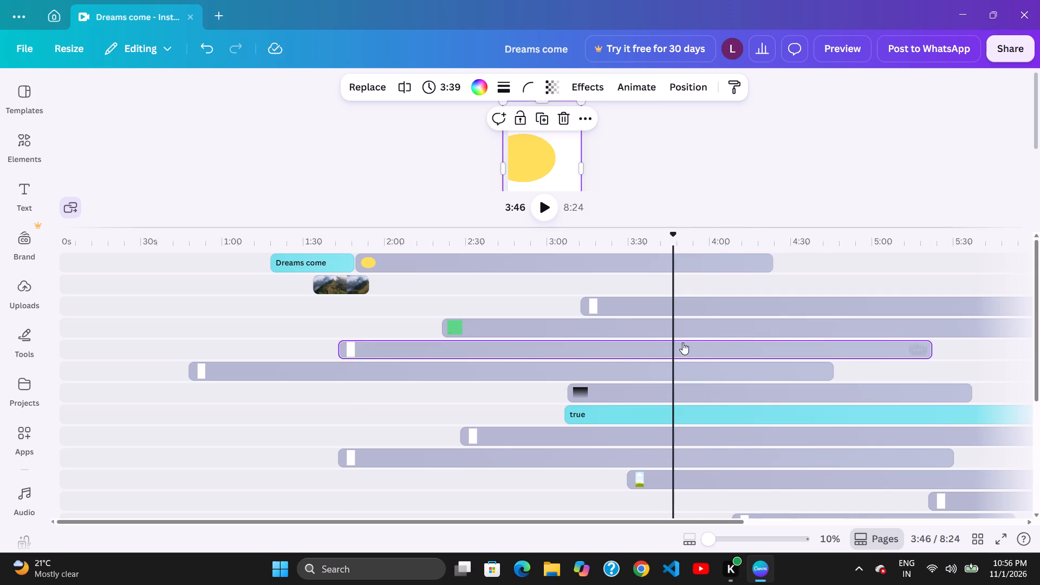
left_click_drag(682, 342, 688, 342)
Move the fourth-track green text clip slightly earlier so it starts at about 2:18.
left_click(750, 329)
left_click(754, 330)
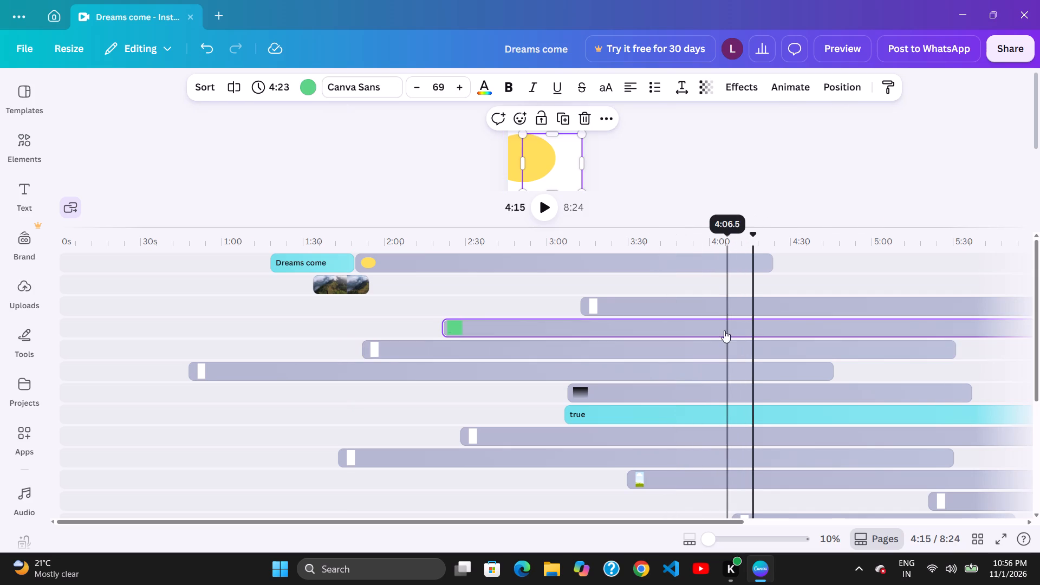
left_click(730, 331)
left_click(728, 335)
left_click(706, 335)
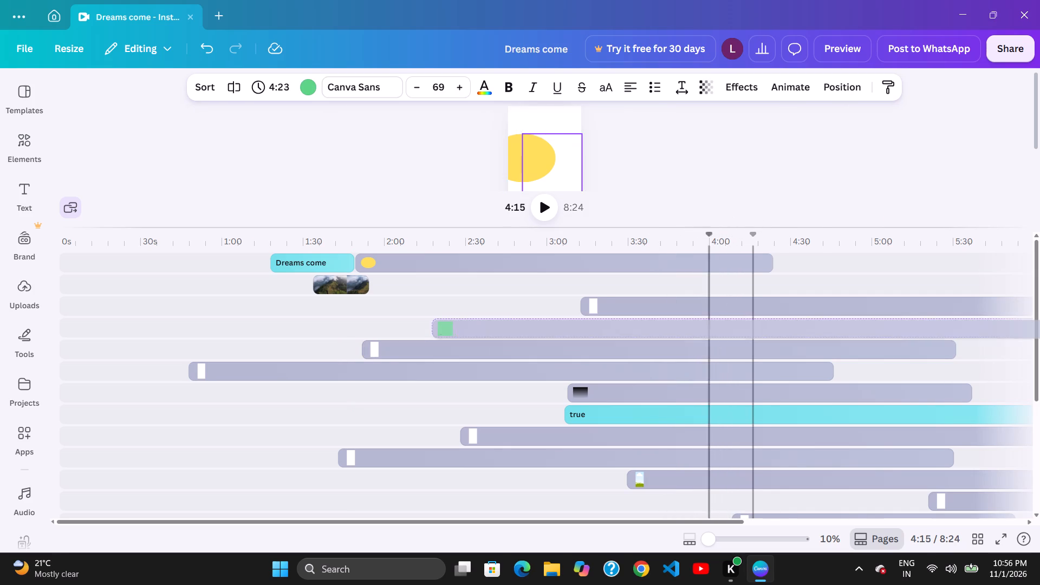
left_click_drag(719, 339, 713, 338)
left_click(712, 339)
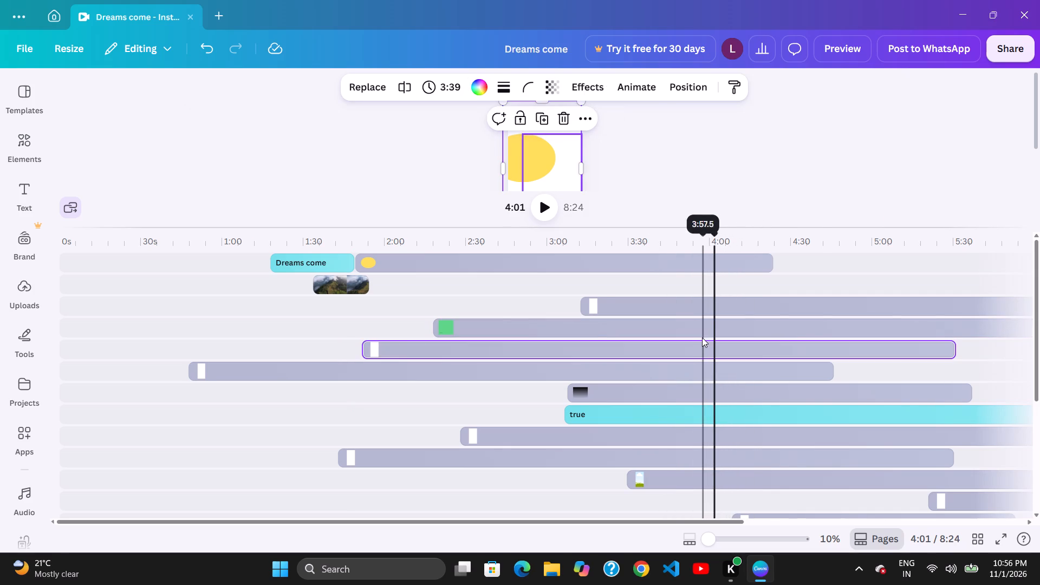
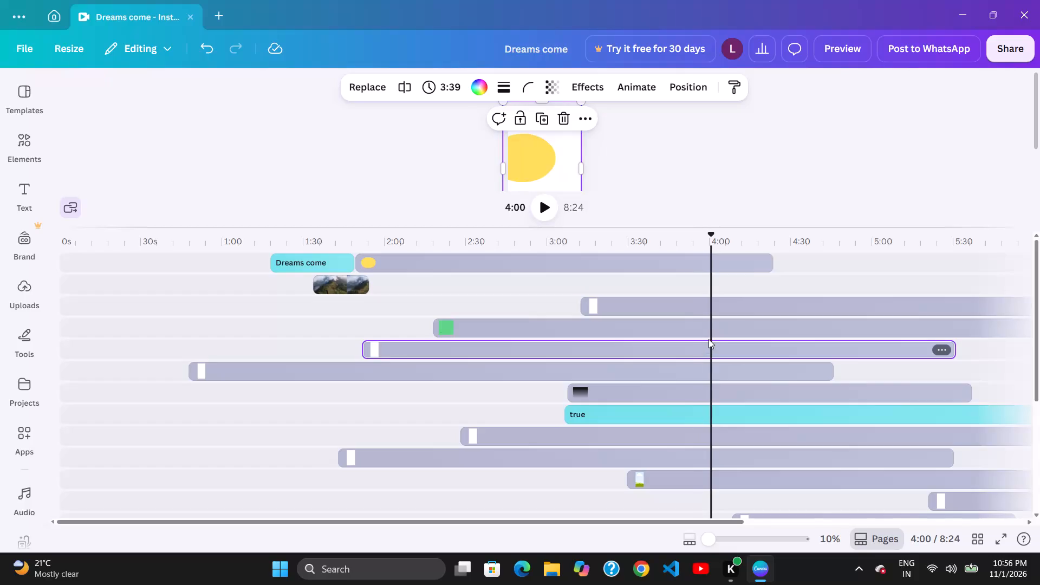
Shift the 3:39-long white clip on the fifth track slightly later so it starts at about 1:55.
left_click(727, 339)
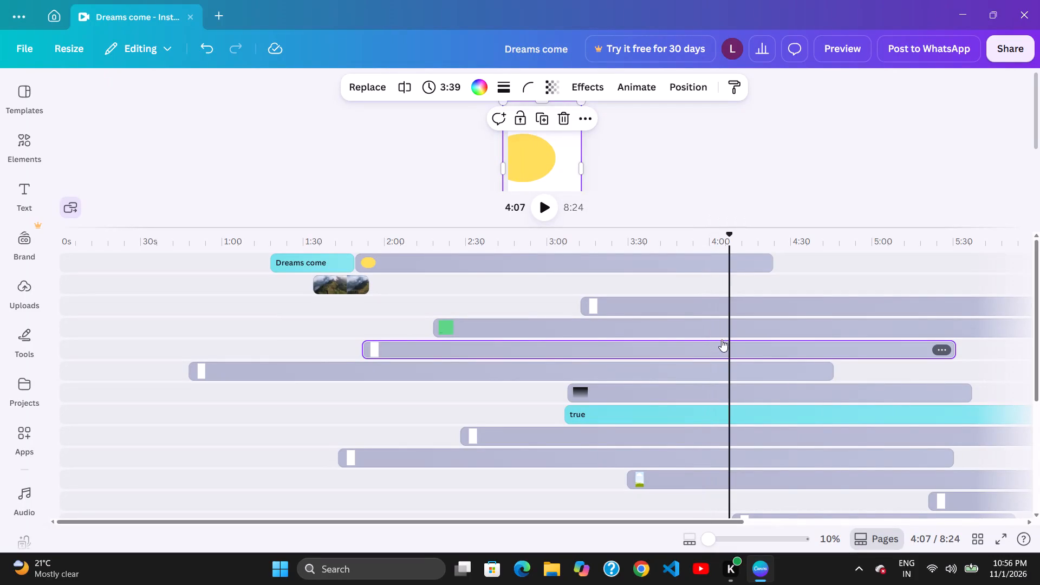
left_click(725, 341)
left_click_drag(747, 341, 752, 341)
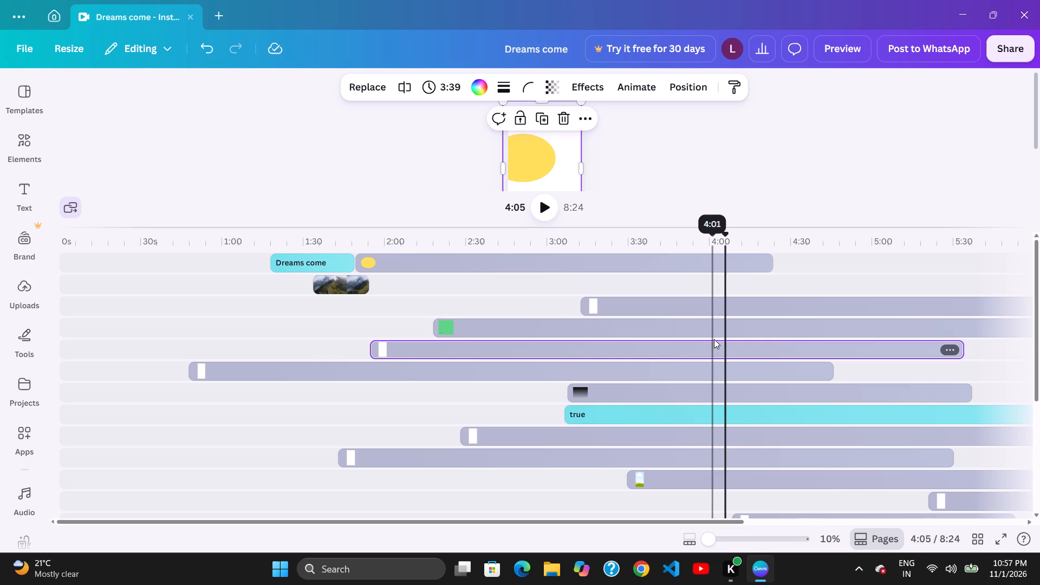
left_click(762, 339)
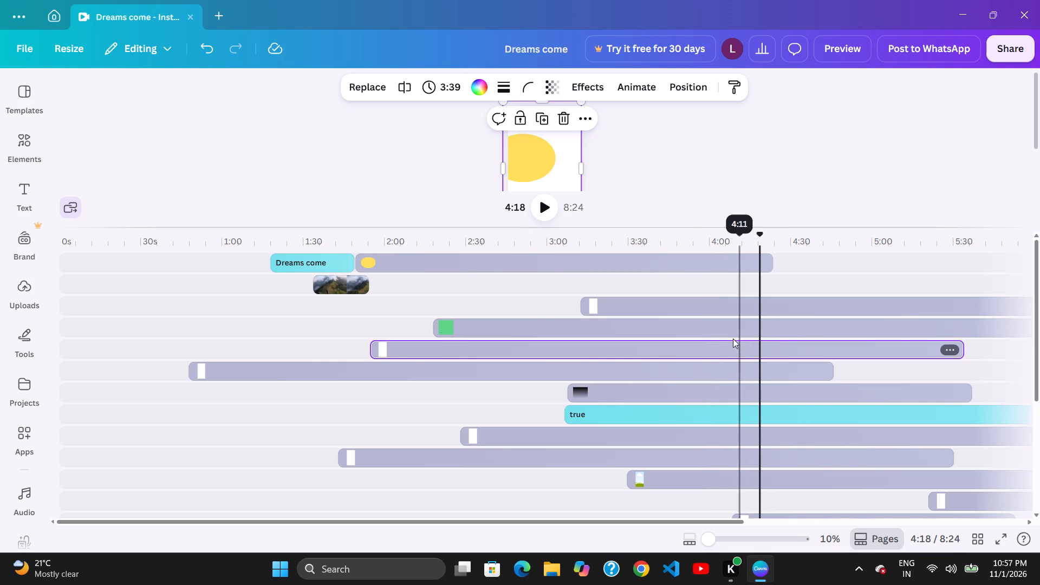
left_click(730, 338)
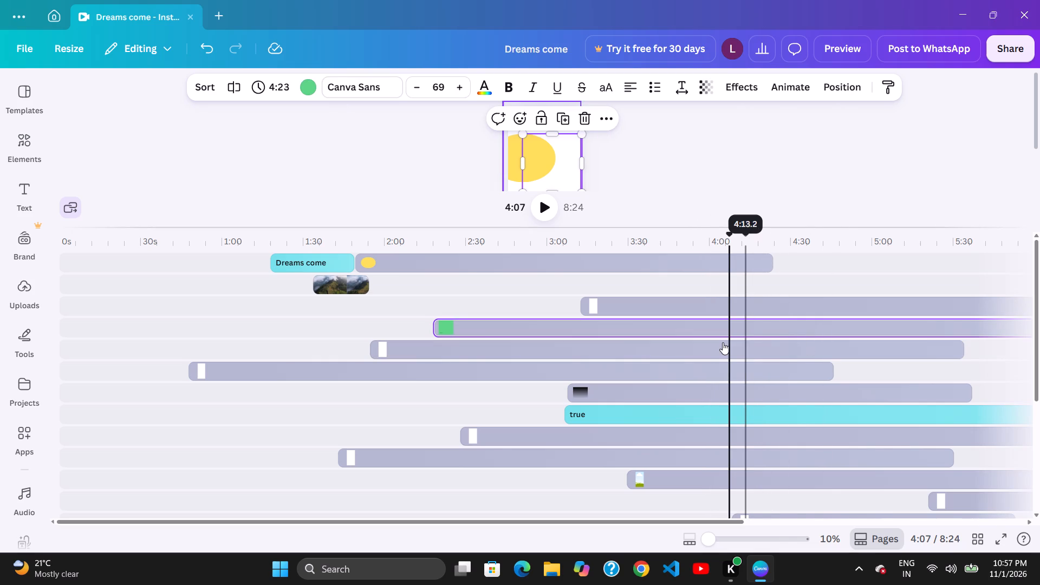
Move the 3:39-long white clip down to the sixth track, starting at about 2:01.
left_click_drag(746, 353, 768, 376)
left_click_drag(769, 376, 758, 376)
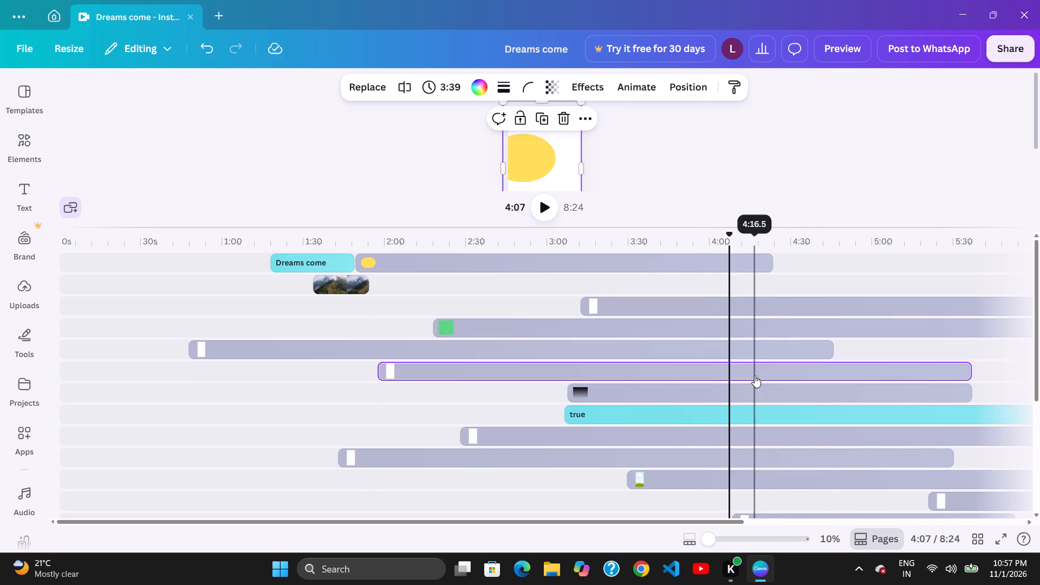
left_click_drag(770, 376, 775, 376)
left_click(784, 374)
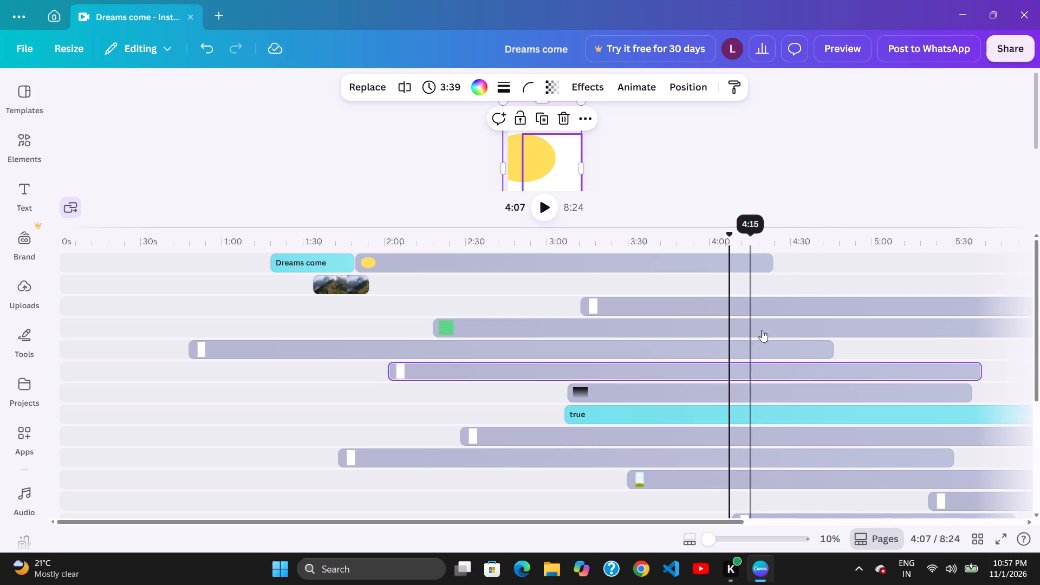
Move the fourth-track green text clip later so it starts at about 2:28.
left_click(626, 344)
left_click_drag(736, 338, 700, 337)
left_click(664, 337)
left_click_drag(710, 339, 713, 339)
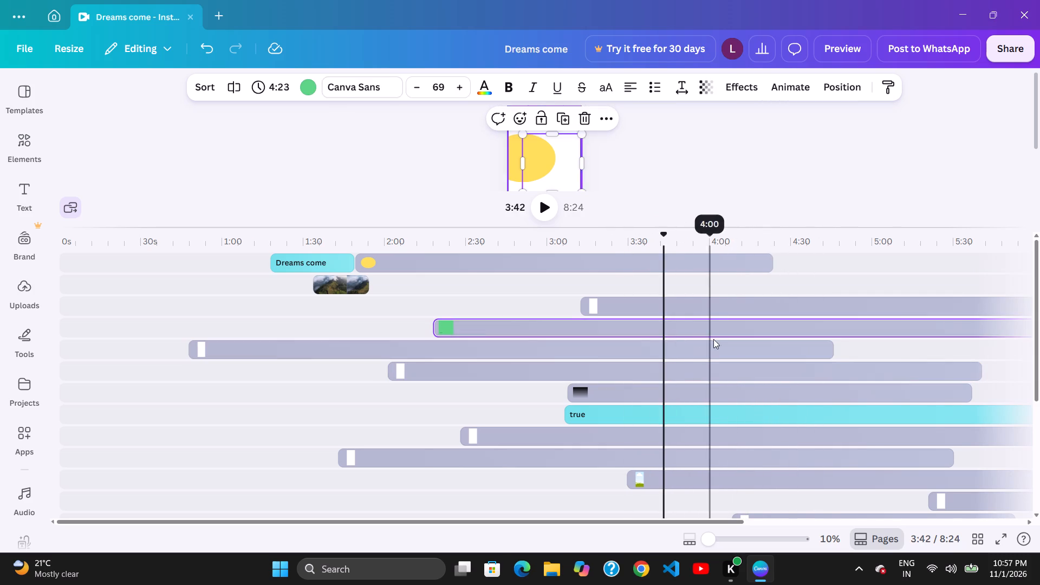
left_click_drag(713, 339, 701, 339)
left_click_drag(671, 335, 678, 336)
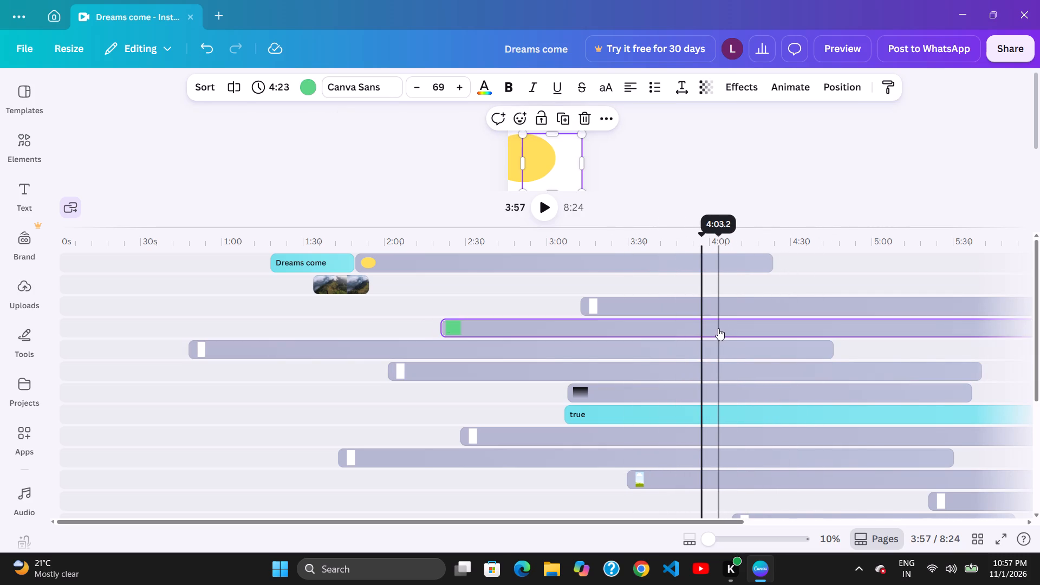
left_click_drag(730, 331, 725, 333)
left_click(725, 333)
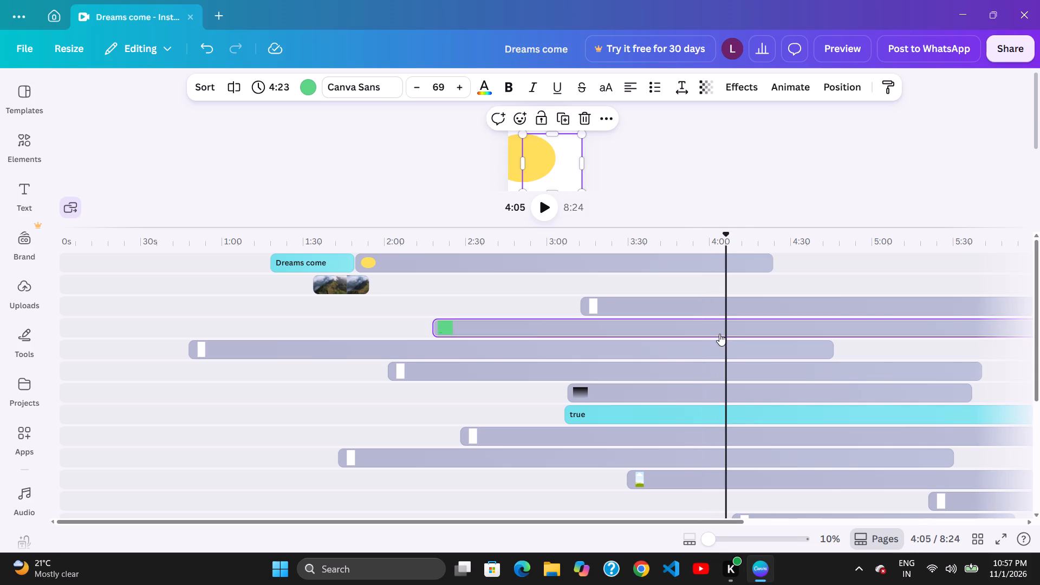
left_click(731, 336)
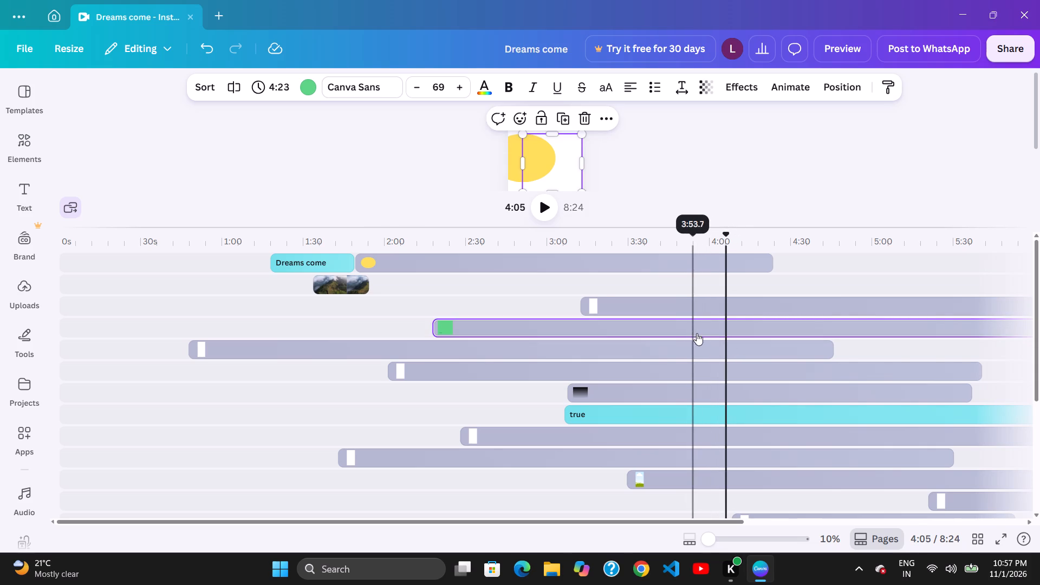
left_click_drag(705, 337, 715, 340)
left_click_drag(704, 339, 712, 342)
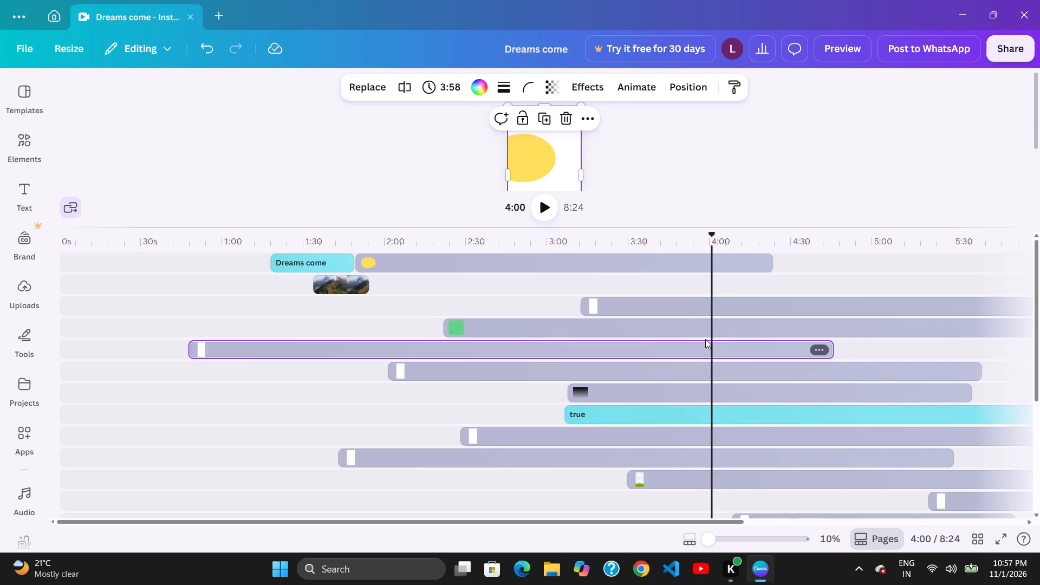
left_click_drag(686, 335, 695, 339)
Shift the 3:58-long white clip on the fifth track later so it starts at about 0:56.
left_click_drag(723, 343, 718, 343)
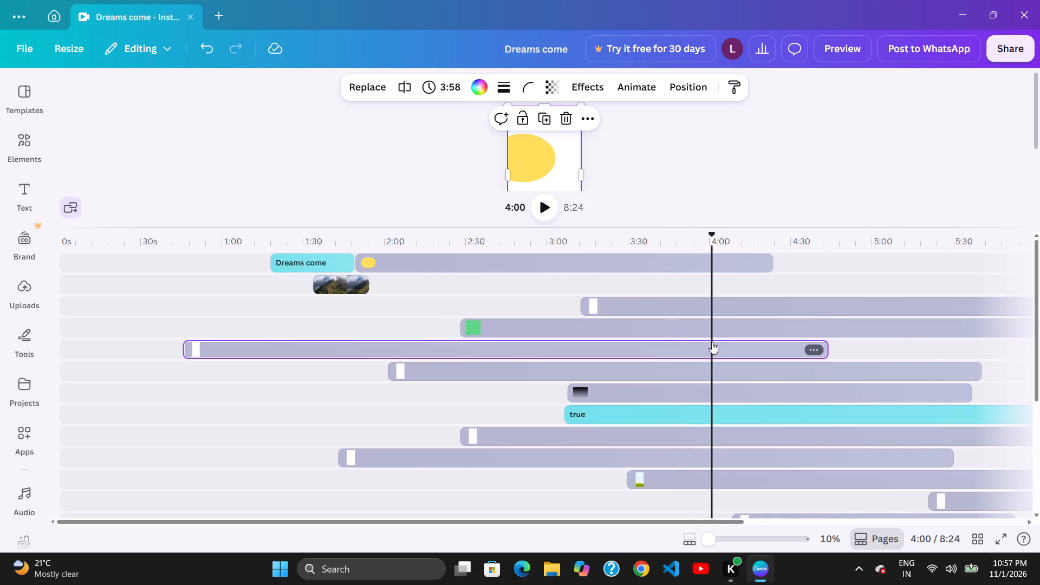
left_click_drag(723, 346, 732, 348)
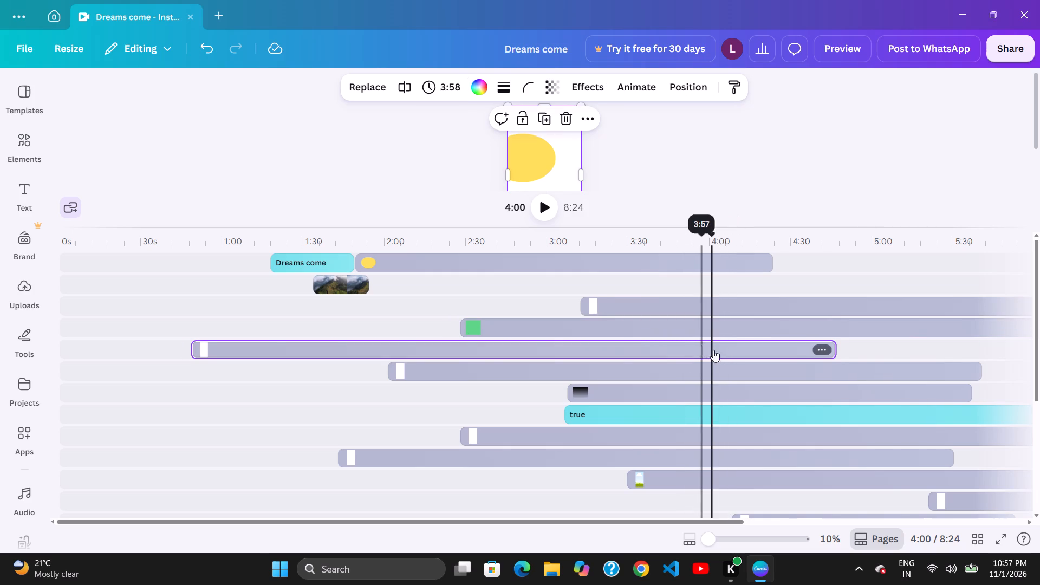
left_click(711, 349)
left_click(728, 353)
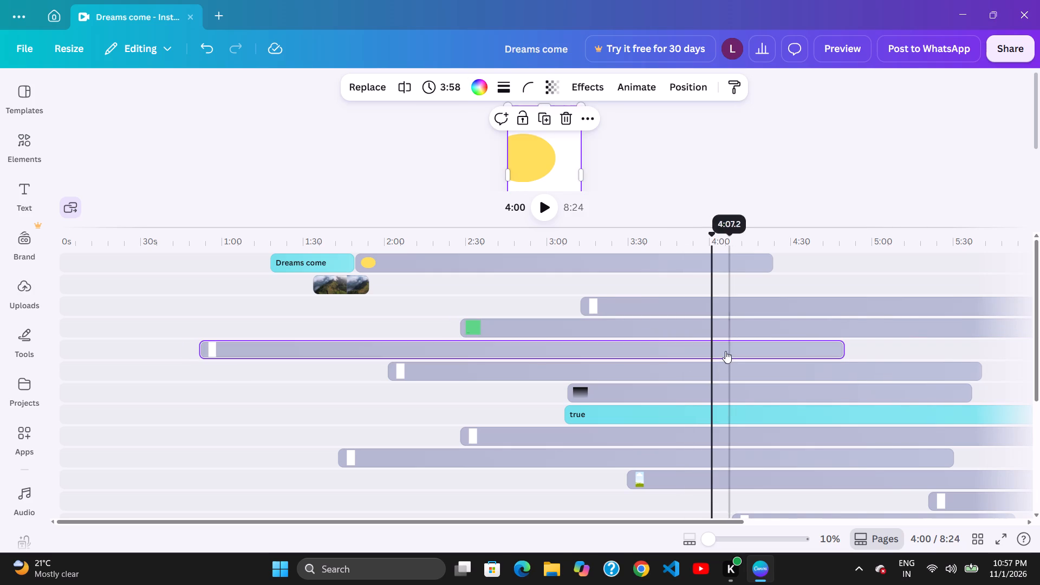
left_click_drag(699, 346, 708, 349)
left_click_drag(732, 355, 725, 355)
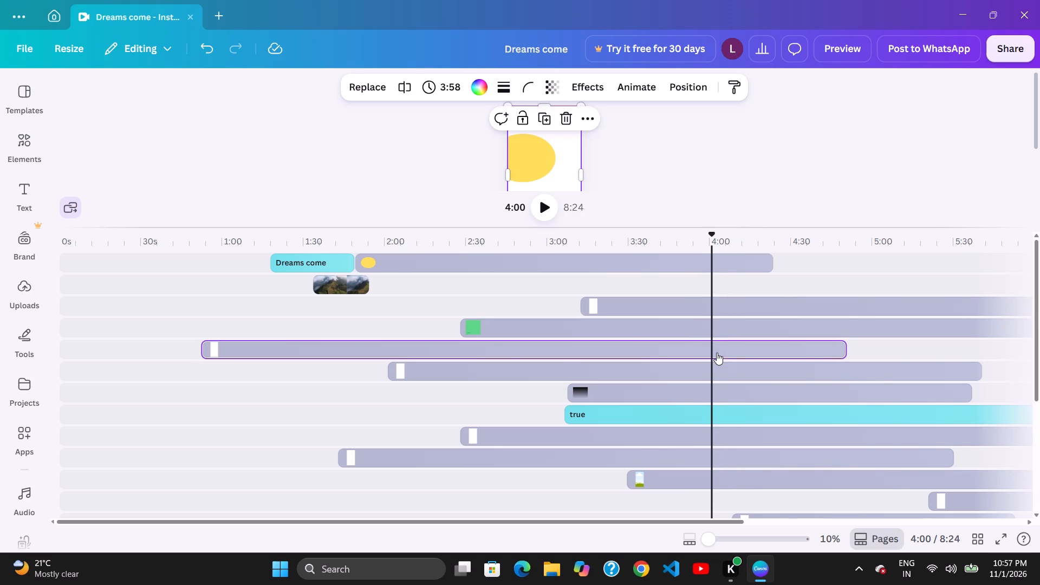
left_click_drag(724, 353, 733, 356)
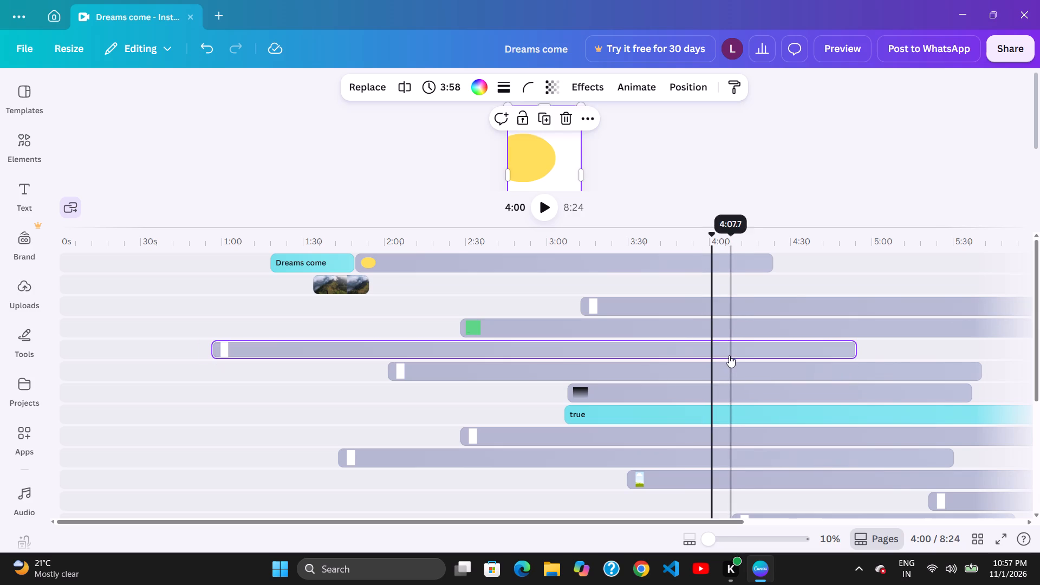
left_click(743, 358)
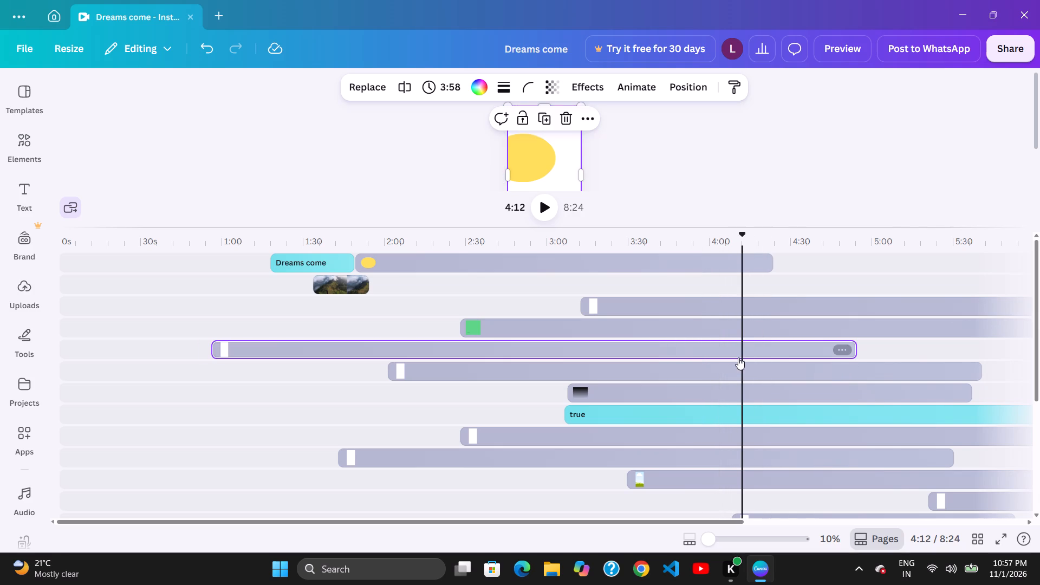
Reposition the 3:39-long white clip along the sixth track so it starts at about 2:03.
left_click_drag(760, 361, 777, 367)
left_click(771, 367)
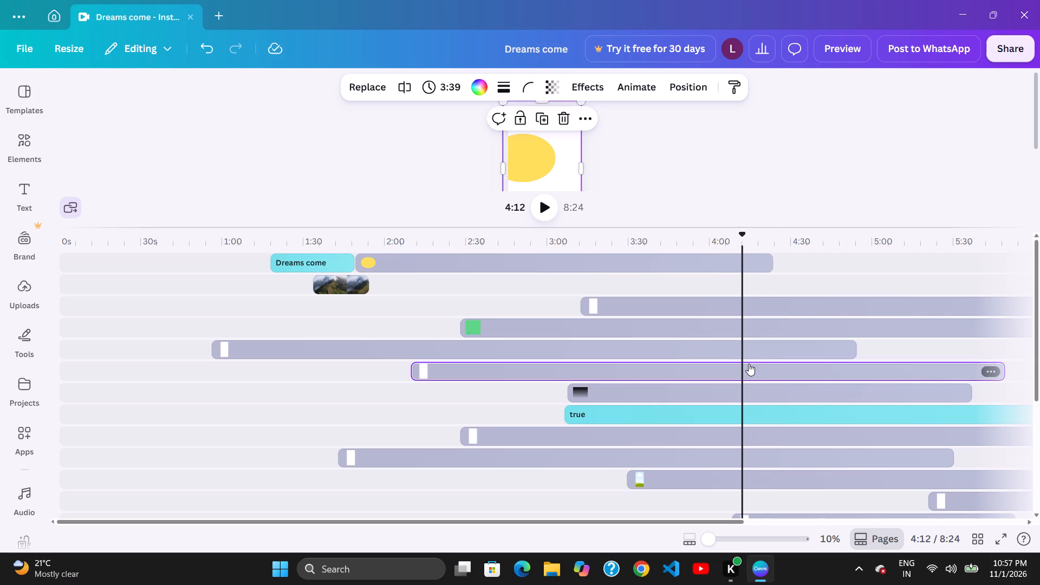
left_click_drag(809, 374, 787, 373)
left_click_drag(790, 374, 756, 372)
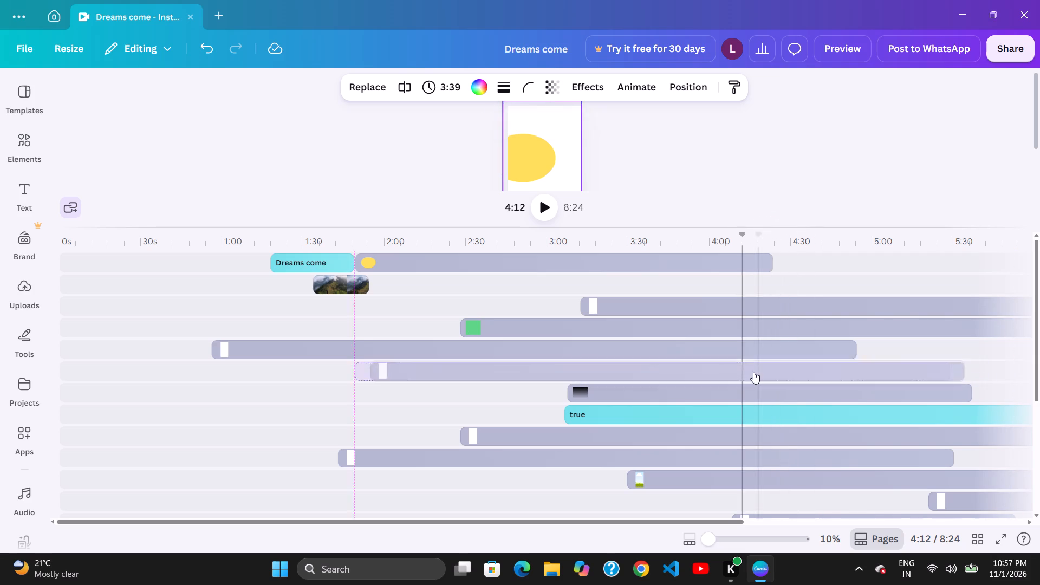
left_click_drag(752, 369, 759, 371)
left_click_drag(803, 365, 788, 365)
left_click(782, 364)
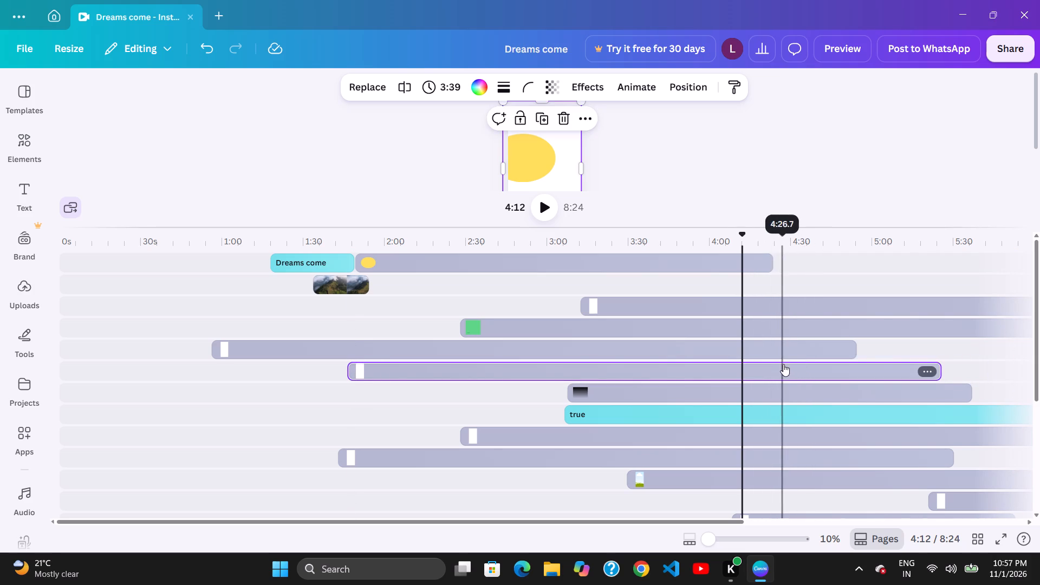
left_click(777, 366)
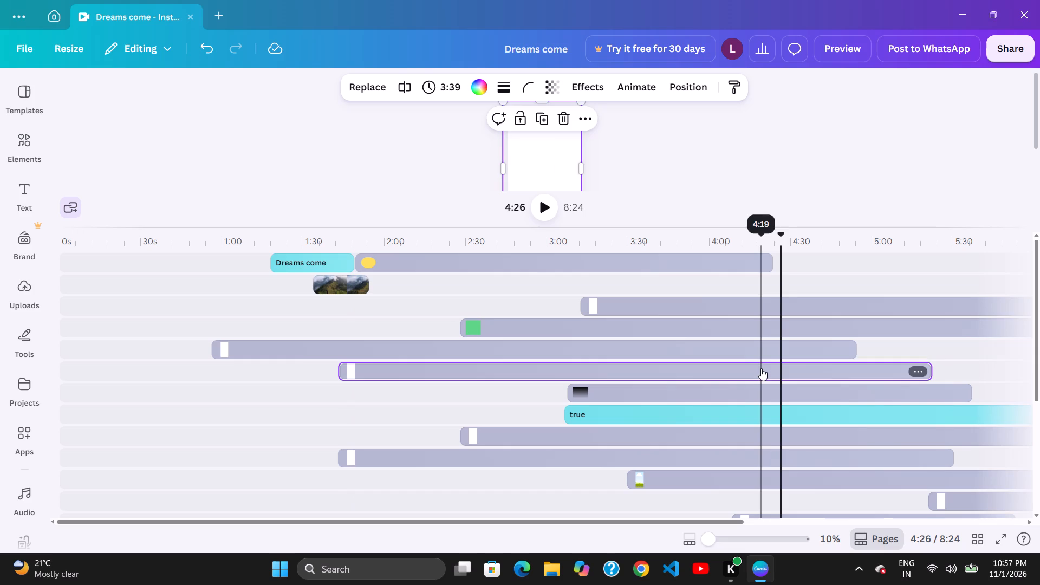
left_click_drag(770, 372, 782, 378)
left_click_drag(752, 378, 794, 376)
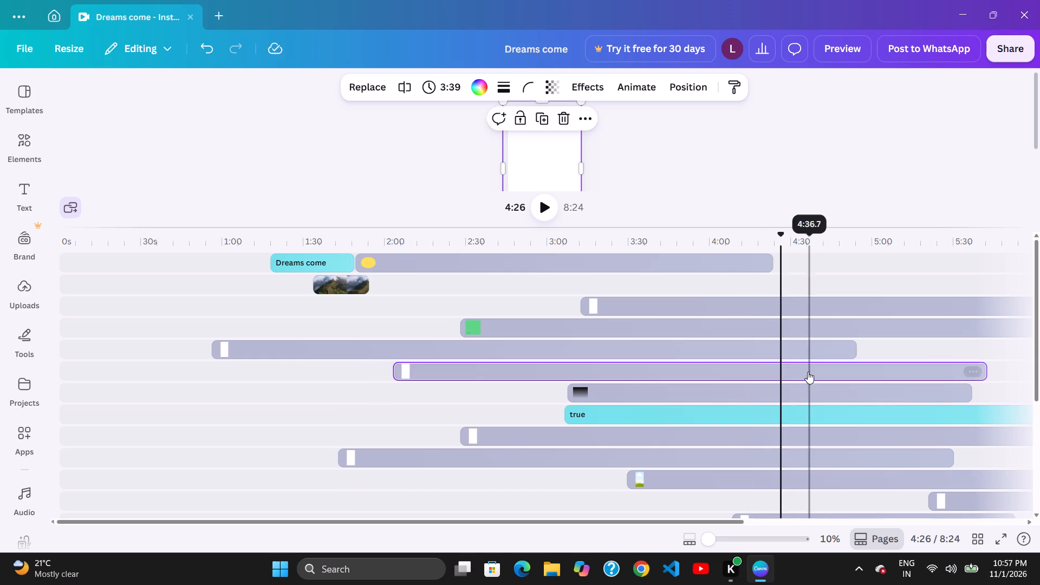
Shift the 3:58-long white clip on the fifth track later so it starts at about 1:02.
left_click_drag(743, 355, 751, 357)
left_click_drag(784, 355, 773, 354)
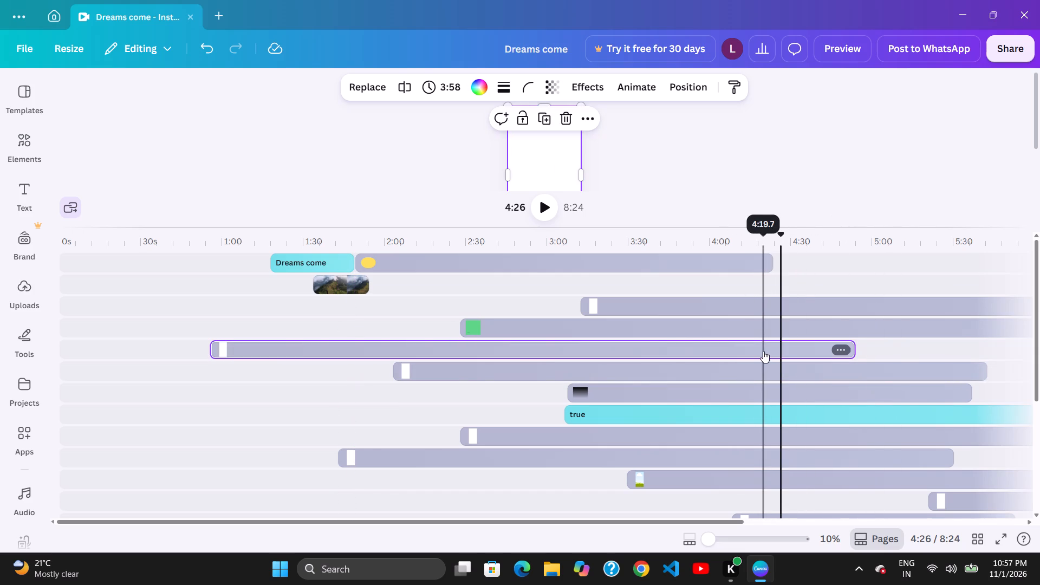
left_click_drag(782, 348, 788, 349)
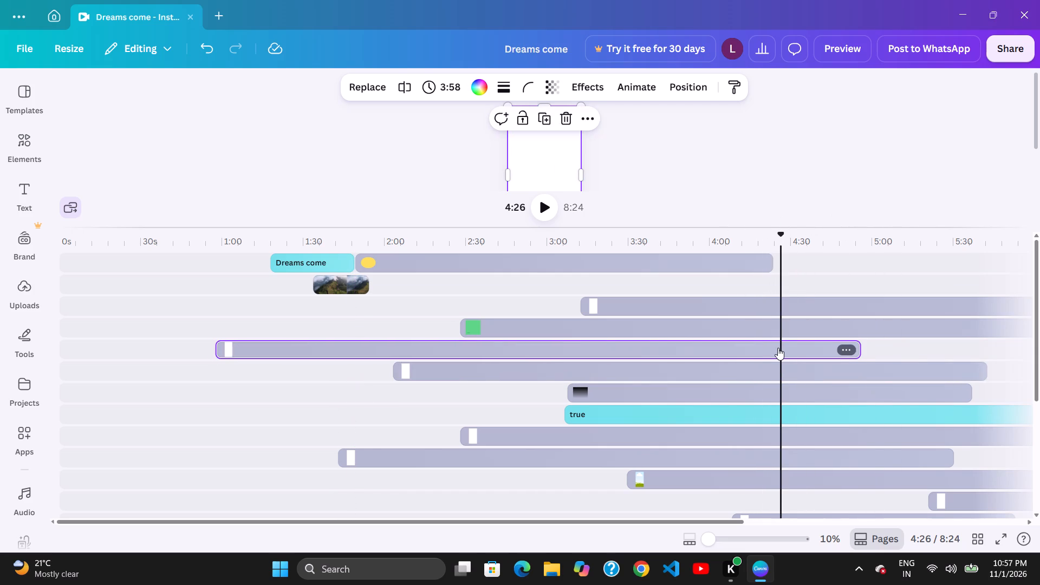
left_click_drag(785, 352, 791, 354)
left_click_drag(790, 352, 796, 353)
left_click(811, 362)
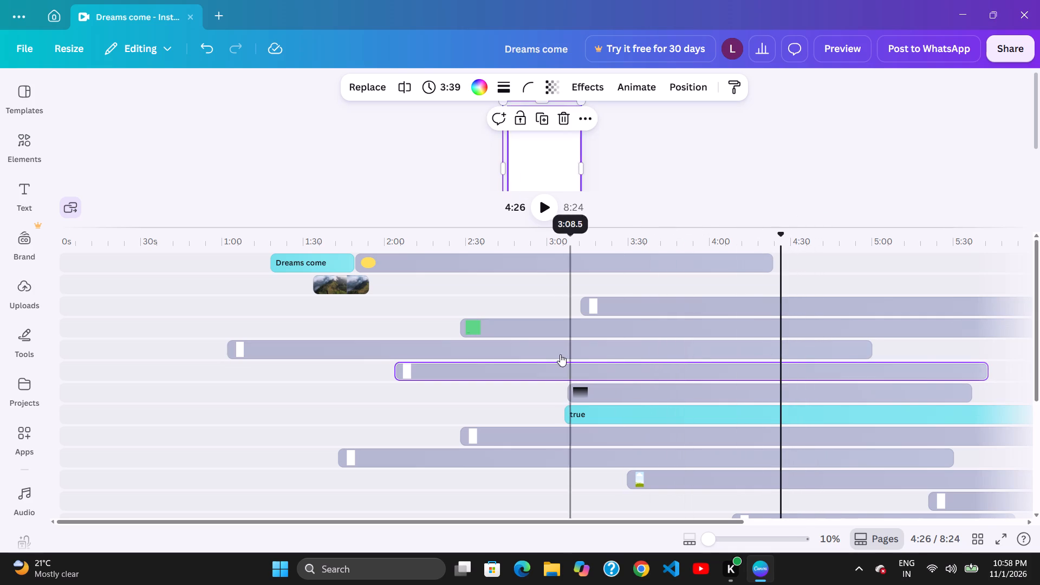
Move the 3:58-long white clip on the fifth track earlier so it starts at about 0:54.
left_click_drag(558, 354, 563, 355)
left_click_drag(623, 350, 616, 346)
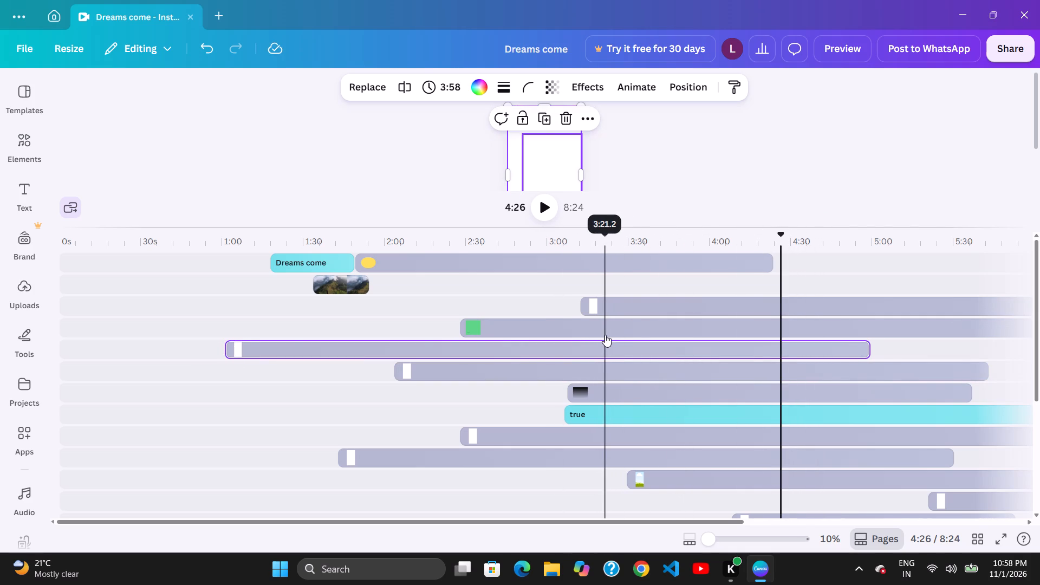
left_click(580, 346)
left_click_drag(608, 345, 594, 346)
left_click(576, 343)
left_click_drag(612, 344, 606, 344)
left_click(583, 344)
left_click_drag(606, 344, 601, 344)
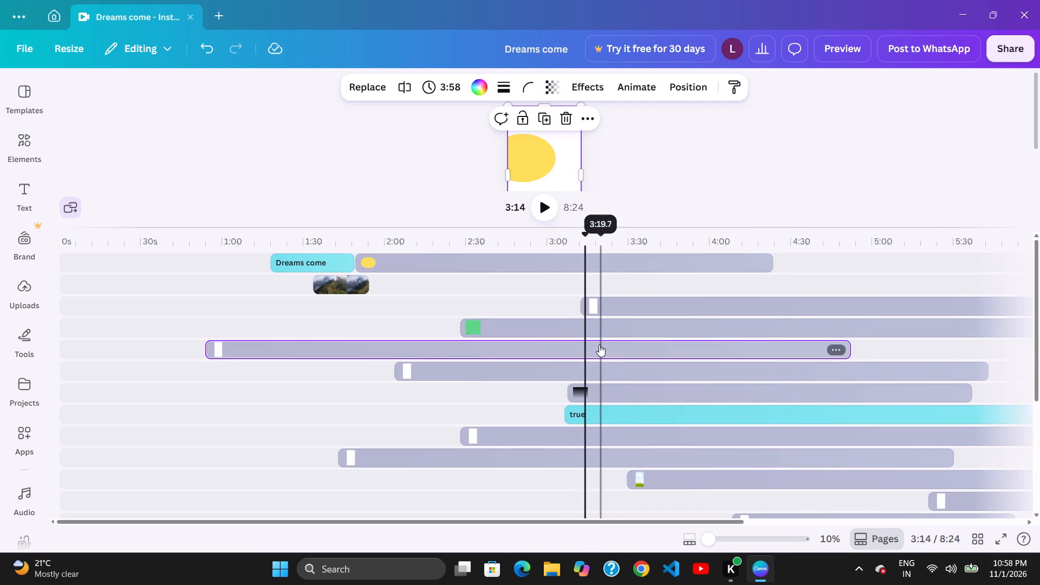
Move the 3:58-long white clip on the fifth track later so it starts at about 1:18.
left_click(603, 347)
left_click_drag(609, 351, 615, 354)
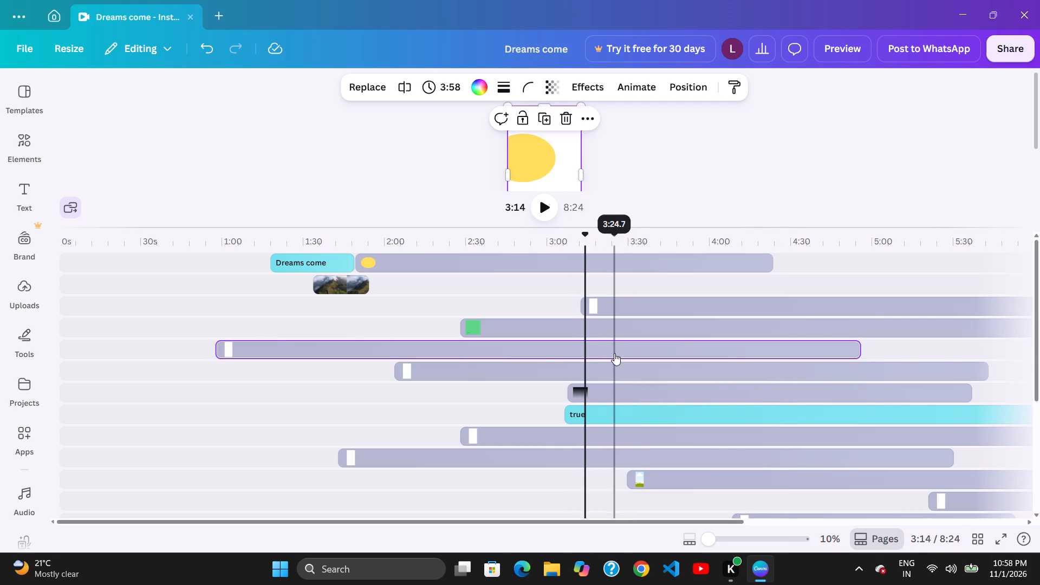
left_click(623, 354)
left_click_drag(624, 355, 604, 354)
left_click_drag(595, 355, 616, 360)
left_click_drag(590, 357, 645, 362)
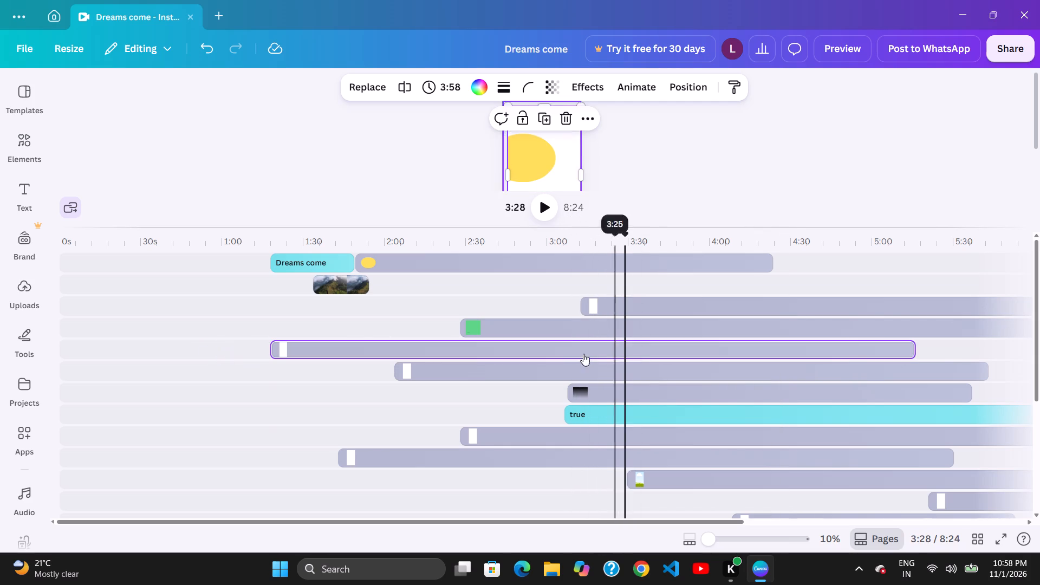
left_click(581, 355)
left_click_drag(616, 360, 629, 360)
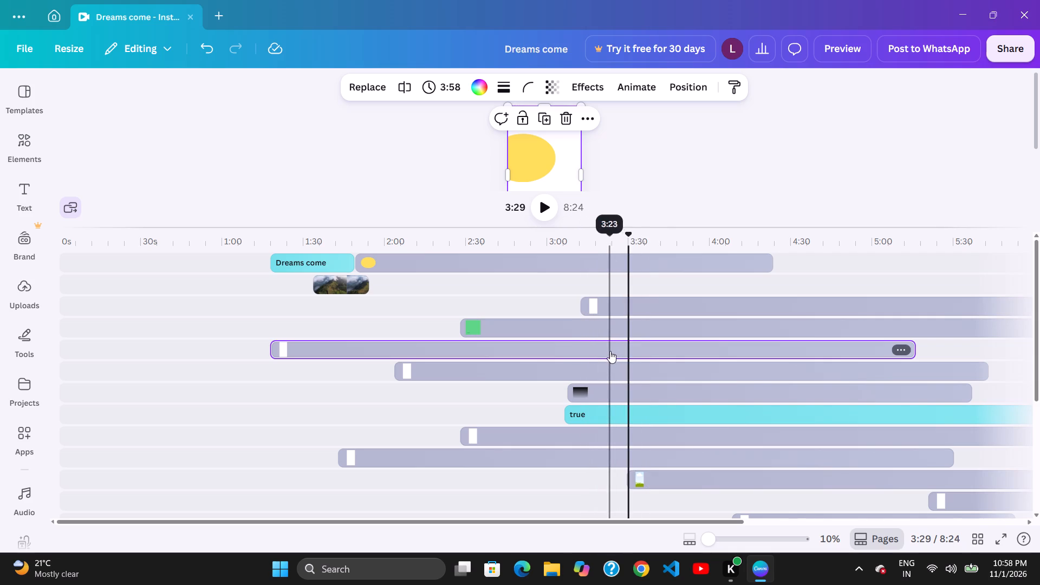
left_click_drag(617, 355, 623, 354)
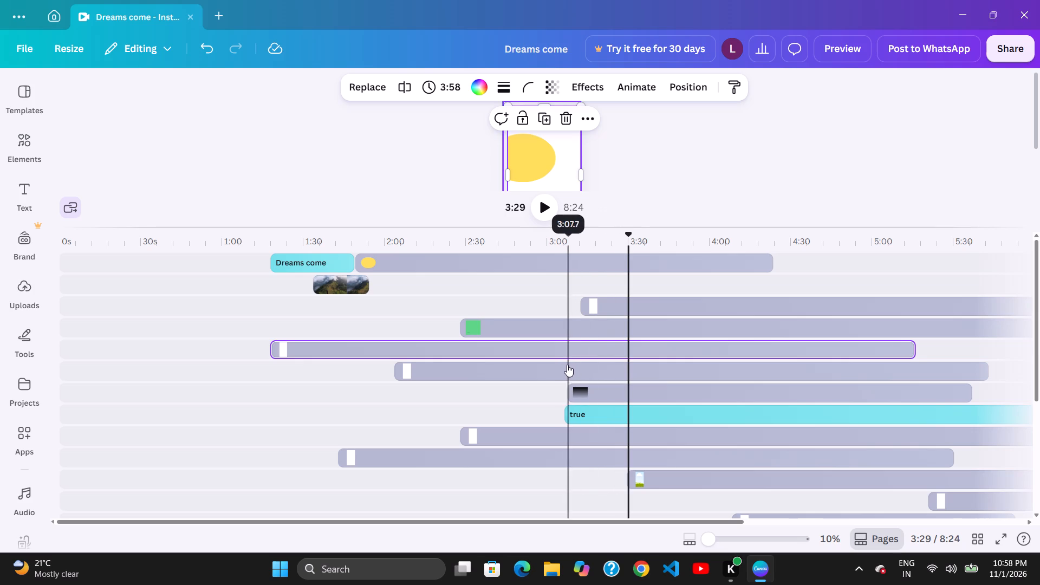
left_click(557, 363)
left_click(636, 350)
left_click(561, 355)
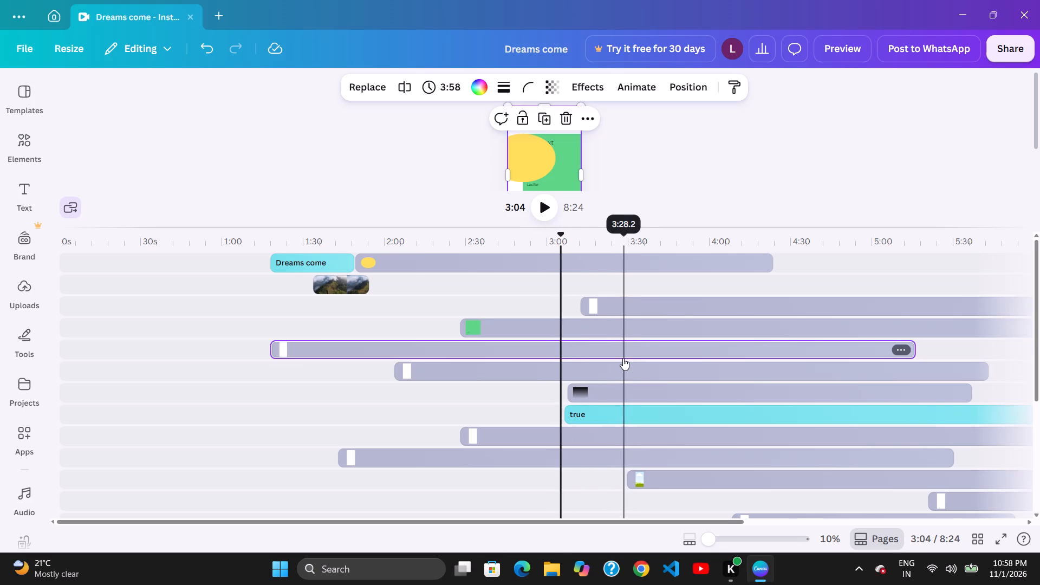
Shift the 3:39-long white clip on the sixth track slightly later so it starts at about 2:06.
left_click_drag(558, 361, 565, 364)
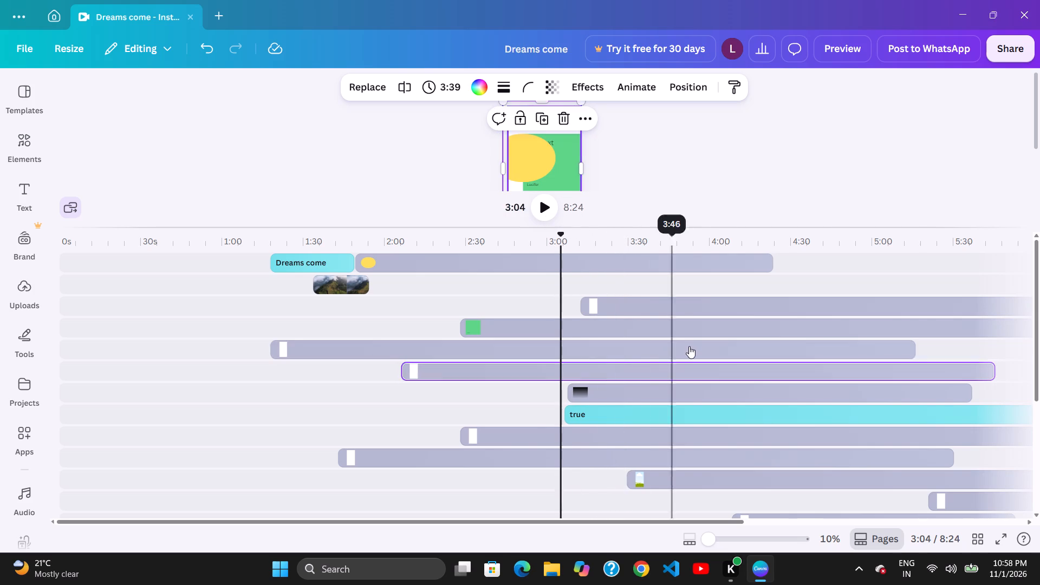
Move the 3:58-long white clip on the fifth track earlier so it starts at about 0:55.
left_click_drag(690, 346, 628, 357)
Move the 3:39-long white clip on the sixth track earlier so it starts at about 1:57.
left_click(536, 376)
left_click_drag(606, 367, 568, 367)
left_click_drag(524, 372, 588, 370)
left_click_drag(630, 362, 585, 361)
left_click(513, 376)
left_click_drag(545, 376, 555, 376)
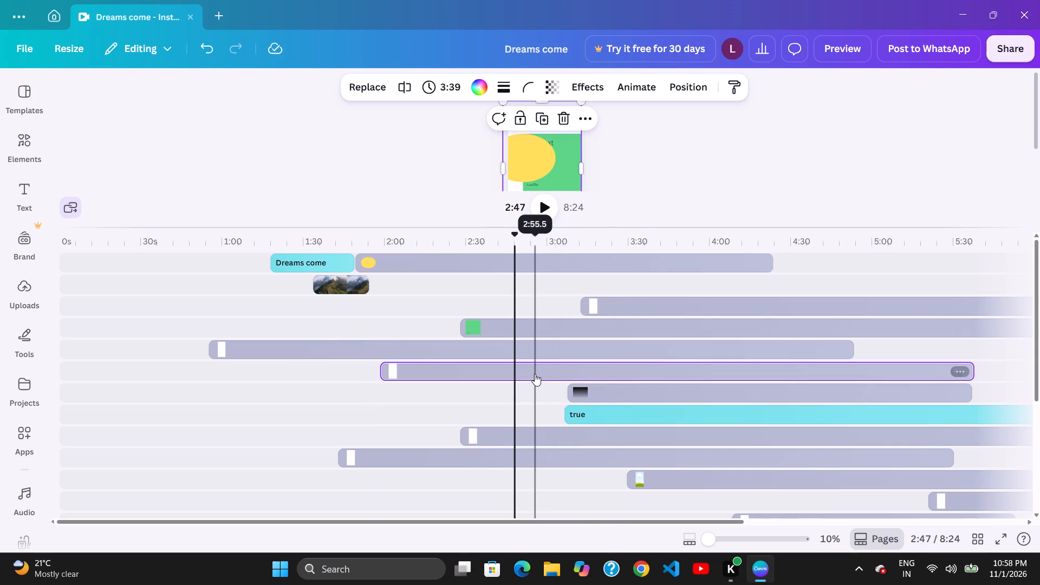
left_click(538, 375)
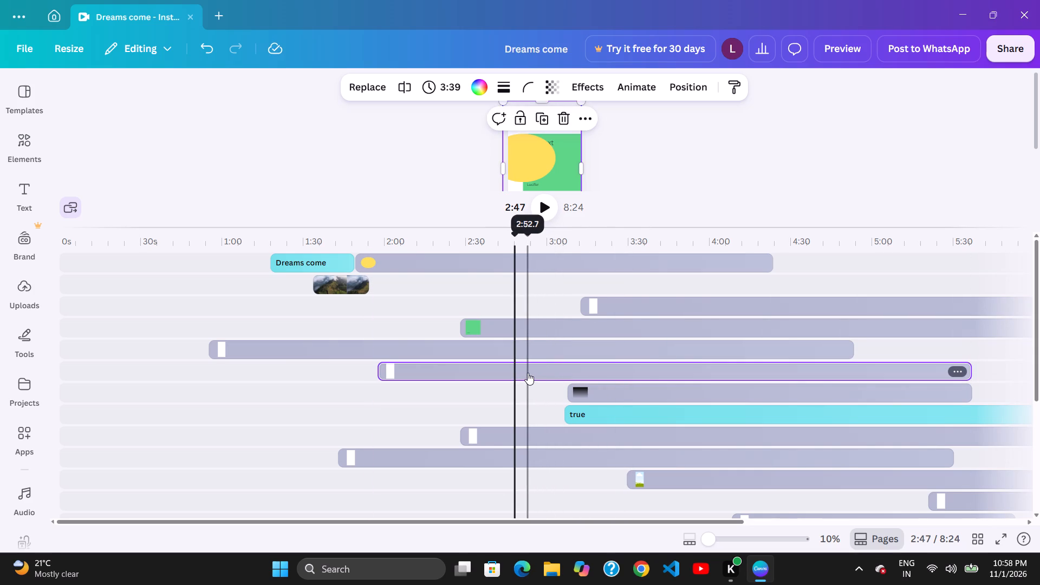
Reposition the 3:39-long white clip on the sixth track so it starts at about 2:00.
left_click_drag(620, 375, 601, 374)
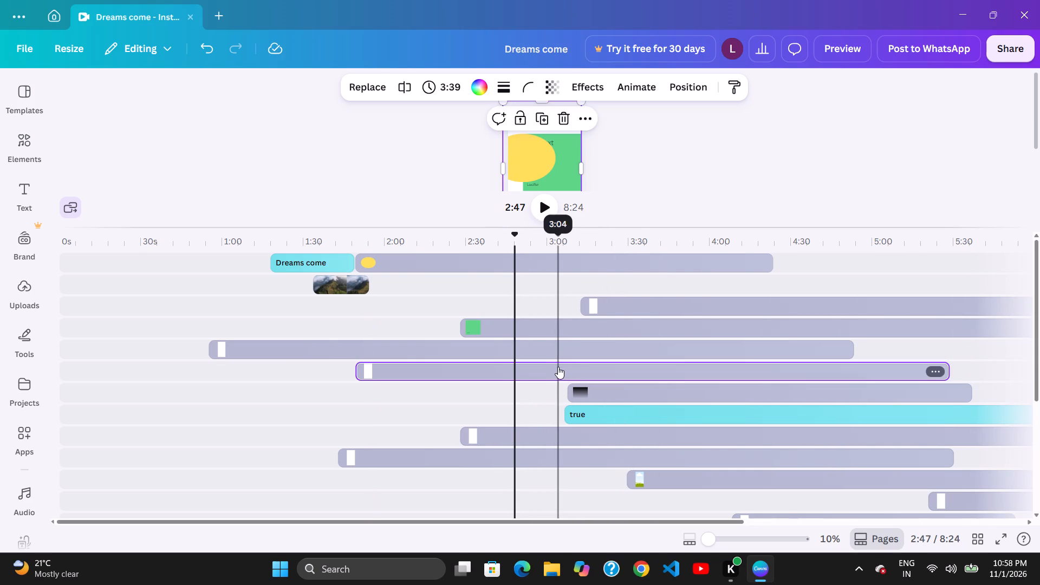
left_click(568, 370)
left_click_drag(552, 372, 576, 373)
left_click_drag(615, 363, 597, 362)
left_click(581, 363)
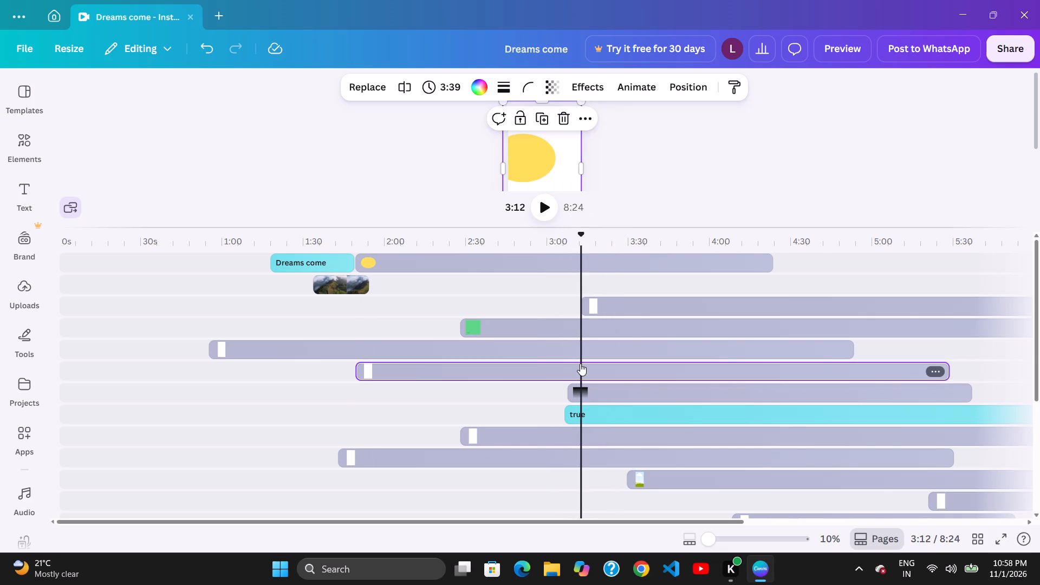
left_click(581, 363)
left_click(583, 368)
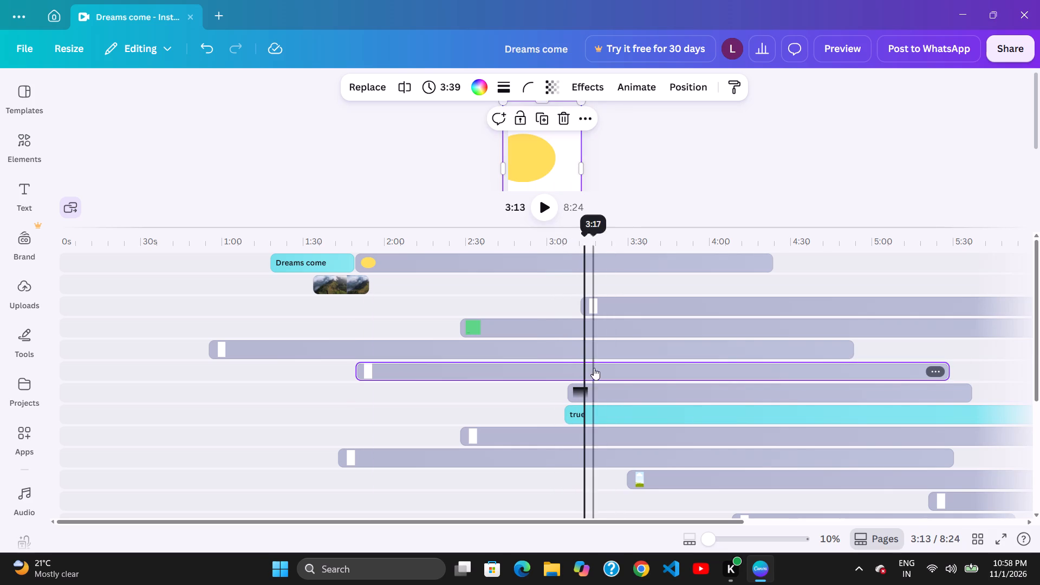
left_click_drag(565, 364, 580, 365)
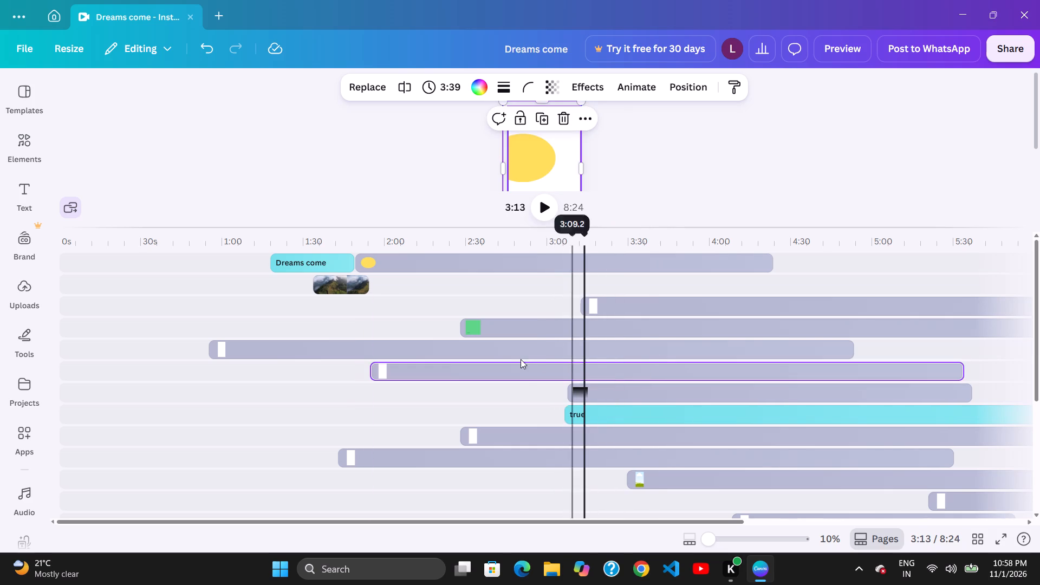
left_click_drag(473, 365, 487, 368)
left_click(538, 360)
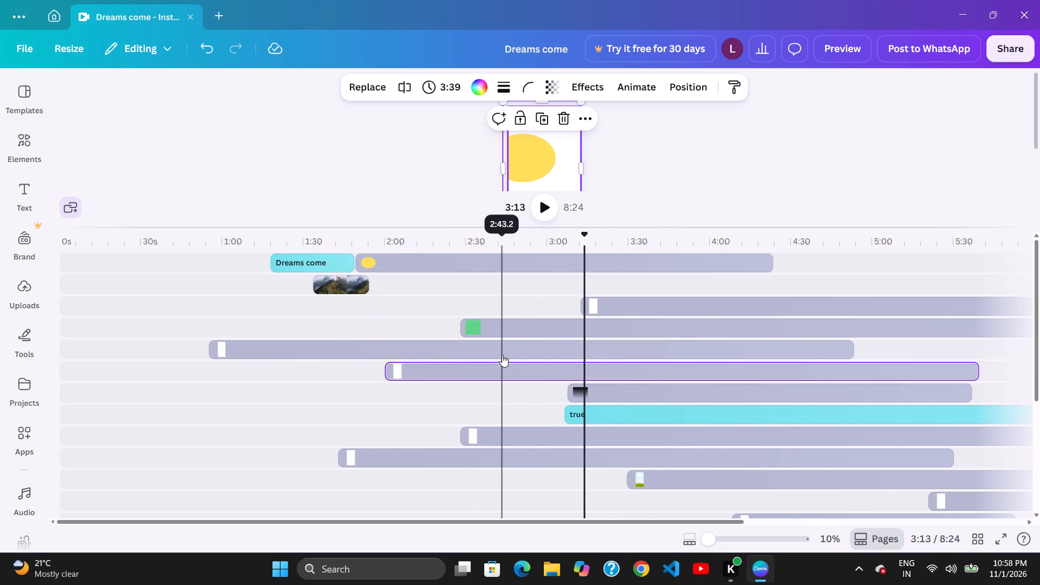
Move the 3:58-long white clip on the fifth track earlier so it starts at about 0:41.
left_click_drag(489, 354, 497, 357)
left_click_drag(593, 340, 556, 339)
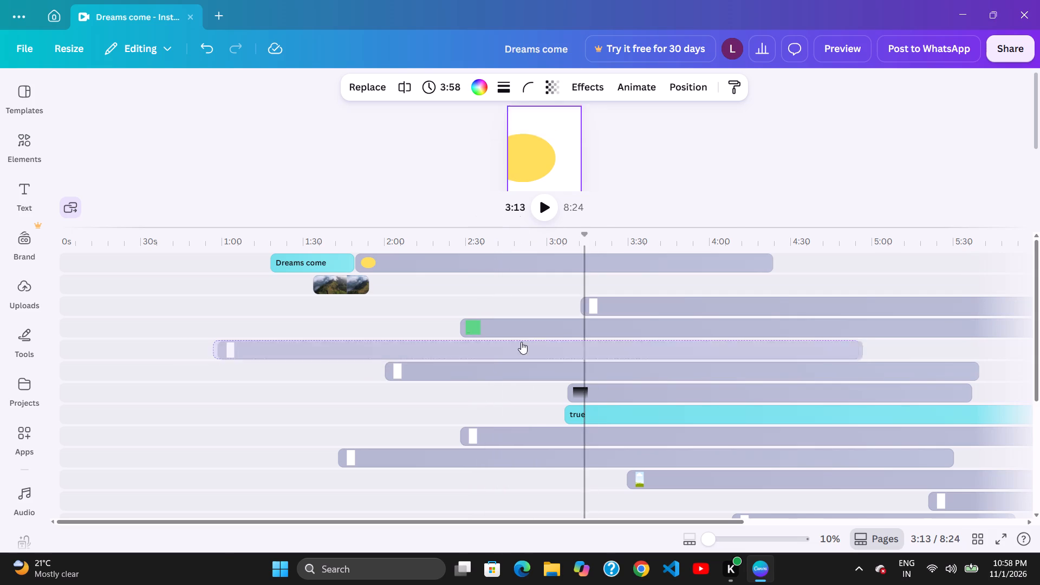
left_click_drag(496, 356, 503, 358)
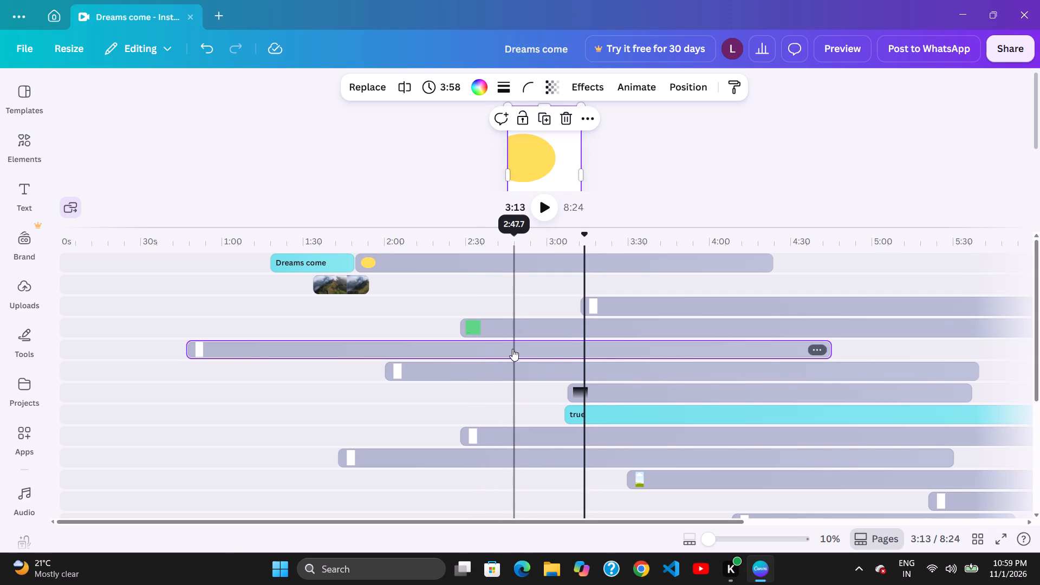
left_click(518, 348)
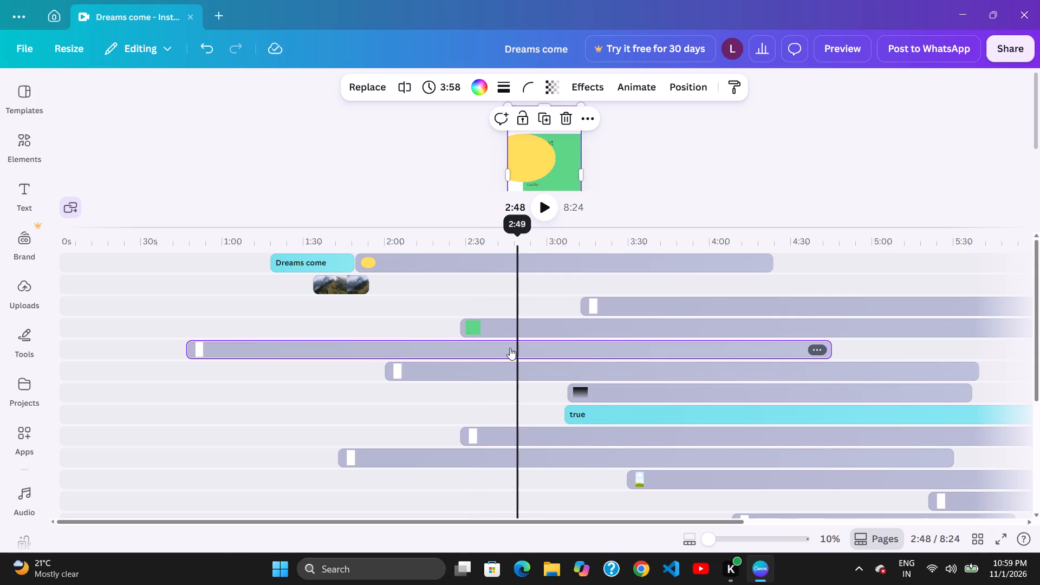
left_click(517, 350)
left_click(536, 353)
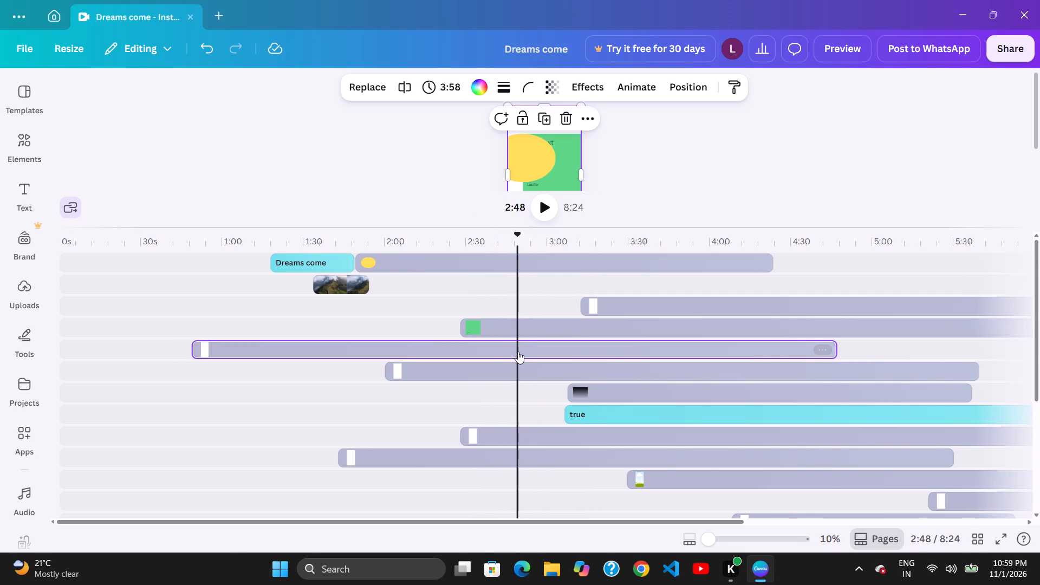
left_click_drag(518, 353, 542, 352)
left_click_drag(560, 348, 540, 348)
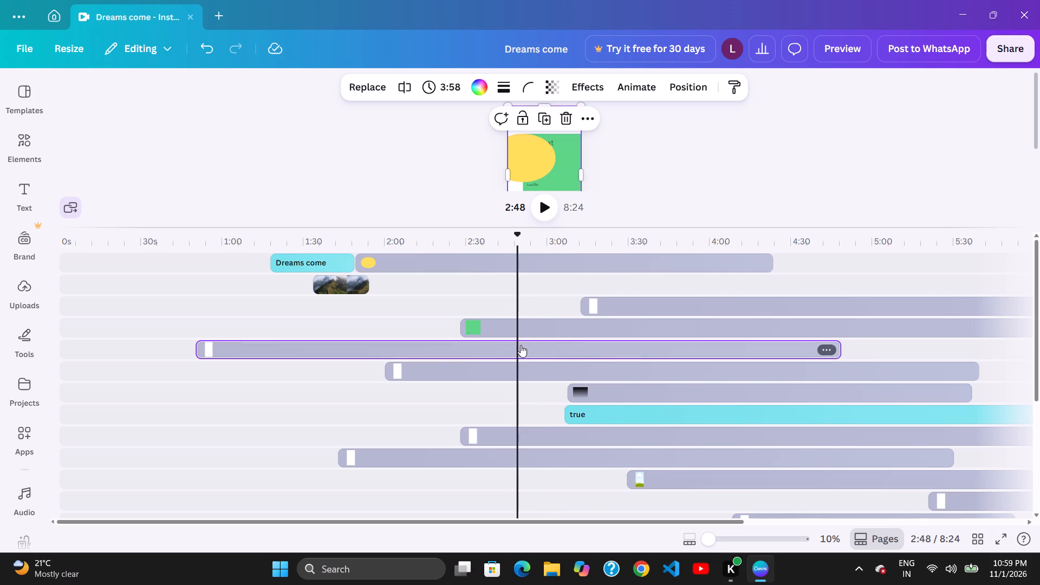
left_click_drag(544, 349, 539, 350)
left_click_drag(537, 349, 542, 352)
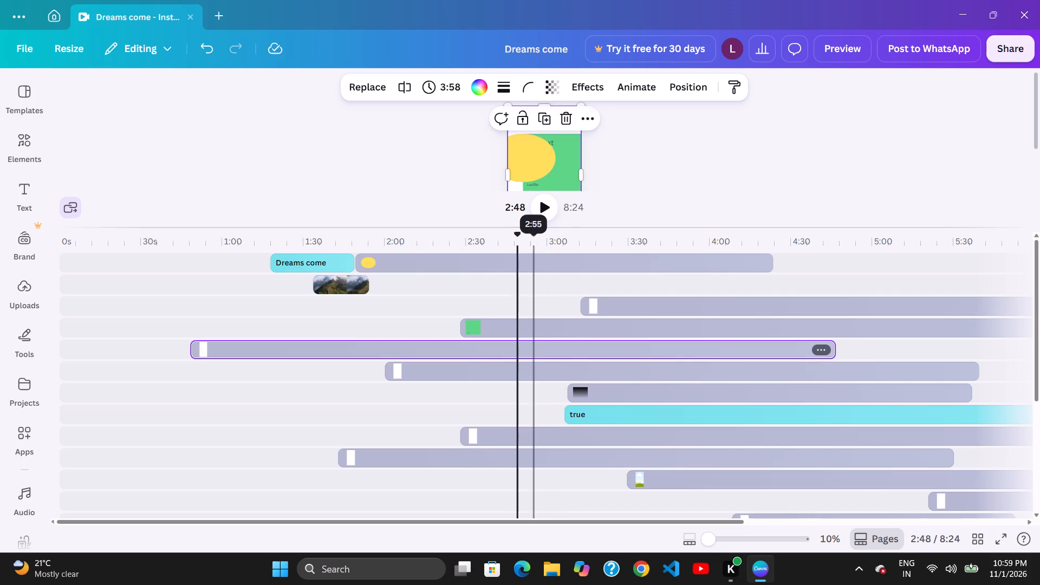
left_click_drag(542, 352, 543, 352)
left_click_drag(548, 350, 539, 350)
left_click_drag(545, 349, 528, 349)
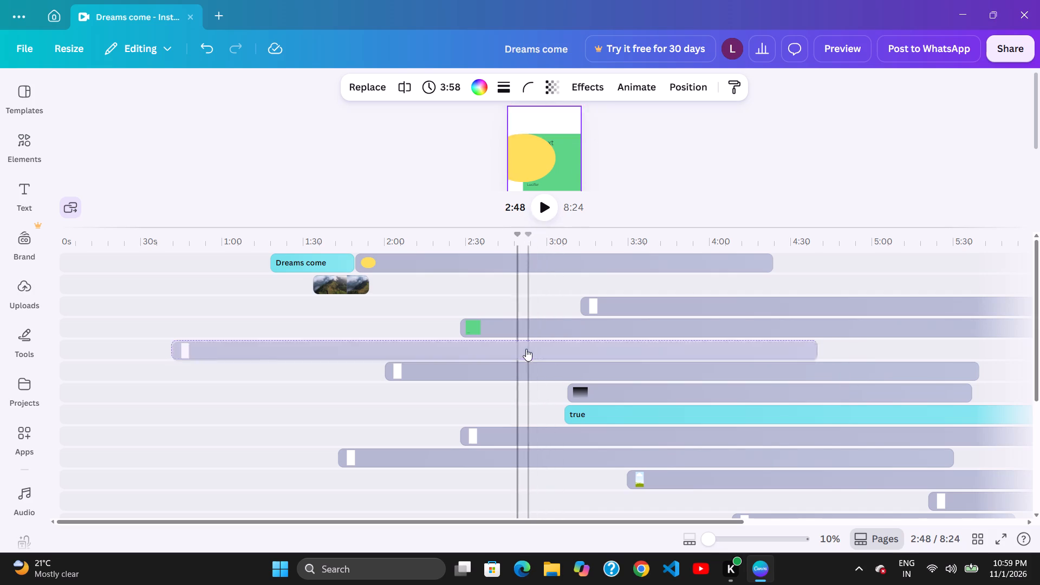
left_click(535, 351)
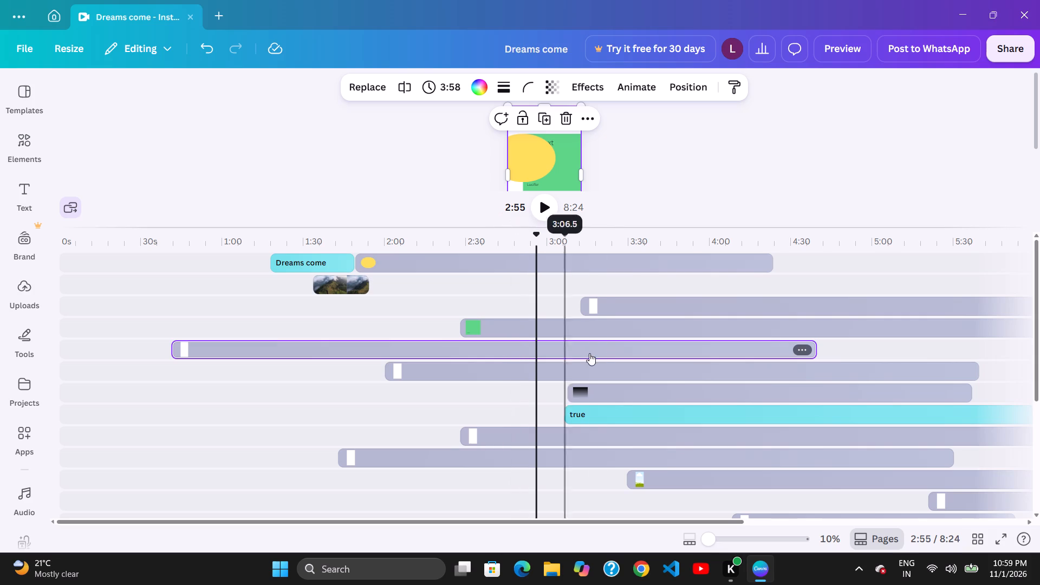
Shift the start of the green clip on the fourth track slightly later, to about 2:30.
left_click(334, 368)
left_click_drag(554, 309, 520, 321)
left_click_drag(467, 324, 473, 323)
Extend the start of the white clip on the third track back to about 3:04, making it 5:20 long.
left_click_drag(587, 283, 562, 289)
left_click(452, 336)
left_click_drag(583, 310, 560, 314)
left_click_drag(442, 330, 453, 329)
left_click(545, 294)
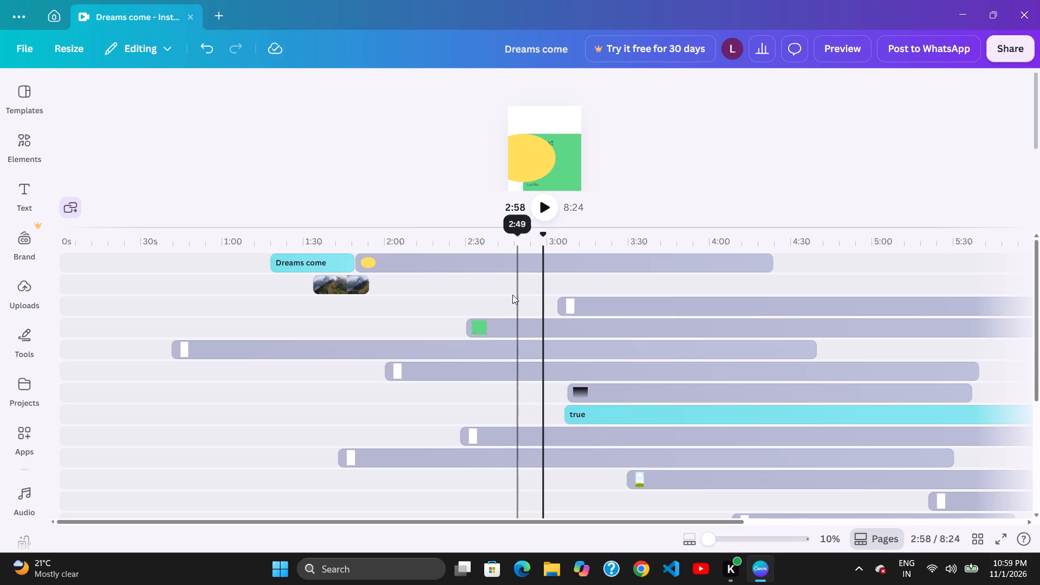
Move the 5:20-long white clip from the third track to the fourth, below the green clip, starting at about 1:40.
left_click_drag(582, 298, 380, 332)
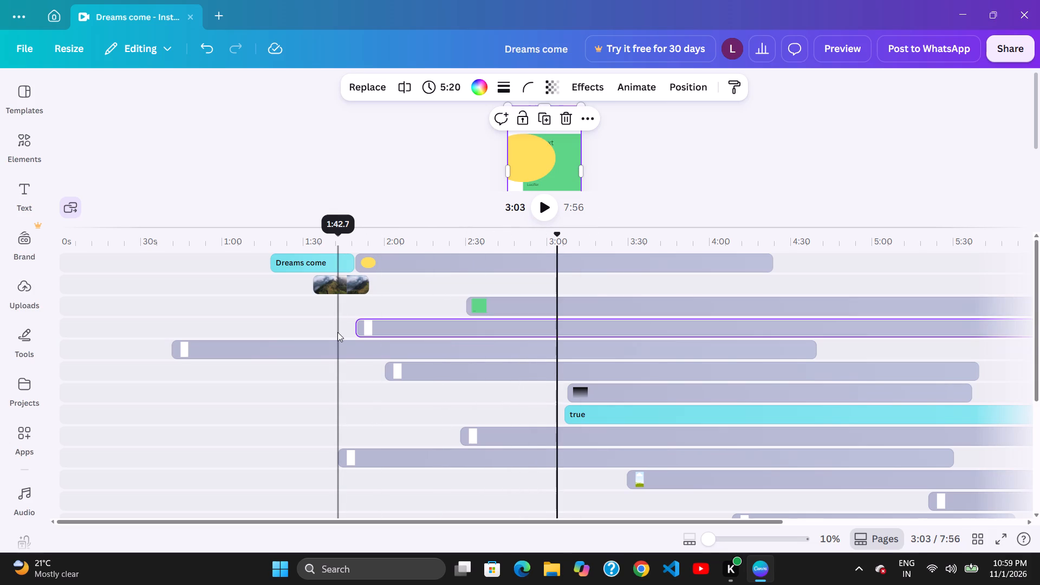
left_click_drag(401, 333, 375, 331)
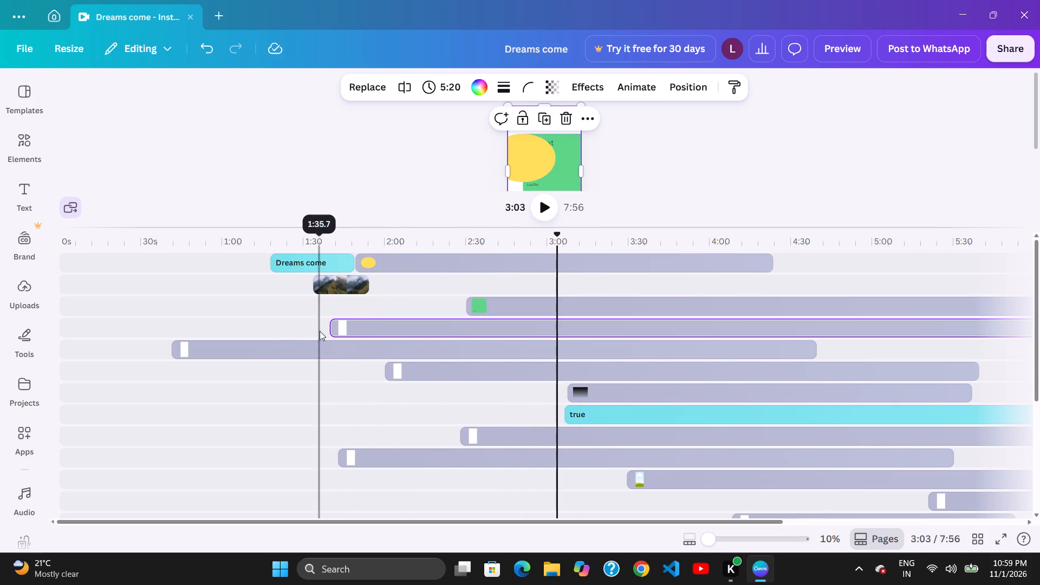
Shift the fourth-track white clip later and extend its start back to about 1:47, making it 5:37 long.
left_click_drag(329, 326, 393, 327)
left_click_drag(406, 328, 362, 337)
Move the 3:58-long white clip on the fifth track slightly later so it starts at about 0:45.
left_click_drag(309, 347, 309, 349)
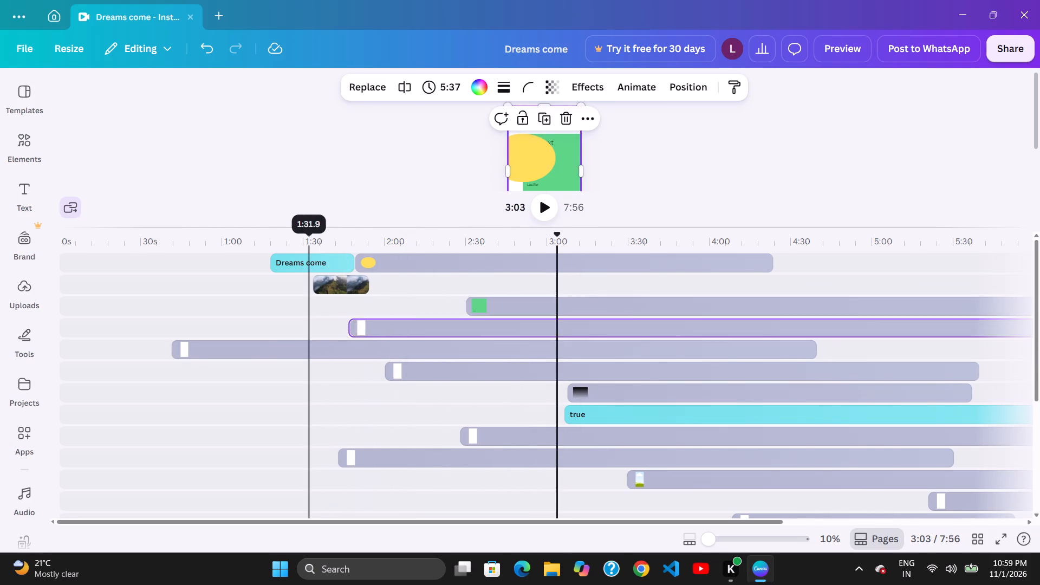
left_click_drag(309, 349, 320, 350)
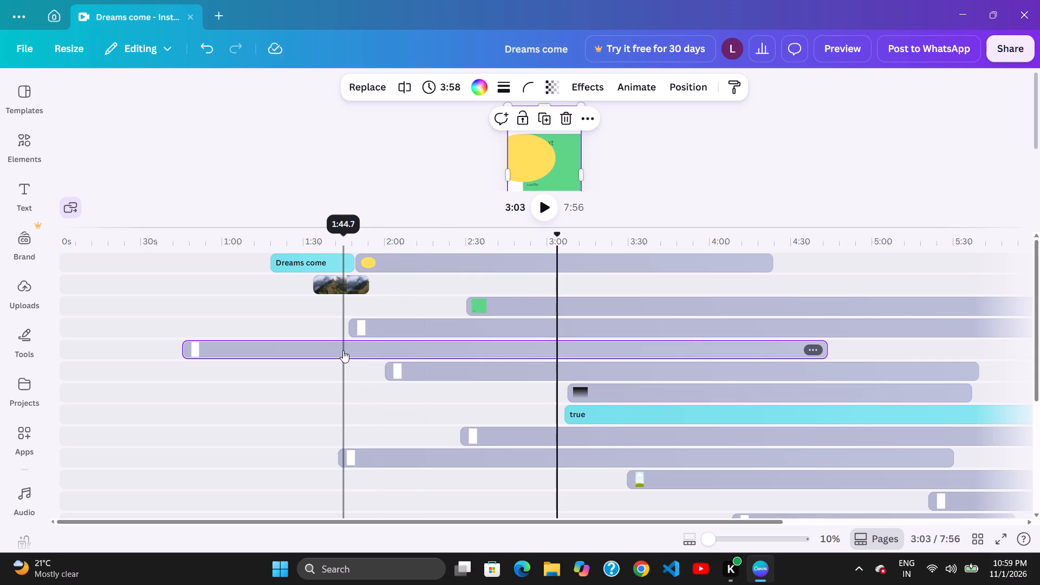
Preview the video frames at several points between about 1:43 and 2:29.
left_click(340, 349)
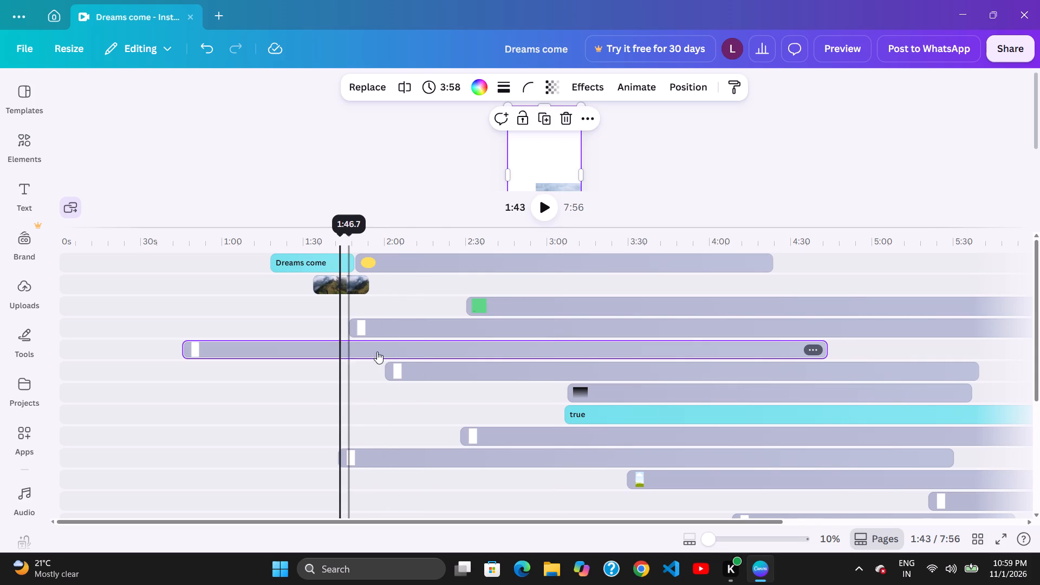
left_click(340, 363)
left_click(465, 350)
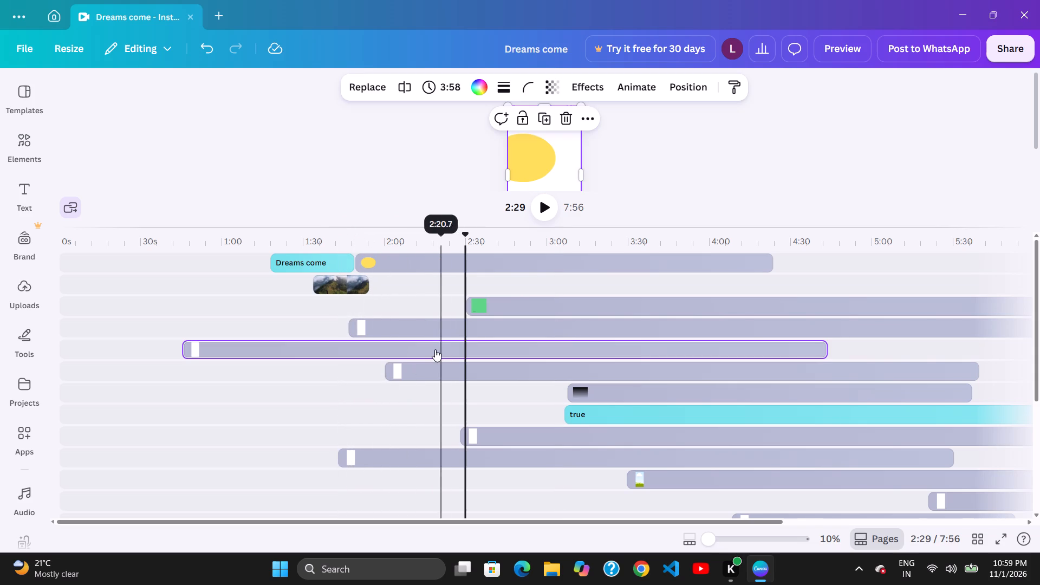
left_click(361, 348)
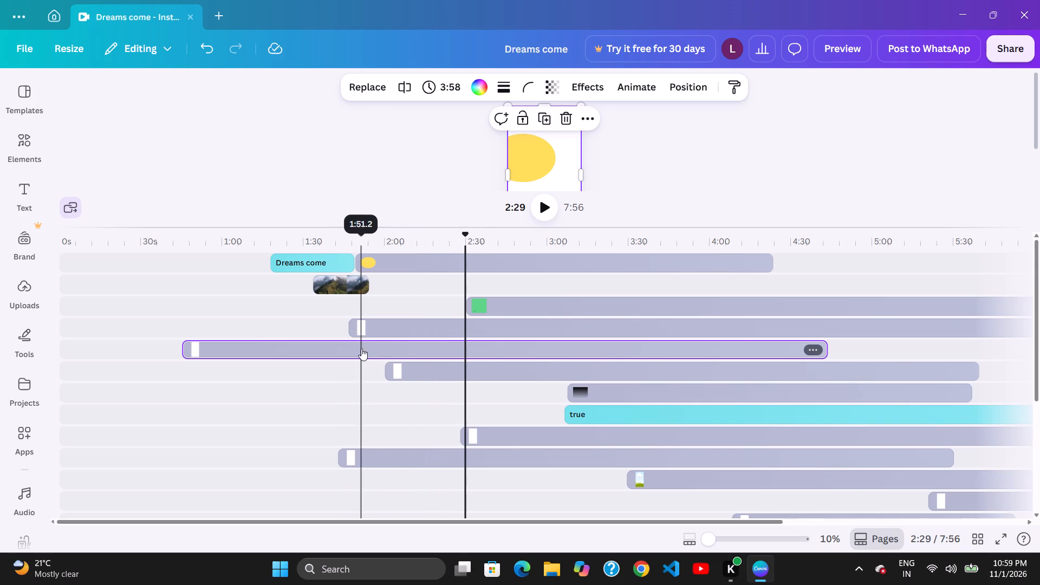
left_click(395, 349)
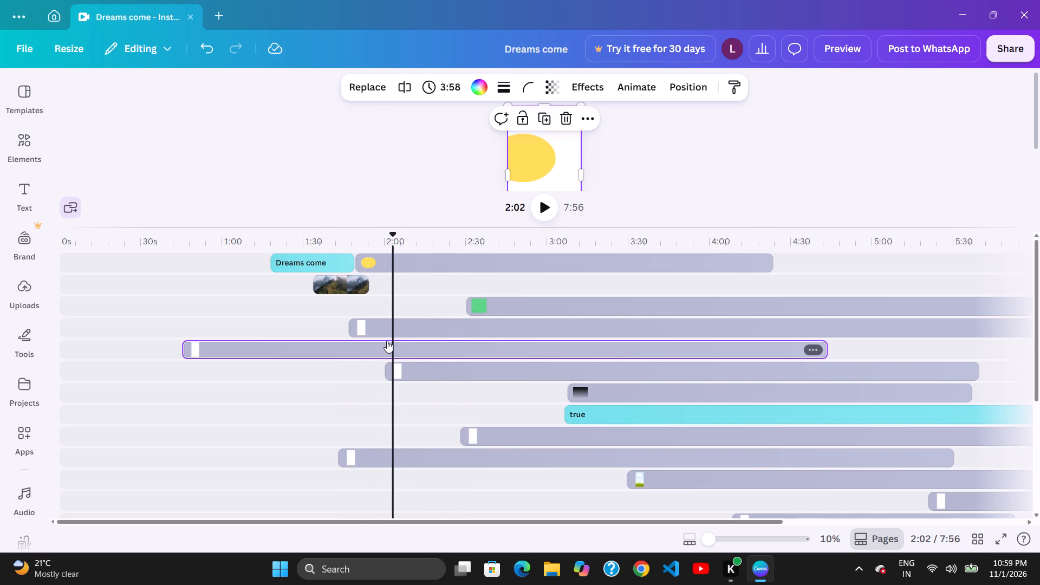
left_click(345, 357)
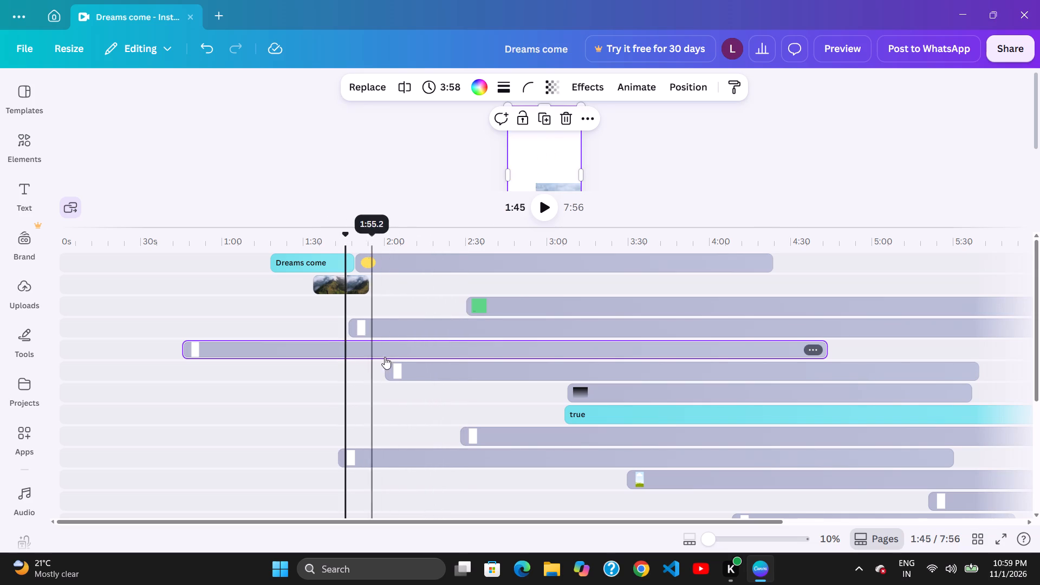
left_click(391, 357)
left_click(367, 354)
left_click(407, 348)
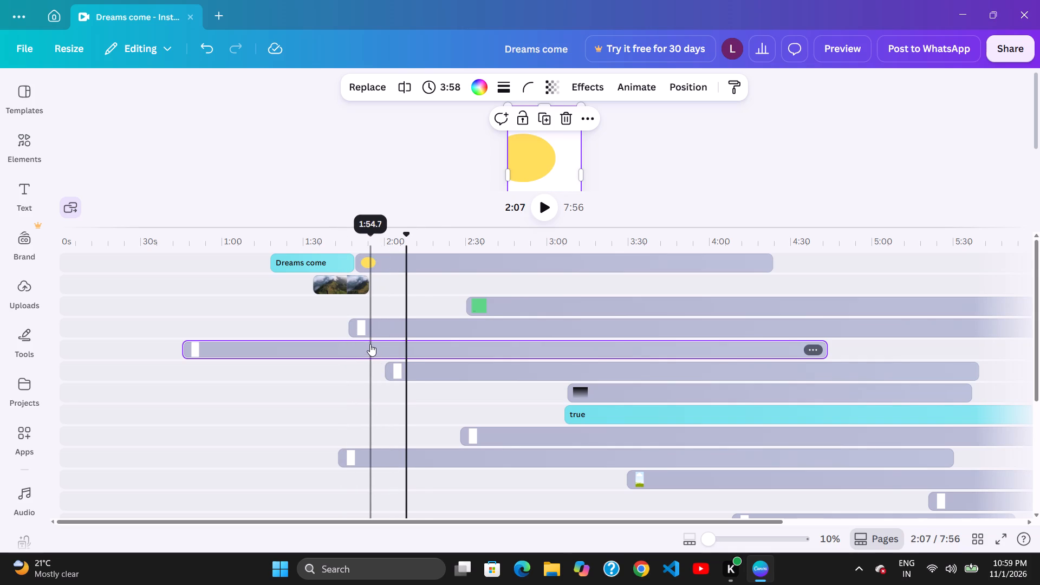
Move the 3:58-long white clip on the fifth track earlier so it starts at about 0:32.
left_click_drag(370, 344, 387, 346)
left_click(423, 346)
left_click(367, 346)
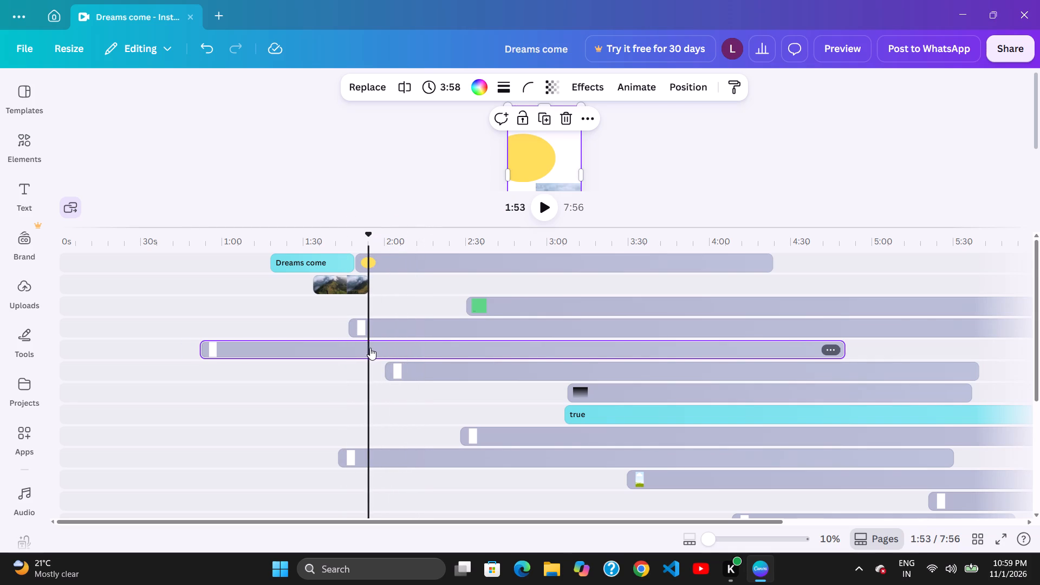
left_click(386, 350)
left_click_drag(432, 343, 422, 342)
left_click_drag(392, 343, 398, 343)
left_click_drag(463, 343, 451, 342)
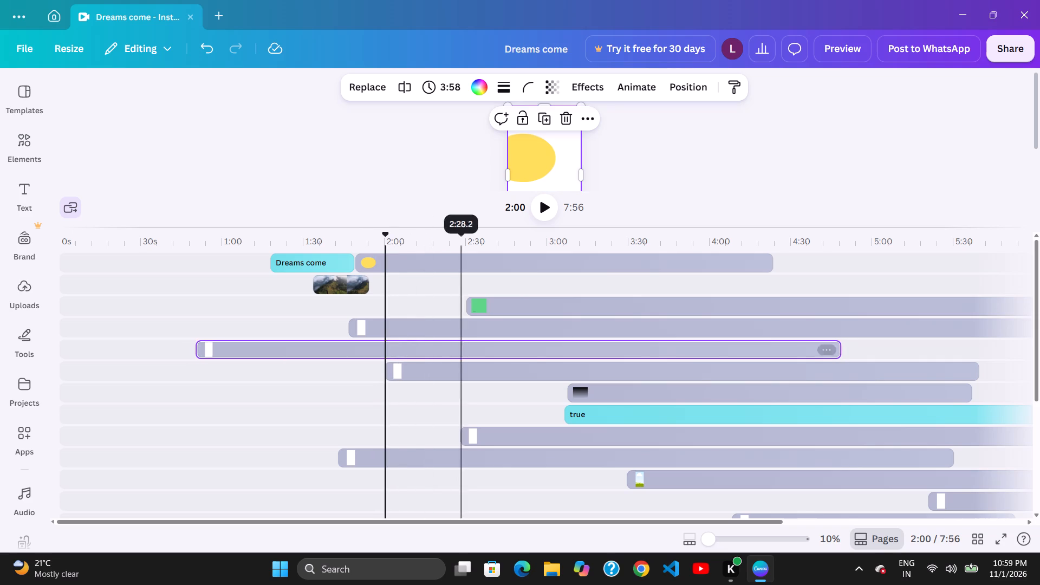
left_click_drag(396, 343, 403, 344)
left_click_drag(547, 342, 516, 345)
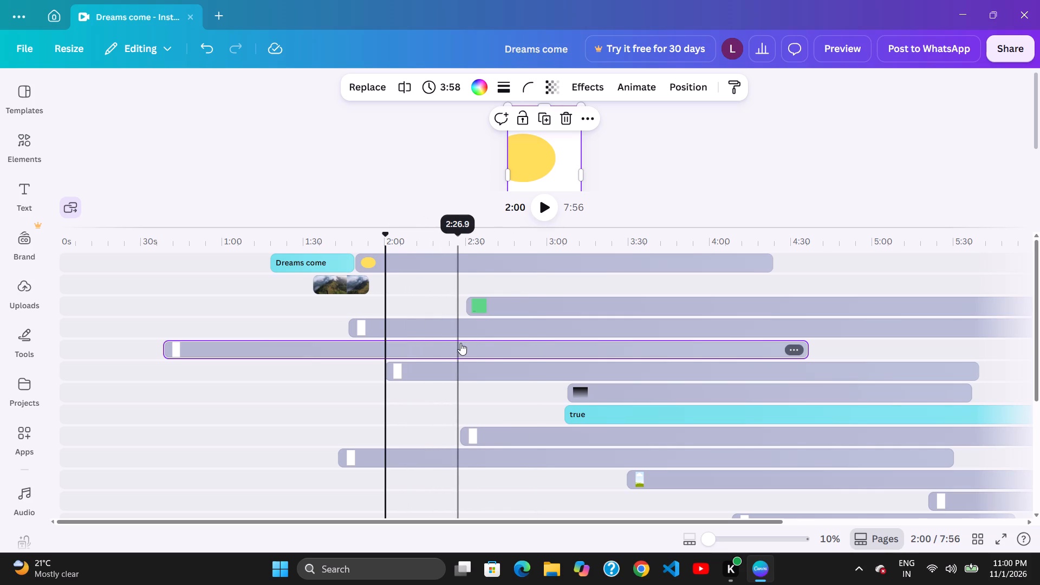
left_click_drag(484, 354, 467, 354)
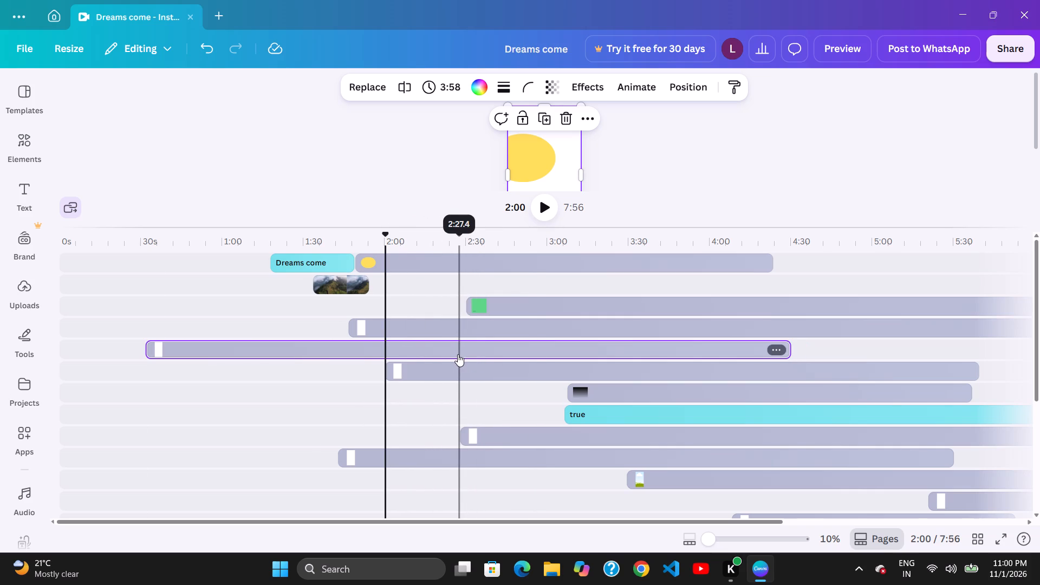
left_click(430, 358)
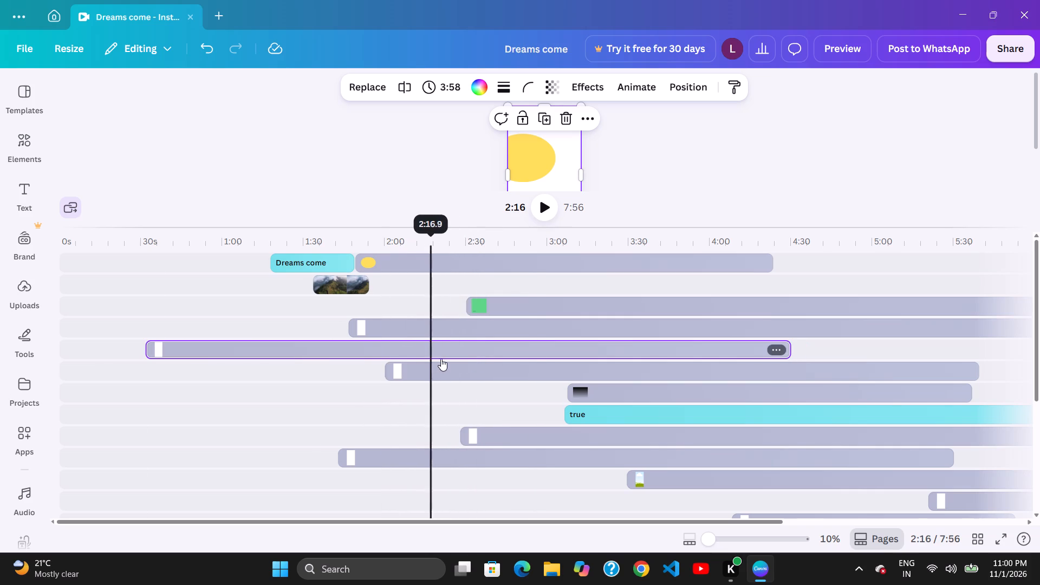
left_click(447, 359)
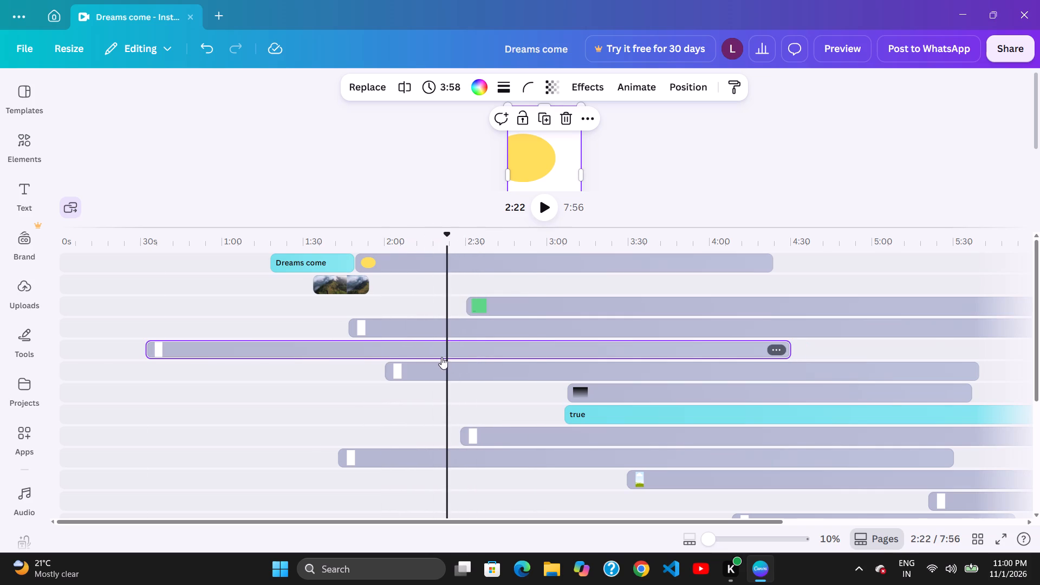
Move the 3:39-long white clip on the sixth track slightly earlier so it starts at about 1:57.
left_click(483, 367)
left_click_drag(511, 368, 503, 368)
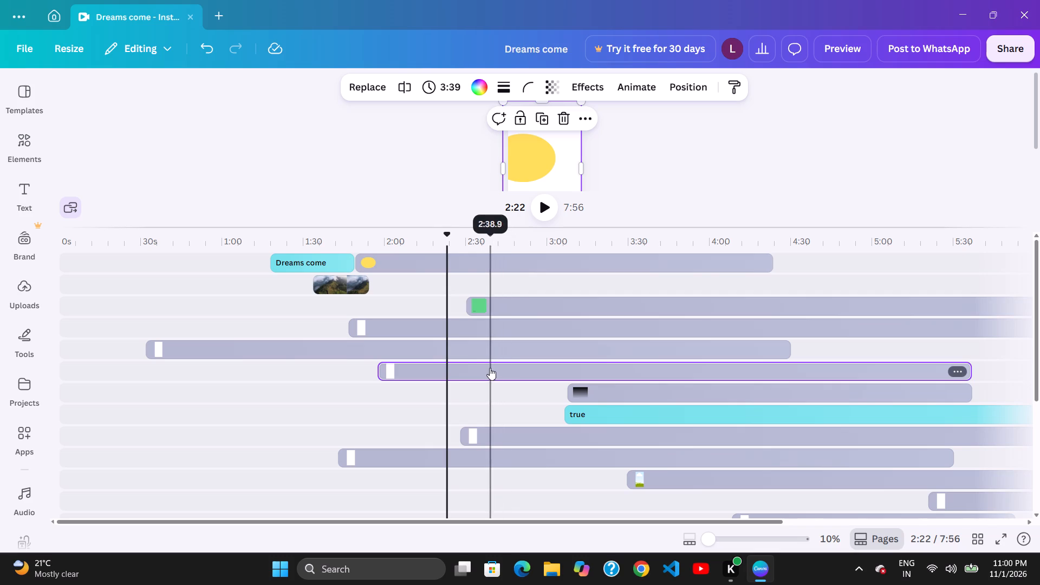
Move the 3:58-long white clip on the fifth track slightly later so it starts at about 0:36.
left_click(449, 357)
left_click_drag(486, 353, 497, 353)
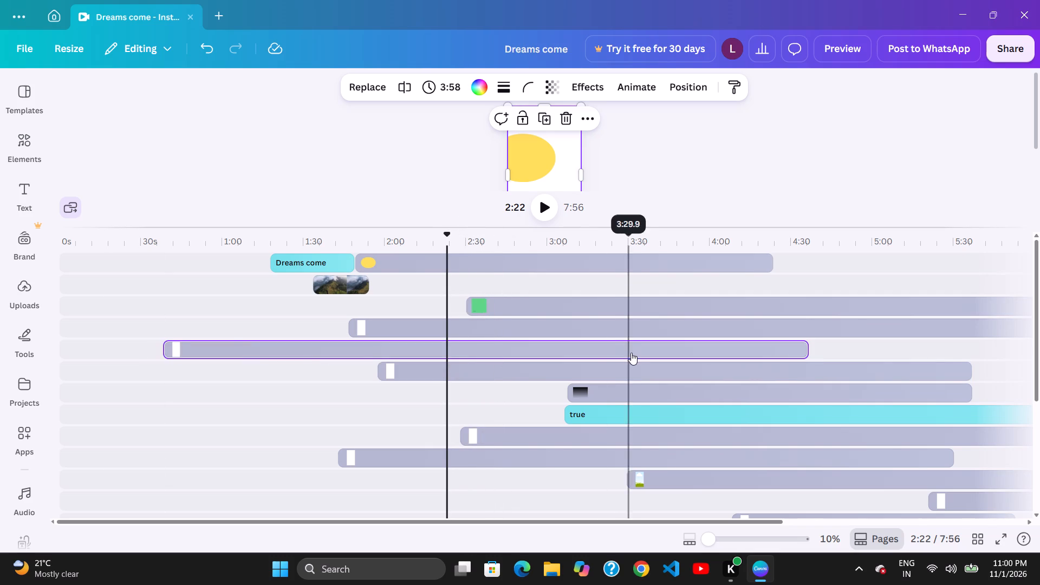
left_click_drag(631, 353, 624, 353)
left_click(519, 360)
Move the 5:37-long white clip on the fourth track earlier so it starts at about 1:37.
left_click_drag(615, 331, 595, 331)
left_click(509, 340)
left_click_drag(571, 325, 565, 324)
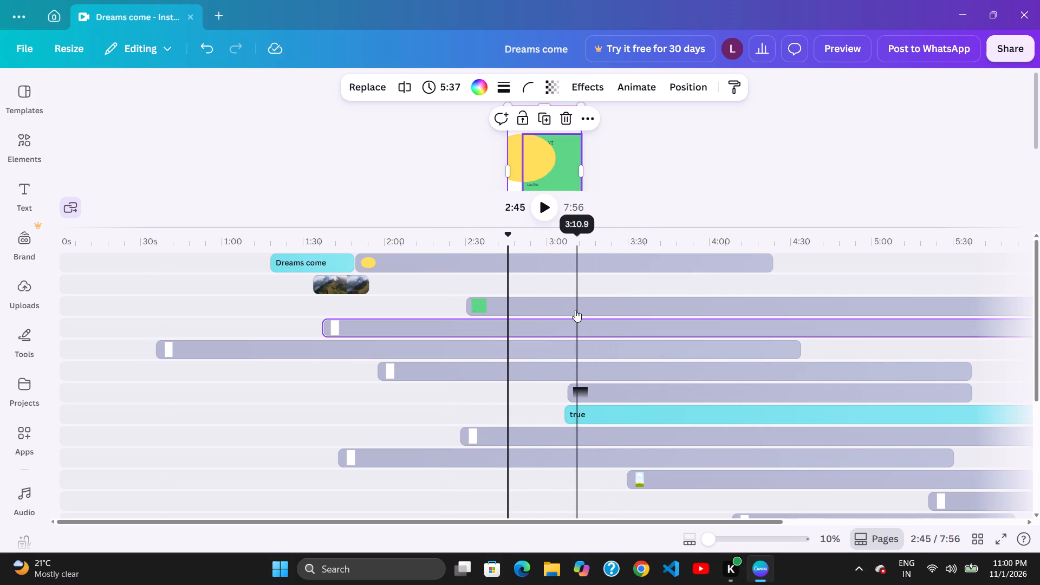
Shift the 4:21-long green clip on the third track slightly later so it starts at about 2:32.
left_click(602, 314)
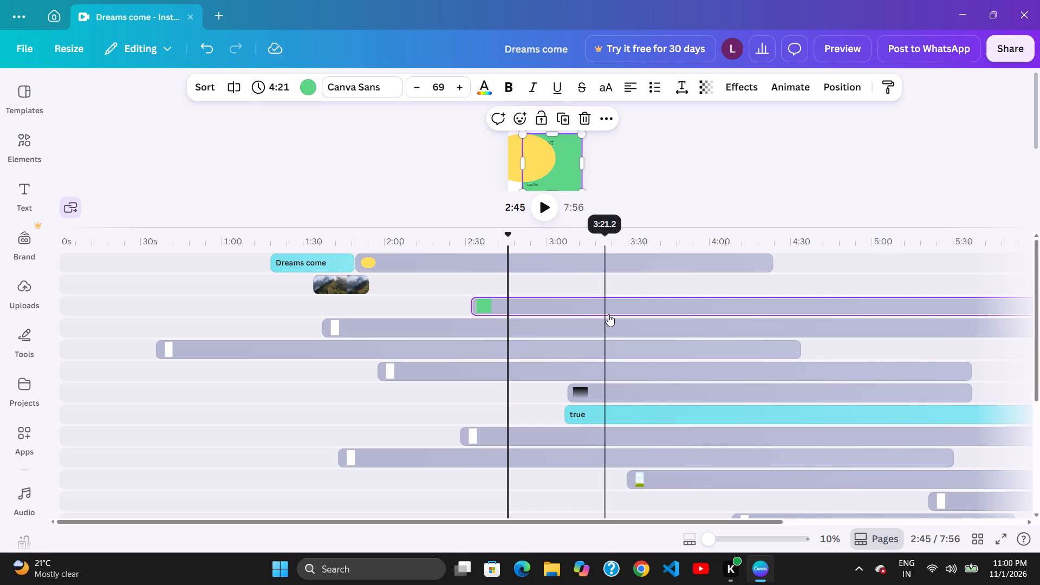
left_click(620, 316)
Move the 5:37-long white clip on the fourth track slightly earlier so it starts at about 1:34.
left_click_drag(612, 320, 603, 328)
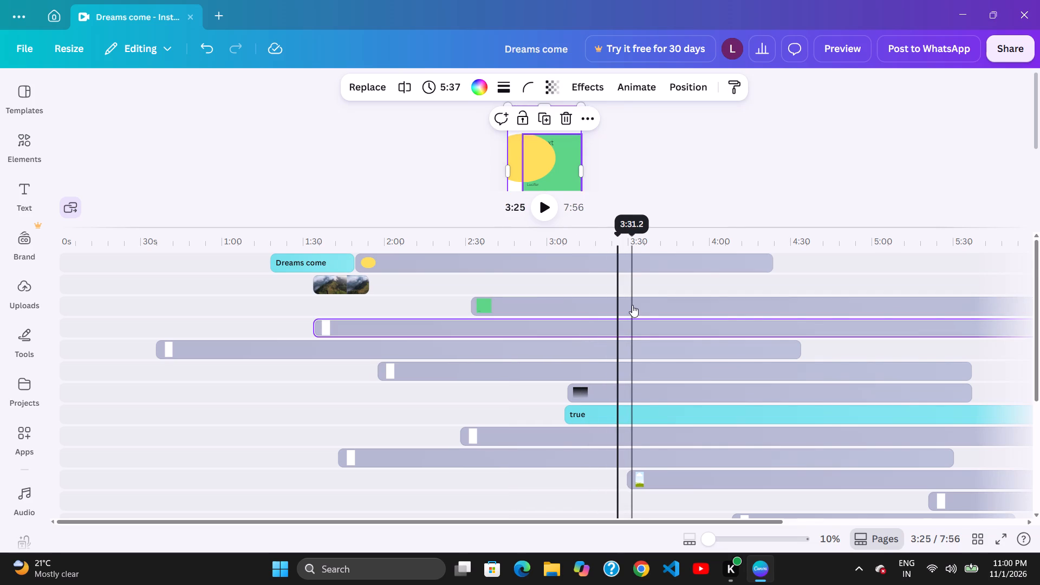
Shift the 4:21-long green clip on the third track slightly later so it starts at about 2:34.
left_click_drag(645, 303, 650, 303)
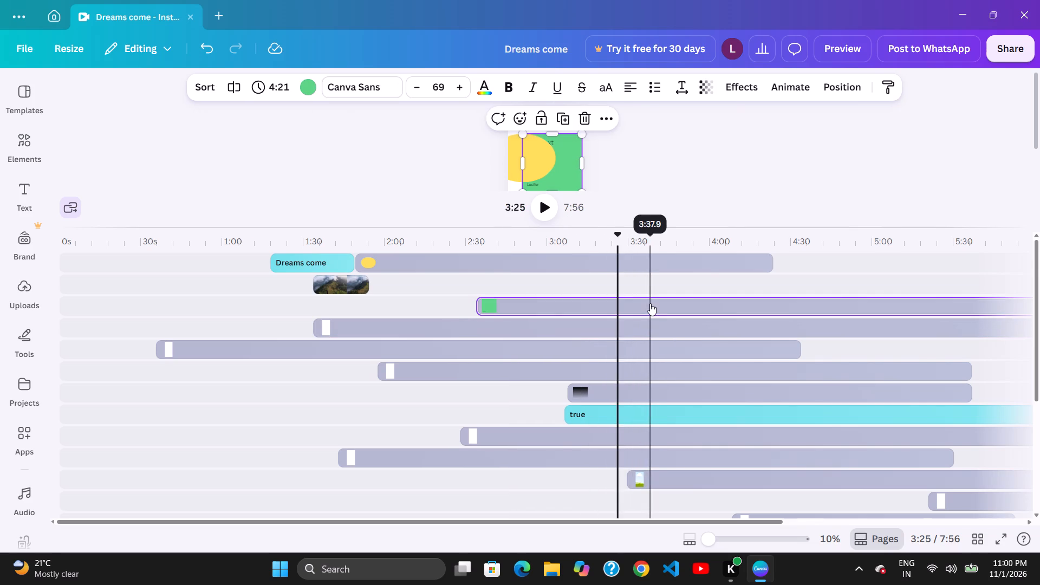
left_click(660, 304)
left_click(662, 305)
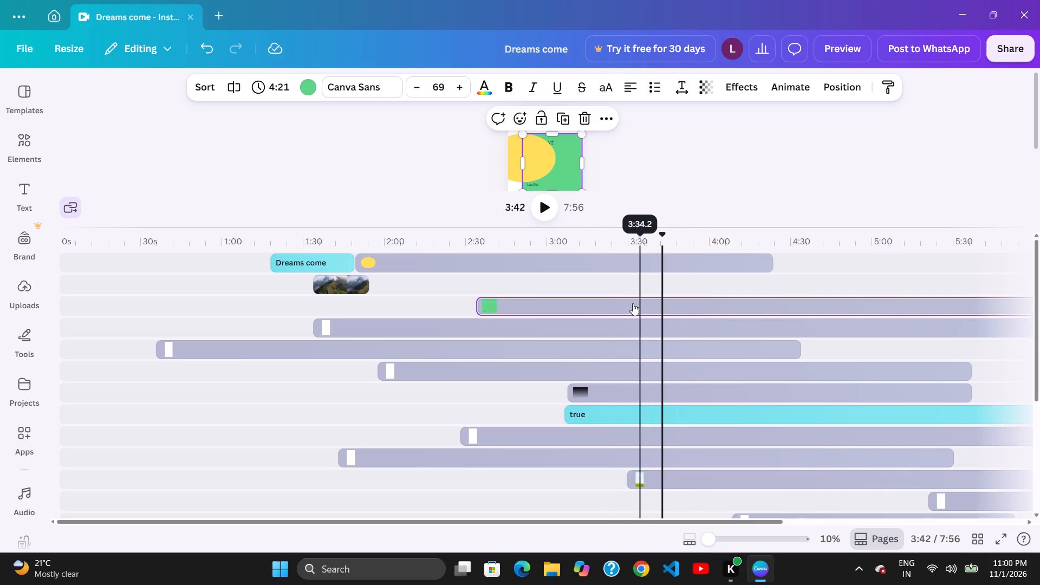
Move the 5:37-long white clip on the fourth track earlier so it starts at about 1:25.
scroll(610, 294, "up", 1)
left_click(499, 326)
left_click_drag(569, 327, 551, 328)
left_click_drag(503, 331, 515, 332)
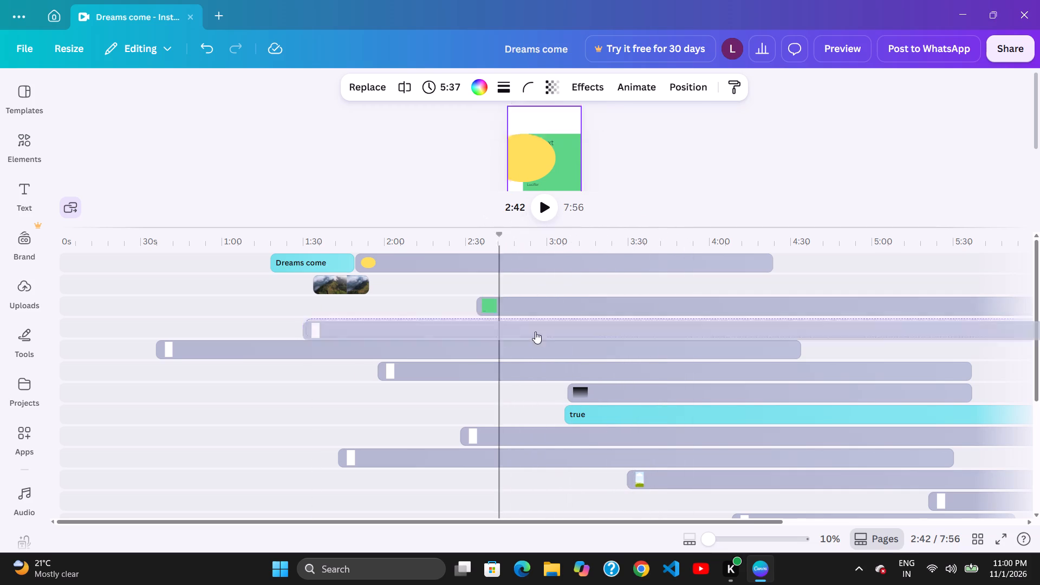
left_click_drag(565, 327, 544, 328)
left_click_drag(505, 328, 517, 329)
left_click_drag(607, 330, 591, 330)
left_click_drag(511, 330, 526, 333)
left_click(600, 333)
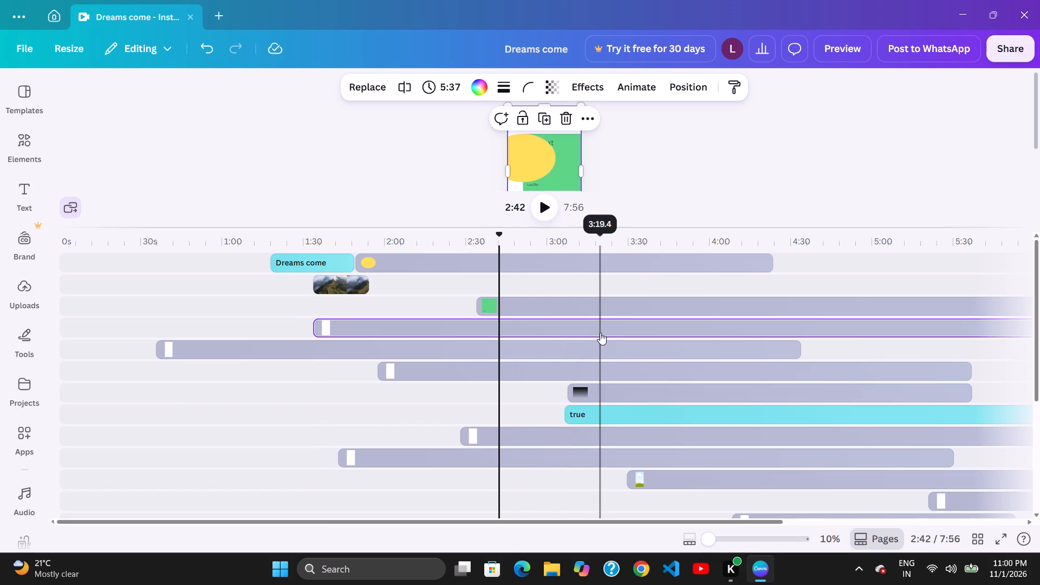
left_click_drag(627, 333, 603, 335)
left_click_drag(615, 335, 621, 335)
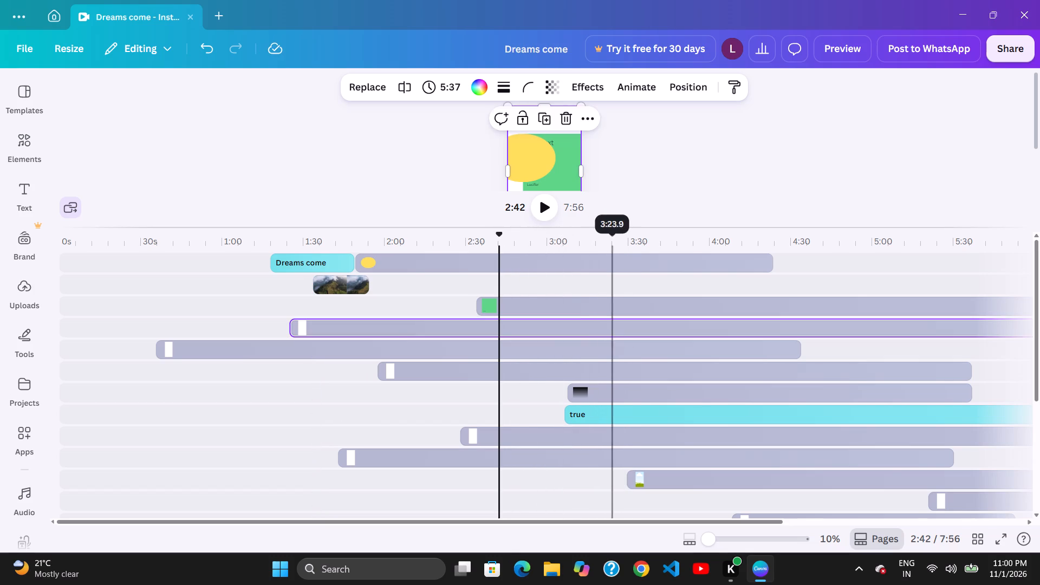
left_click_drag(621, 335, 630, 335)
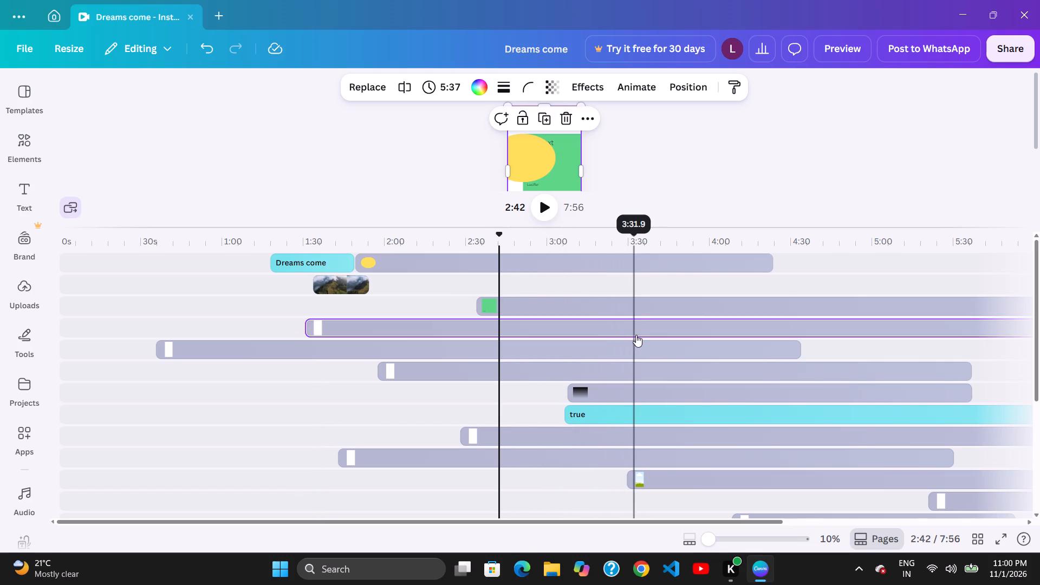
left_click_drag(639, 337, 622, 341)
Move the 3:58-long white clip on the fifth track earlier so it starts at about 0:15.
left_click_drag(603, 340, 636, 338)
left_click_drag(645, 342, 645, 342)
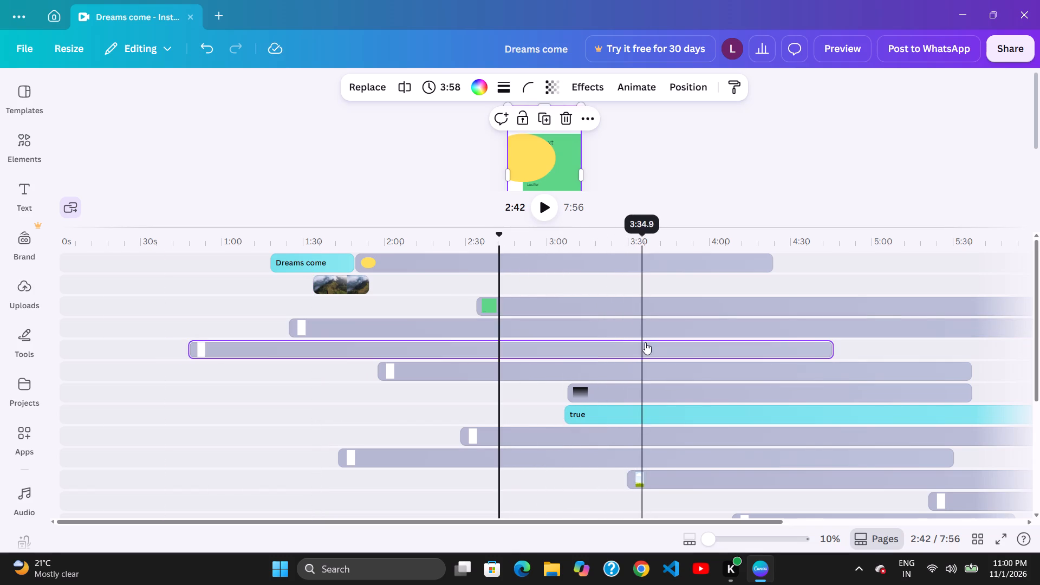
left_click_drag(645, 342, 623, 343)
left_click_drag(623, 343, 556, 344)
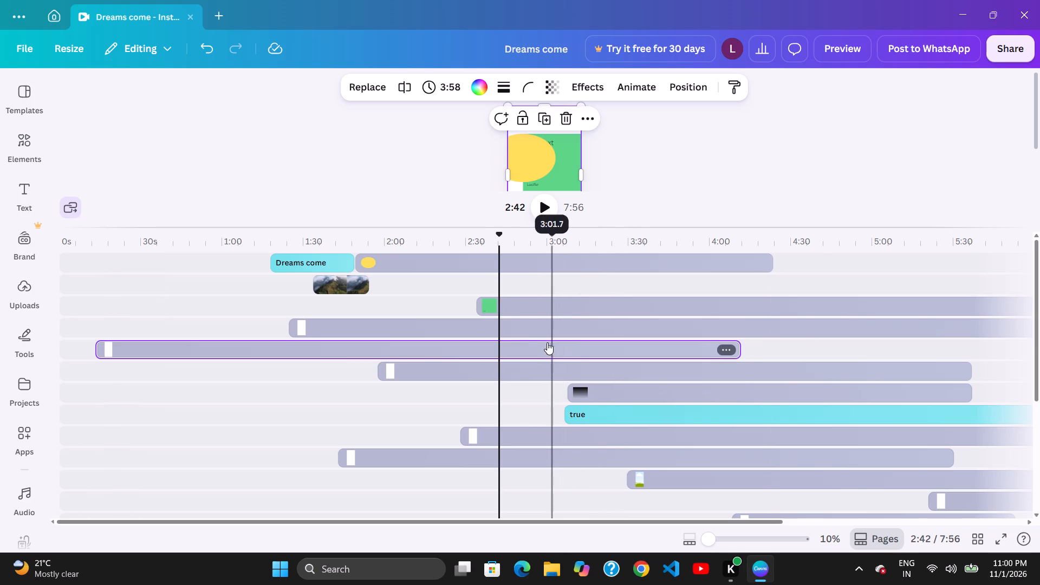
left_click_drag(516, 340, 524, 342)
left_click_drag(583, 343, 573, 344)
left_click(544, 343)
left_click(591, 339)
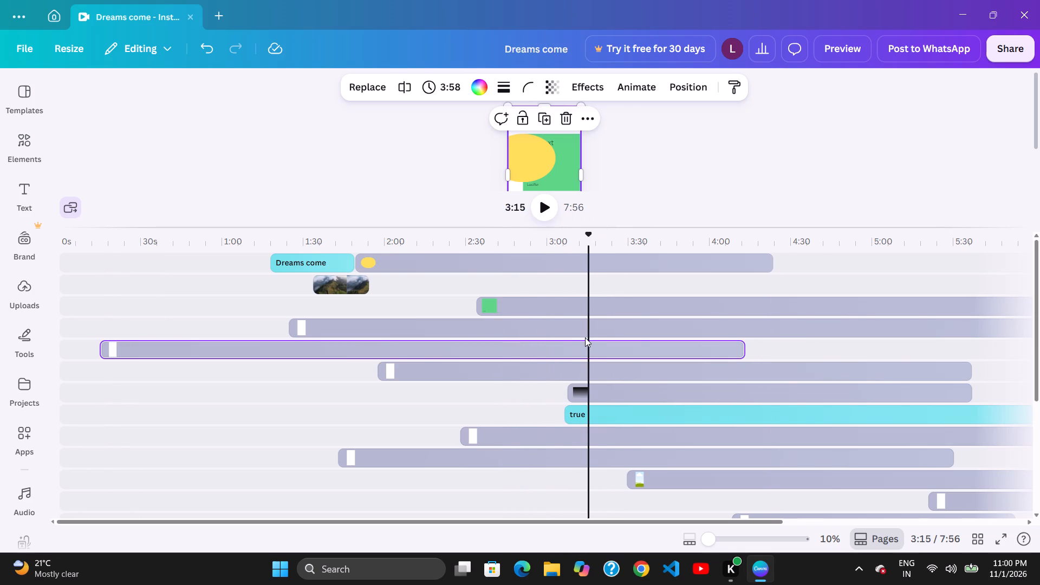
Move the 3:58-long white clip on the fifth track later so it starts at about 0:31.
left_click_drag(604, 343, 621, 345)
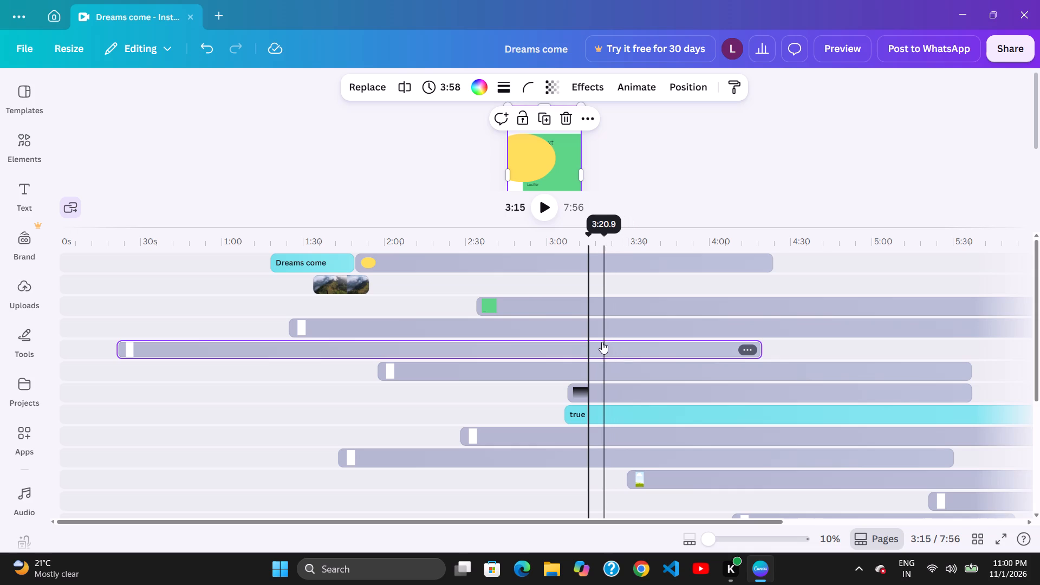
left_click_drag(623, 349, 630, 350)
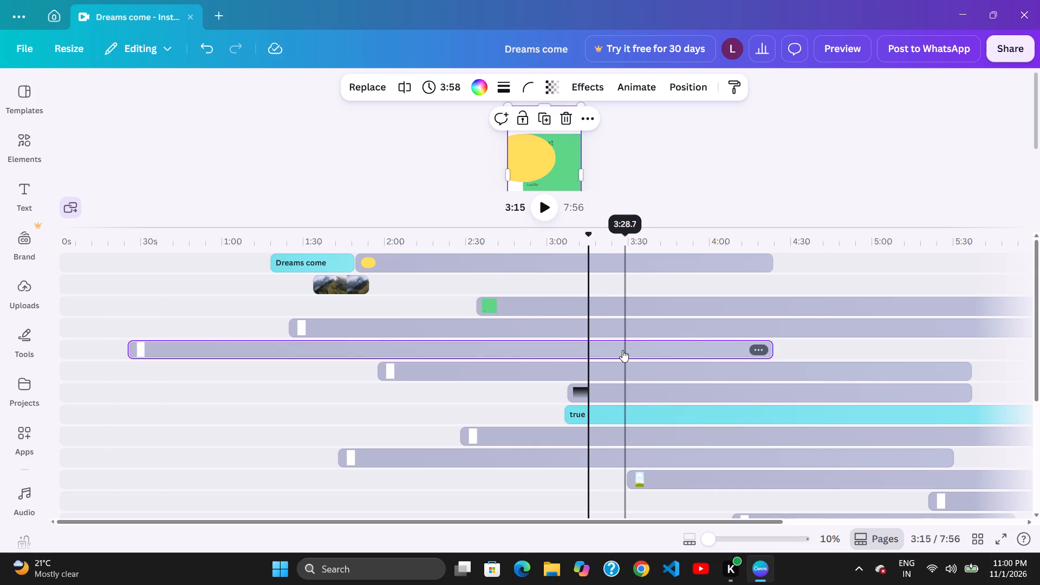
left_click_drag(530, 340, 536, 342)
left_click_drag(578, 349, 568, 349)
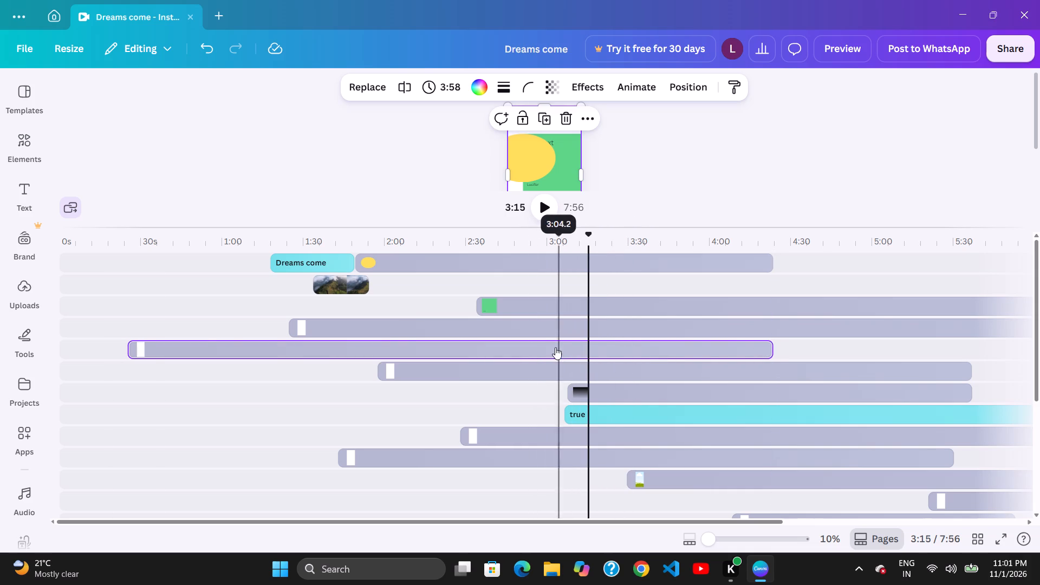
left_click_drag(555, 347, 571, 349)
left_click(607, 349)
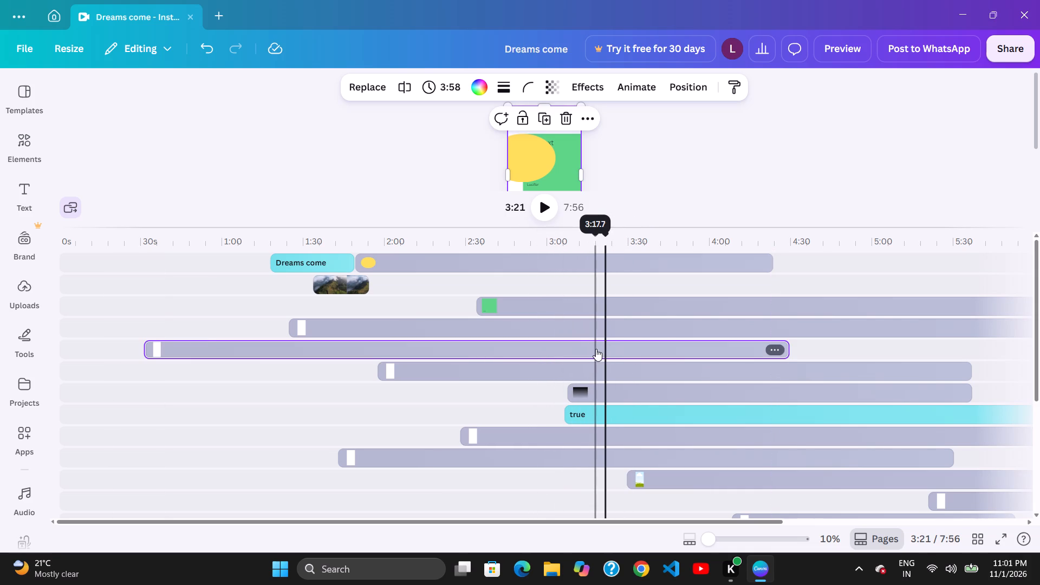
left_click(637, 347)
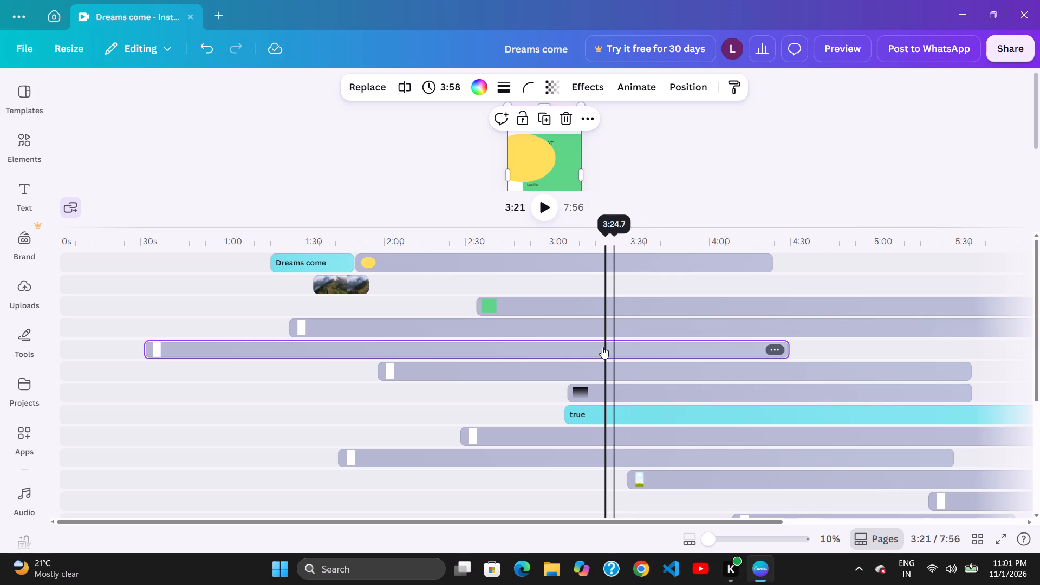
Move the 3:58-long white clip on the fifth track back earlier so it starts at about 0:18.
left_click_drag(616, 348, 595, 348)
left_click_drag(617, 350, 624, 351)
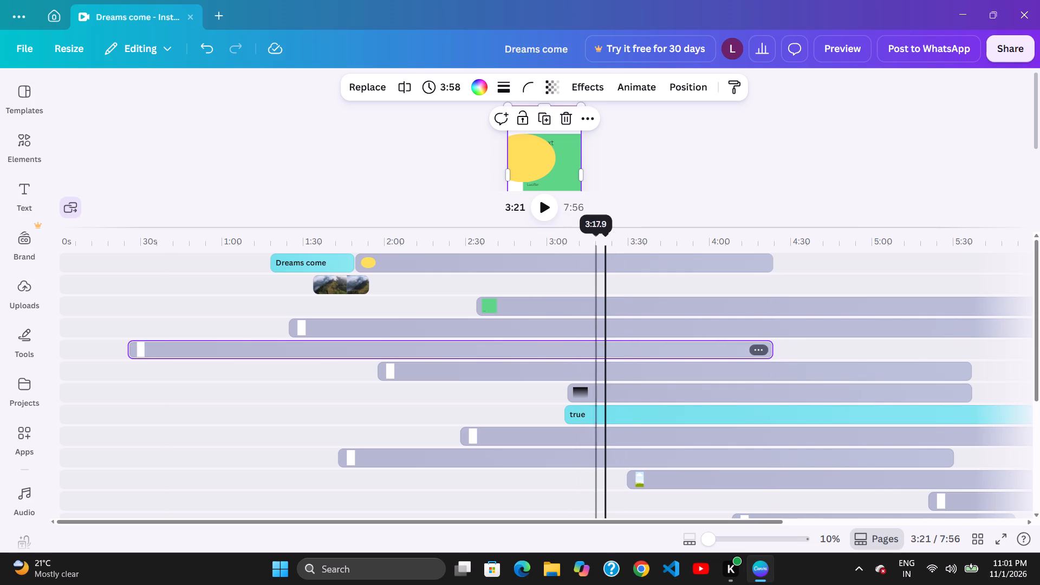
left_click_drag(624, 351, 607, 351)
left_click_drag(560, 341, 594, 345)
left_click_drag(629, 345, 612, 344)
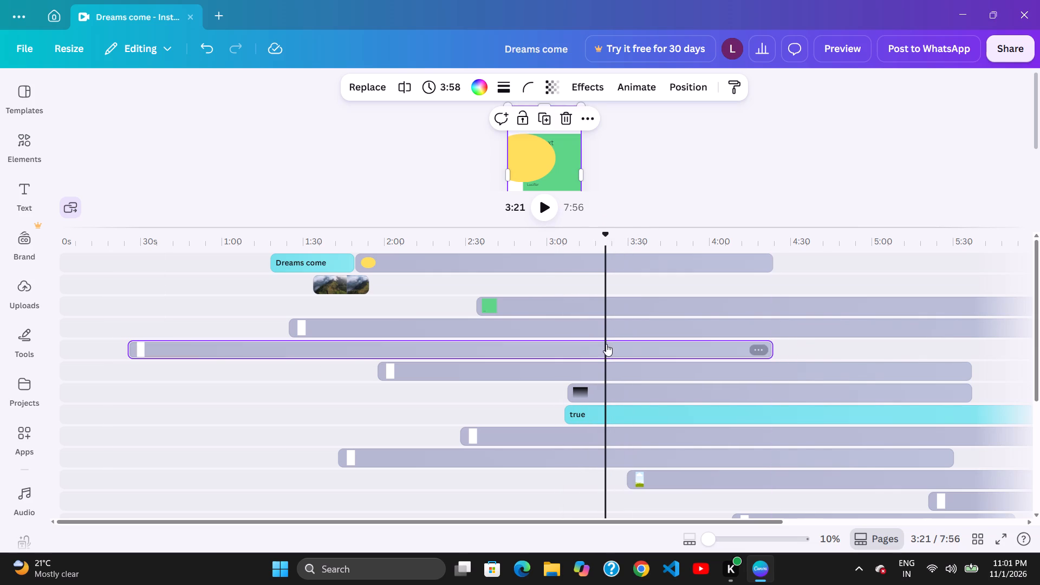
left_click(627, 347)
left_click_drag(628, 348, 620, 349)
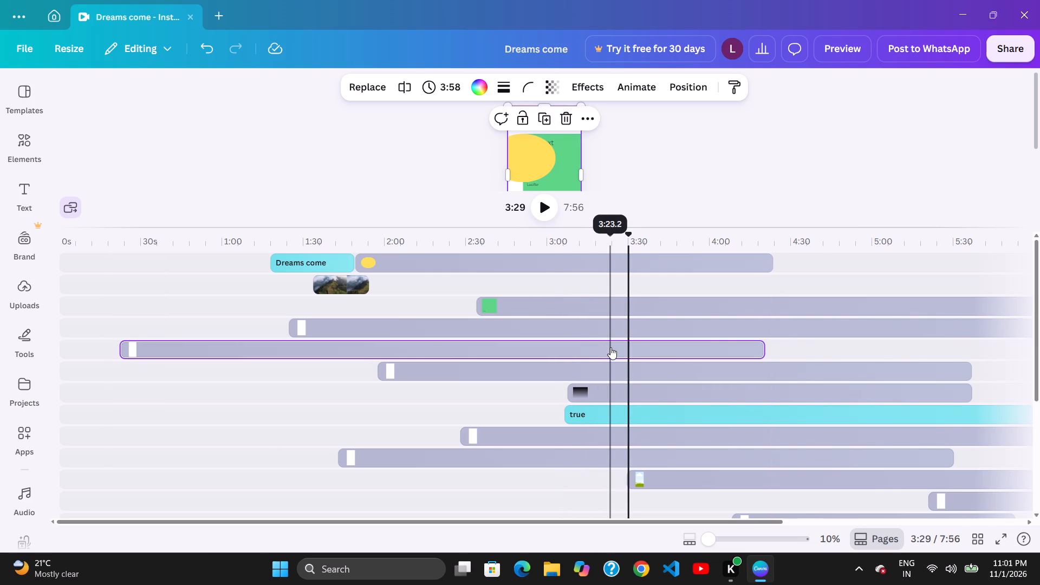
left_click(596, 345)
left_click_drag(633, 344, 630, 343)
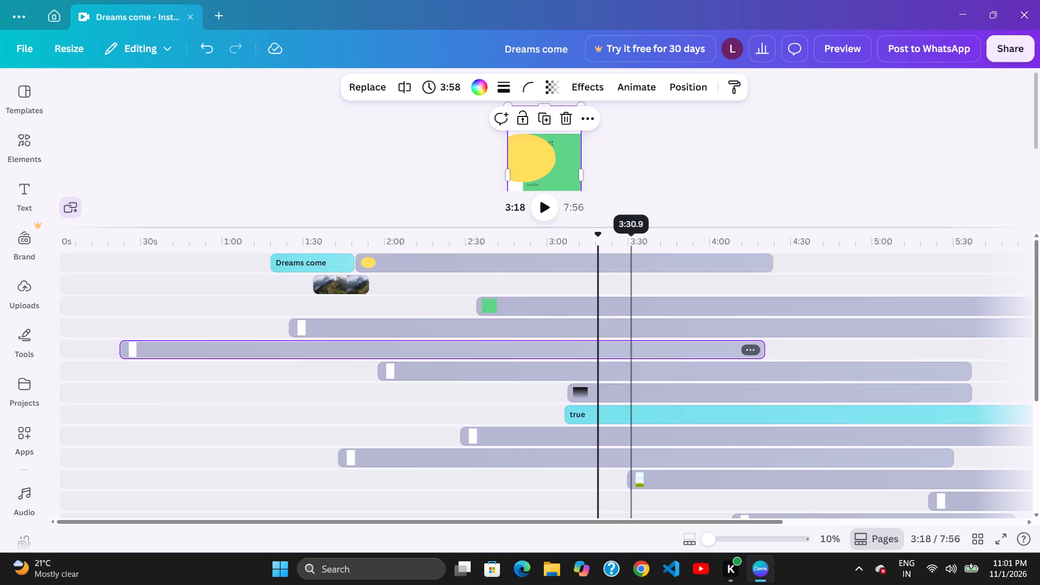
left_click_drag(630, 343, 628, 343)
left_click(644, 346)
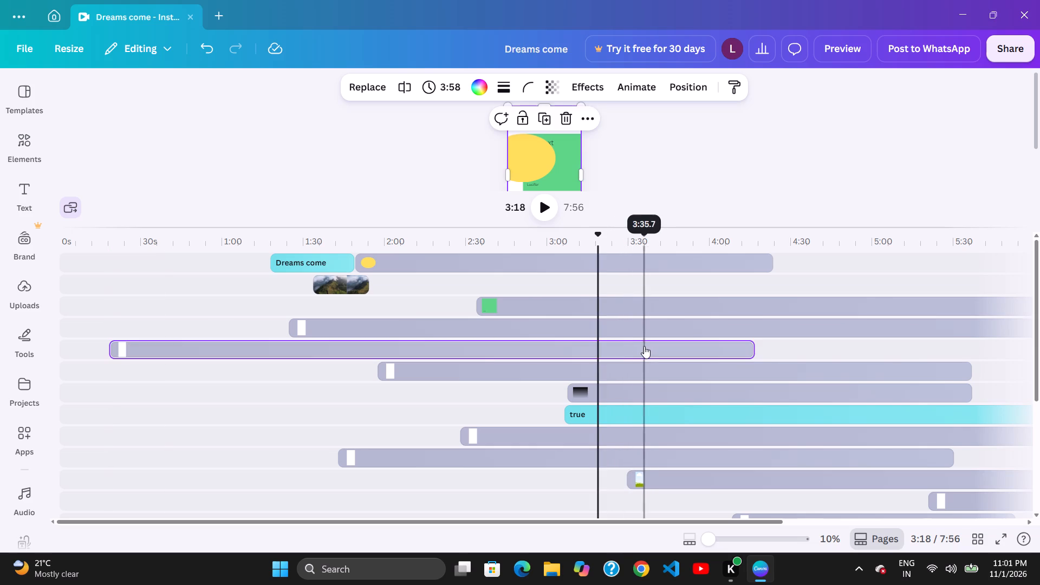
Move the 3:58-long white clip on the fifth track later so it starts at about 0:38.
left_click_drag(642, 347, 662, 349)
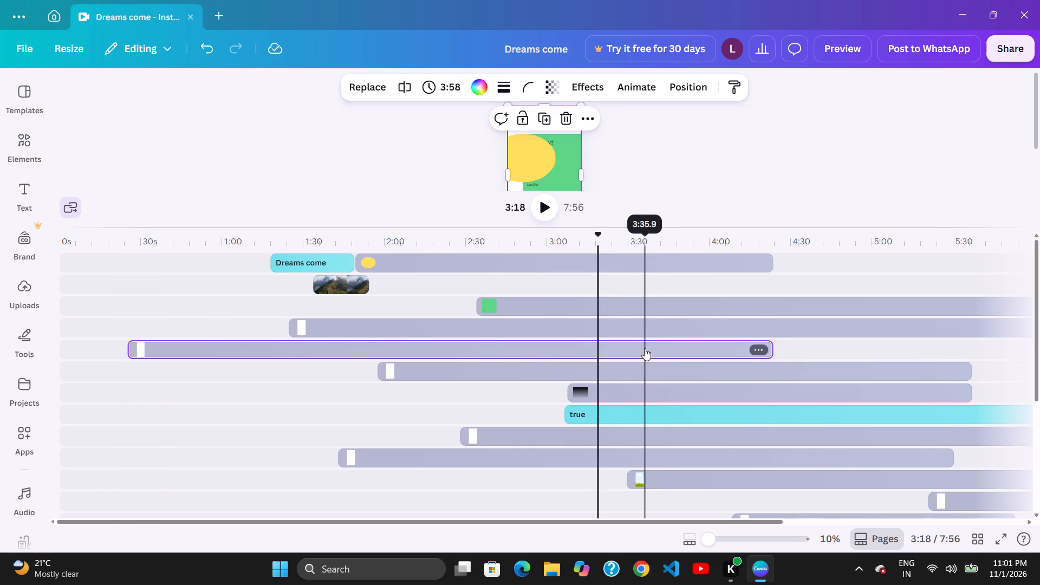
left_click_drag(586, 343, 600, 345)
left_click(622, 345)
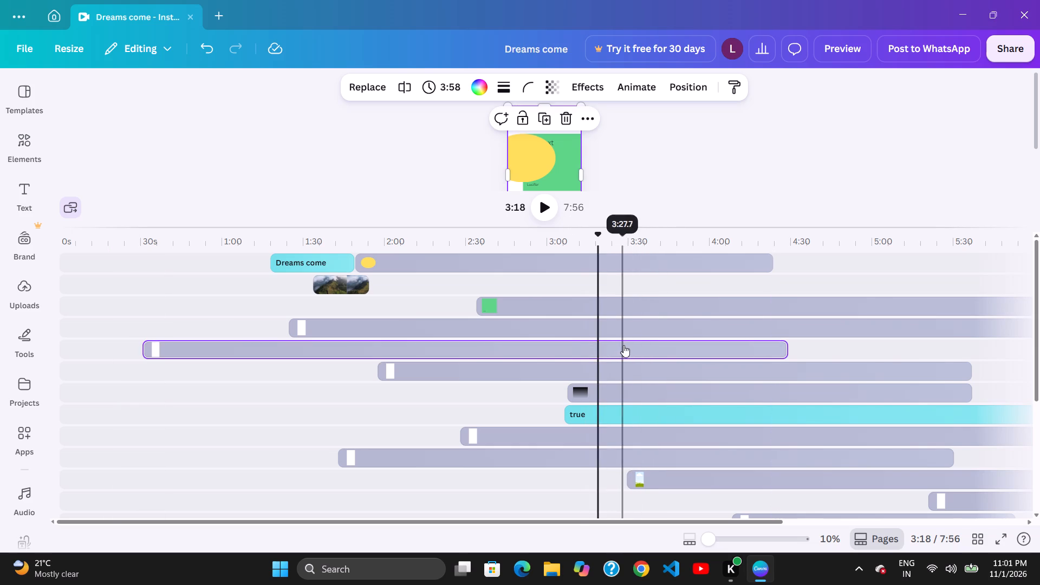
left_click_drag(587, 340, 604, 343)
left_click_drag(636, 343, 629, 343)
left_click_drag(612, 343, 619, 344)
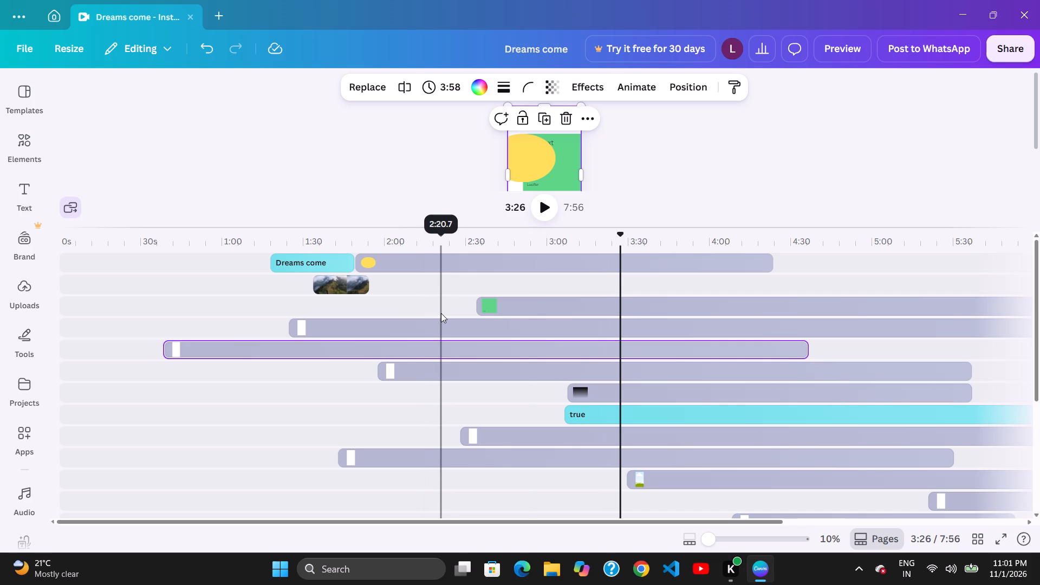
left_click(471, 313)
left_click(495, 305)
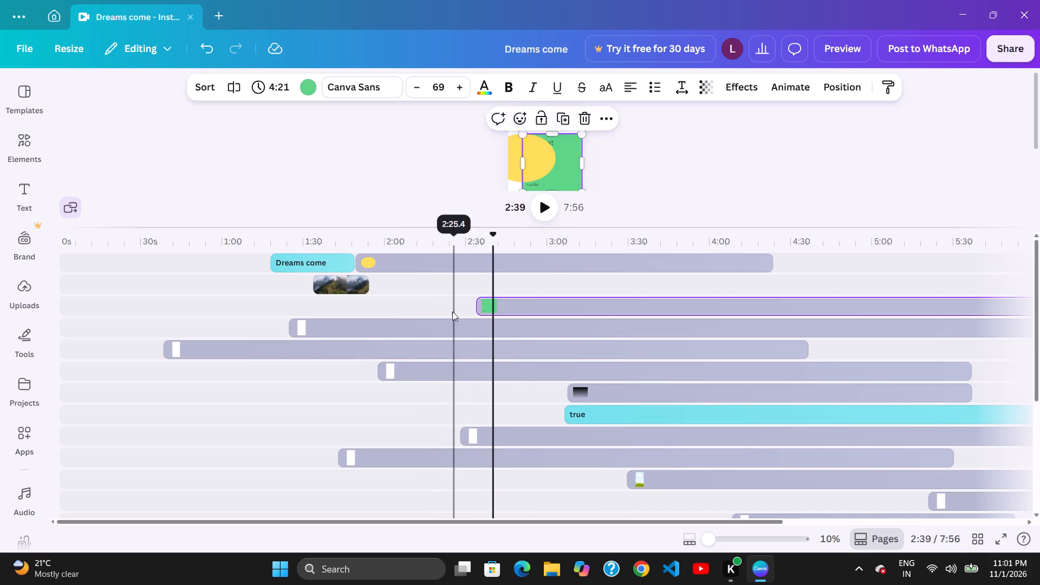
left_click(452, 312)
Move the yellow shape clip off the title's track onto its own second track, starting at about 1:46.
left_click_drag(548, 267, 541, 265)
left_click_drag(497, 272, 491, 276)
left_click(533, 266)
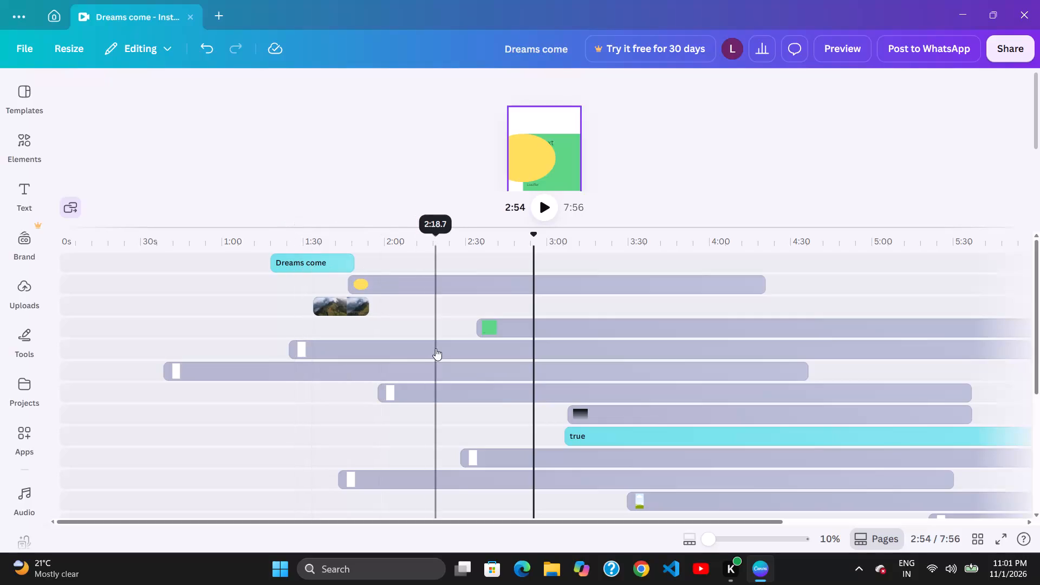
Move the 5:37-long white clip, now on the fifth track, later so it starts at about 1:54.
left_click_drag(433, 359, 454, 350)
left_click(548, 313)
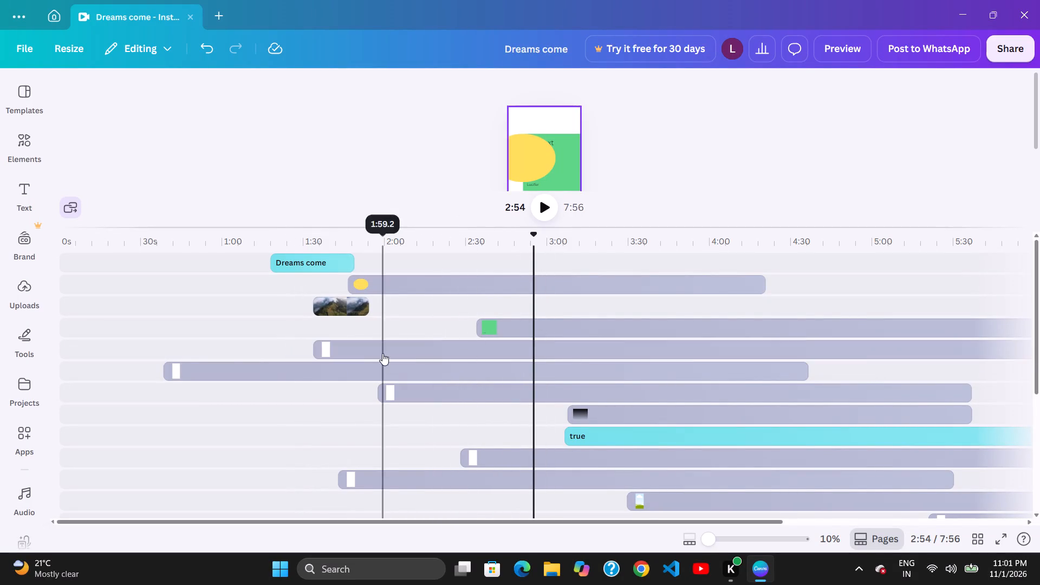
left_click_drag(383, 354, 409, 349)
left_click_drag(532, 307, 519, 313)
left_click_drag(429, 343, 464, 329)
left_click_drag(593, 271, 580, 277)
left_click_drag(439, 319, 464, 311)
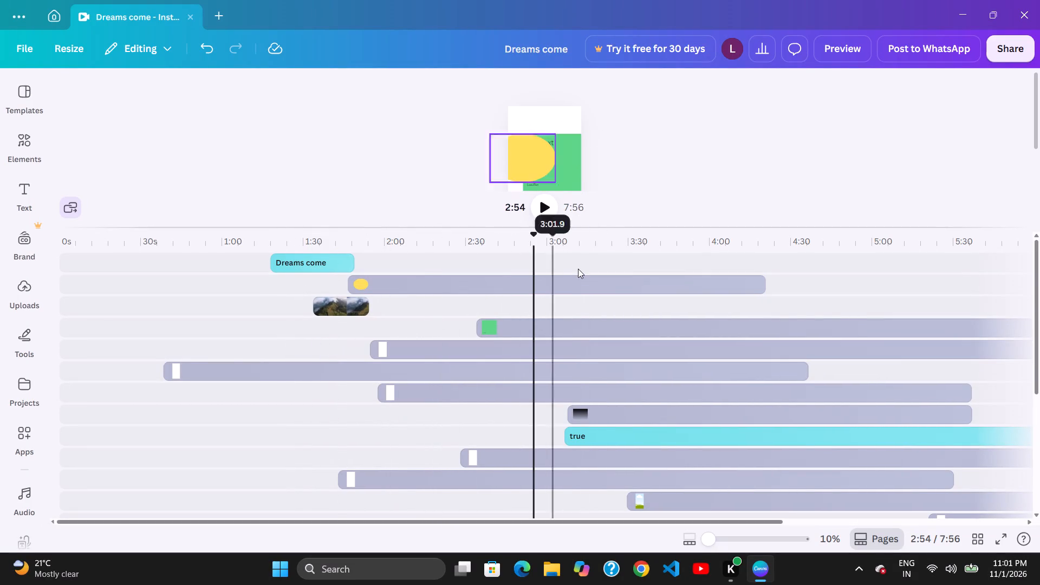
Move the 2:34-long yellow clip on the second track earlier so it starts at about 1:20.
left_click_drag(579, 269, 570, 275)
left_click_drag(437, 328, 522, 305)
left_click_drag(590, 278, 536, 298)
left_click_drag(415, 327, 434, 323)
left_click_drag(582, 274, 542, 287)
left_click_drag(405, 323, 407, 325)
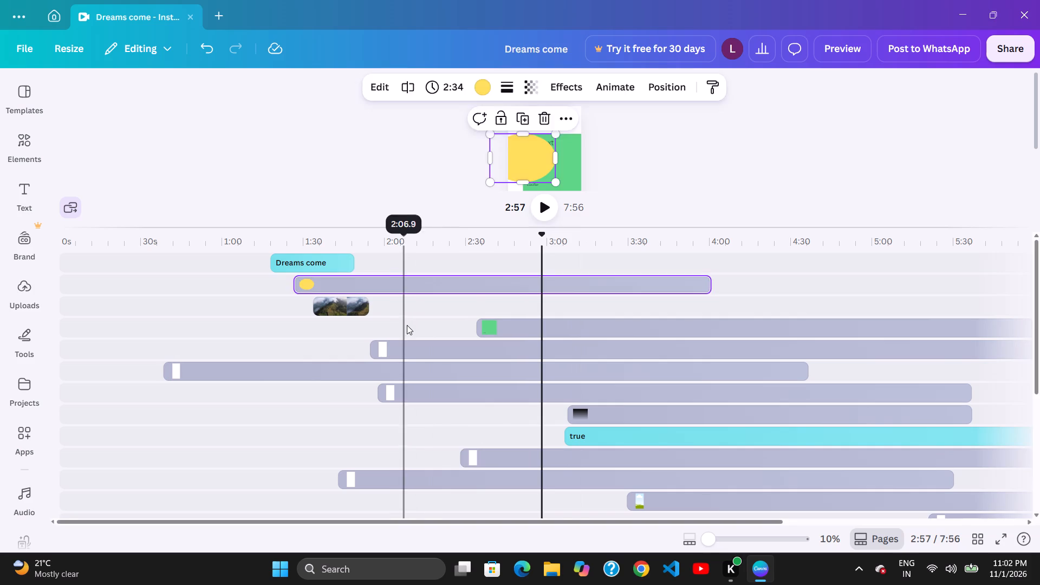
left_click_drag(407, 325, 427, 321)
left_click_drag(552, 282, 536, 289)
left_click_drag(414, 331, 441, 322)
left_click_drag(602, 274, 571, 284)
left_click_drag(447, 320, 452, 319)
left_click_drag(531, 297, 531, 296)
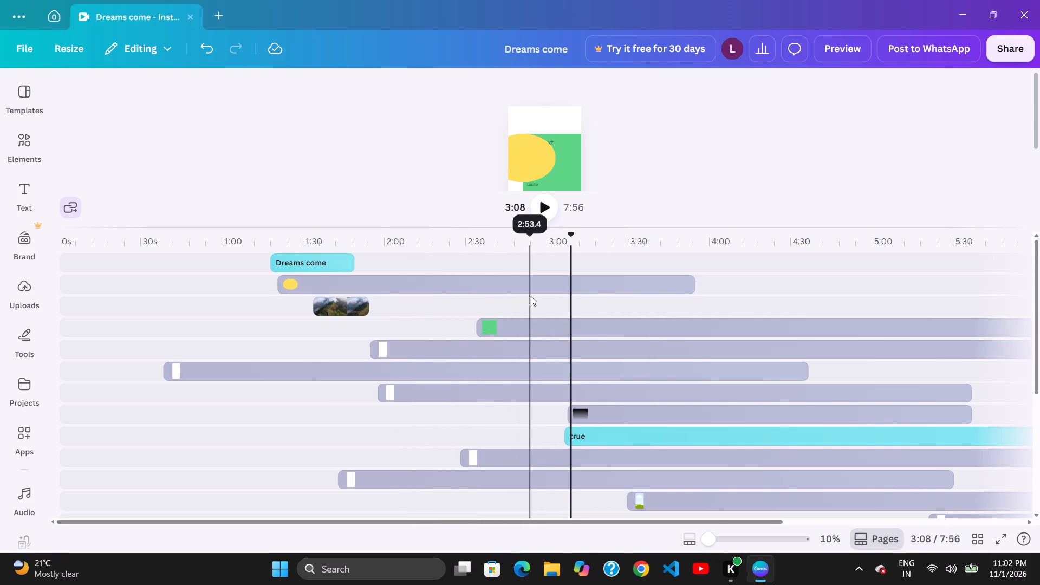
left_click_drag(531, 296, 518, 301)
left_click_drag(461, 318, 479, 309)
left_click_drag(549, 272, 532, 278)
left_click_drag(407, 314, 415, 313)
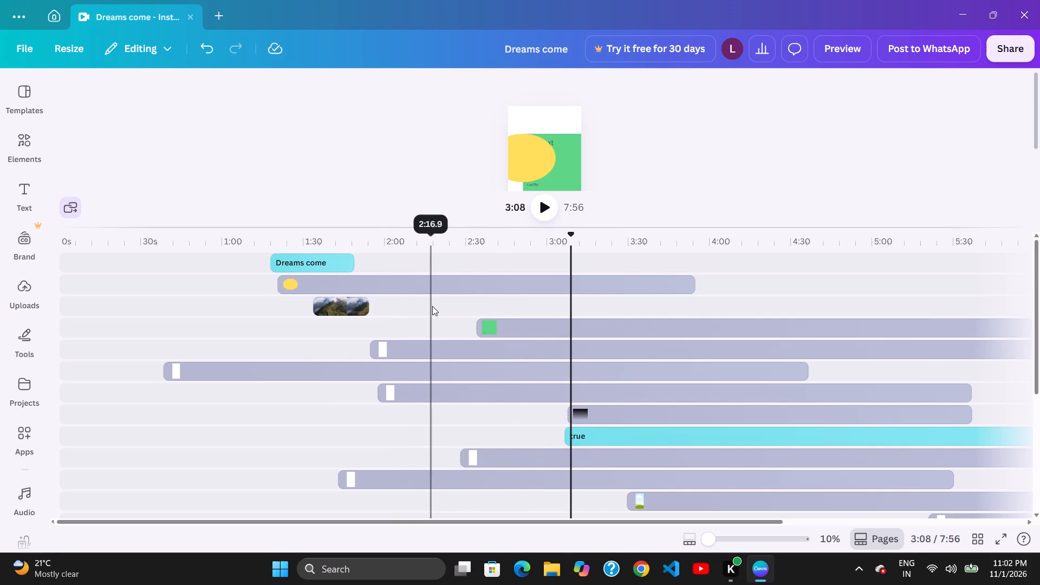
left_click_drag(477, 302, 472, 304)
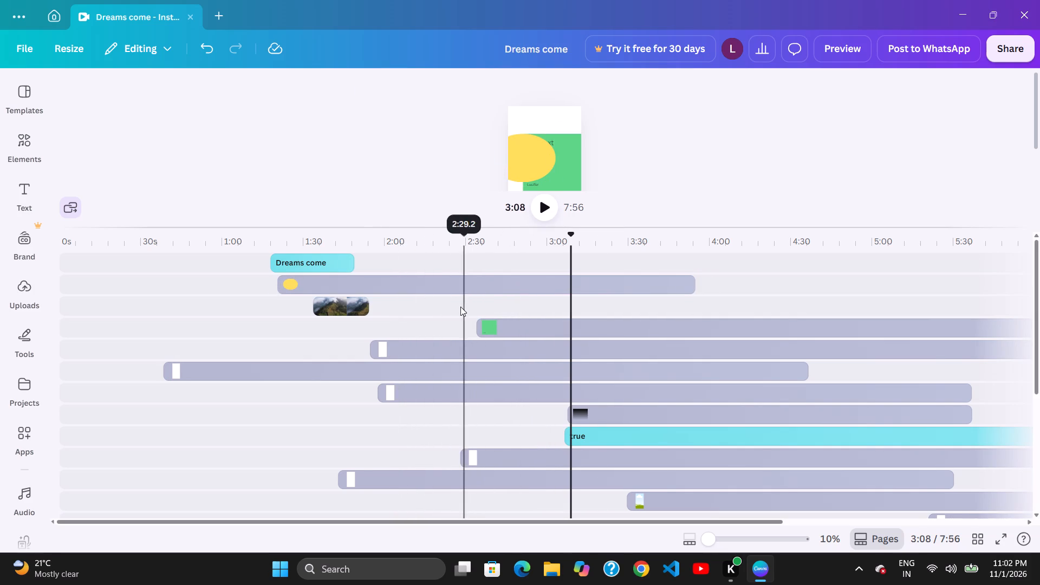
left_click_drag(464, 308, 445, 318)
Lengthen the green clip on the fourth track to 4:23 and move it earlier to start at about 2:07.
left_click_drag(477, 318, 470, 320)
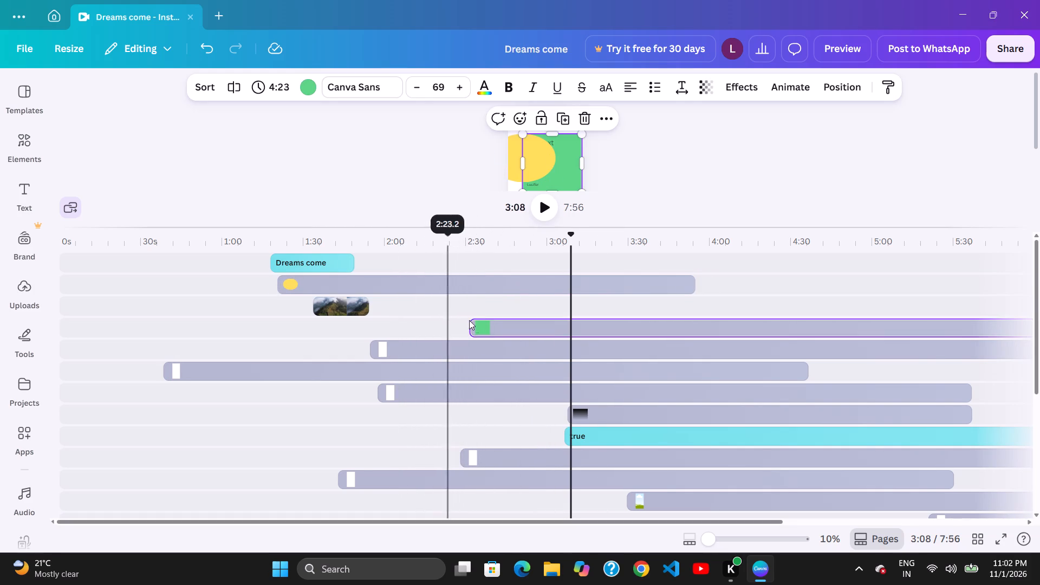
left_click_drag(489, 320, 458, 327)
left_click_drag(475, 331, 435, 338)
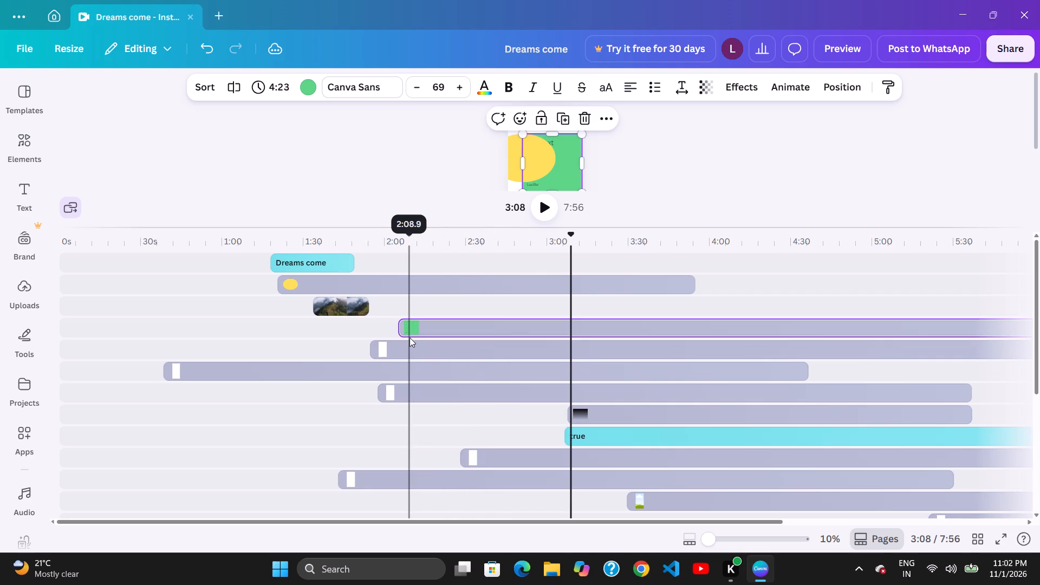
left_click_drag(411, 337, 431, 336)
left_click_drag(487, 324, 479, 325)
left_click_drag(415, 335, 427, 335)
Move the 2:34-long yellow clip on the second track earlier so it starts at about 1:11.
left_click_drag(593, 281, 579, 289)
left_click_drag(471, 322, 470, 323)
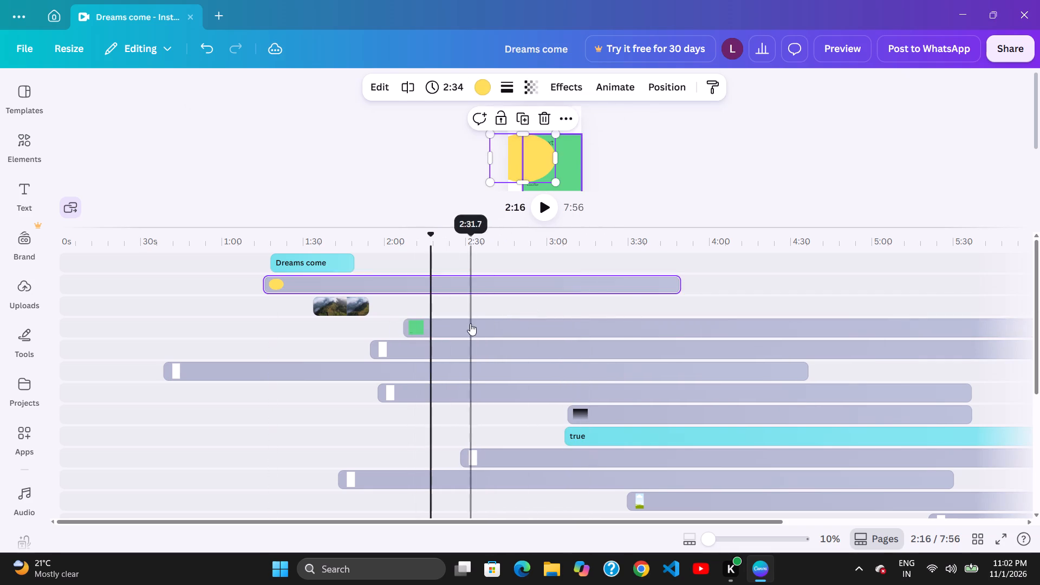
left_click_drag(470, 323, 500, 318)
left_click_drag(629, 292, 619, 295)
Move the 4:23-long green clip up onto the third track after the mountain photo clip, starting at about 2:54.
left_click_drag(476, 318, 577, 301)
Shorten the yellow clip on the second track to 2:14 by trimming its end.
left_click_drag(659, 284, 603, 304)
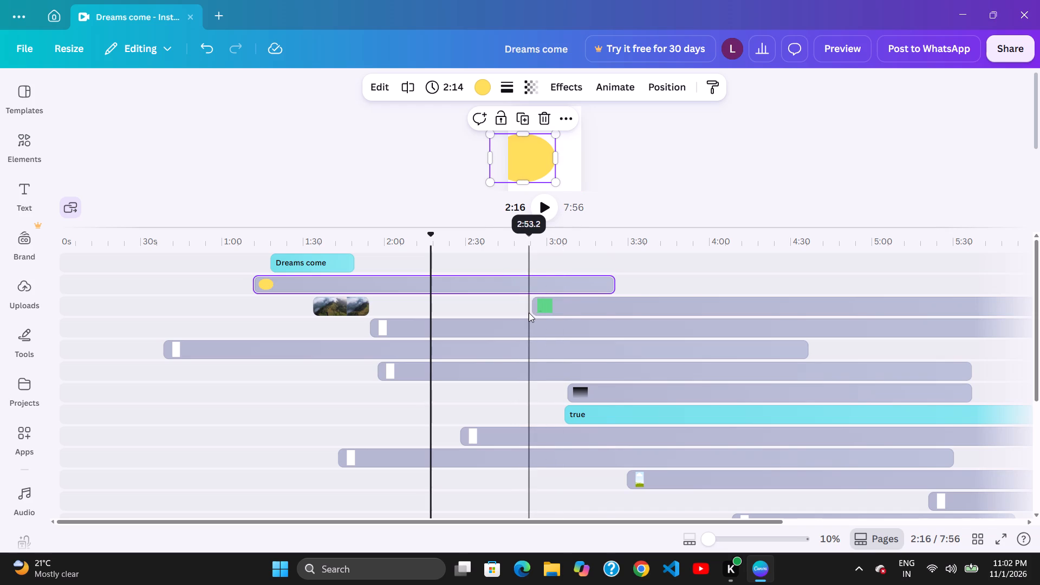
left_click(604, 314)
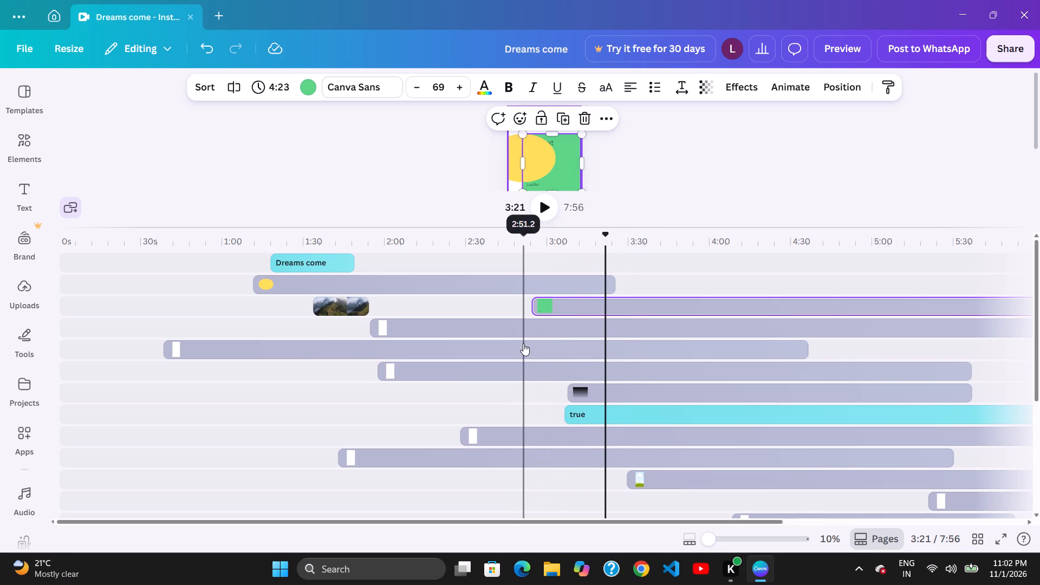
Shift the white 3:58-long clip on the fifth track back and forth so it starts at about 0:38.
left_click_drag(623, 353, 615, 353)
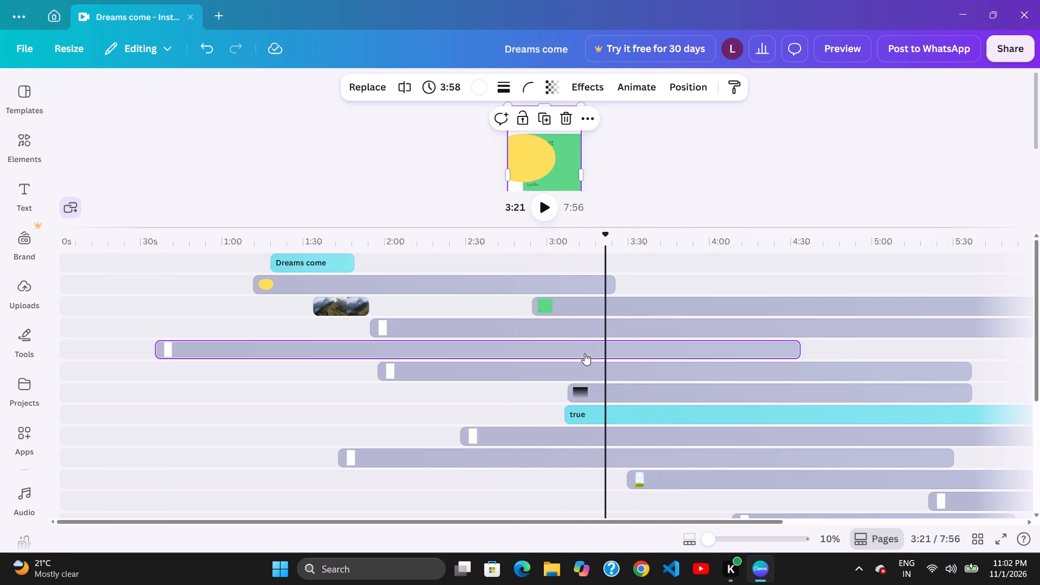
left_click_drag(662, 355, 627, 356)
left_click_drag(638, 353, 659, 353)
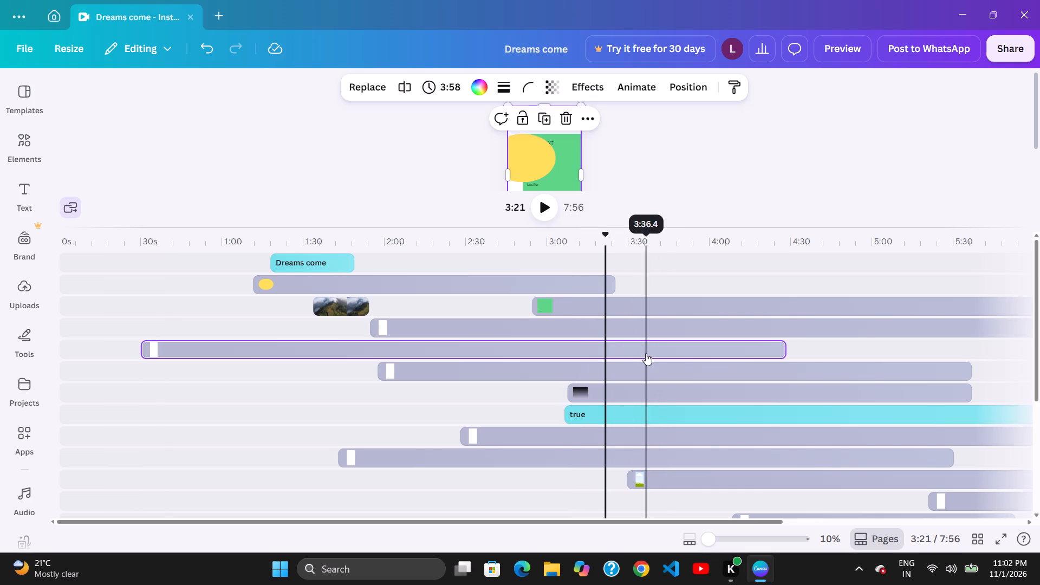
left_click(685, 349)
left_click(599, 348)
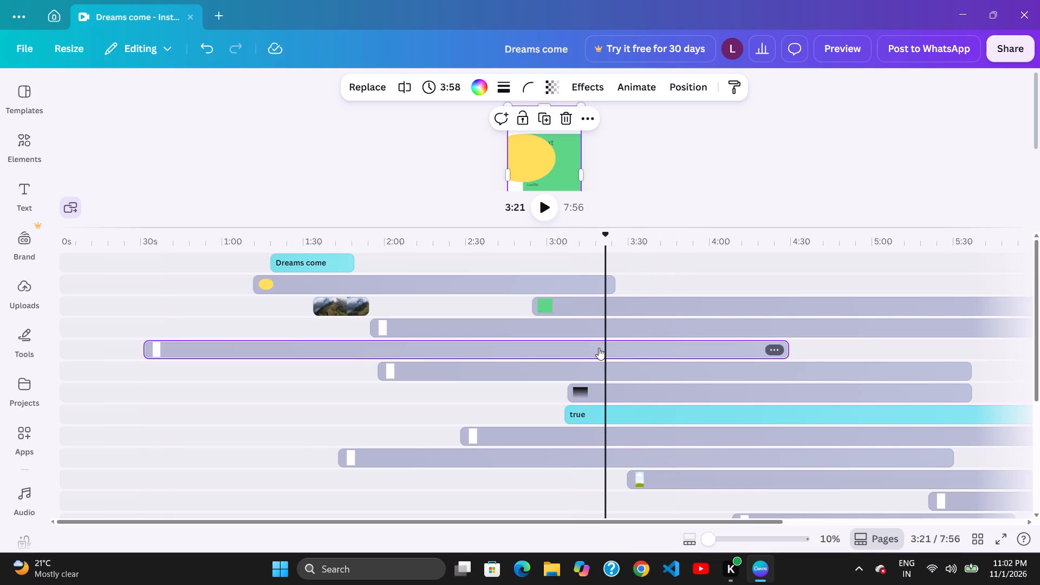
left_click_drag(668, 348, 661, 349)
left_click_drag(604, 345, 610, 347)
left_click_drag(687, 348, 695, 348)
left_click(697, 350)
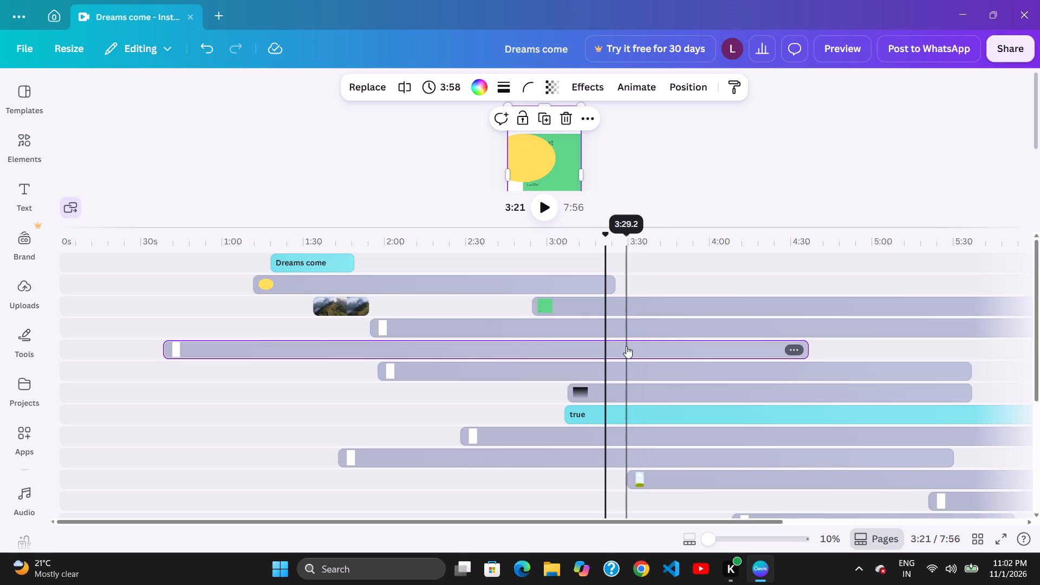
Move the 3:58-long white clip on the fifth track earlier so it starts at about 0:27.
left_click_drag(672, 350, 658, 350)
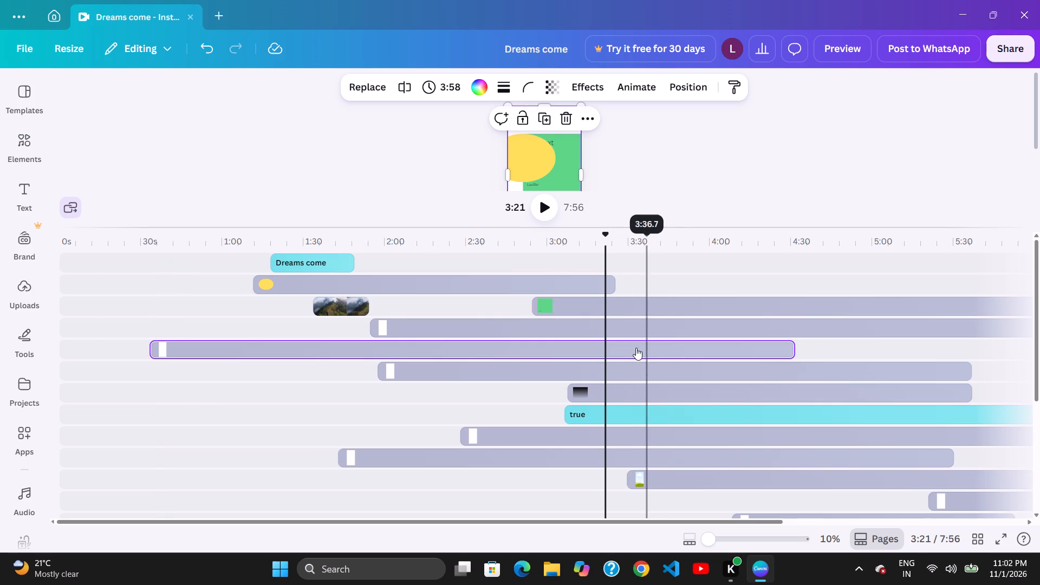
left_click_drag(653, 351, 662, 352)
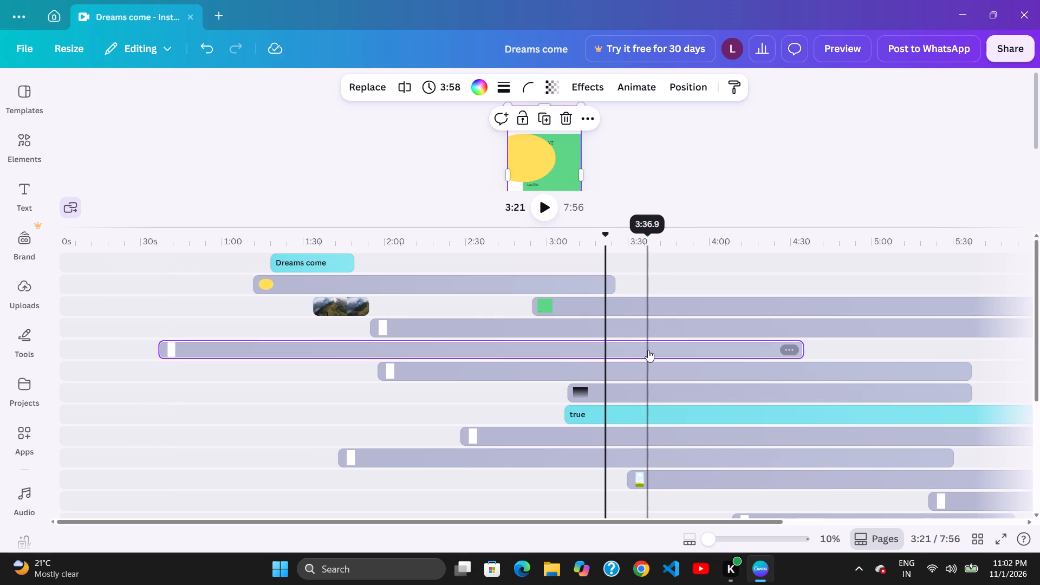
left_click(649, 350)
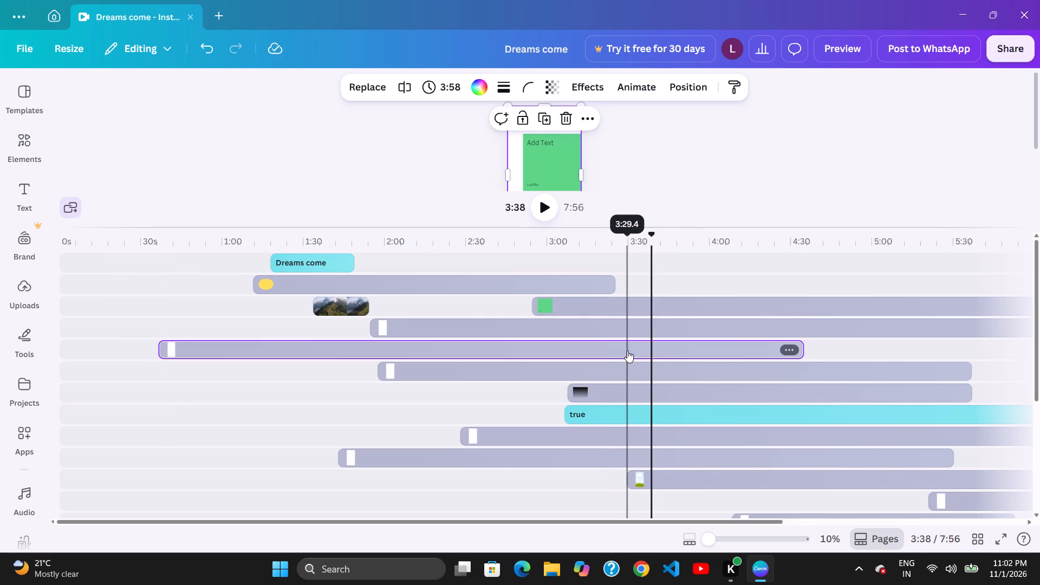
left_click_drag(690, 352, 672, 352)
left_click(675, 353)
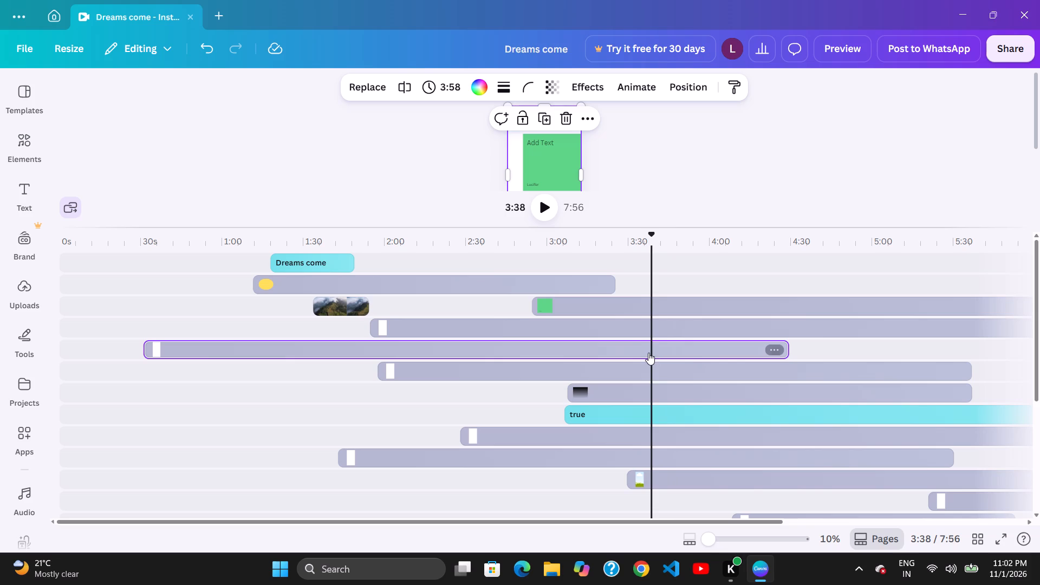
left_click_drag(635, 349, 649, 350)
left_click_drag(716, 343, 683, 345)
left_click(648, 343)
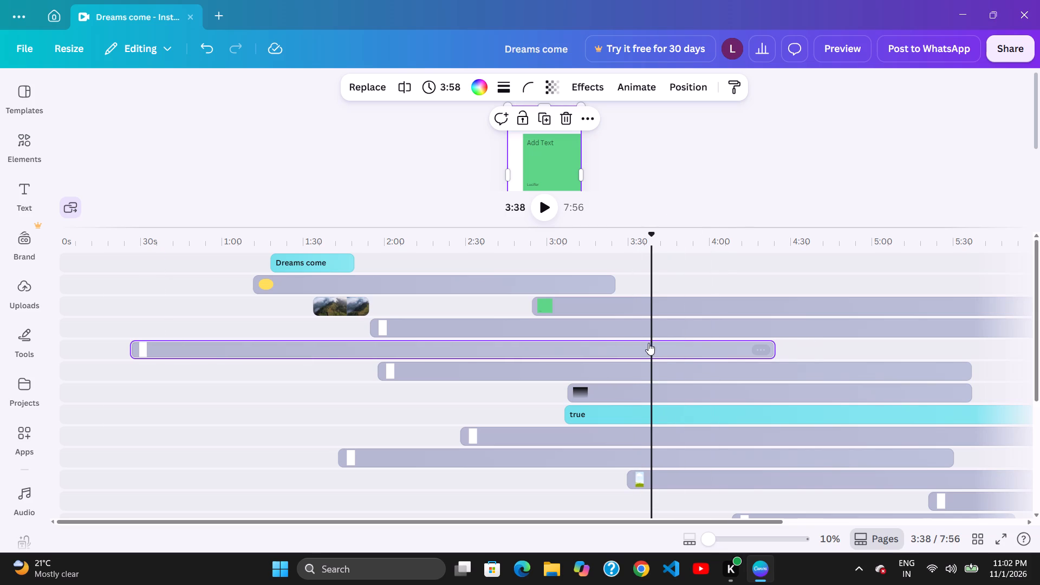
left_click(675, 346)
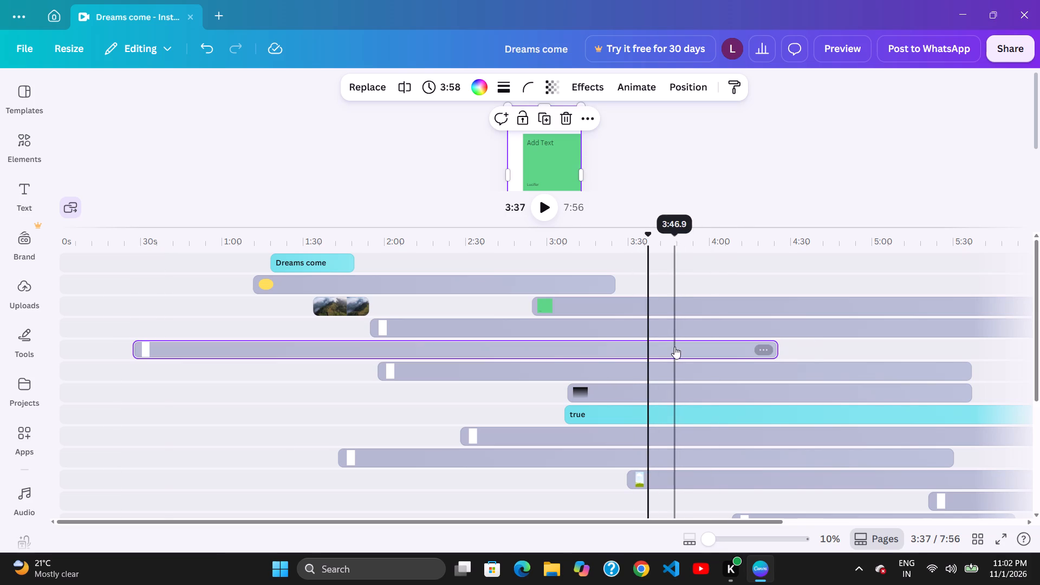
Nudge the 5:37-long white clip on the fourth track slightly earlier so it starts at about 1:54.
left_click_drag(725, 333, 720, 334)
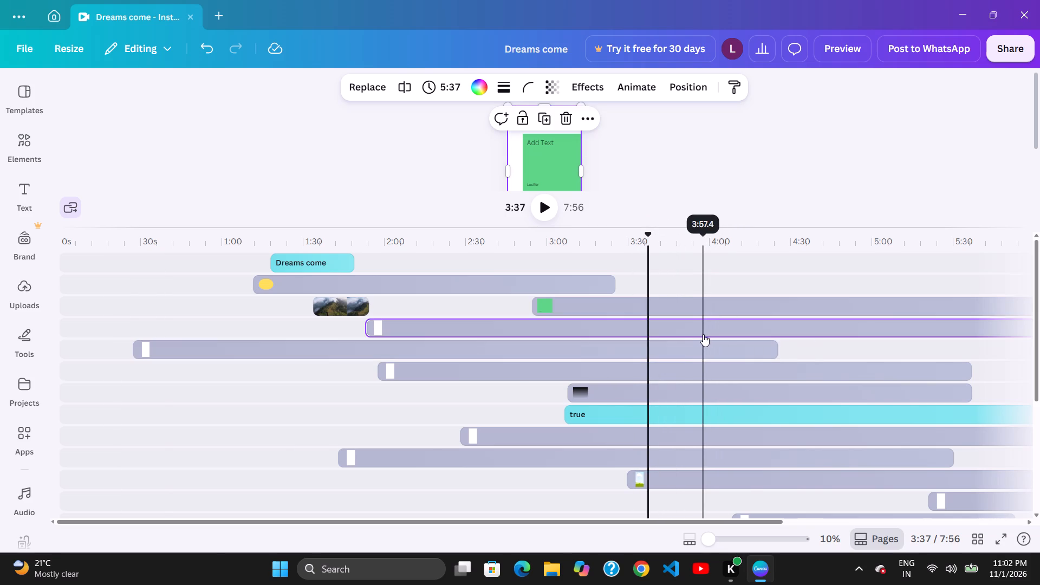
left_click(701, 336)
left_click_drag(751, 339, 730, 341)
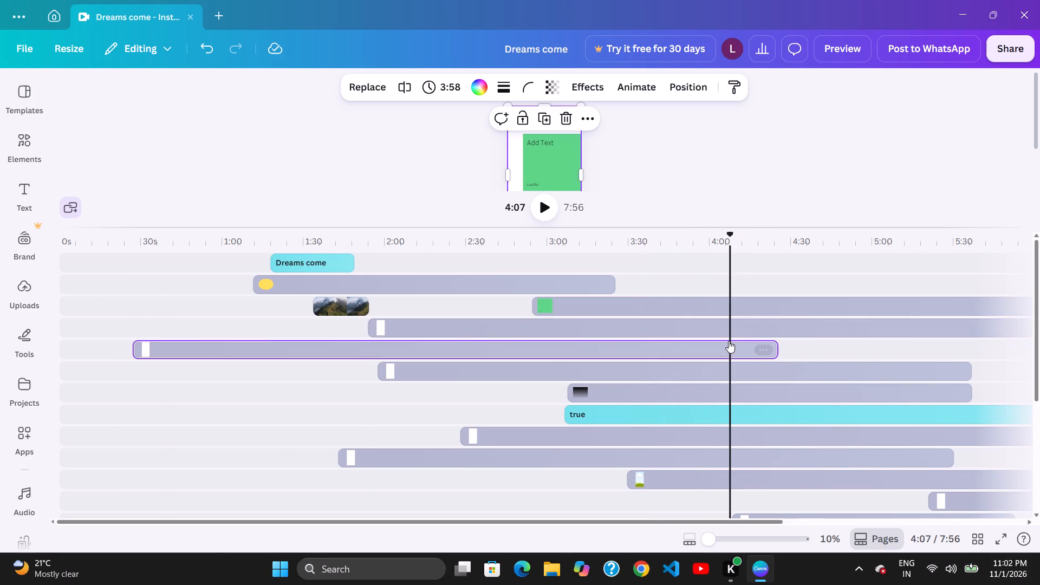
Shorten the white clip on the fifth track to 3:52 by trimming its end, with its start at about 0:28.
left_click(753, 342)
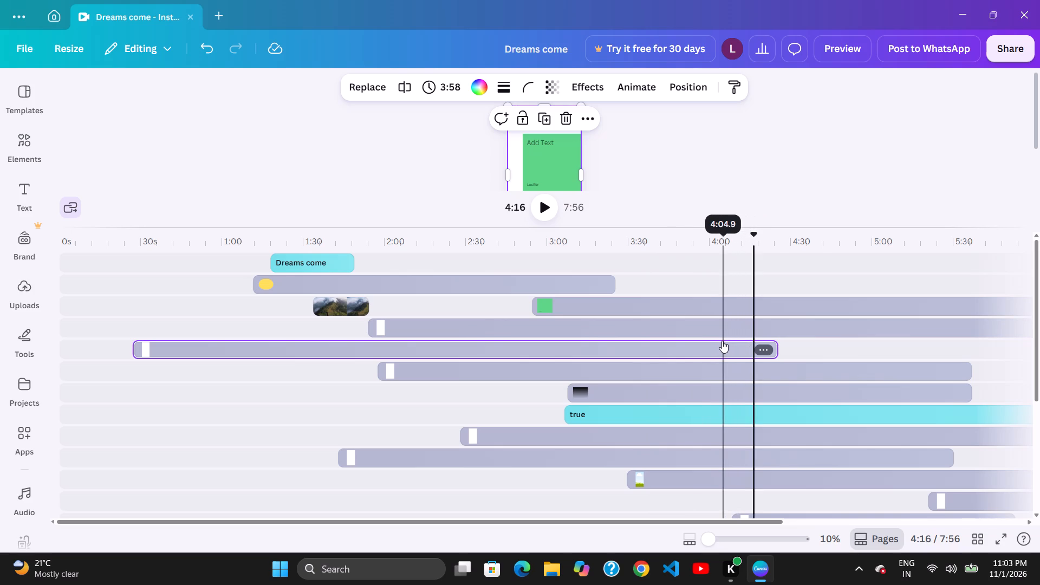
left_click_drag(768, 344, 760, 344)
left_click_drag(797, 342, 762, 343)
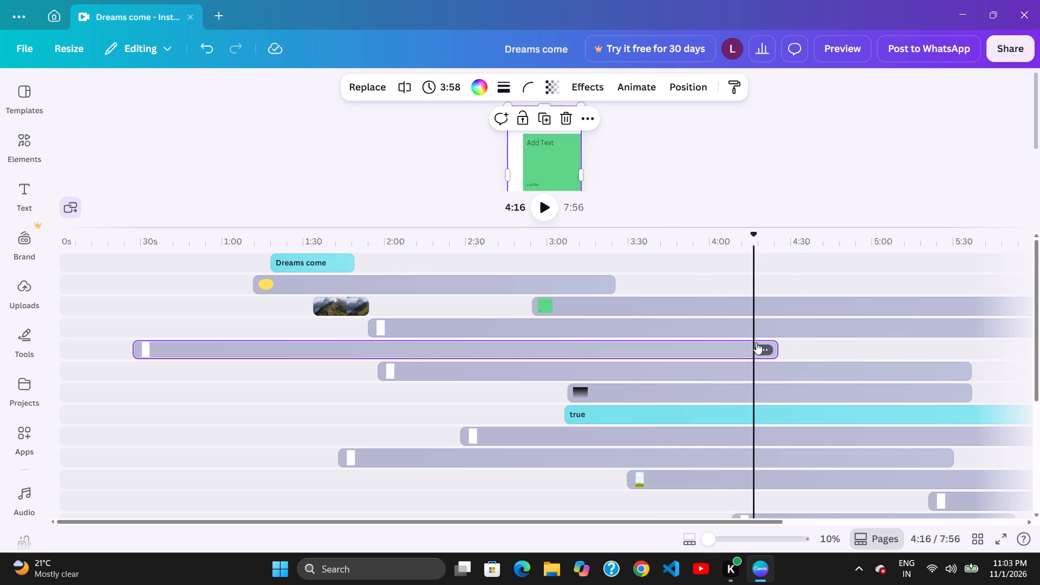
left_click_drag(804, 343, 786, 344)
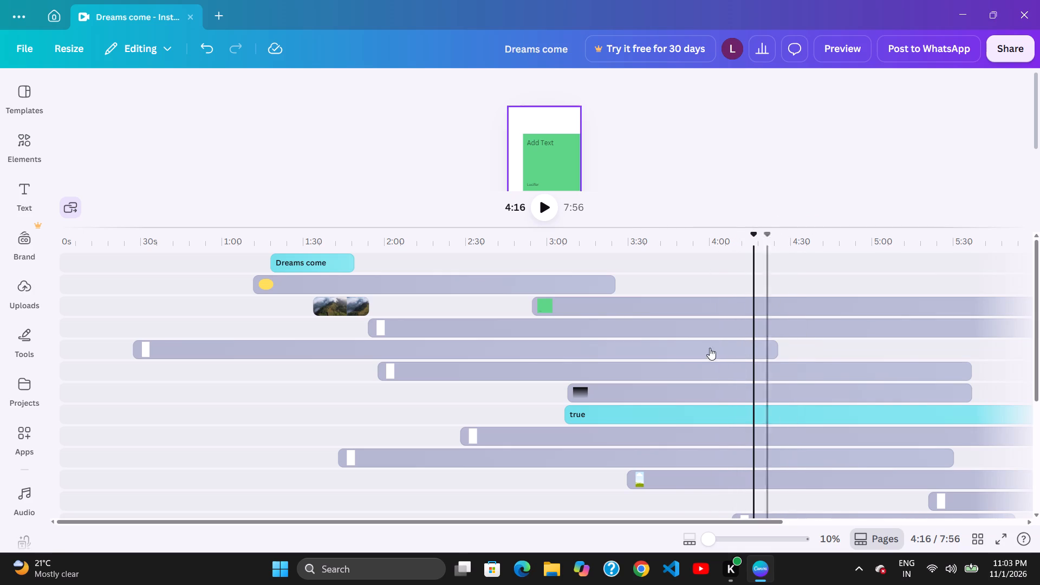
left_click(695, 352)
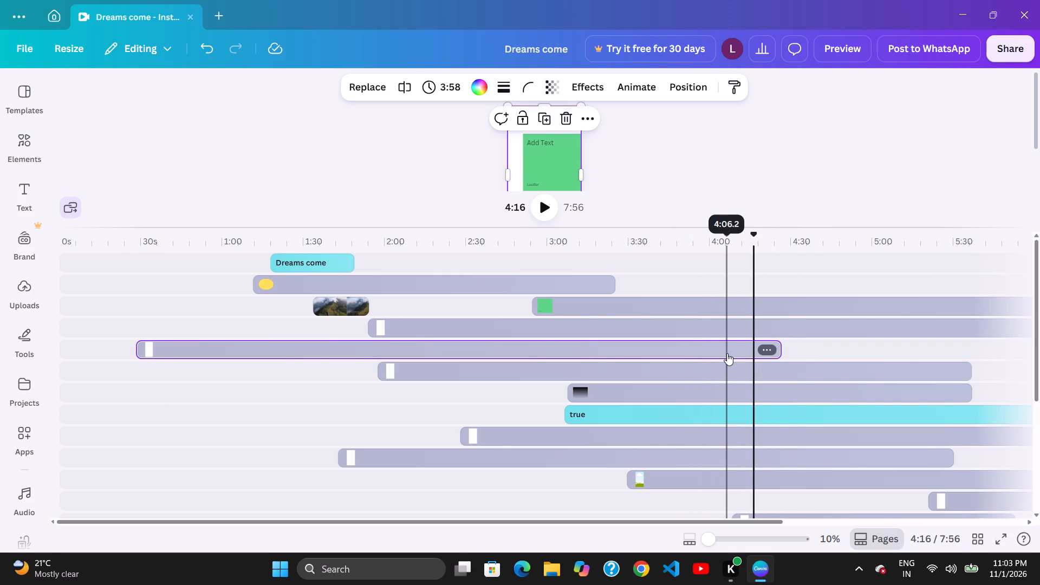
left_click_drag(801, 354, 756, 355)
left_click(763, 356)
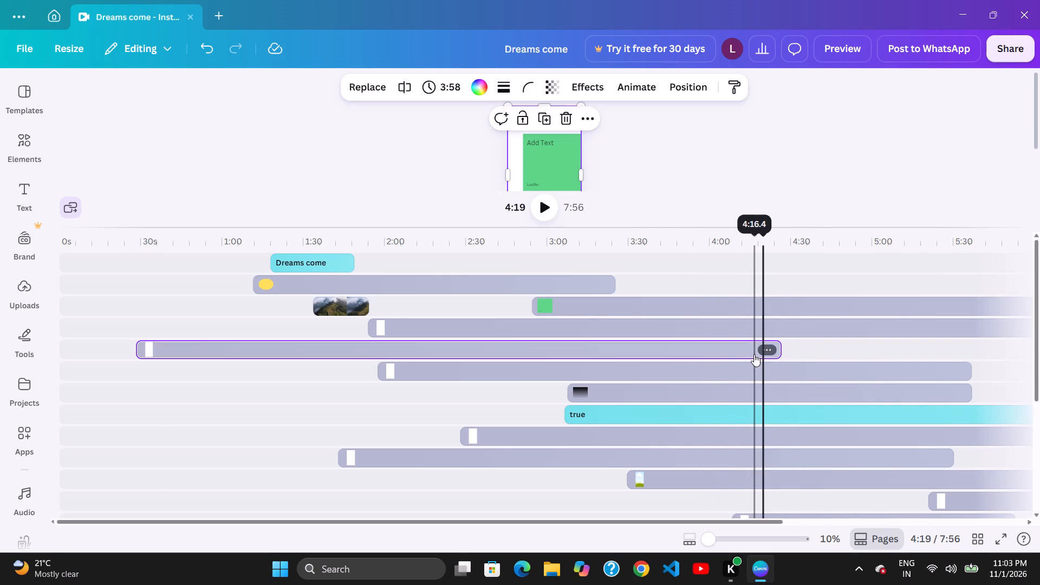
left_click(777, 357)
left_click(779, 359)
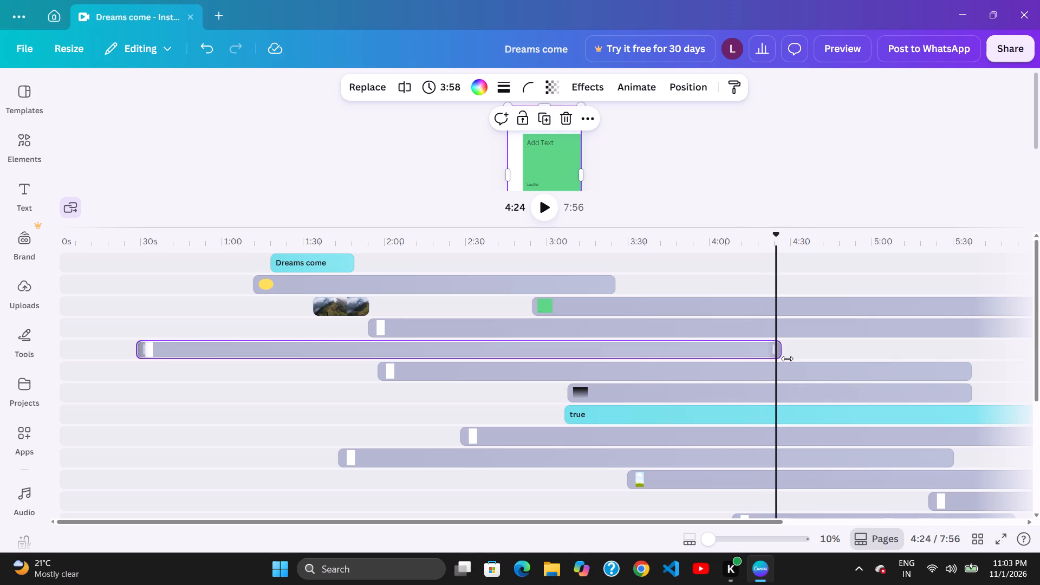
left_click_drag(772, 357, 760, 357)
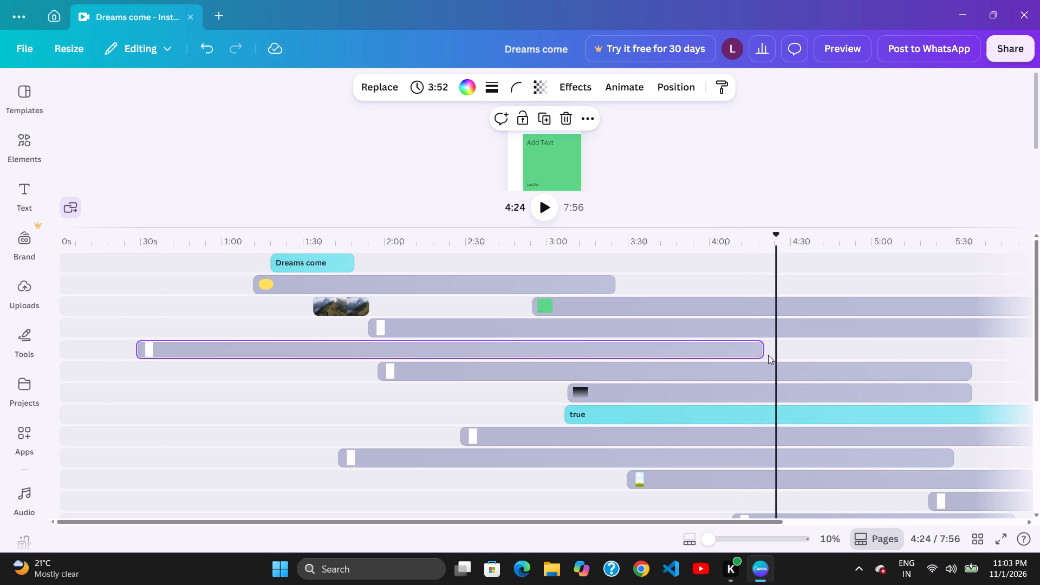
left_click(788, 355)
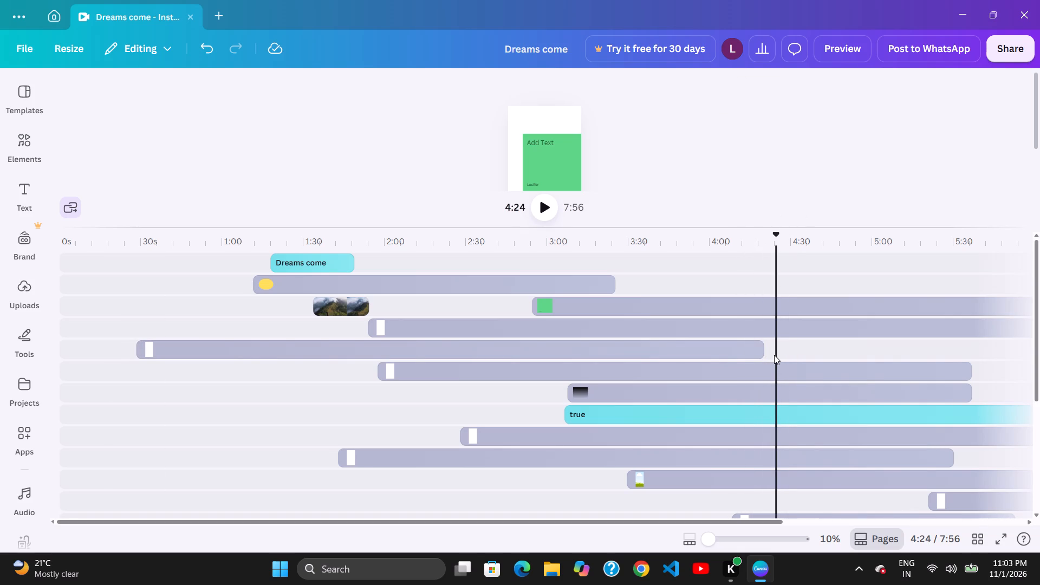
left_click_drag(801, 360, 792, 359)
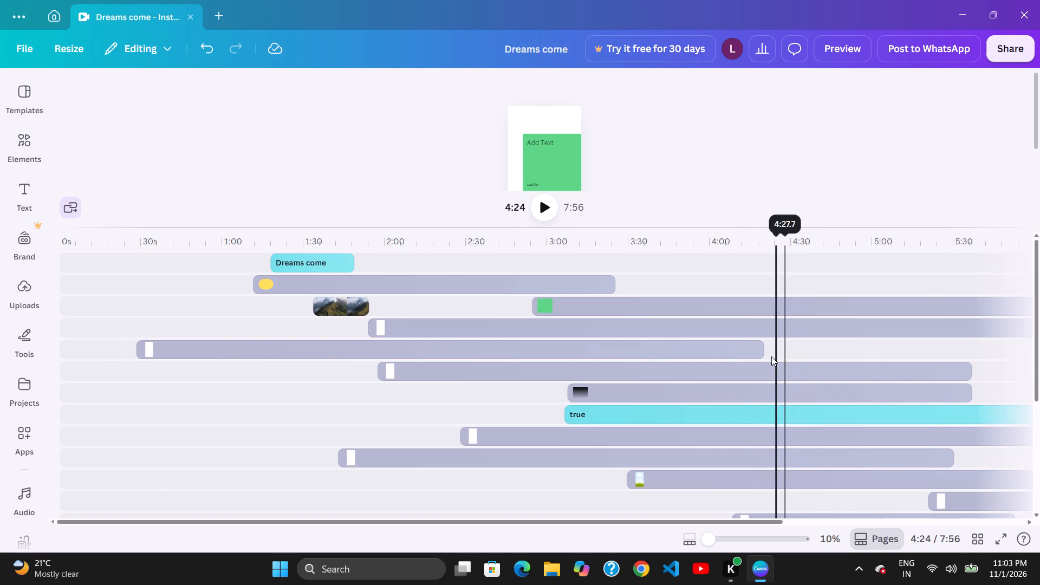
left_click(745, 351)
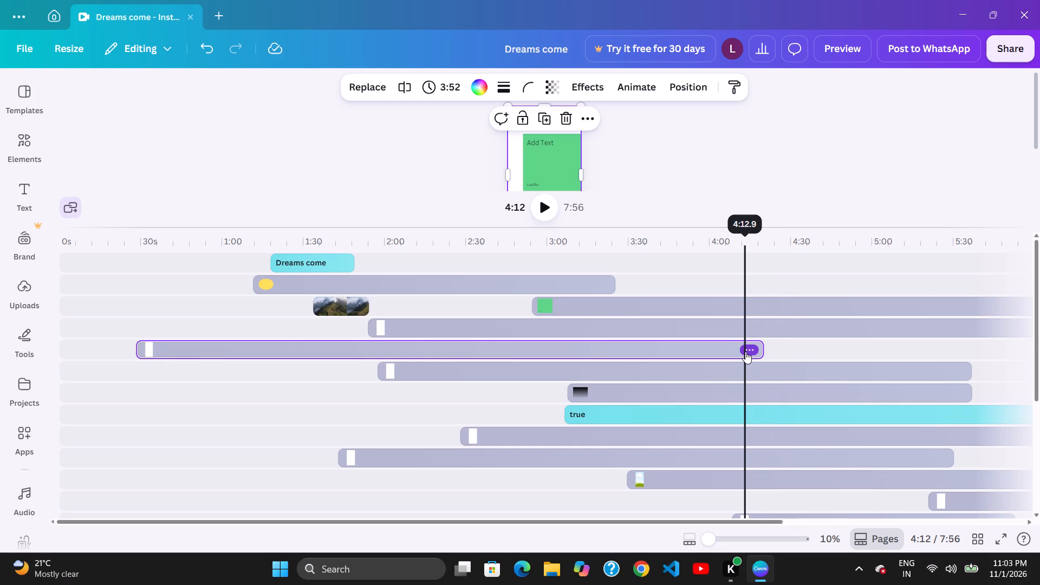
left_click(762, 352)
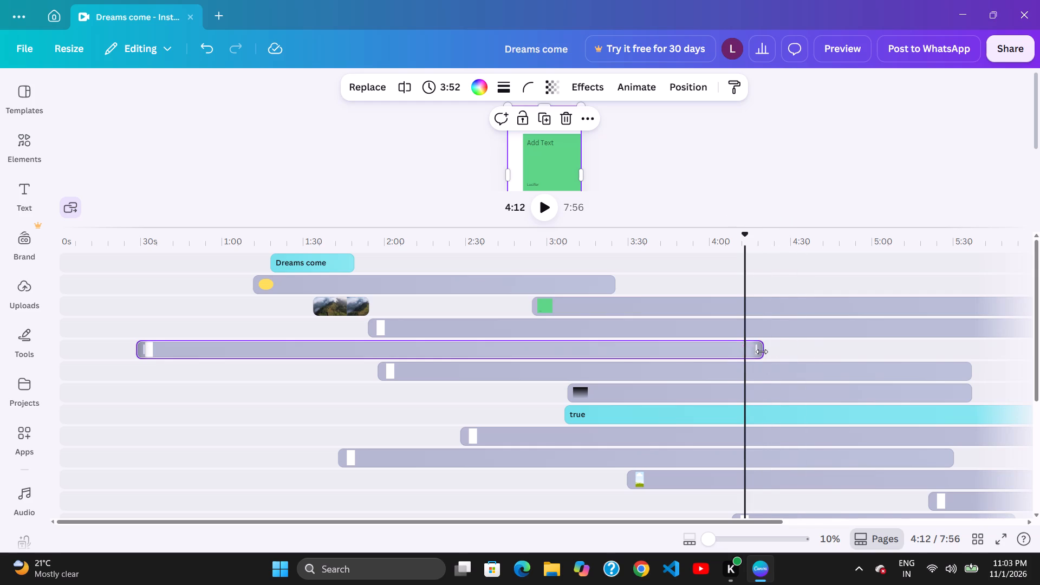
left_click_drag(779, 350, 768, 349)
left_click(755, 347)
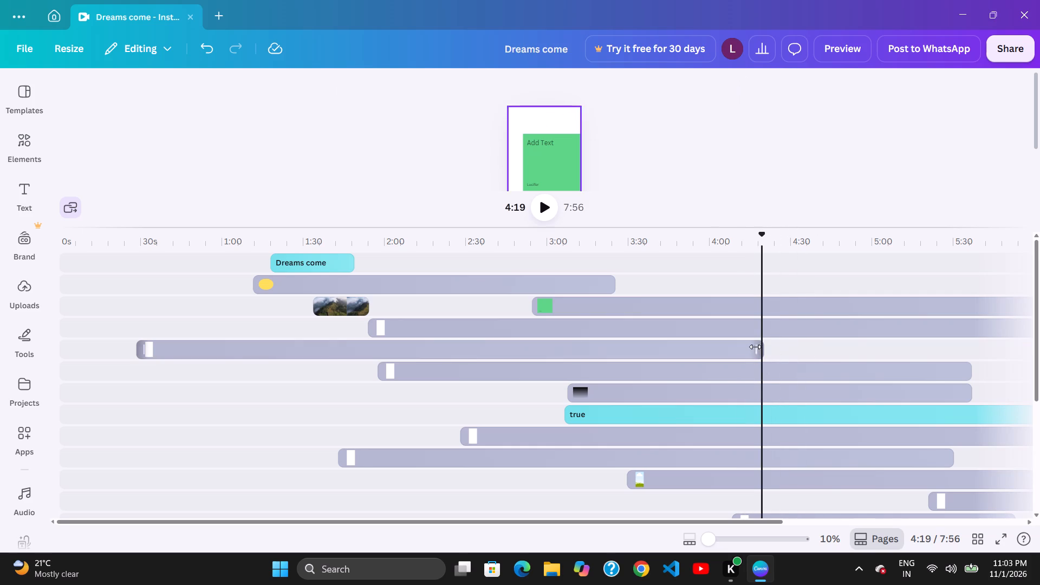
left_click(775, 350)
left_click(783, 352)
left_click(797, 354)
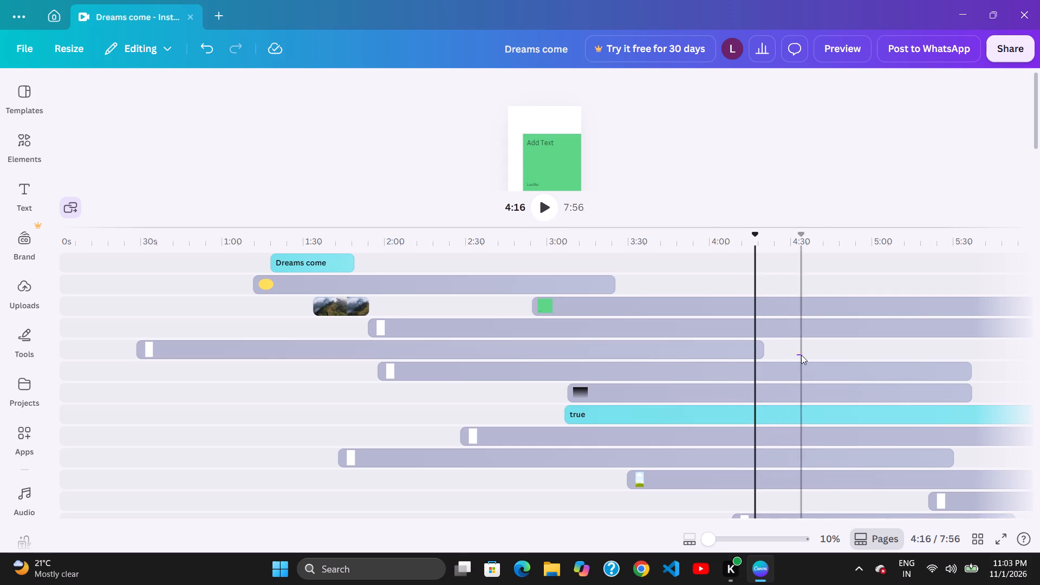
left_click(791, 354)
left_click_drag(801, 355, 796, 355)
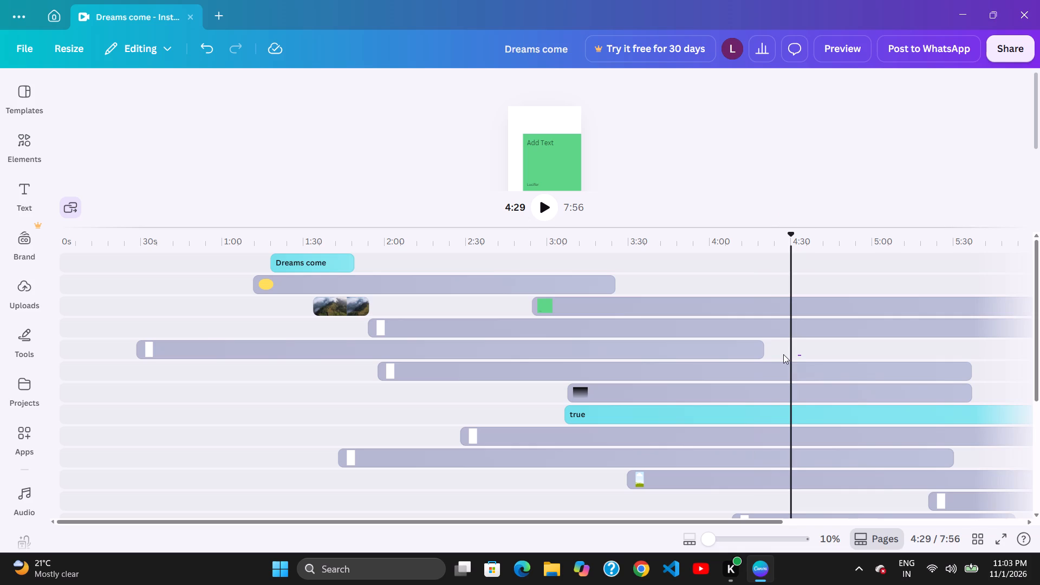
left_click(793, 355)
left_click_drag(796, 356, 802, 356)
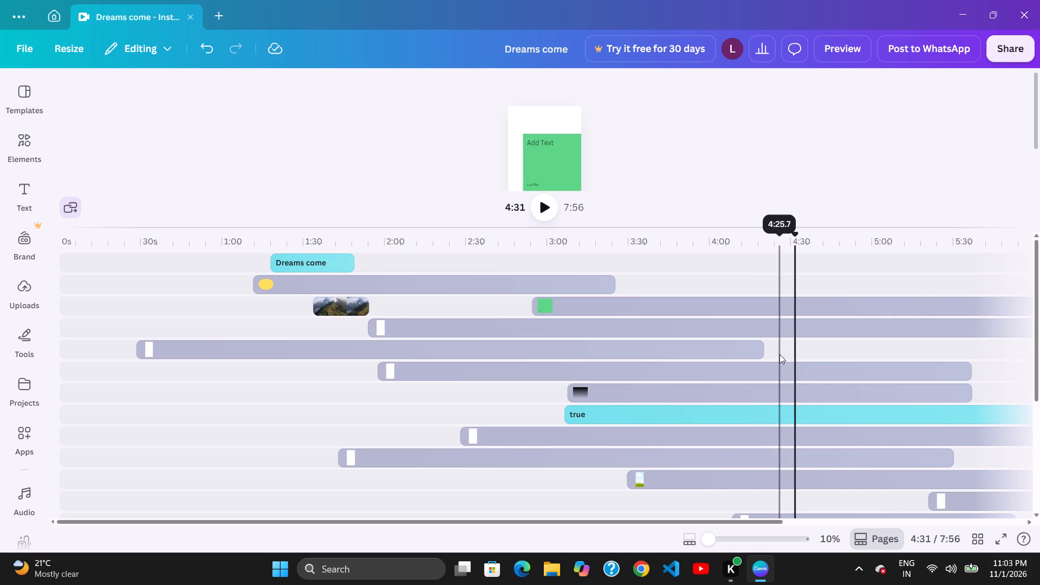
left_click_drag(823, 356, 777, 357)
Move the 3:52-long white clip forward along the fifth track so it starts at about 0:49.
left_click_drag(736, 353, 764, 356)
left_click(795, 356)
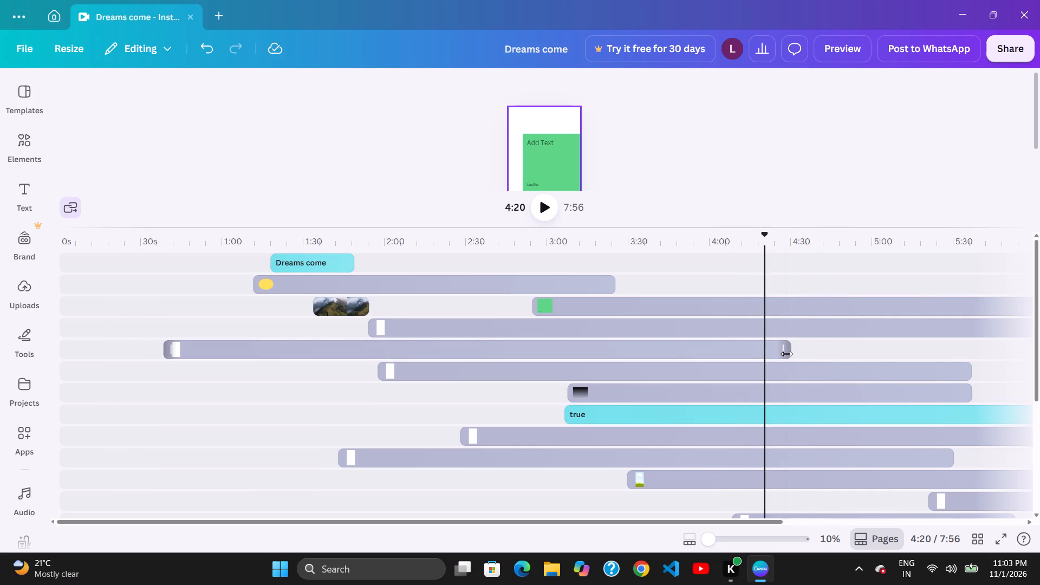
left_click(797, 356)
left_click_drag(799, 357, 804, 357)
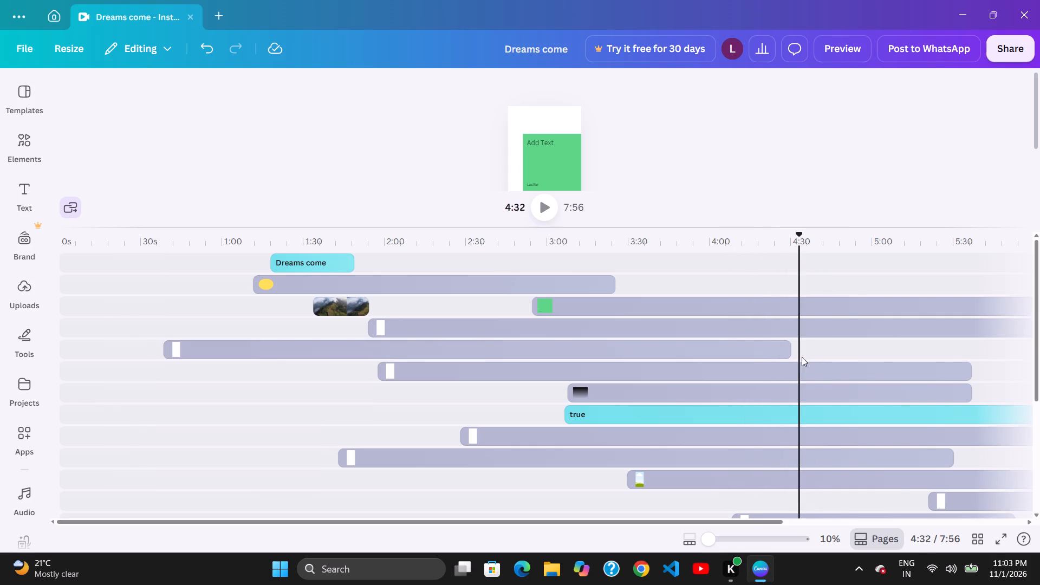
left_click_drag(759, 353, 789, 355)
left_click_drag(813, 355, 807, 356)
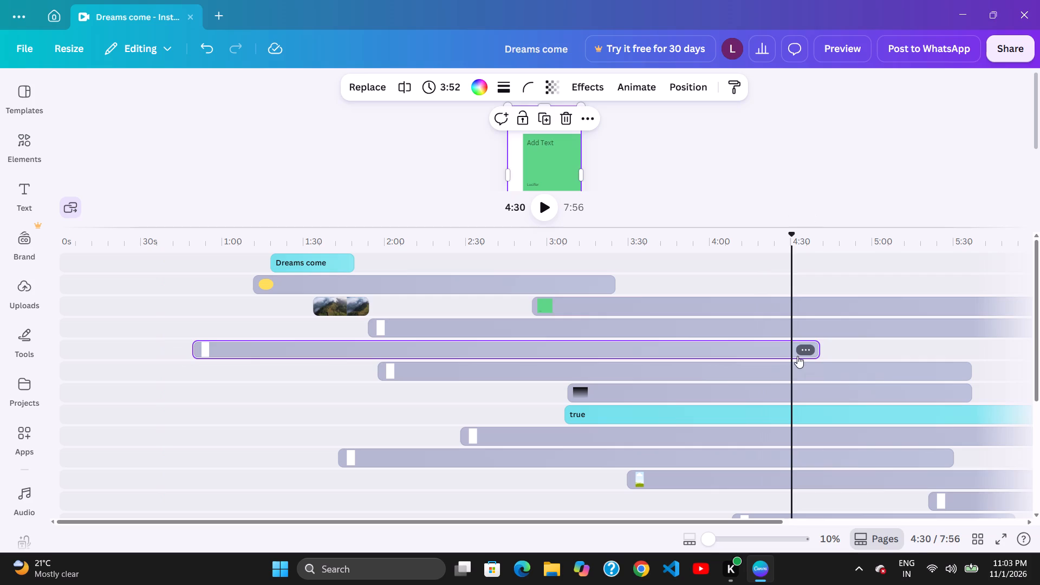
Lengthen the white clip on the fifth track to 4:03 by extending its end.
left_click_drag(815, 357, 825, 357)
left_click(826, 360)
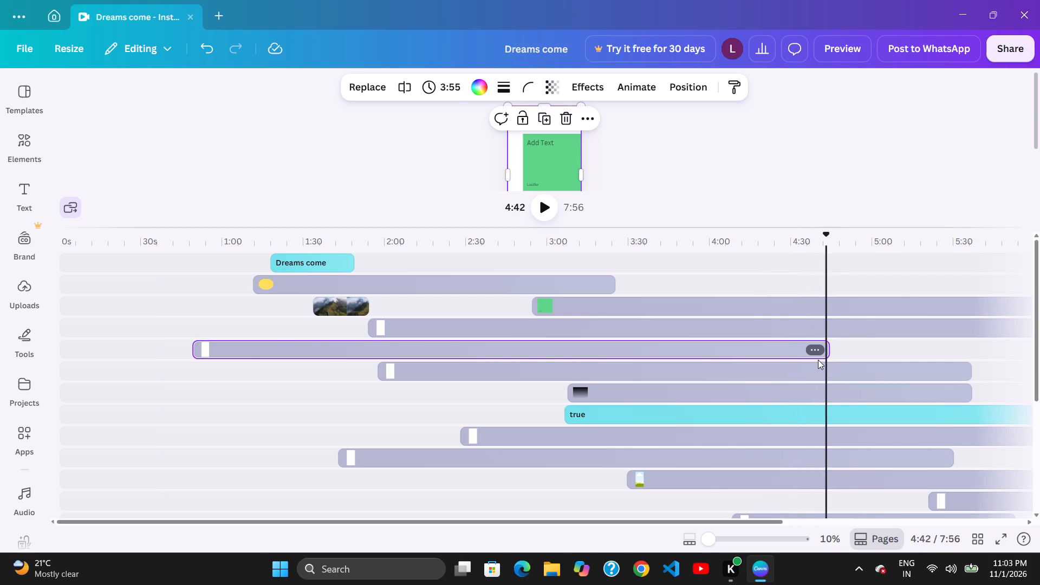
left_click_drag(831, 360, 837, 360)
left_click_drag(814, 360, 837, 361)
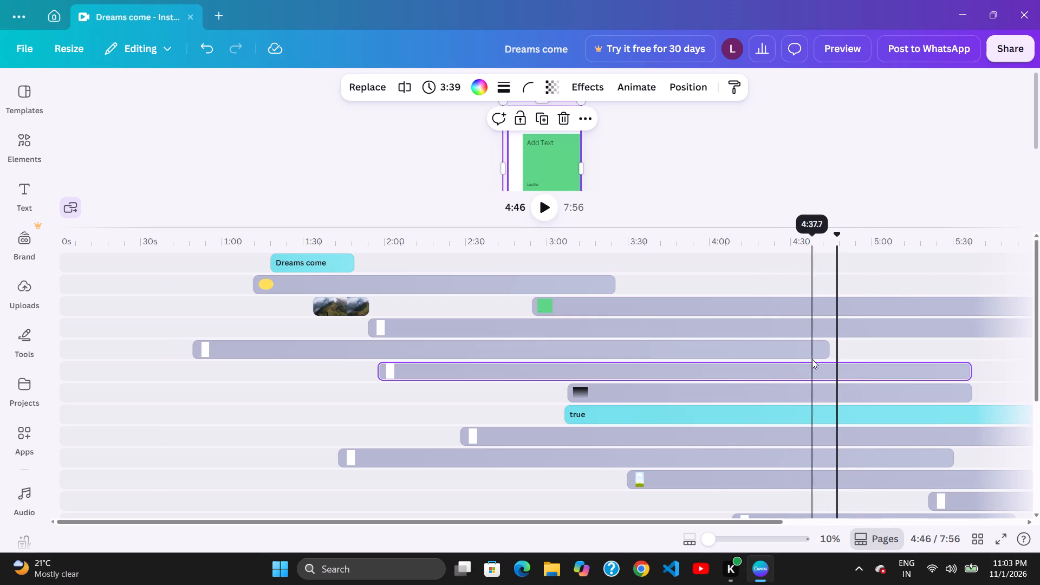
left_click_drag(866, 359, 859, 360)
left_click(888, 359)
left_click_drag(817, 356, 840, 357)
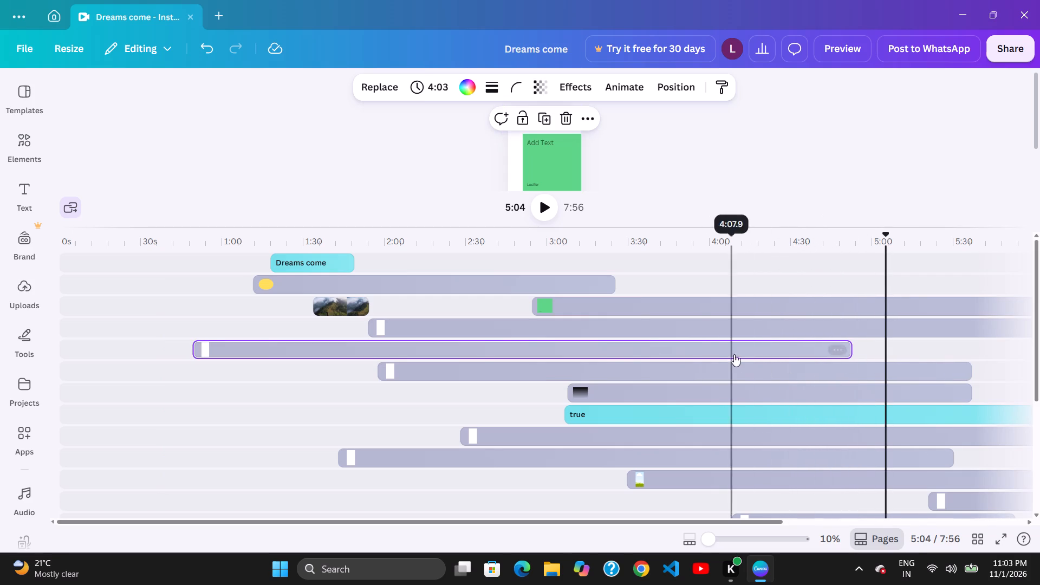
Move the 4:03-long white clip forward along the fifth track so it starts at about 1:01.
left_click_drag(508, 341, 522, 344)
left_click_drag(590, 342, 580, 343)
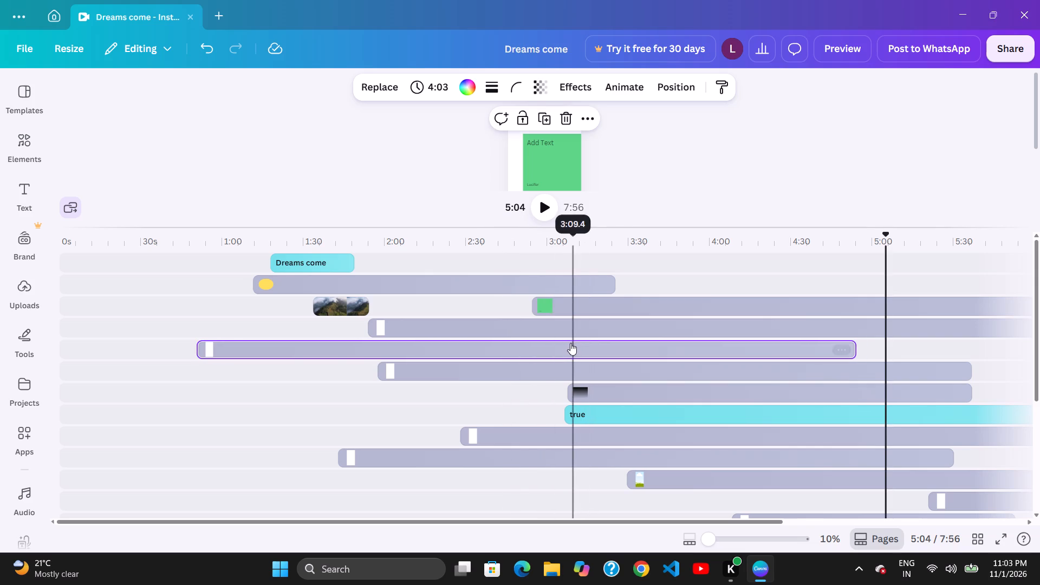
left_click_drag(587, 344, 613, 344)
left_click_drag(502, 338, 513, 341)
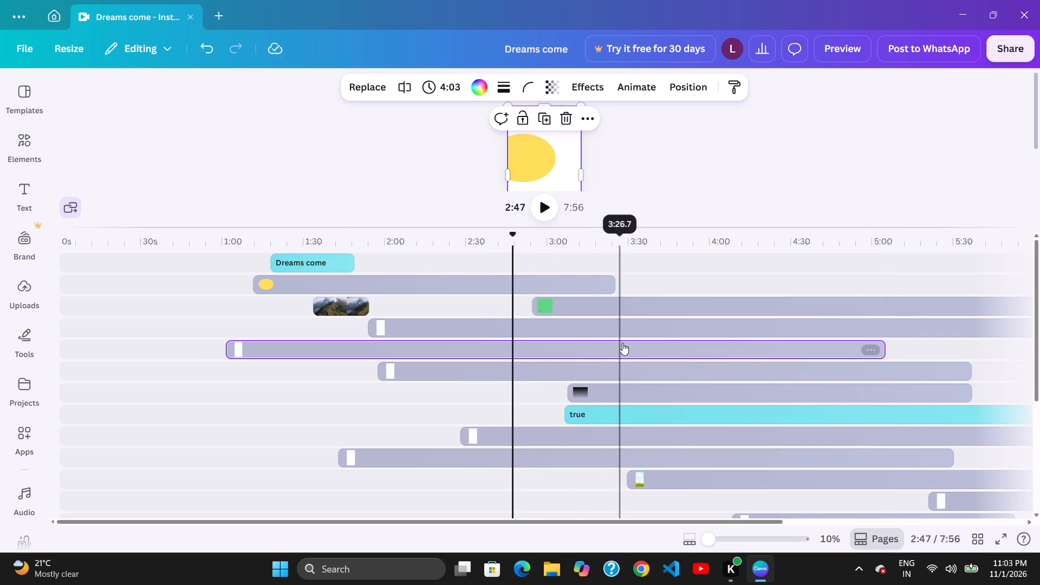
Move the 5:37-long white clip forward along the fourth track so it starts at about 2:37.
left_click_drag(550, 339, 526, 334)
left_click_drag(678, 318, 581, 321)
left_click_drag(578, 321, 684, 324)
left_click_drag(686, 324, 673, 327)
left_click_drag(523, 325, 601, 328)
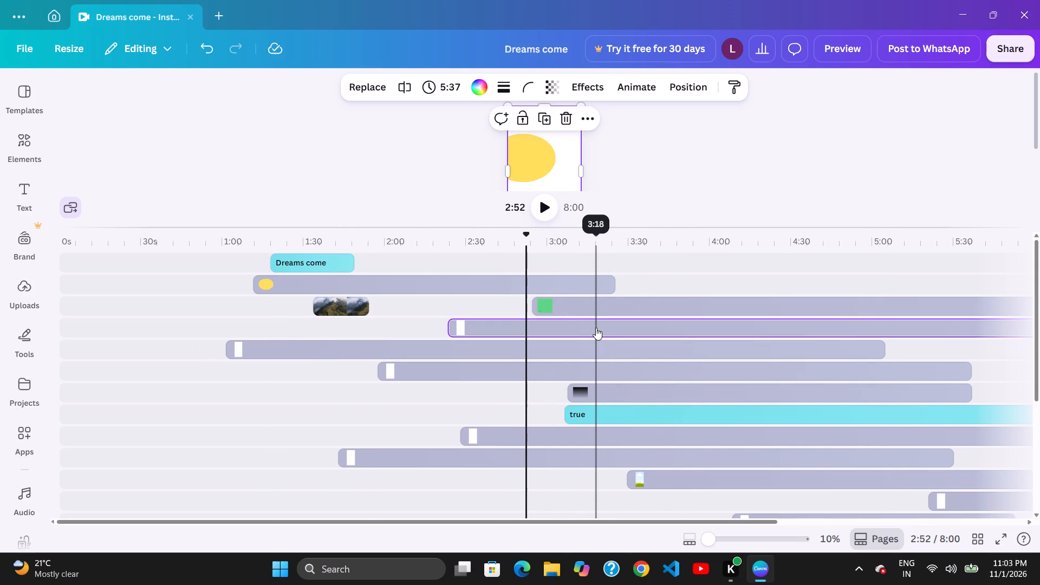
left_click_drag(617, 329, 610, 330)
left_click_drag(556, 330, 597, 334)
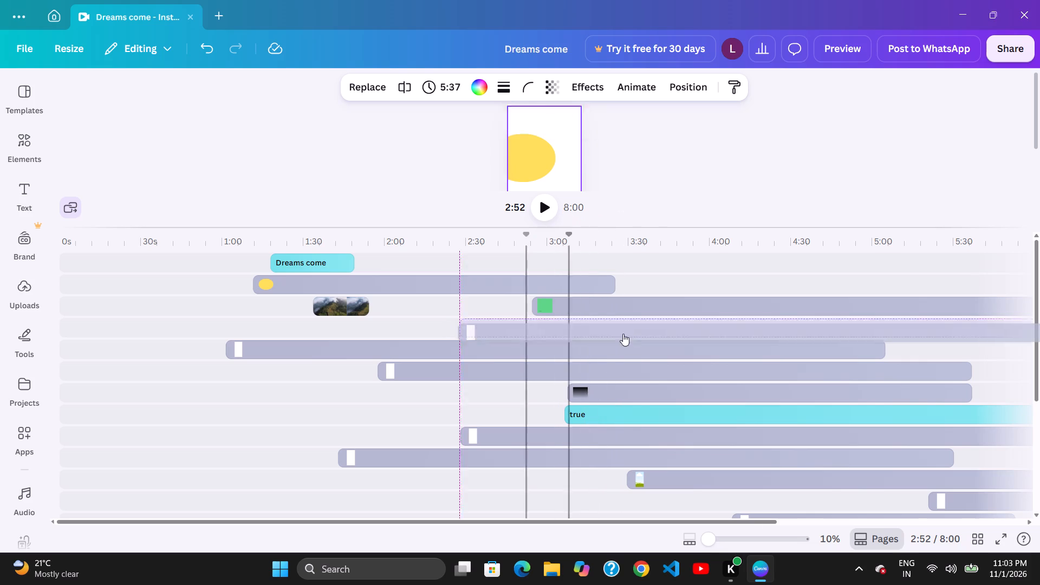
left_click(680, 331)
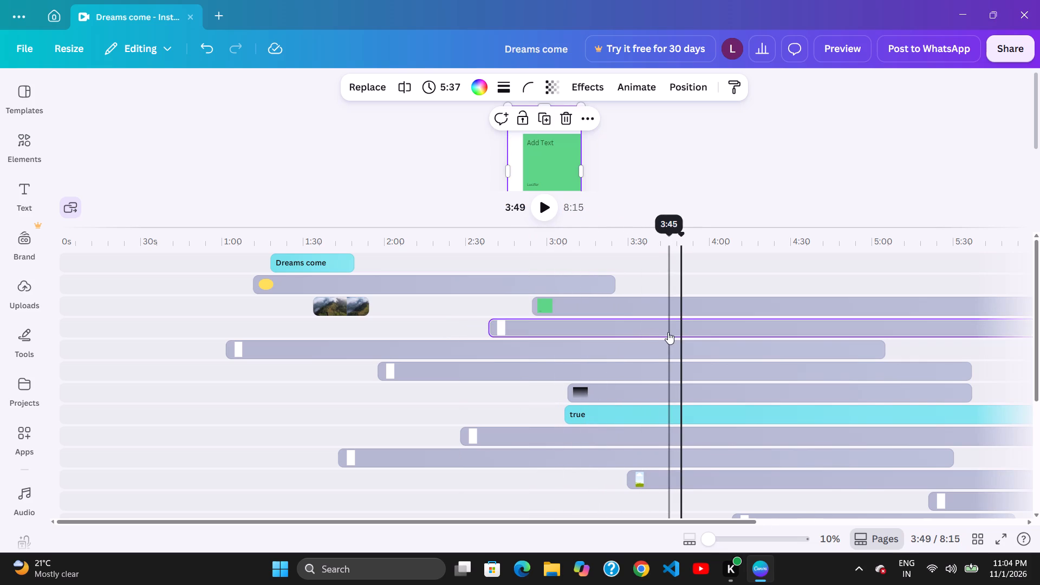
left_click(674, 331)
left_click_drag(588, 331, 595, 331)
left_click_drag(652, 320, 638, 320)
left_click_drag(647, 322, 652, 322)
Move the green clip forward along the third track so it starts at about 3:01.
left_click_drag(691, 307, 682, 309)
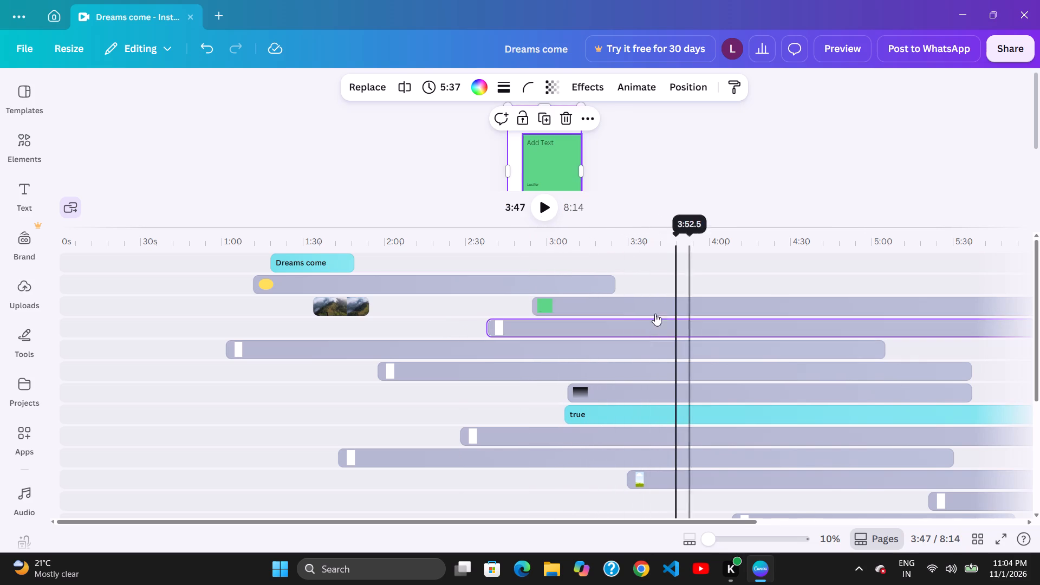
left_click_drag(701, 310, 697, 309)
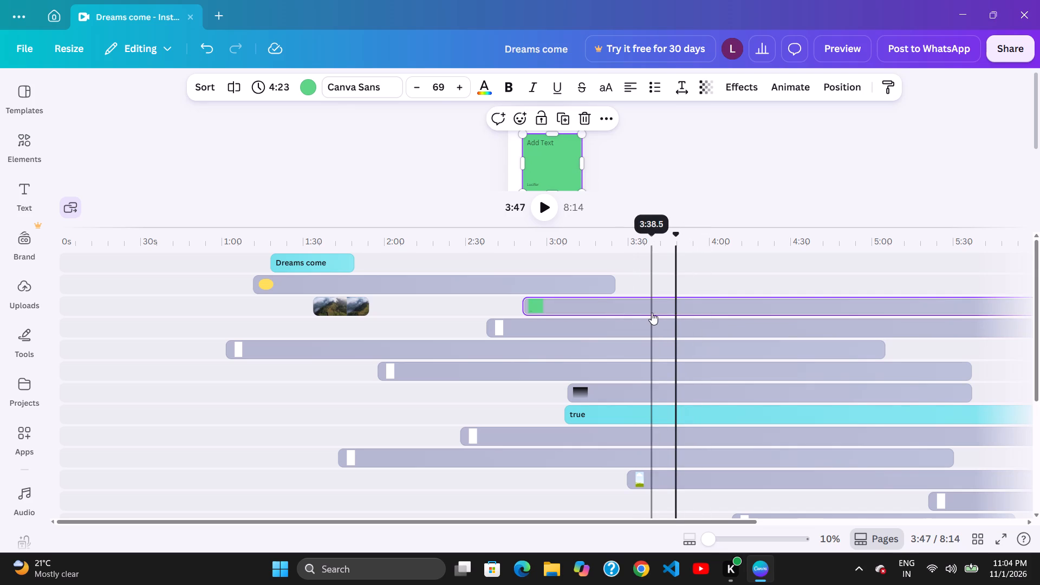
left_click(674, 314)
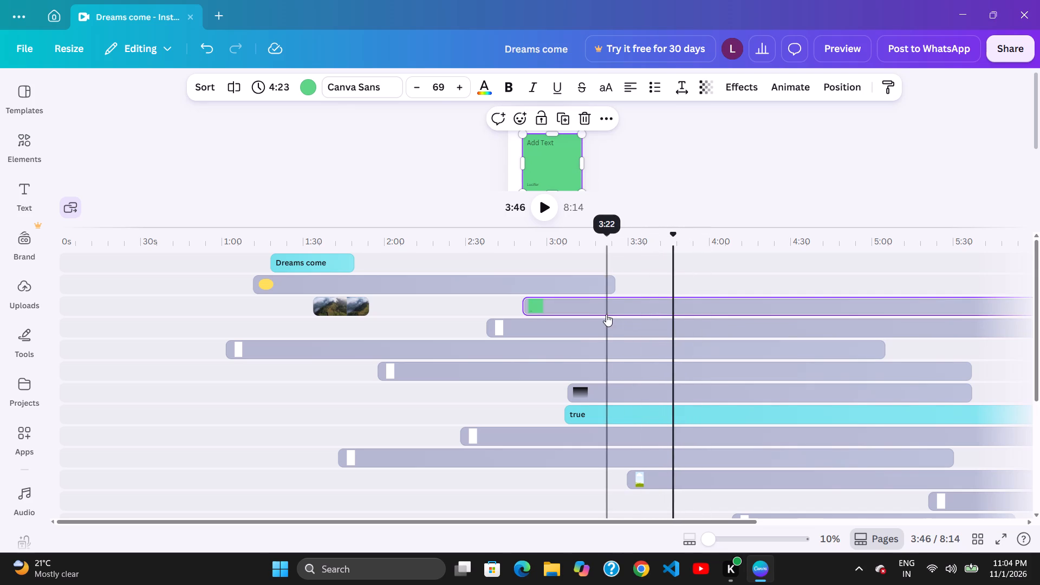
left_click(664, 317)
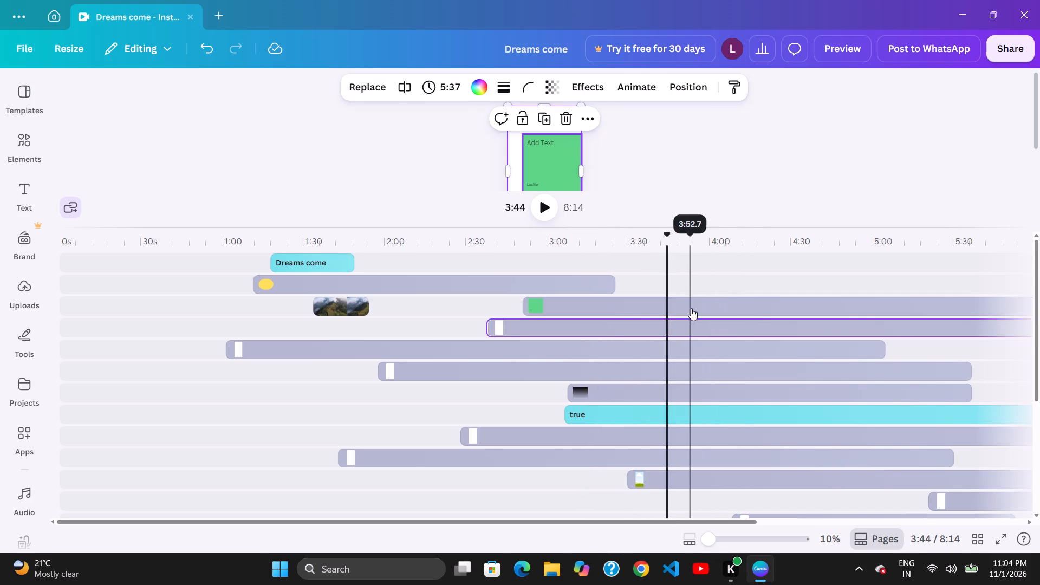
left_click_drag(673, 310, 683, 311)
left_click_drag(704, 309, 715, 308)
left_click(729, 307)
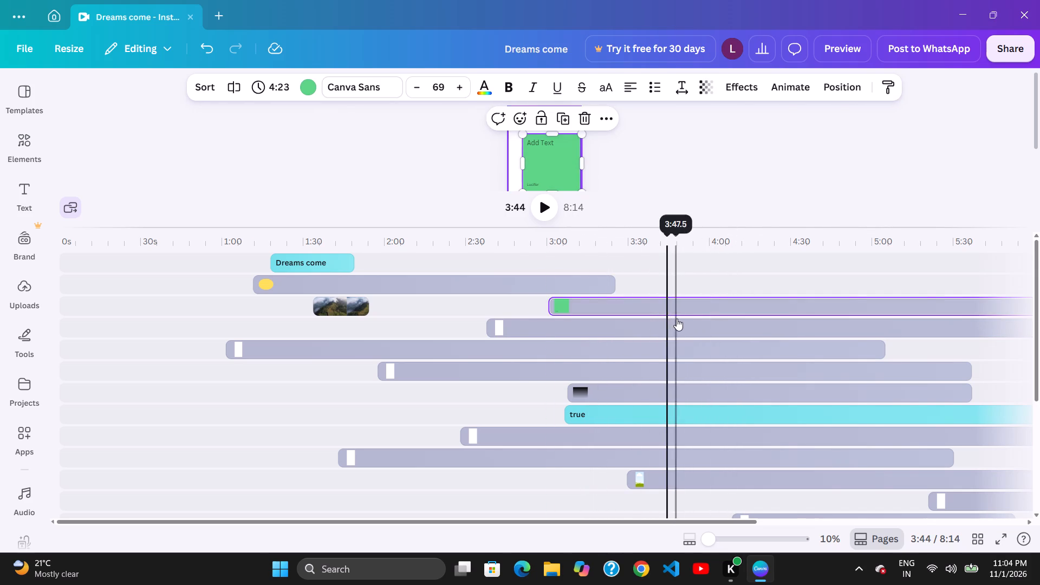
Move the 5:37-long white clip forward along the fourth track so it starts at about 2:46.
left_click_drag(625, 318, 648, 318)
Move the green clip back along the third track so it starts at about 2:18.
left_click_drag(680, 315, 674, 315)
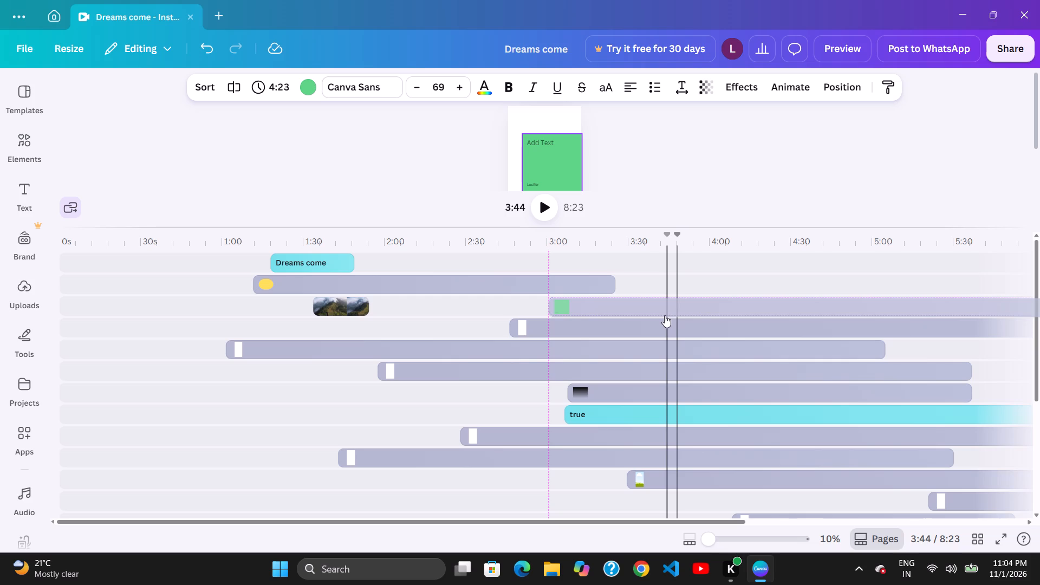
left_click(691, 315)
left_click(712, 316)
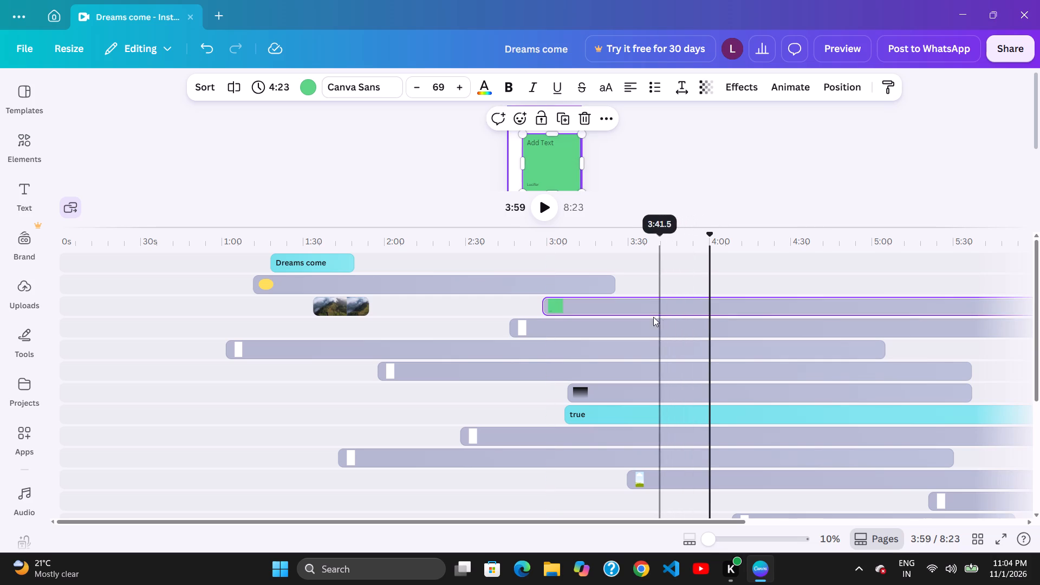
left_click_drag(631, 313, 641, 315)
left_click(701, 308)
left_click_drag(618, 308, 633, 311)
left_click_drag(810, 304, 672, 317)
Reposition the 5:37-long white clip on the fourth track so it starts at about 2:40.
left_click_drag(738, 324, 708, 326)
left_click_drag(763, 324, 771, 324)
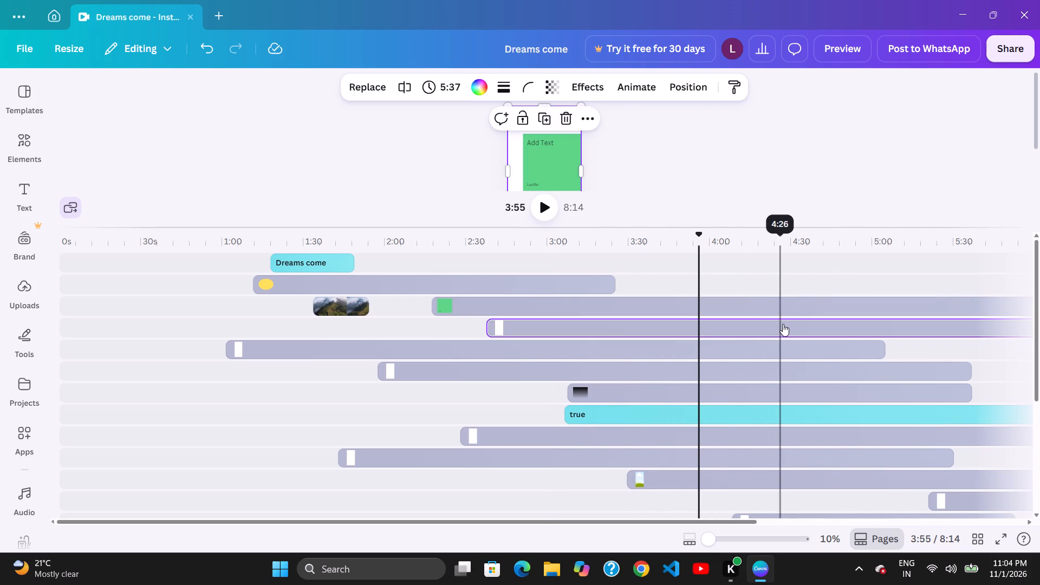
left_click(783, 324)
left_click_drag(792, 324, 799, 324)
left_click_drag(793, 324, 803, 323)
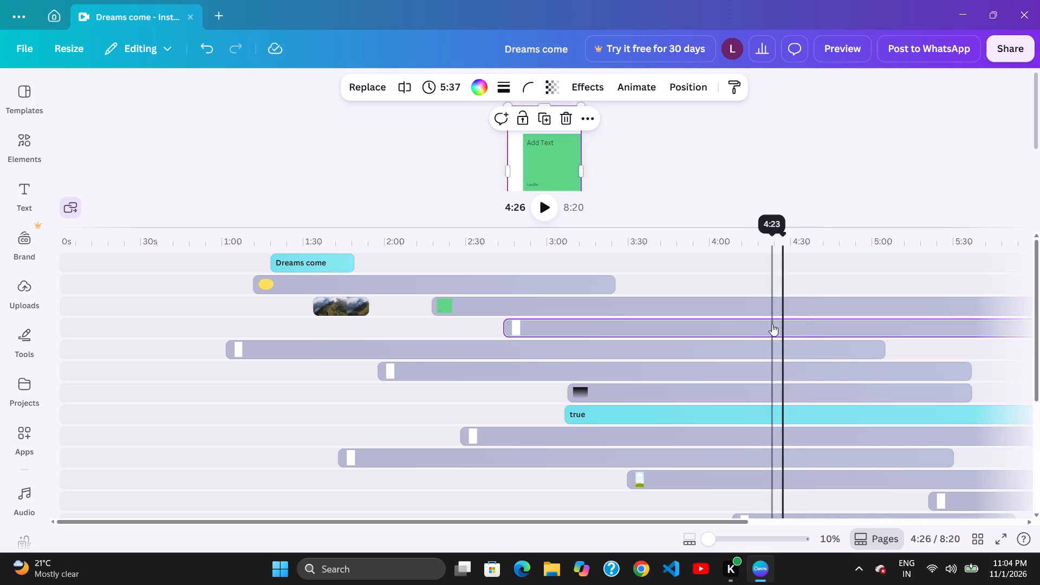
left_click_drag(816, 325, 788, 329)
left_click_drag(719, 324, 747, 327)
left_click_drag(868, 325, 835, 327)
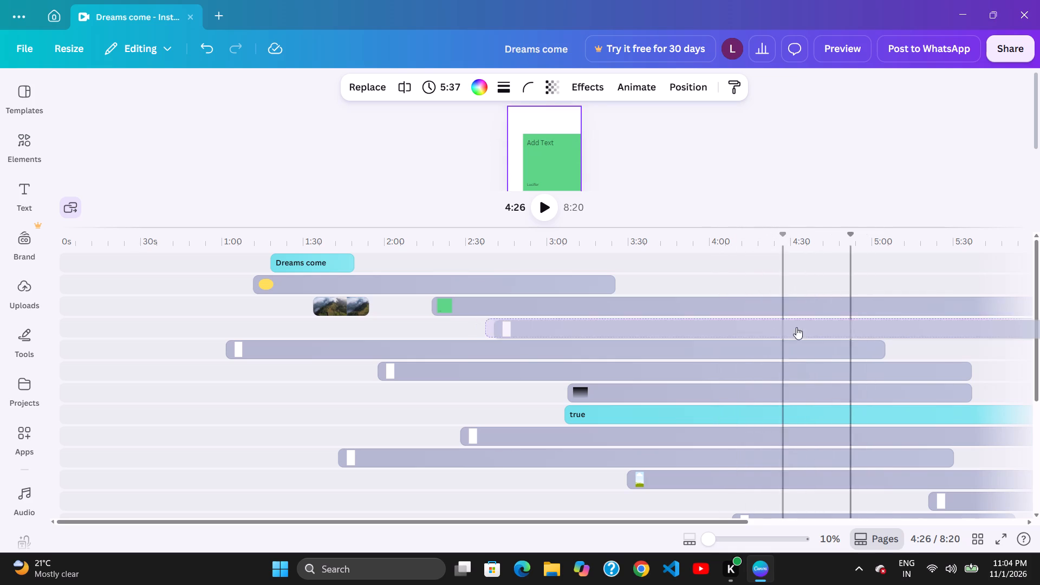
left_click(747, 327)
Move the 5:37-long white clip forward along the fourth track so it starts at about 3:06.
left_click_drag(764, 331, 788, 332)
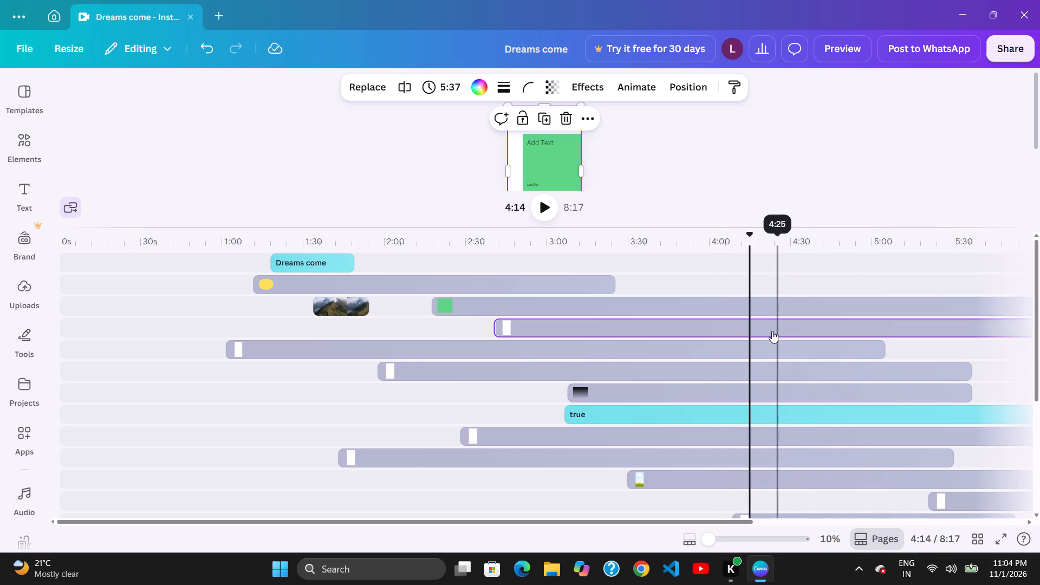
left_click(773, 332)
left_click_drag(789, 331, 797, 331)
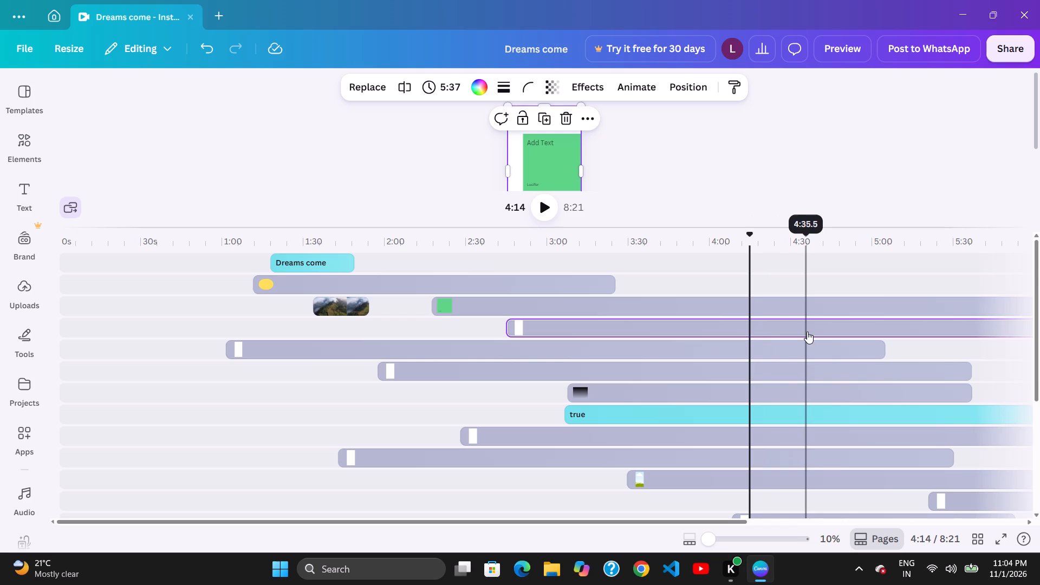
left_click_drag(768, 330, 776, 331)
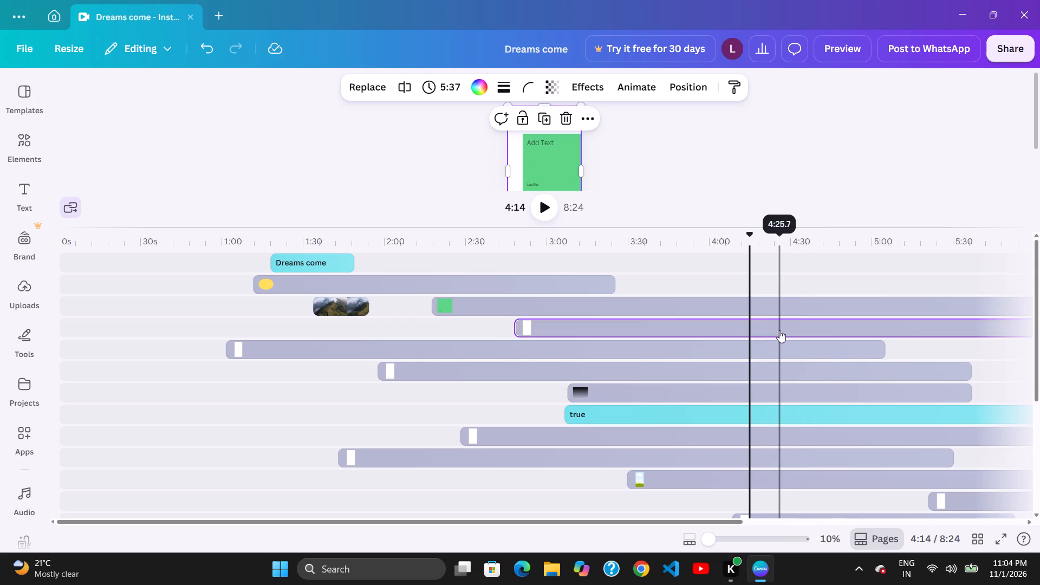
left_click(807, 334)
left_click(839, 334)
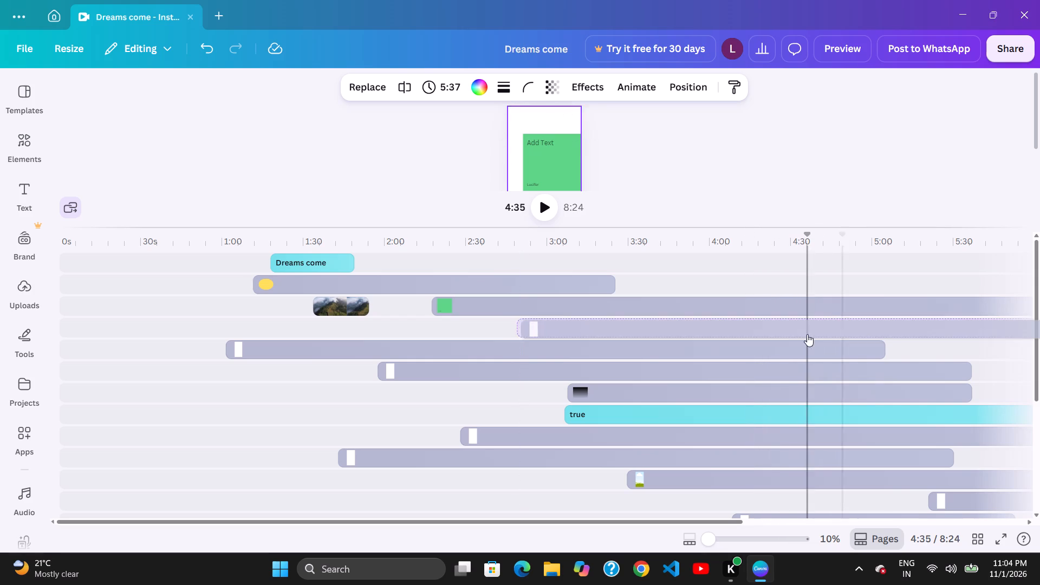
left_click(813, 336)
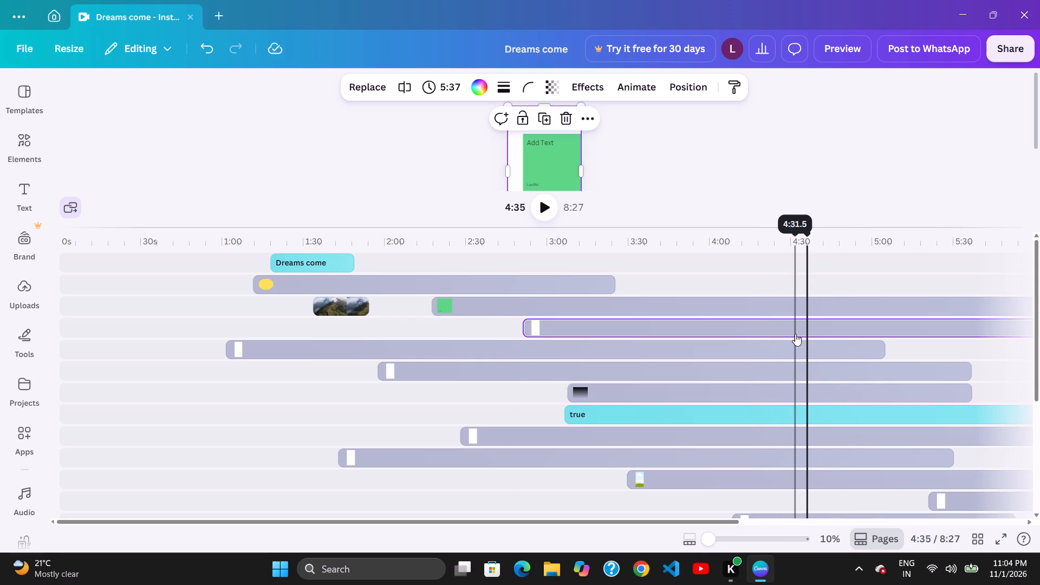
left_click(808, 330)
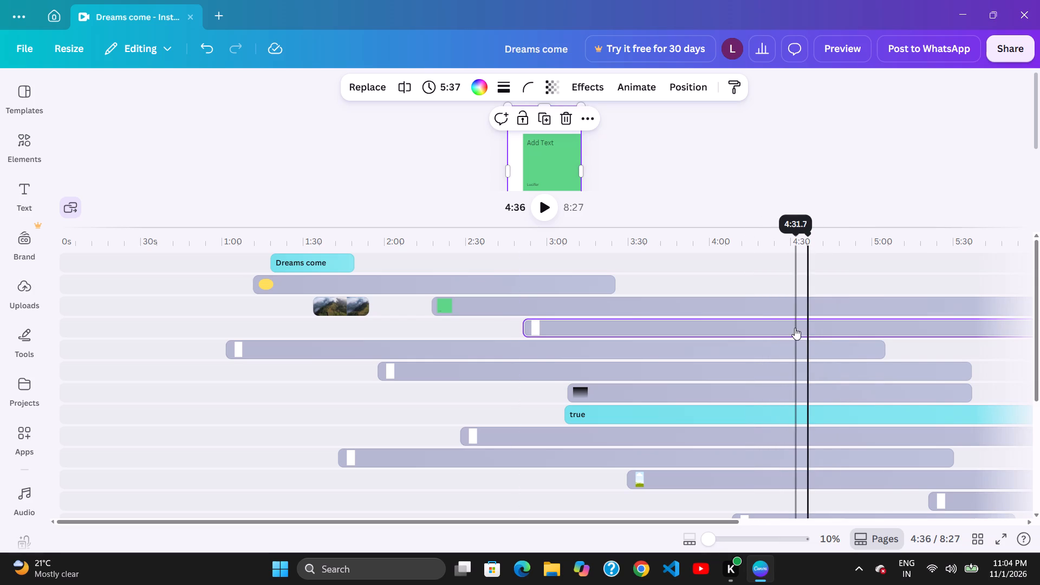
left_click_drag(823, 335, 847, 336)
left_click_drag(833, 336, 843, 338)
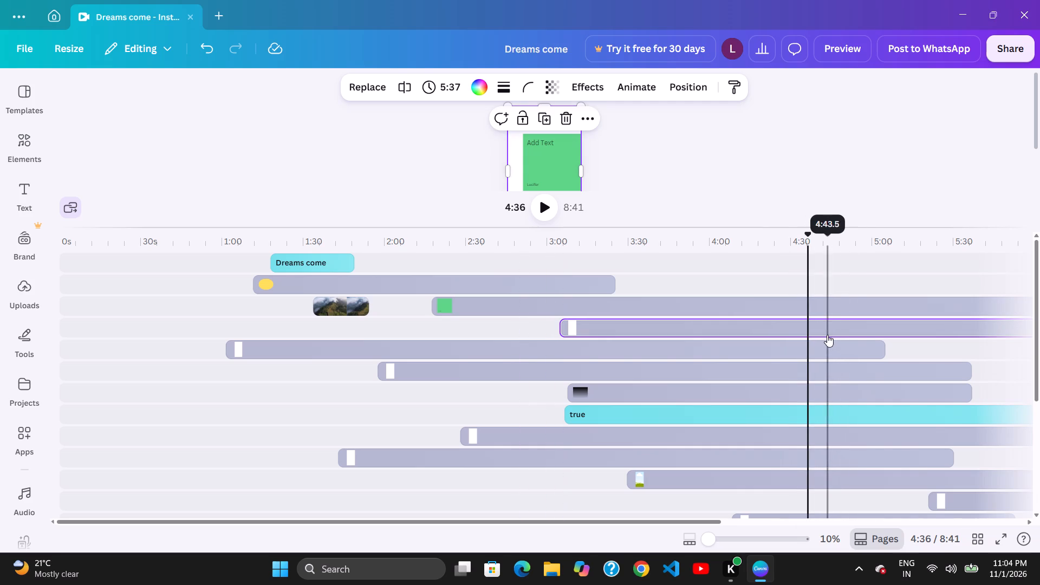
left_click_drag(846, 337, 851, 339)
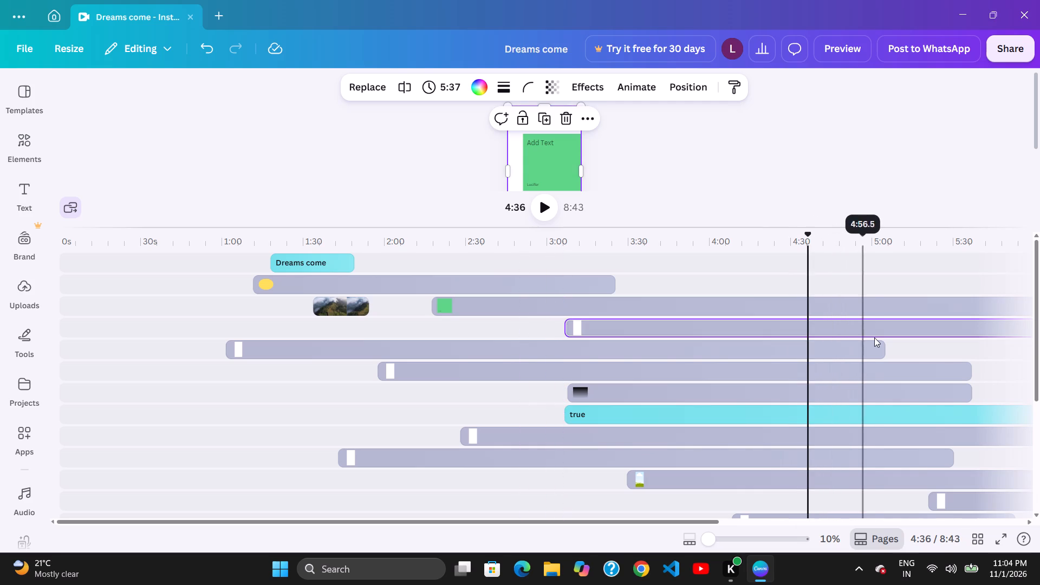
Move the 4:03-long white clip forward along the fifth track so it starts at about 1:27.
left_click_drag(863, 340, 926, 340)
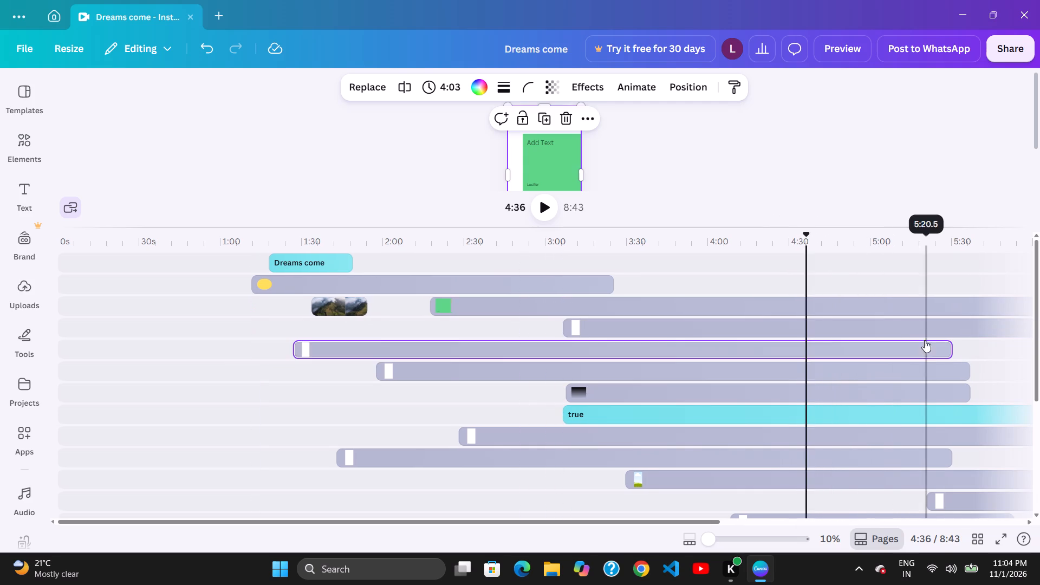
left_click_drag(925, 340, 906, 340)
left_click(837, 339)
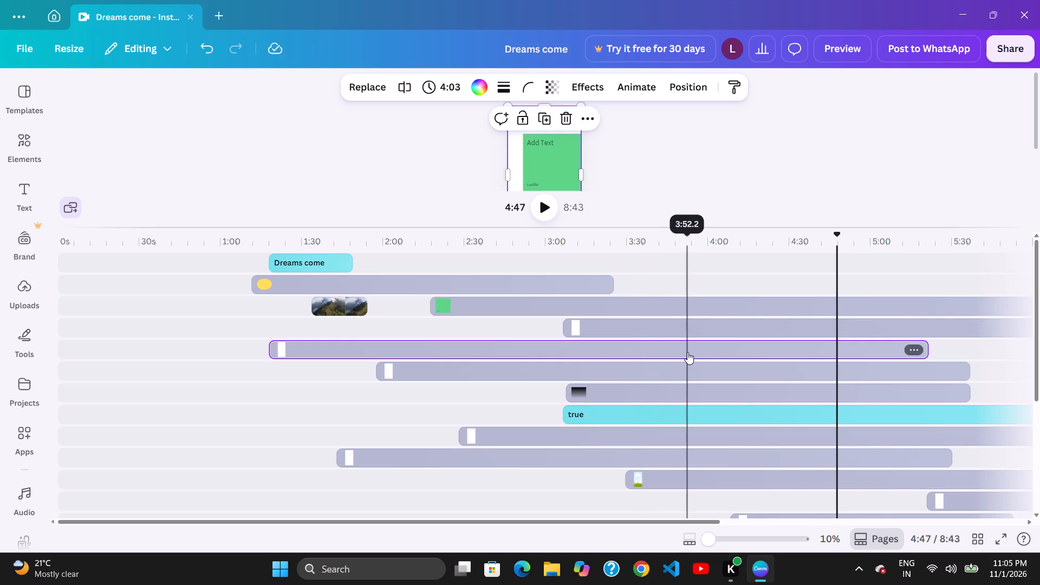
left_click_drag(630, 349, 649, 344)
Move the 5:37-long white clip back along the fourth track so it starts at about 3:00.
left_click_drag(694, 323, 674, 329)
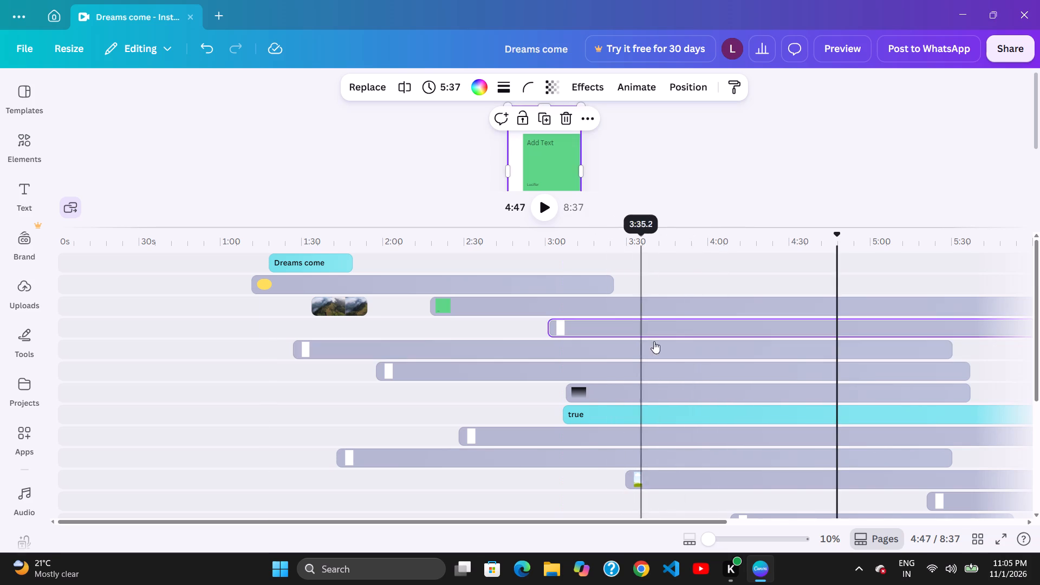
Move the 4:03-long white clip forward along the fifth track so it ends at about 5:41.
left_click_drag(342, 353, 370, 336)
Move the green clip back along the third track so it starts at about 2:09.
left_click_drag(450, 297, 425, 315)
Shorten the white clip on the fifth track to 3:46 by trimming its start, and position it to start at about 1:51.
left_click_drag(334, 352, 377, 330)
left_click_drag(489, 270, 478, 277)
left_click_drag(404, 319, 427, 307)
left_click(508, 260)
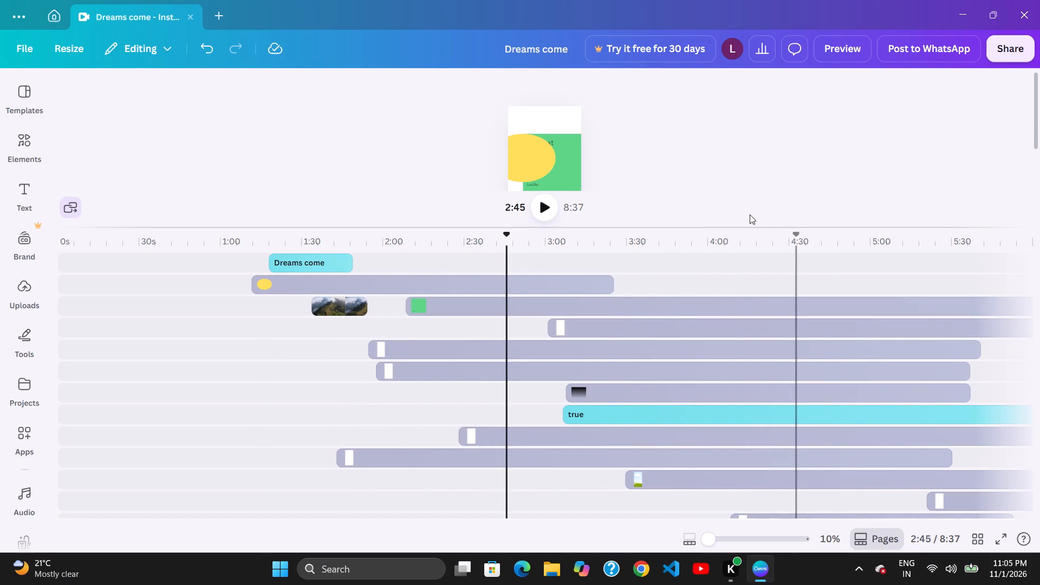
left_click(477, 383)
left_click_drag(552, 346, 544, 343)
left_click(501, 360)
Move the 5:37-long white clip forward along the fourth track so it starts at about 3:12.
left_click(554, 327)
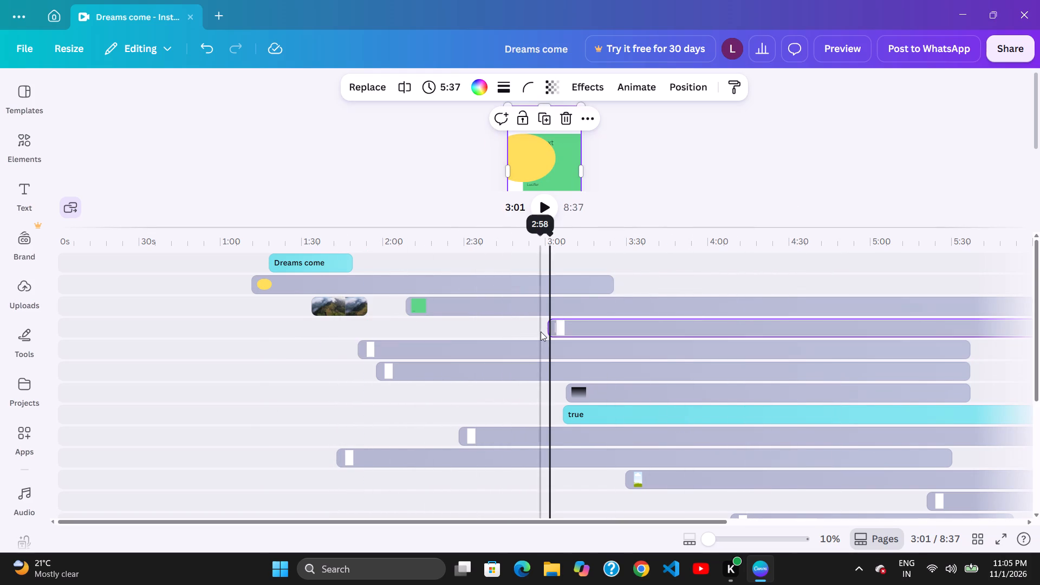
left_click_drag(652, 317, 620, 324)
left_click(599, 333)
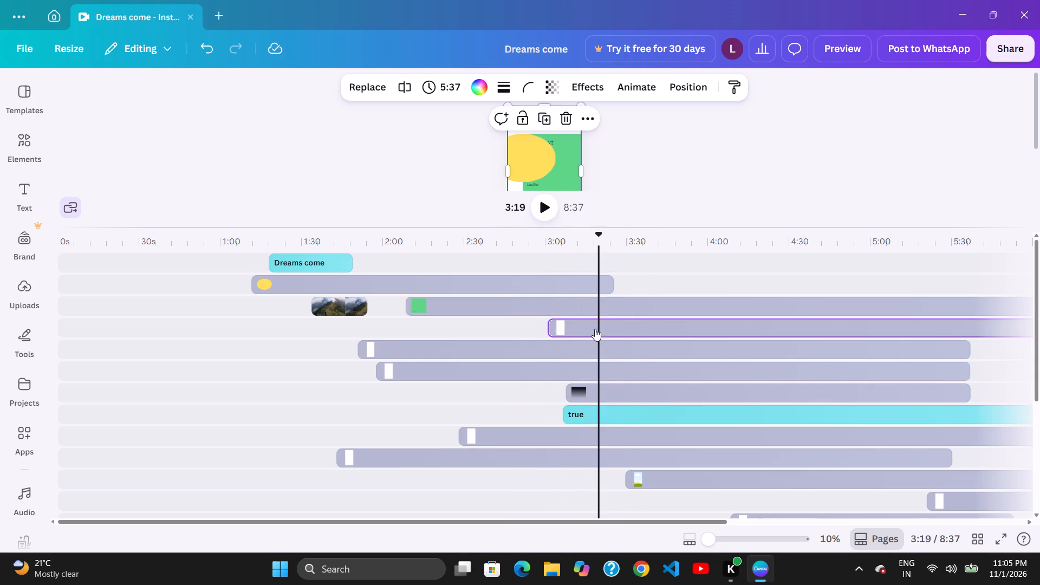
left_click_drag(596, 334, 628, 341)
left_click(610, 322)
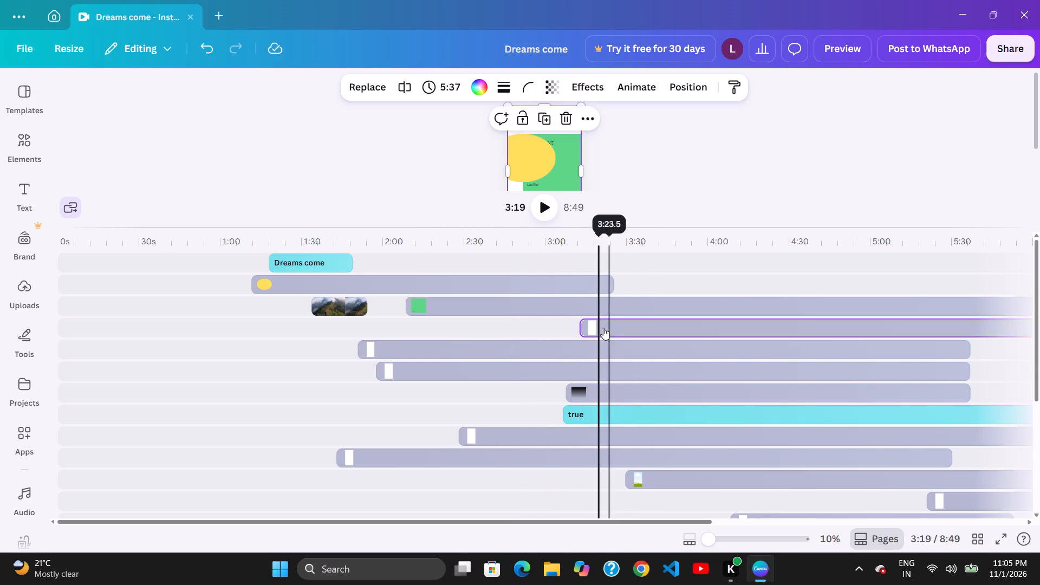
Move the green clip onto its own track directly above the 3:46-long white clip, starting at about 1:46.
left_click_drag(630, 298, 527, 349)
left_click_drag(517, 348, 562, 344)
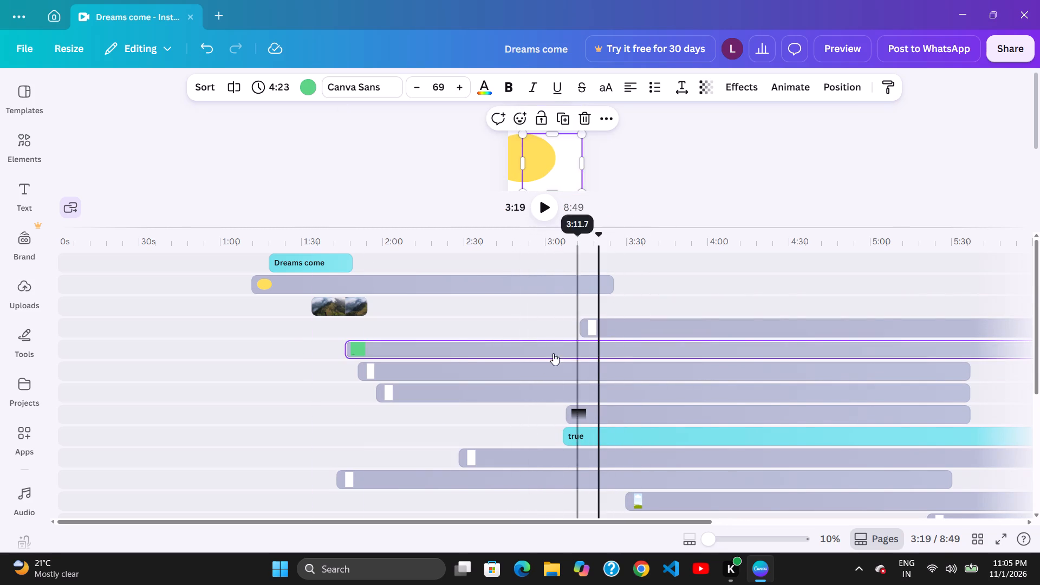
left_click_drag(522, 360, 539, 355)
Move the 5:37-long white clip back along the fourth track so it starts at about 3:07.
left_click(600, 330)
left_click_drag(634, 324, 616, 331)
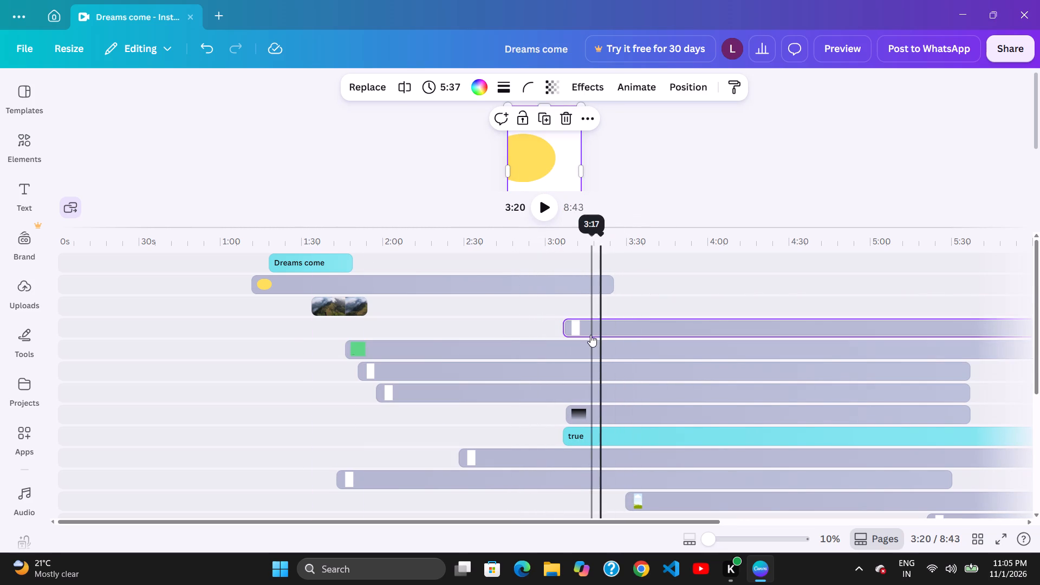
left_click_drag(637, 333, 646, 332)
left_click(562, 331)
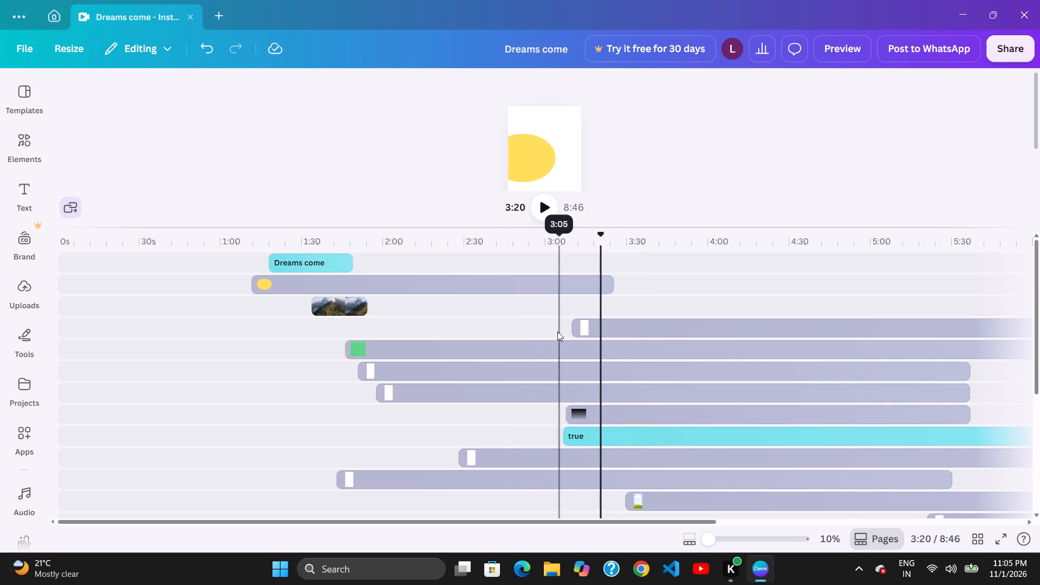
left_click_drag(608, 328, 608, 333)
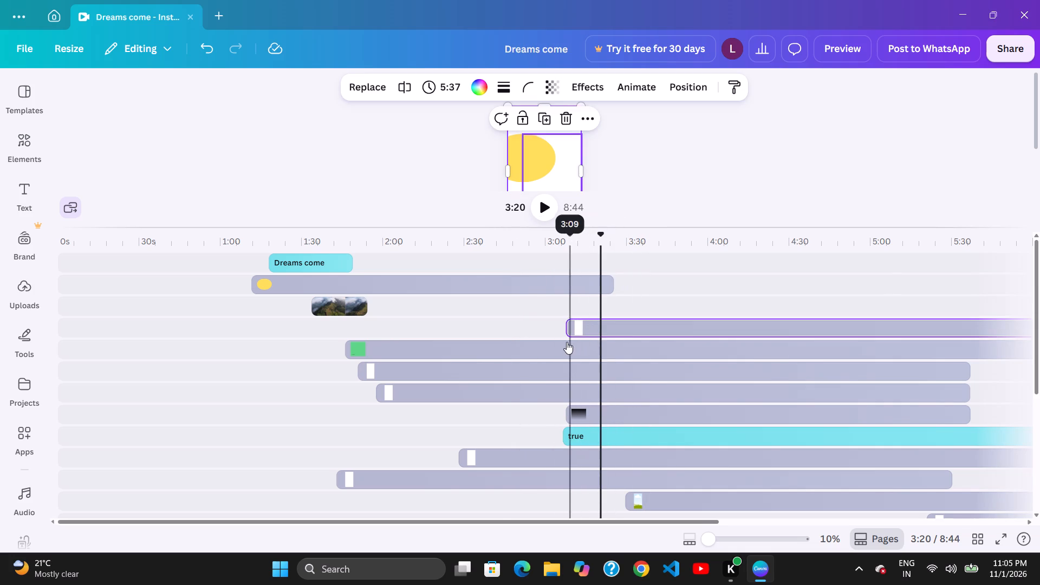
Move the green clip back along the fifth track so it starts at about 1:23.
left_click(511, 370)
left_click(544, 361)
left_click_drag(590, 341, 570, 344)
left_click_drag(570, 349, 561, 351)
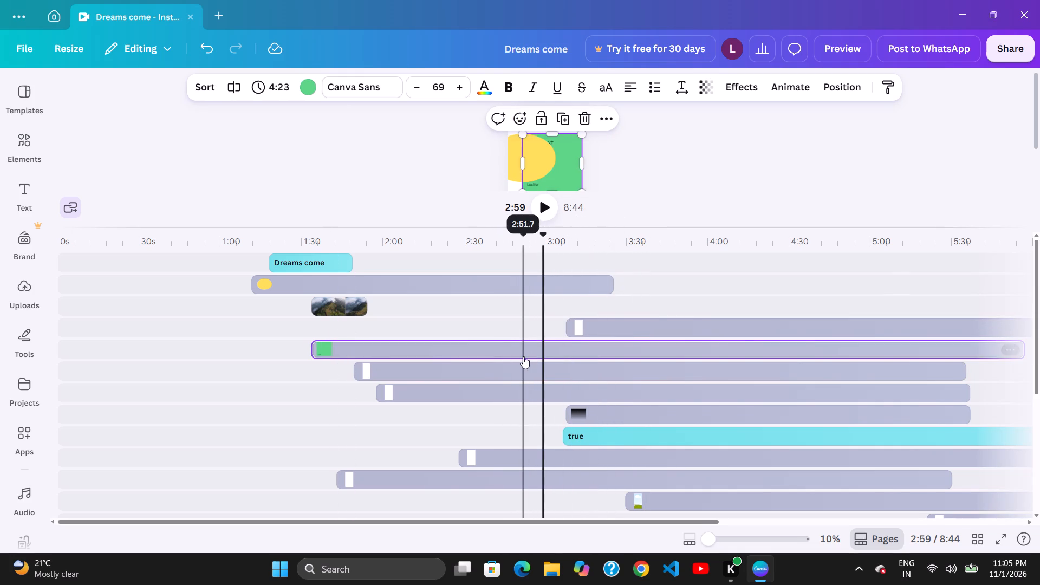
left_click_drag(527, 357, 499, 366)
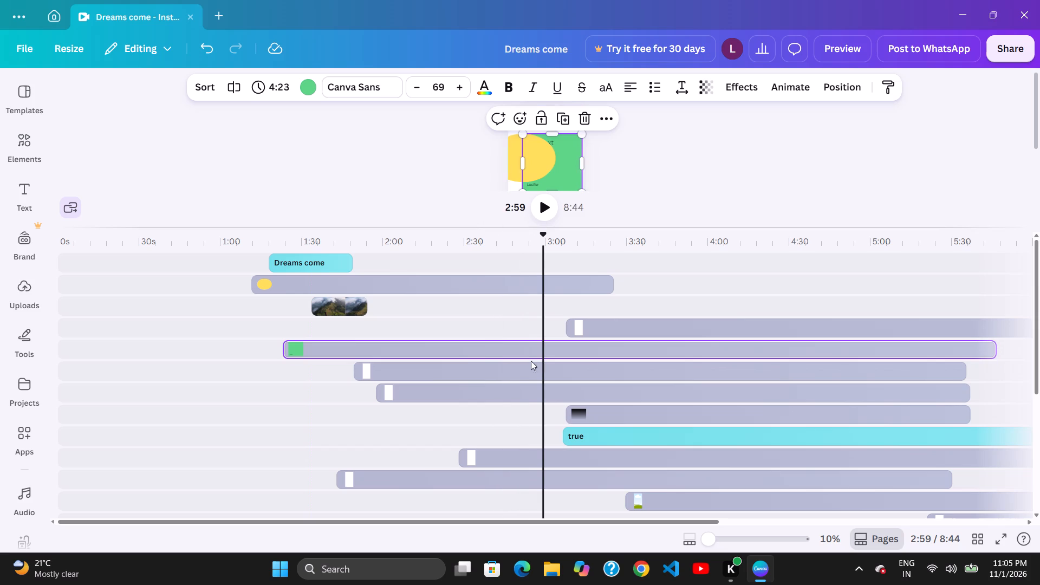
Move the 3:46-long white clip forward along the sixth track so it starts at about 1:58, aligned with the clip below.
left_click(548, 363)
left_click_drag(490, 370, 510, 367)
left_click_drag(538, 360, 524, 361)
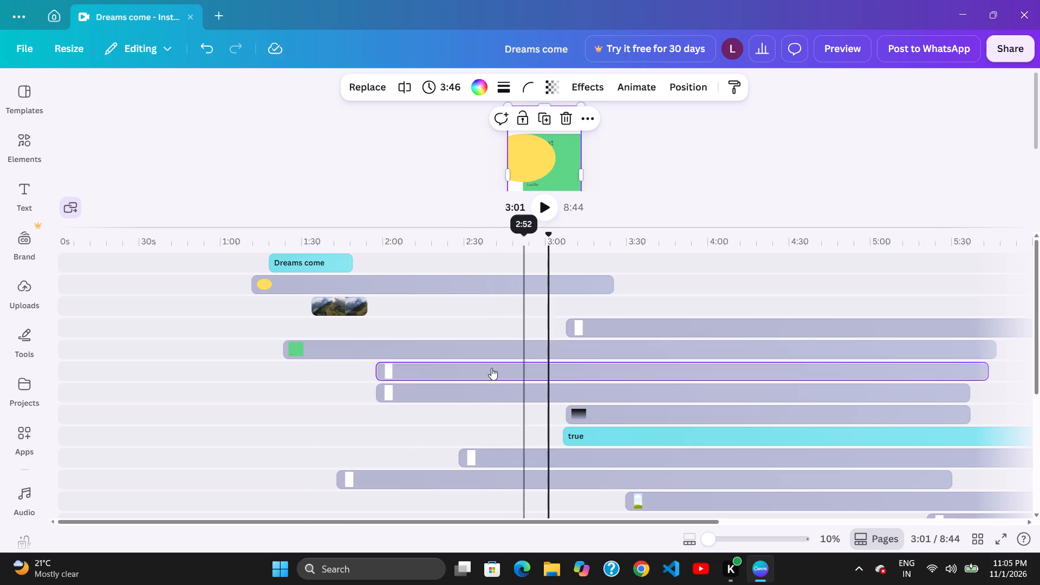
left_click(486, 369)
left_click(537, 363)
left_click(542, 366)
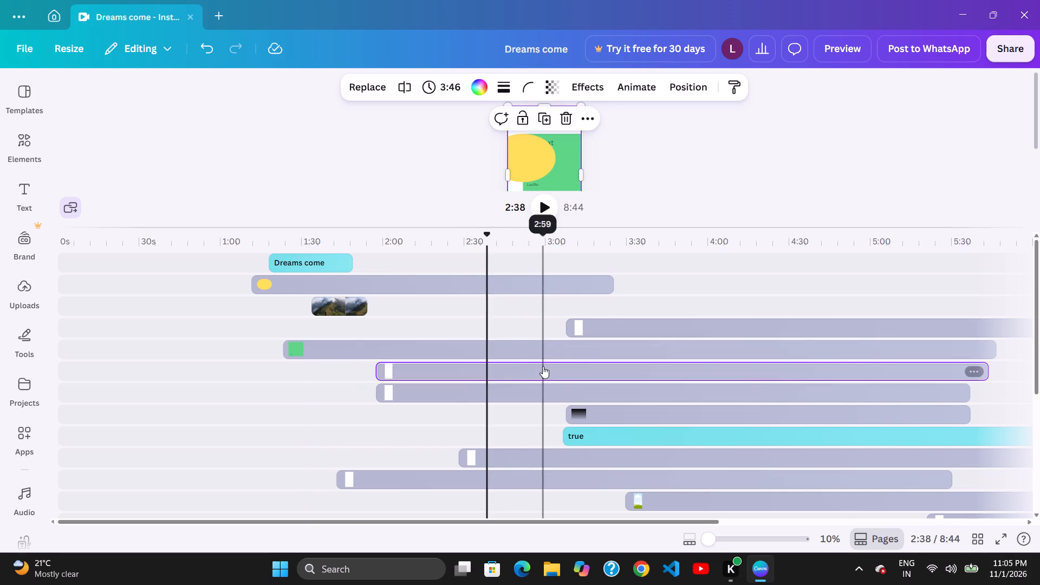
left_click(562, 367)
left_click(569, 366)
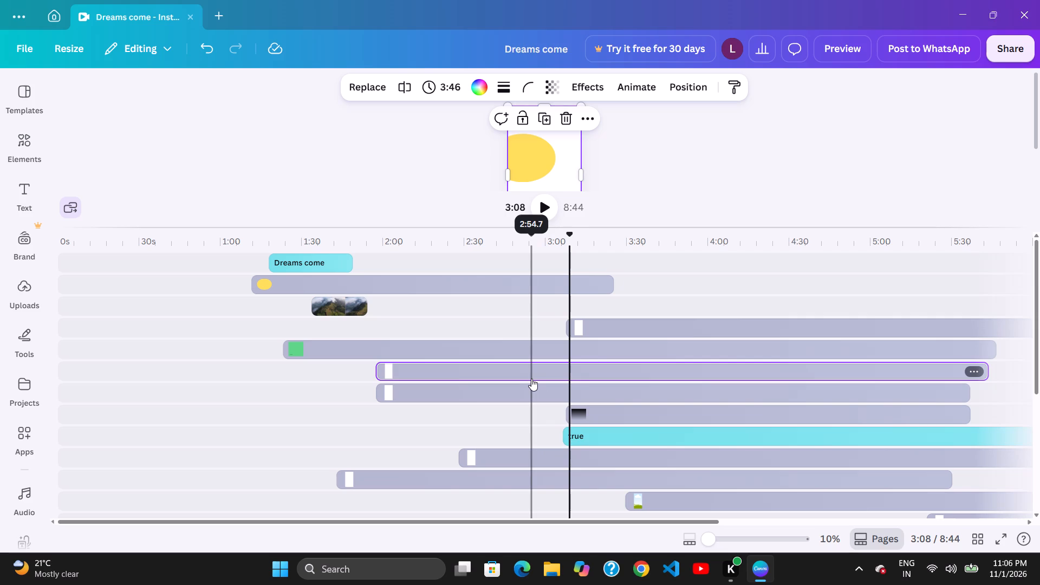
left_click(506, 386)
Move the green clip to the sixth track, below the 3:46-long white clip, starting at about 1:03.
left_click_drag(609, 356, 577, 358)
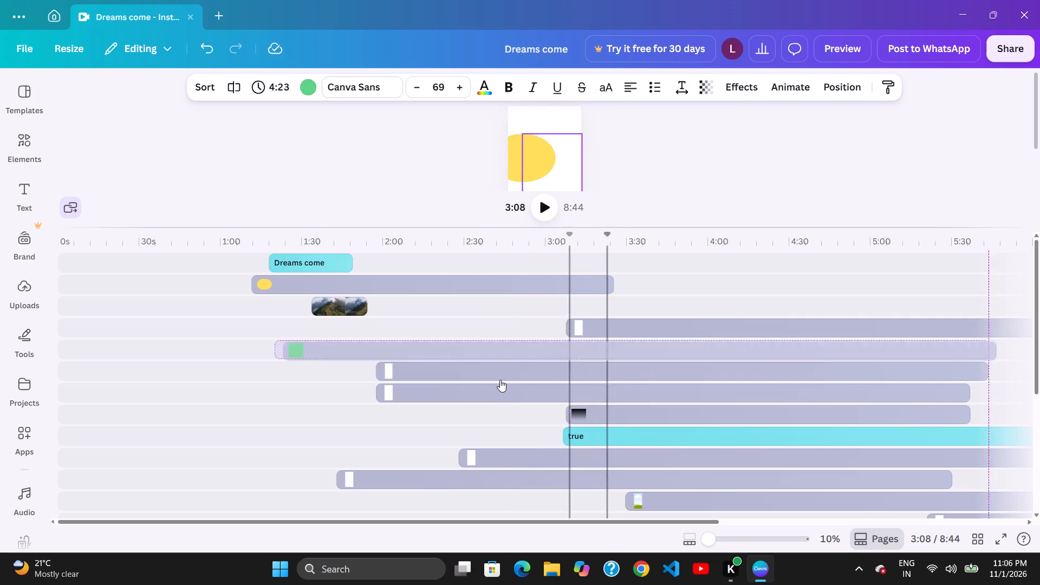
left_click(499, 380)
left_click_drag(614, 314, 571, 321)
left_click_drag(509, 354, 517, 354)
left_click_drag(577, 340, 564, 349)
left_click_drag(586, 352, 586, 352)
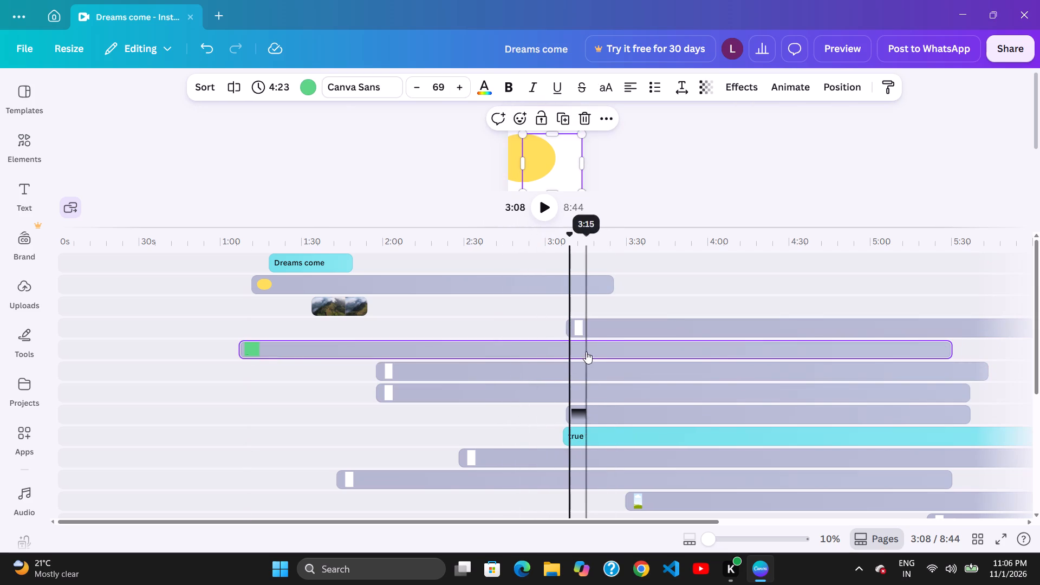
left_click_drag(586, 352, 581, 351)
left_click_drag(563, 357, 558, 374)
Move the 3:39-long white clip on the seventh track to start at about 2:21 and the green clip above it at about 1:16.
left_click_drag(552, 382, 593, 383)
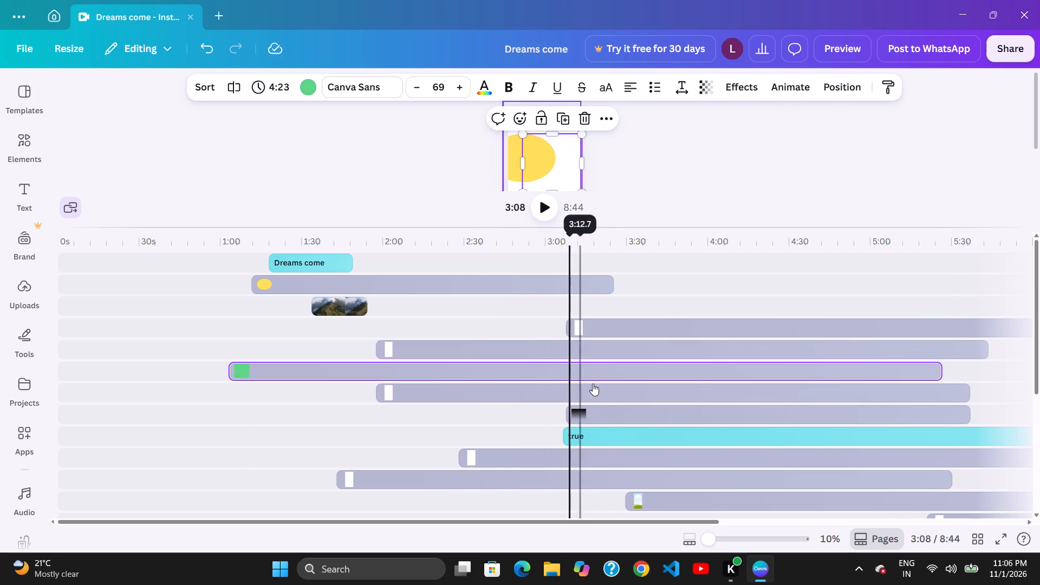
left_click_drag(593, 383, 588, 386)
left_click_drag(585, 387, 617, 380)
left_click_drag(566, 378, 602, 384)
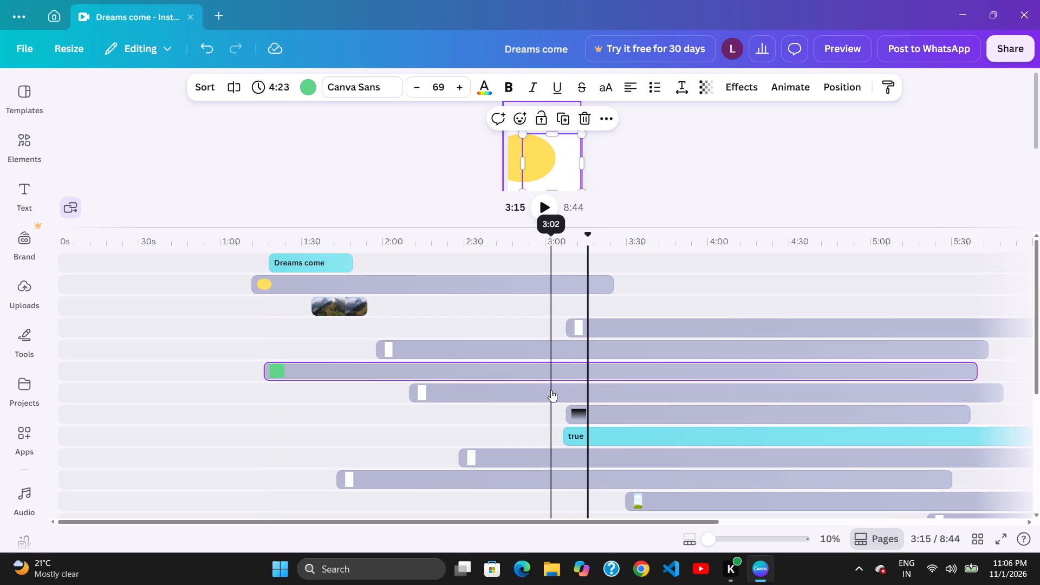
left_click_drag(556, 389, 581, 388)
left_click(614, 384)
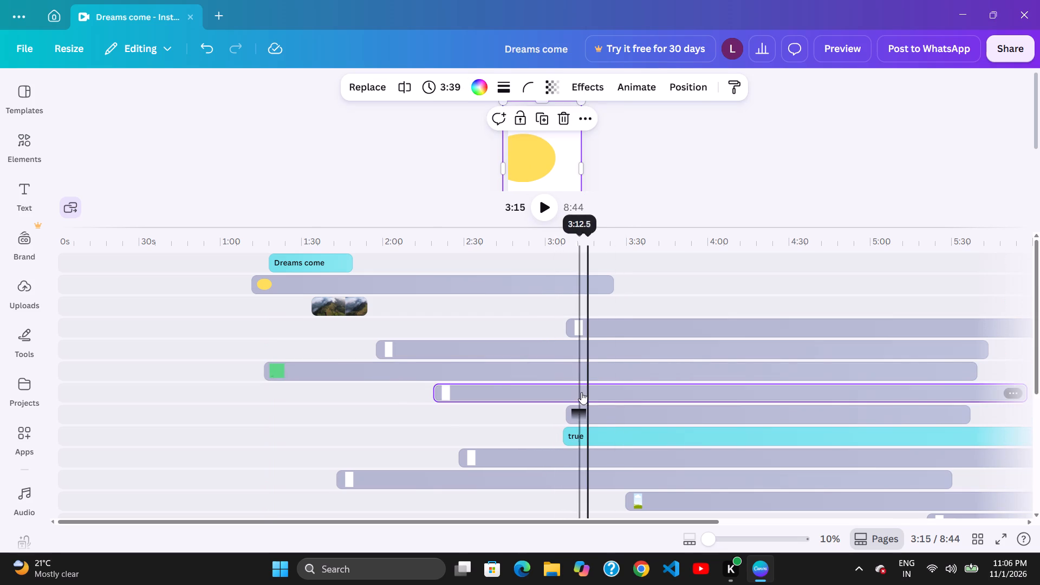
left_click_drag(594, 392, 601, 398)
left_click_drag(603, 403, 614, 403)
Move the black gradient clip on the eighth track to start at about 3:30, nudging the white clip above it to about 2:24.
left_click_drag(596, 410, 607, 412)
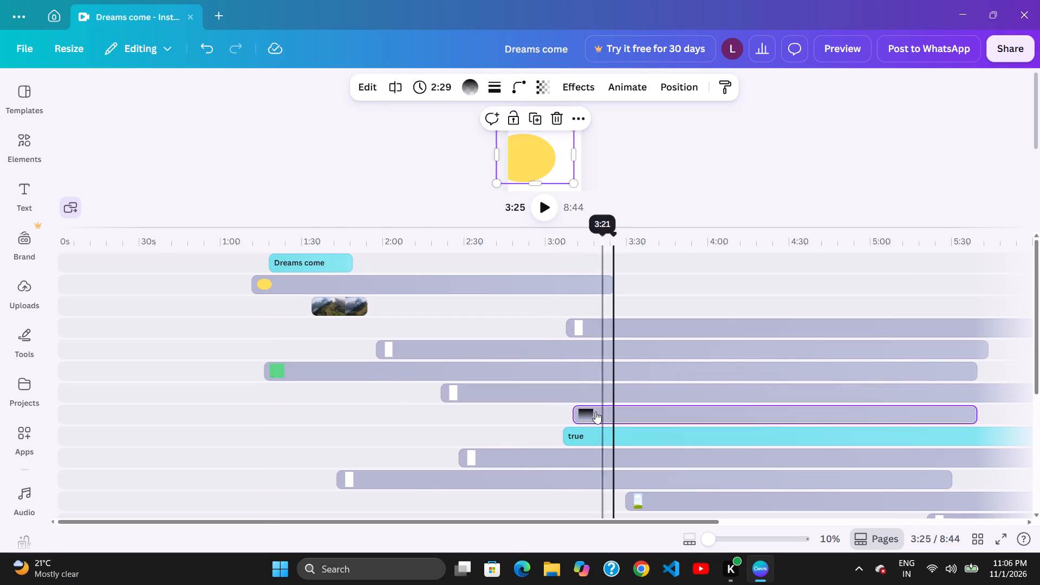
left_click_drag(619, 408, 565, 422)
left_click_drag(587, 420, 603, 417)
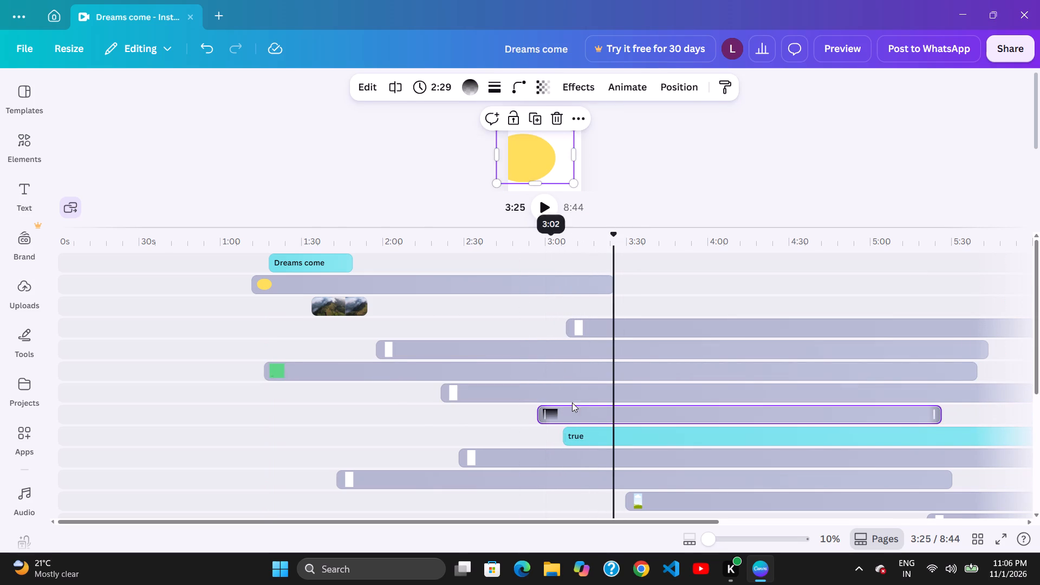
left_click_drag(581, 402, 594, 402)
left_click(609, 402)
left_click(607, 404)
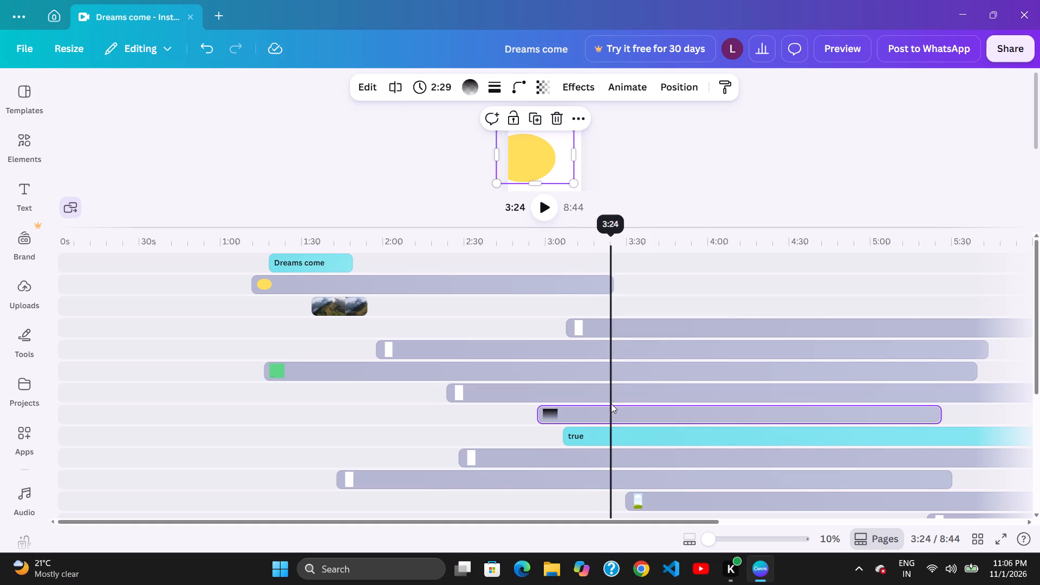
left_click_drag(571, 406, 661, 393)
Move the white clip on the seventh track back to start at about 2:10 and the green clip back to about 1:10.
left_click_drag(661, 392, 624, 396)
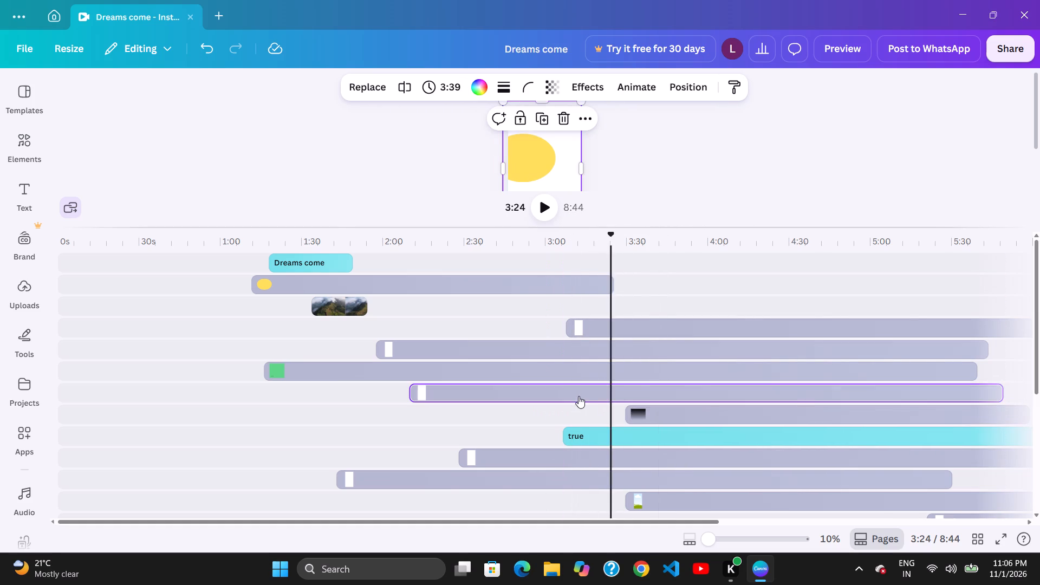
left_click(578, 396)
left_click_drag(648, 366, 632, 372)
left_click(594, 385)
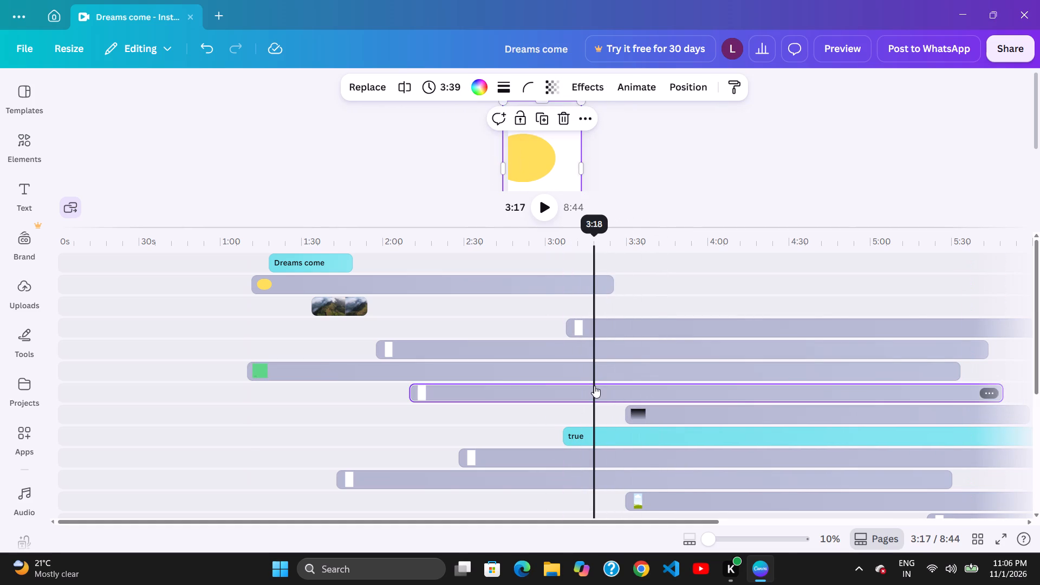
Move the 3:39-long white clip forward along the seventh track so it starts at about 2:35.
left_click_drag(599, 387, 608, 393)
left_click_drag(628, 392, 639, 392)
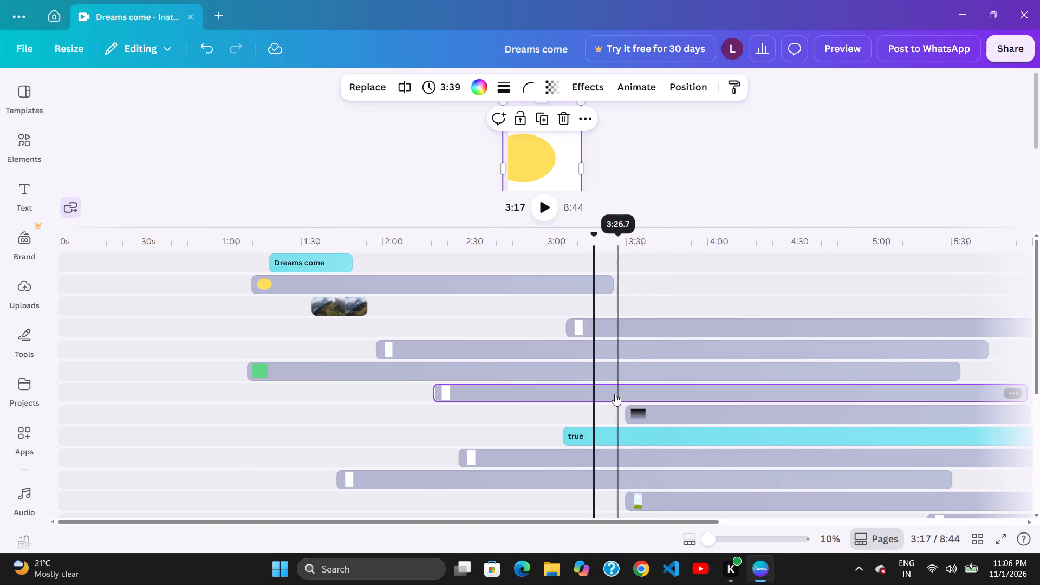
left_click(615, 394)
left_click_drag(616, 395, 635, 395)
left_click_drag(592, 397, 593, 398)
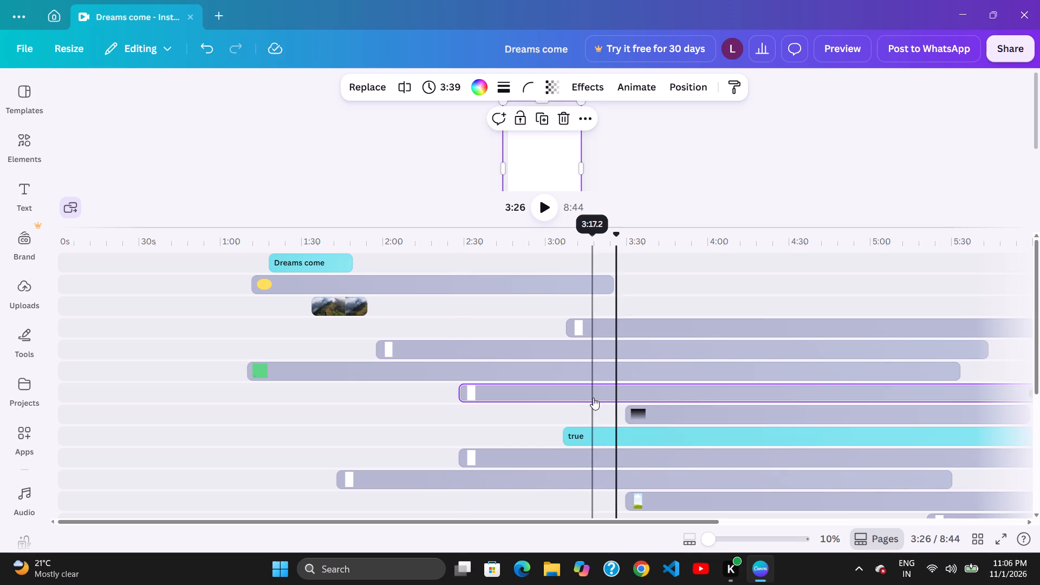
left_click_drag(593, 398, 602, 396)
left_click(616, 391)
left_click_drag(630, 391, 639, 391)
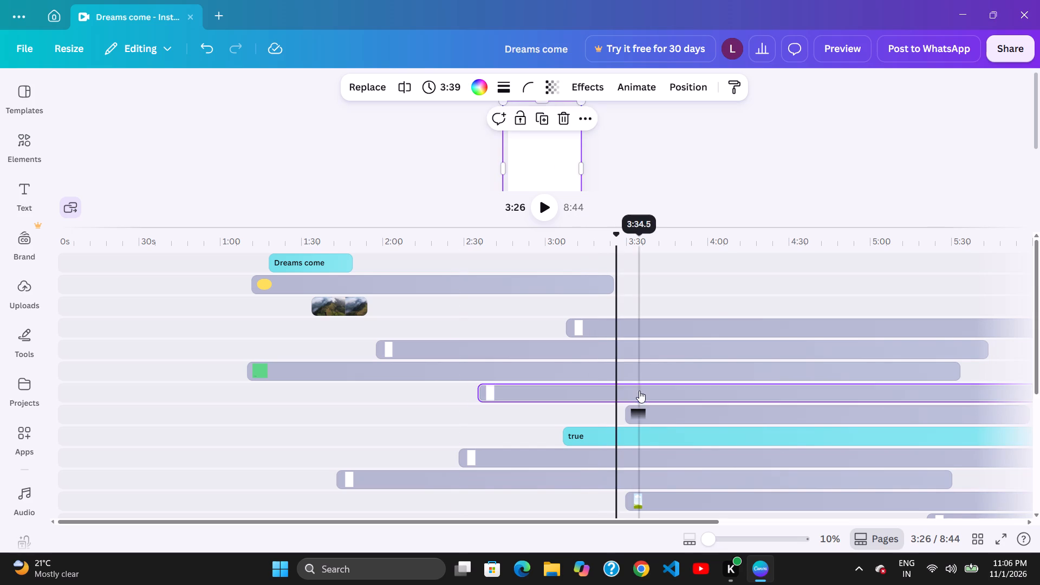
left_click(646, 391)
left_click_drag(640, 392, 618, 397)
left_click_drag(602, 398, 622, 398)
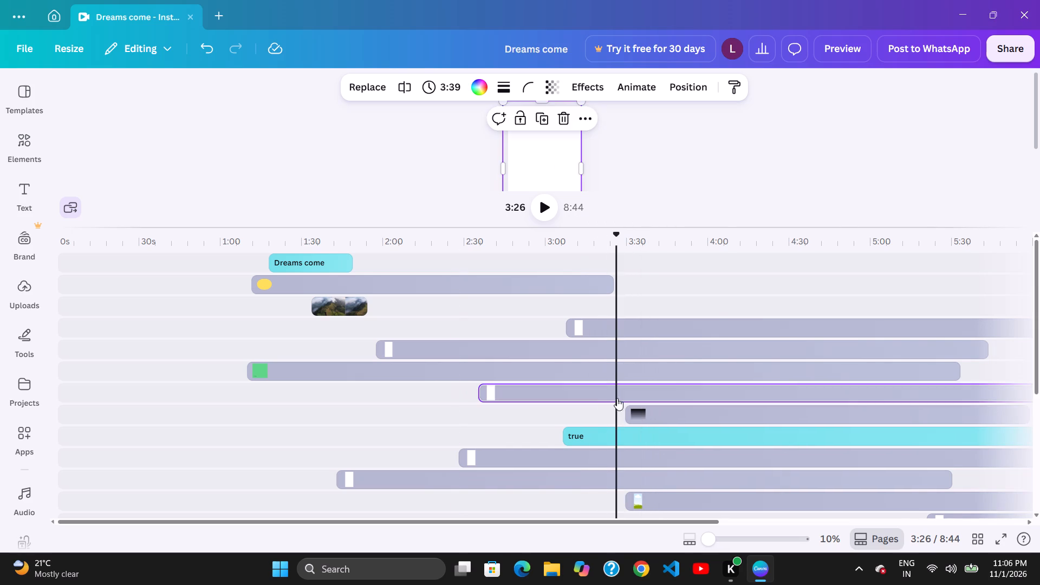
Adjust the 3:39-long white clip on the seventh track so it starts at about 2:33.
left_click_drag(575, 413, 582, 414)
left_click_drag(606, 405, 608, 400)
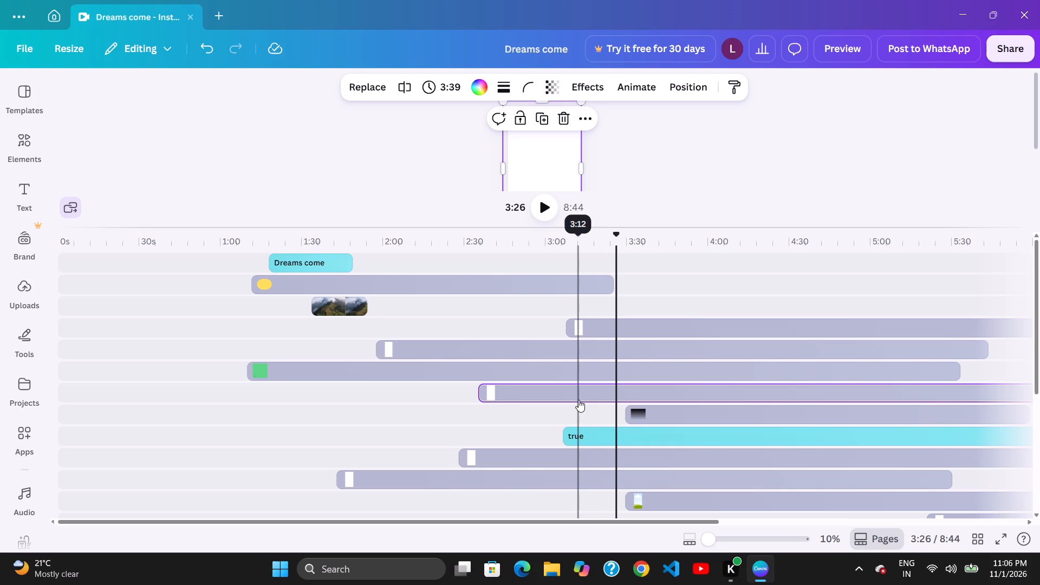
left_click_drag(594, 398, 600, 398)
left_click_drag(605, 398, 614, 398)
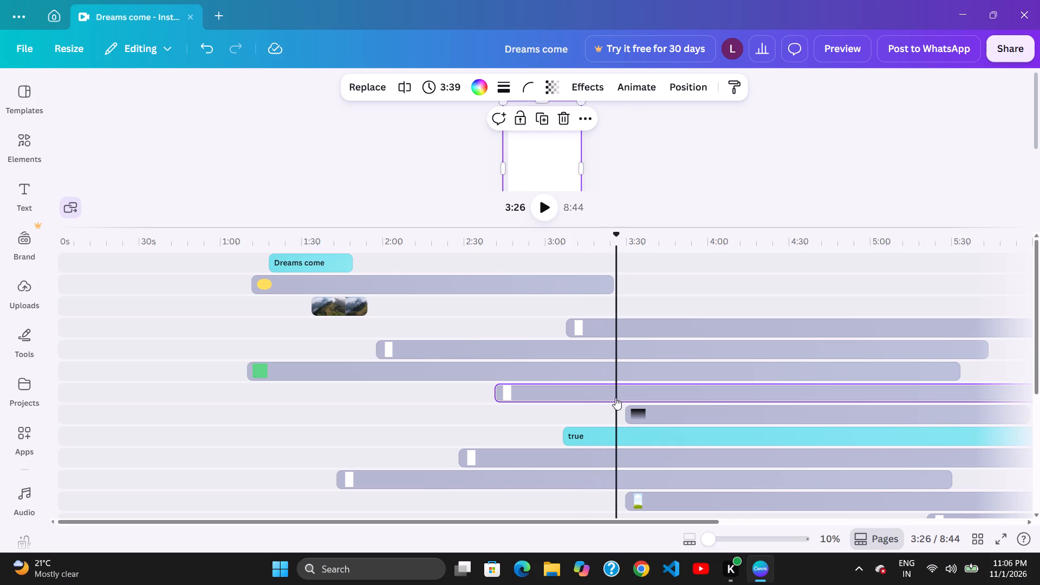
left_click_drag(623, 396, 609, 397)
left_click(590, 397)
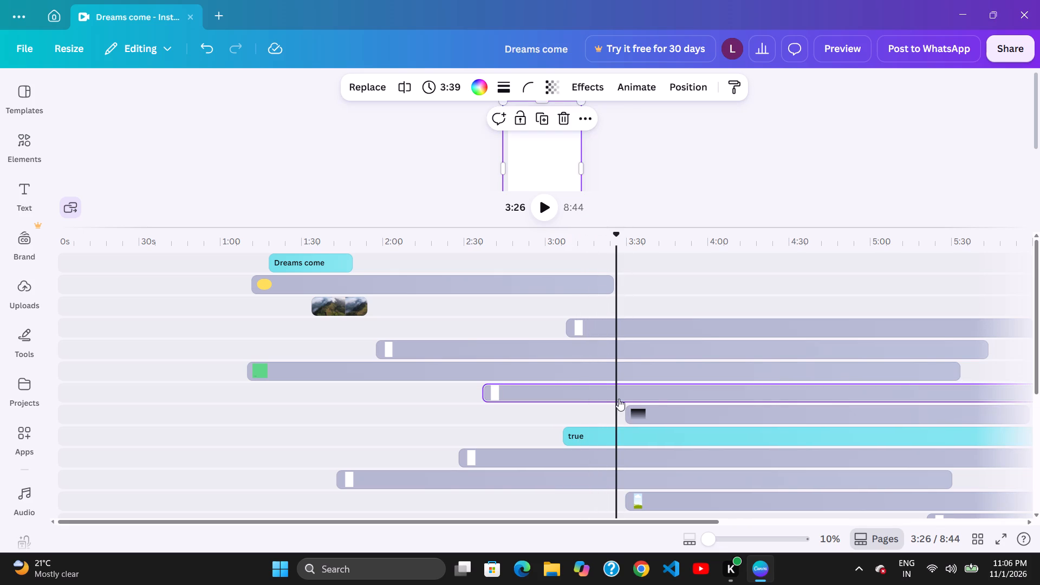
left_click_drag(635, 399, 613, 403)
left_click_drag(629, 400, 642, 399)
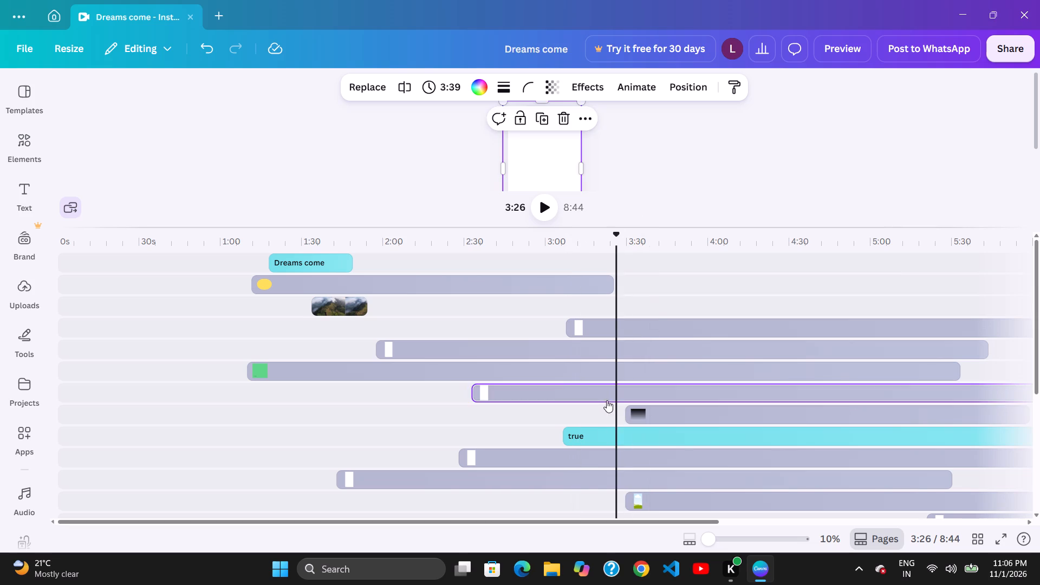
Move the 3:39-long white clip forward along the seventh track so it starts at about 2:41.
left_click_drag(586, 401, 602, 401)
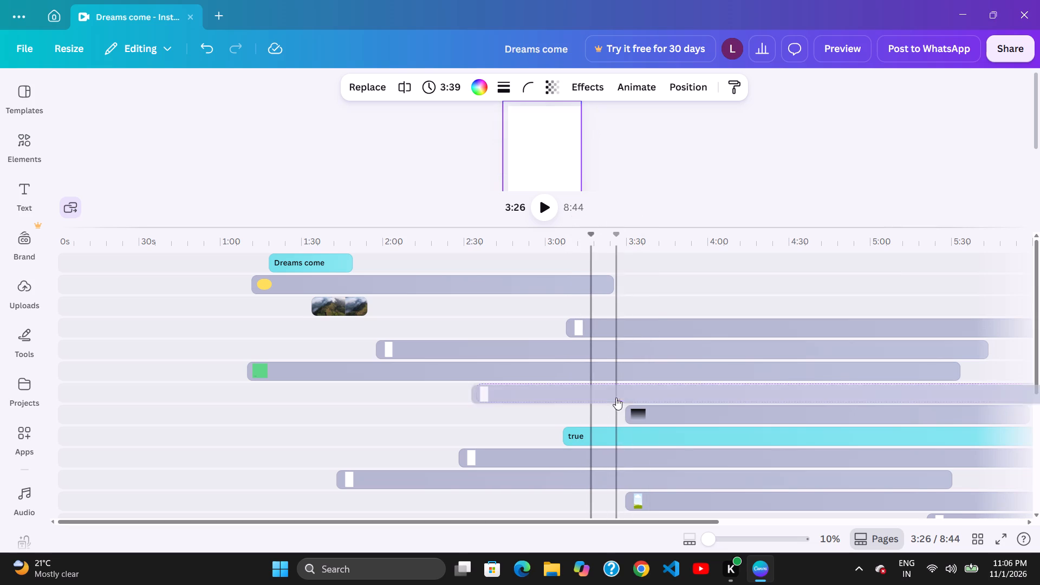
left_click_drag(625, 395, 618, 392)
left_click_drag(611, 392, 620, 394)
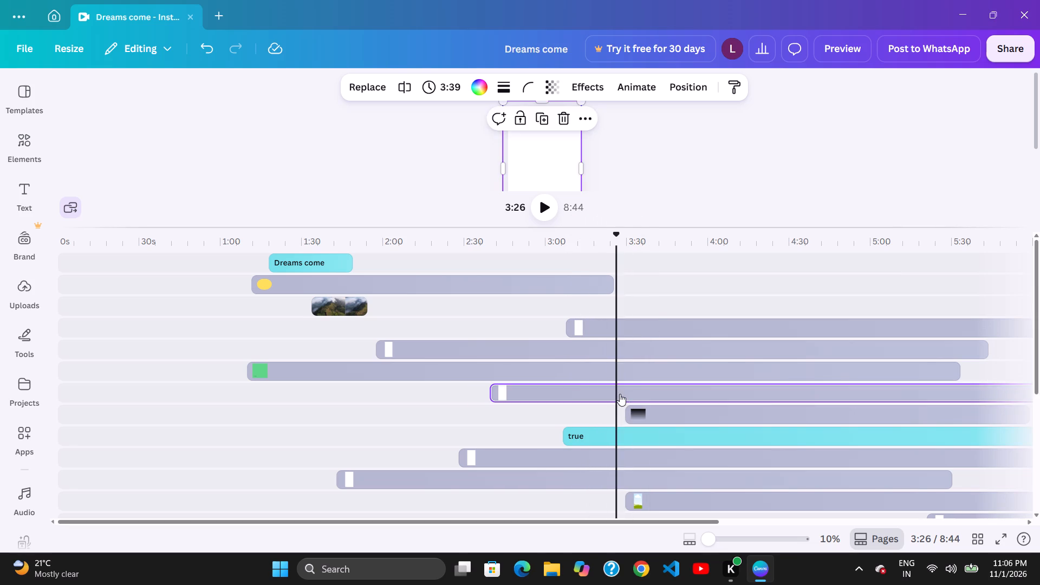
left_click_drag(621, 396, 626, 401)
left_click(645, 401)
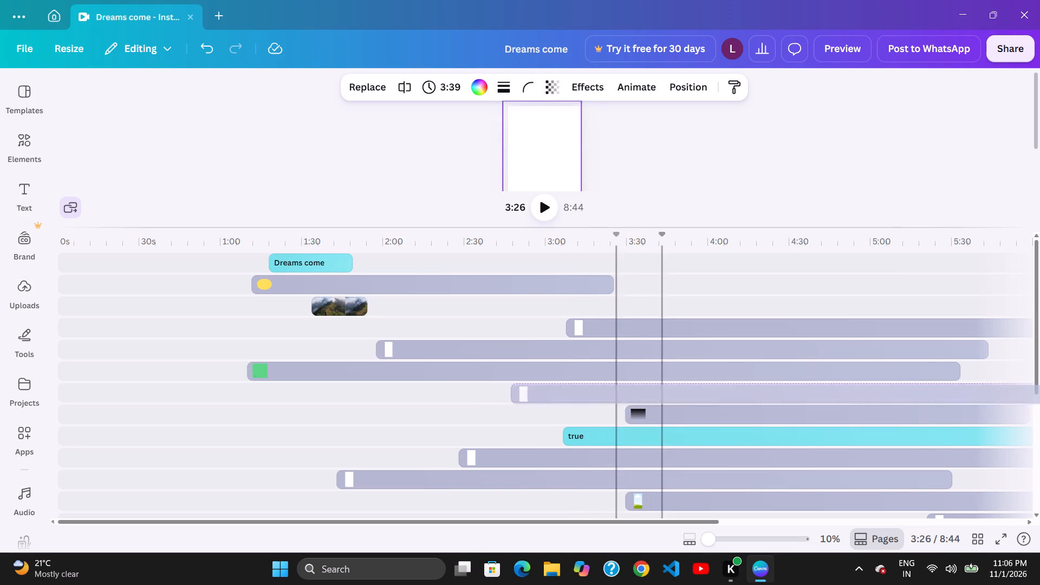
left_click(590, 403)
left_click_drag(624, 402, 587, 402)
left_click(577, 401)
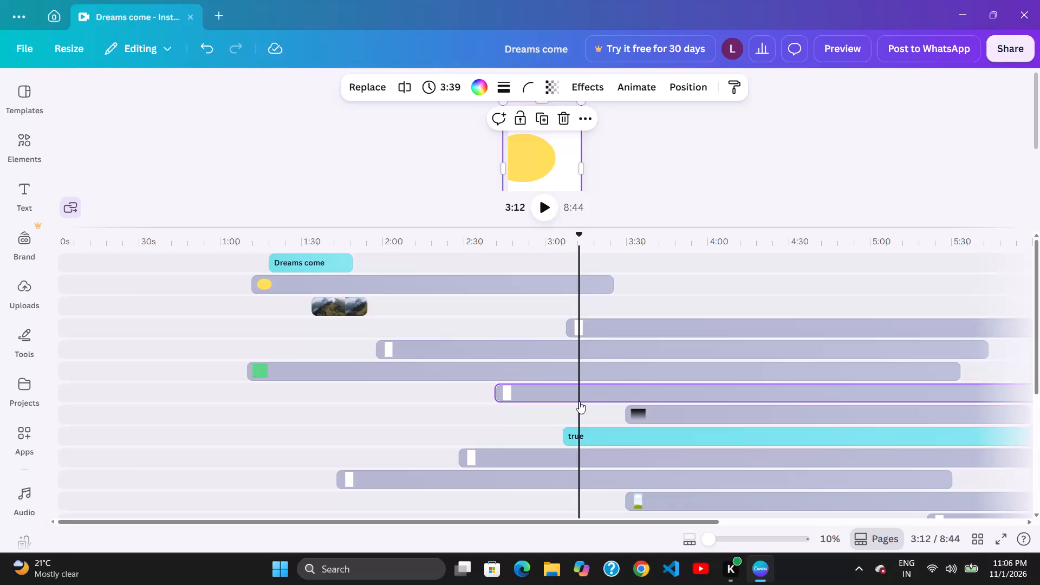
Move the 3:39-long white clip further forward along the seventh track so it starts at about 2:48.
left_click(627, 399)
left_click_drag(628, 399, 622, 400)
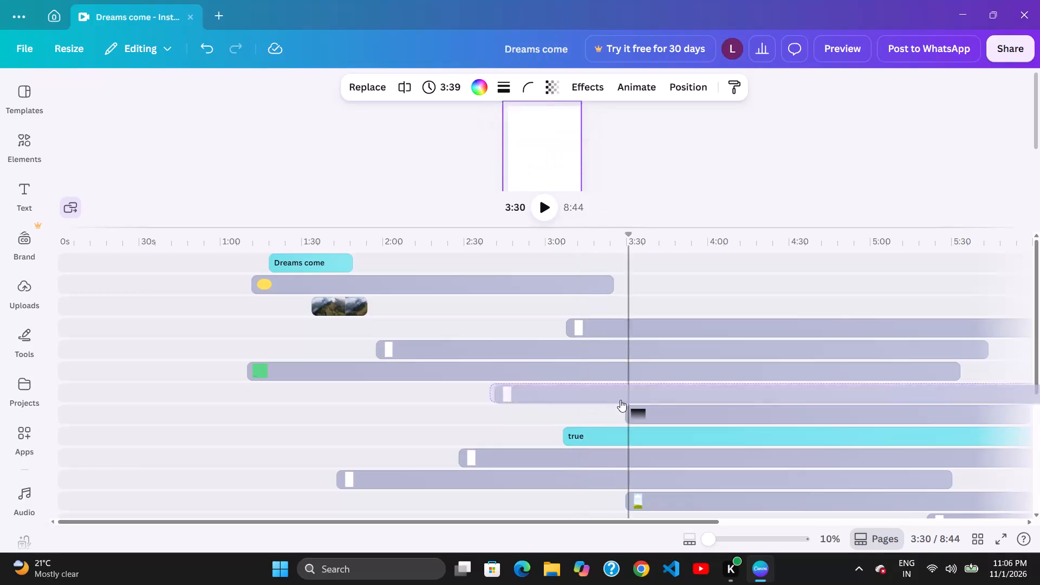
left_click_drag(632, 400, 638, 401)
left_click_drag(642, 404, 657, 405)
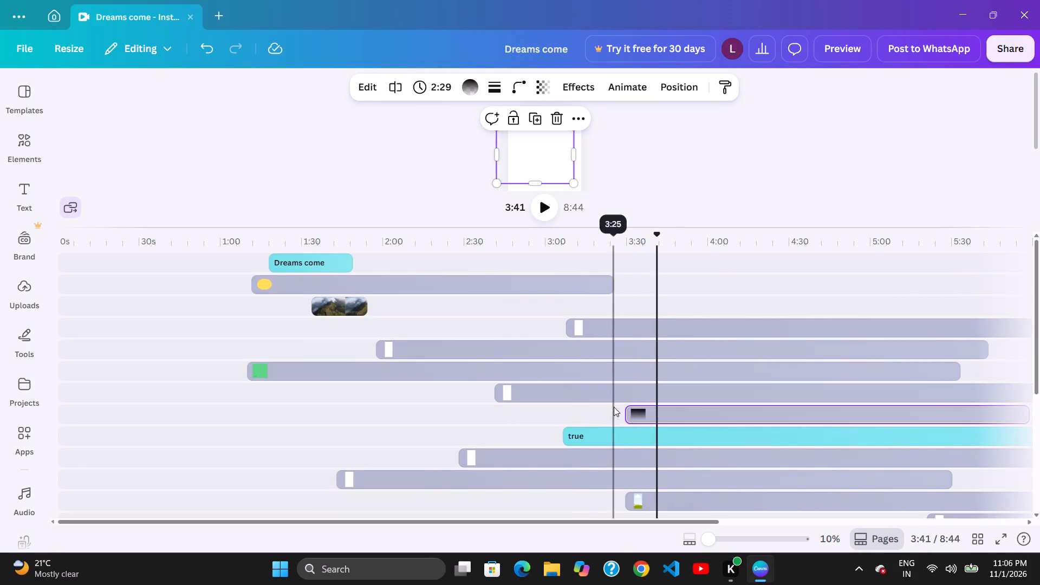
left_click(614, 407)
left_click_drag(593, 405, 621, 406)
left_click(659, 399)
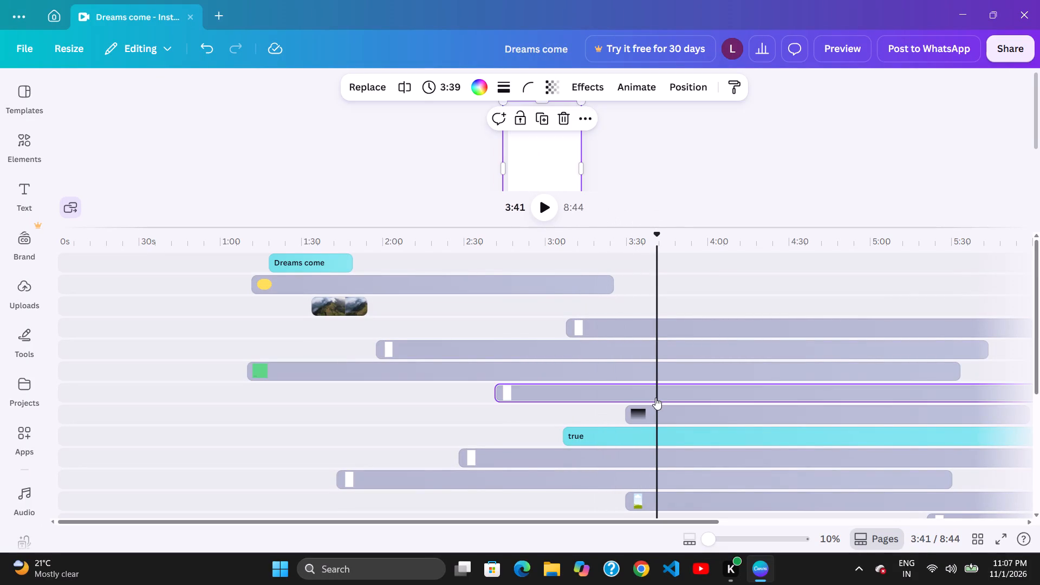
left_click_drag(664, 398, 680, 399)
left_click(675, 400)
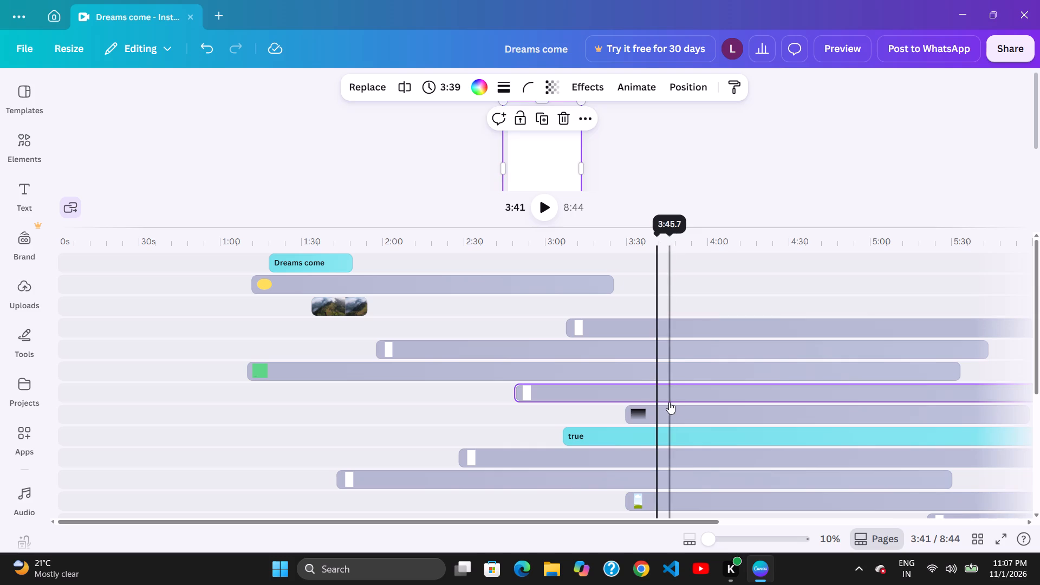
Move the black gradient clip back along the eighth track so it starts at about 3:24.
left_click_drag(707, 408, 680, 412)
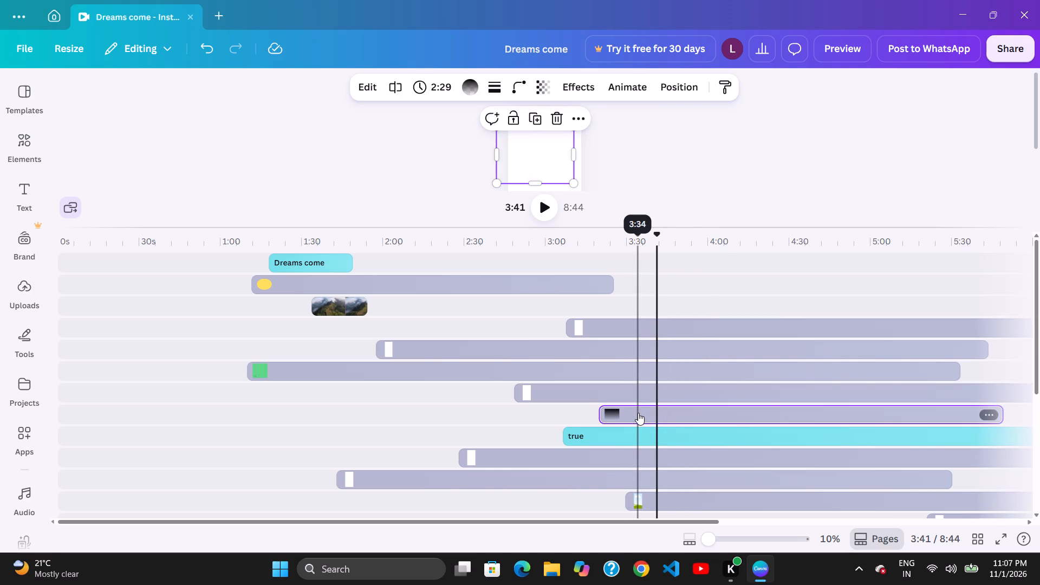
left_click_drag(656, 410, 666, 410)
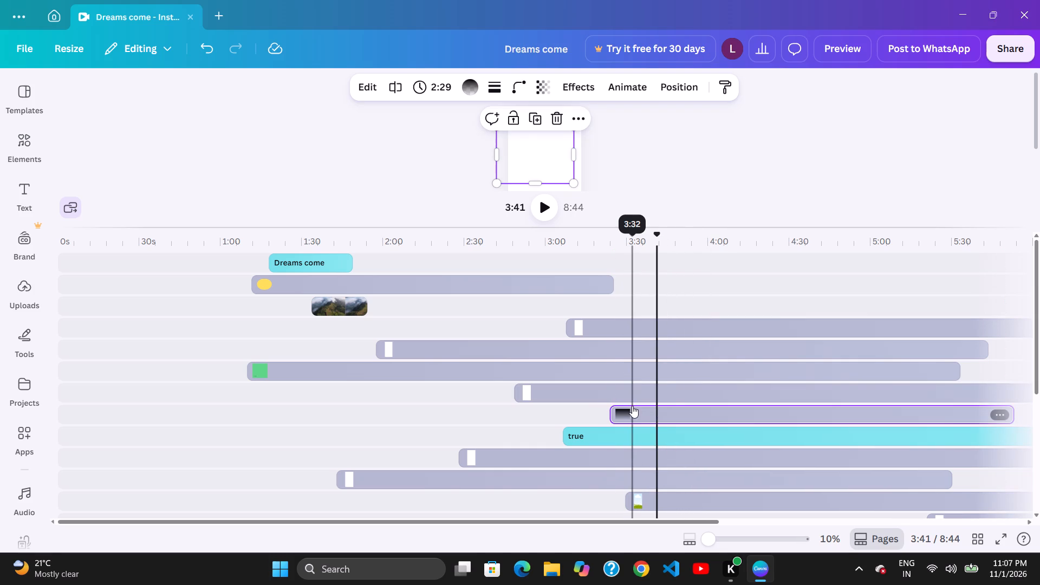
left_click(671, 402)
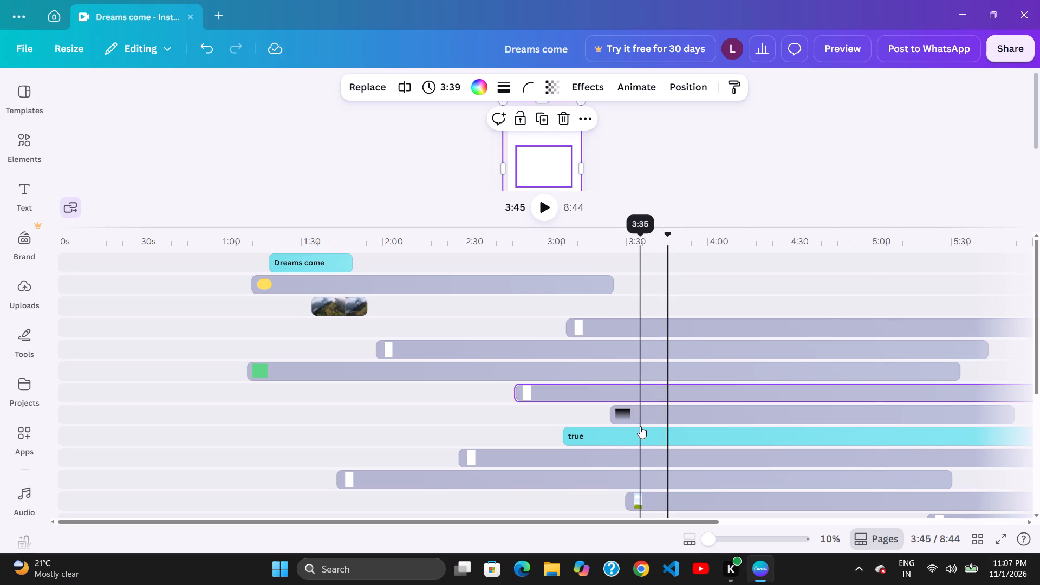
Move the green clip back to start at about 1:03 and the 3:39-long white clip below it forward to about 2:51.
left_click(568, 393)
left_click_drag(673, 373, 654, 376)
left_click_drag(608, 387, 619, 387)
Move the 3:46-long white clip forward along the fifth track so it starts at about 2:00.
left_click(687, 368)
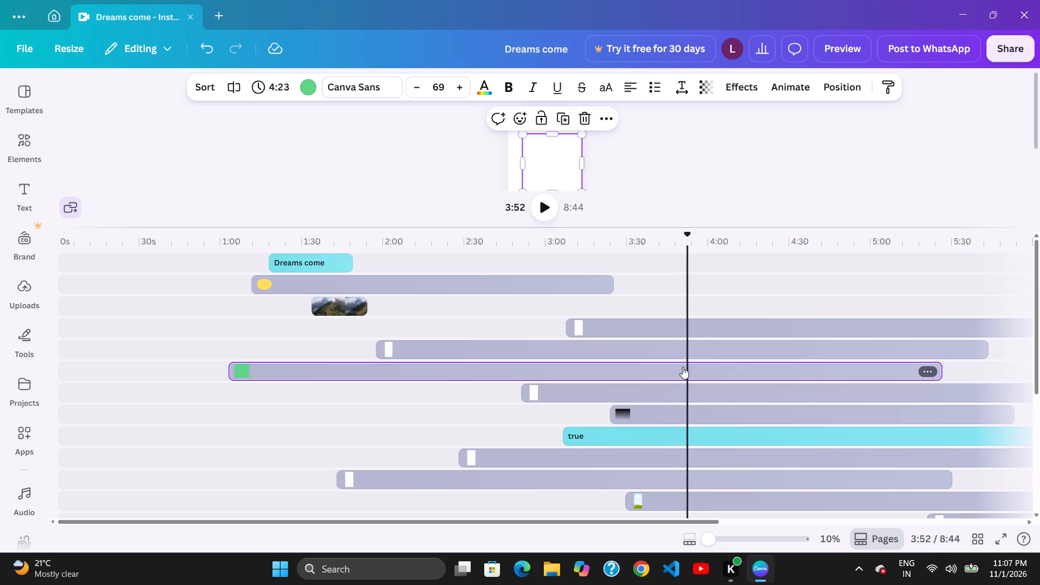
left_click(600, 380)
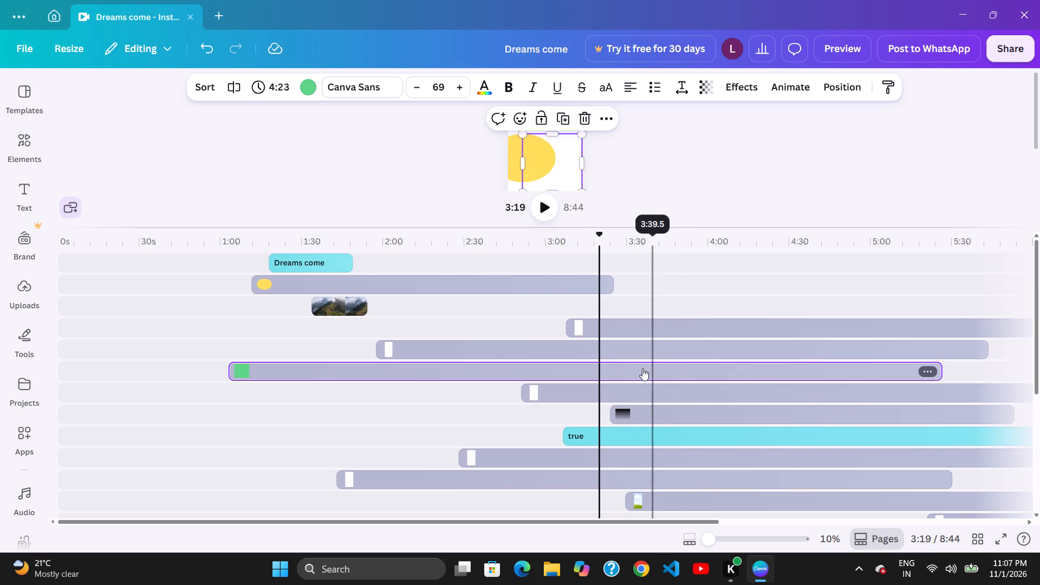
left_click(641, 369)
left_click(706, 358)
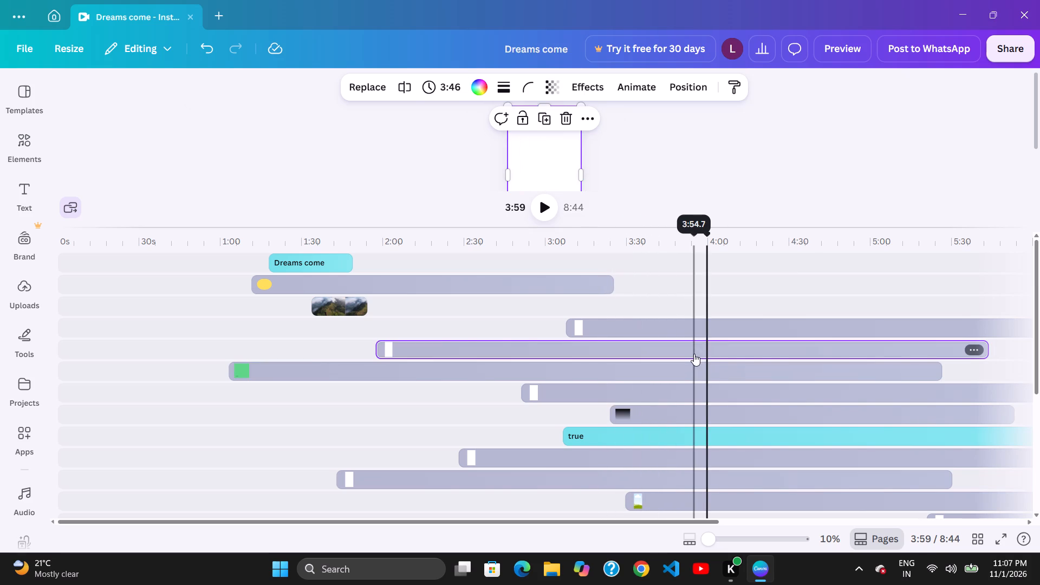
left_click_drag(713, 354, 718, 354)
left_click(716, 356)
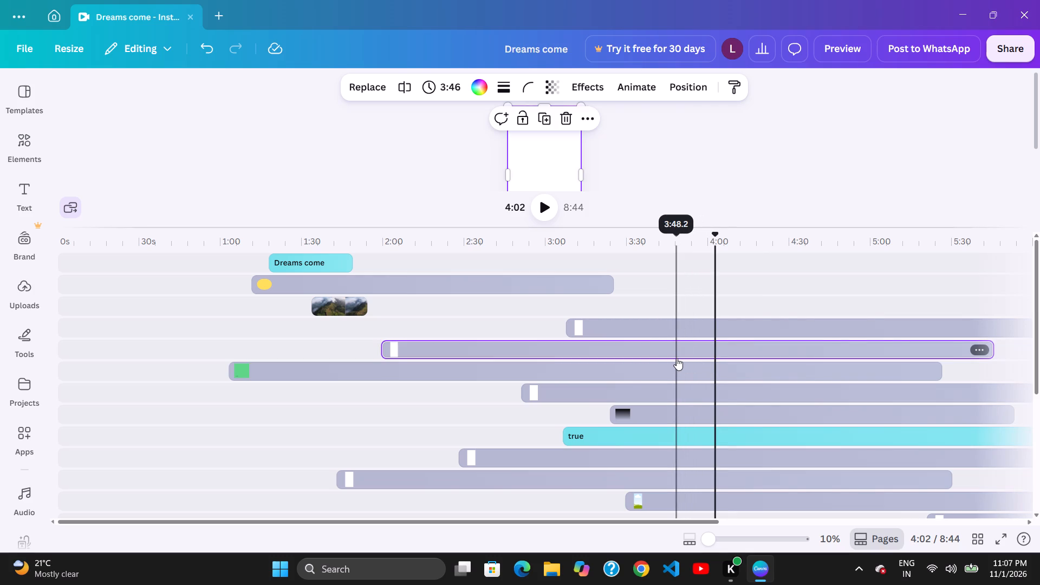
Move the 3:46-long white clip slightly back along the fifth track so it starts at about 1:57.
left_click_drag(716, 358, 710, 359)
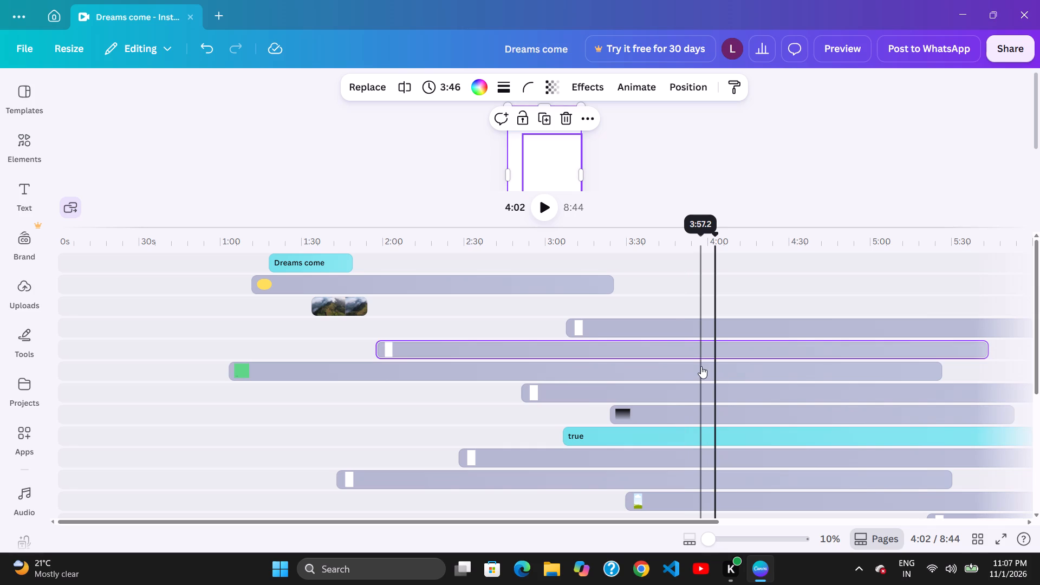
Move the green clip forward along the sixth track so it starts at about 1:07.
left_click_drag(708, 366, 713, 367)
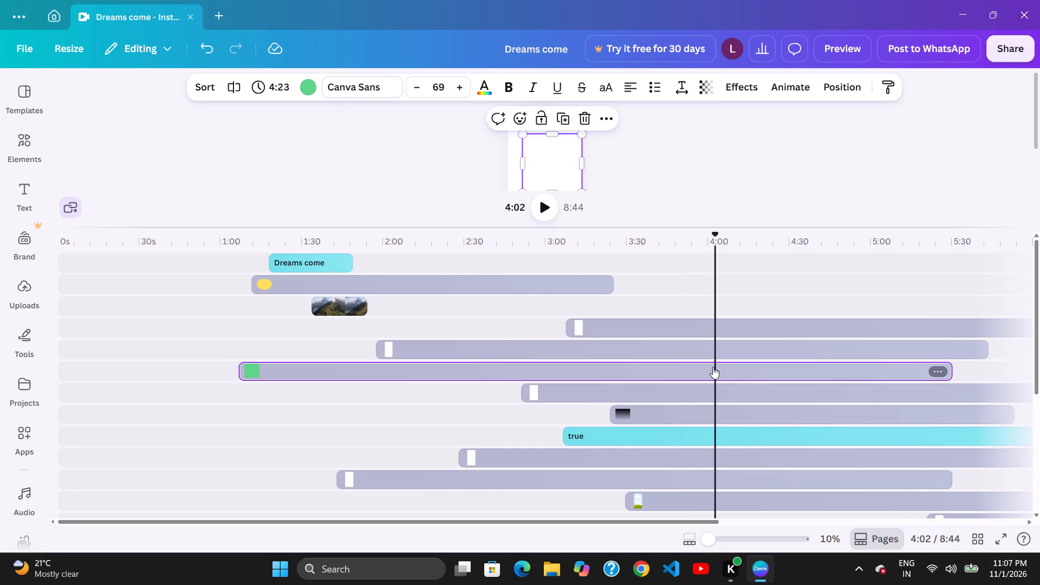
left_click(719, 368)
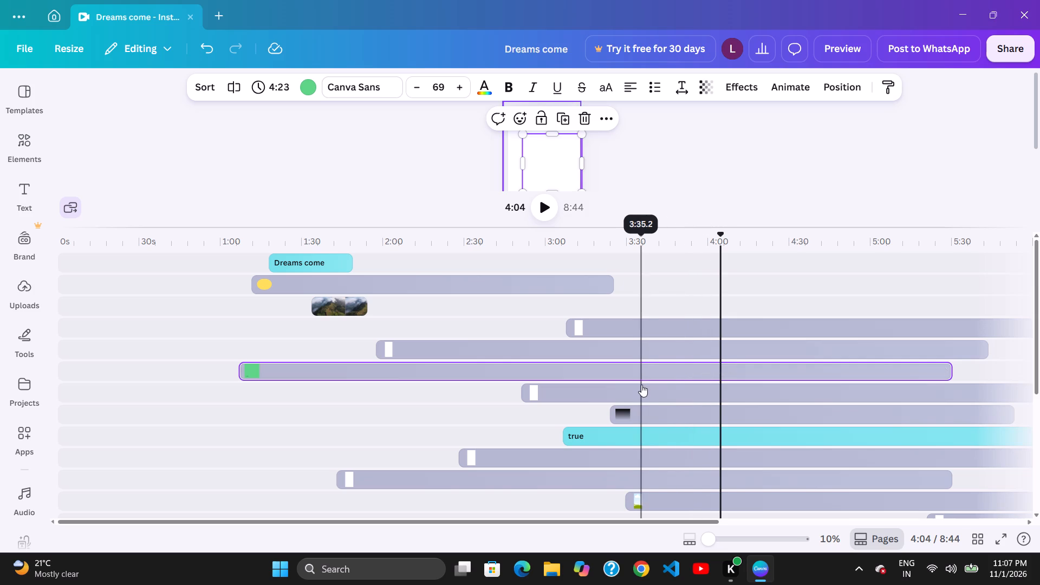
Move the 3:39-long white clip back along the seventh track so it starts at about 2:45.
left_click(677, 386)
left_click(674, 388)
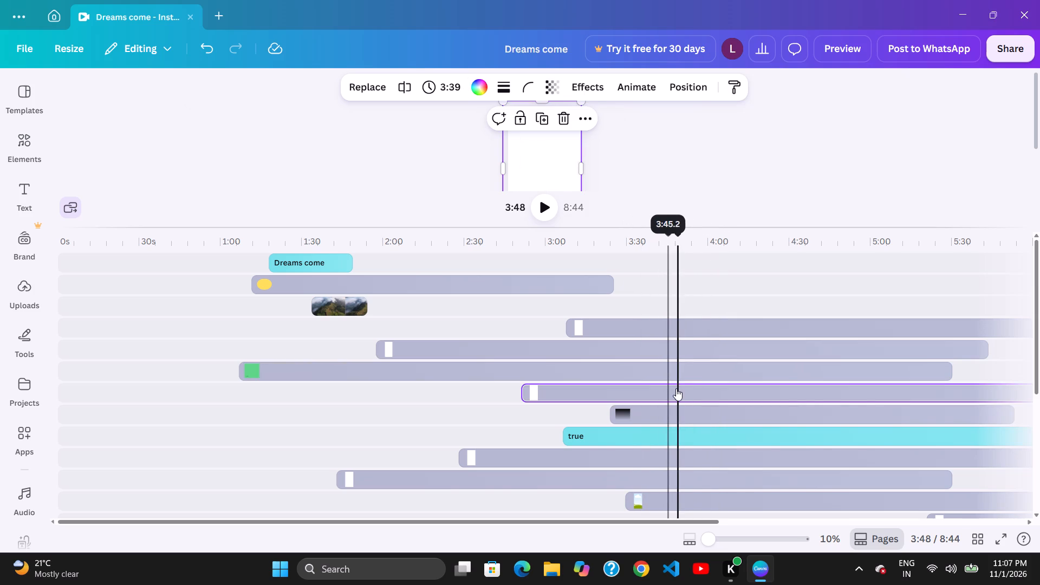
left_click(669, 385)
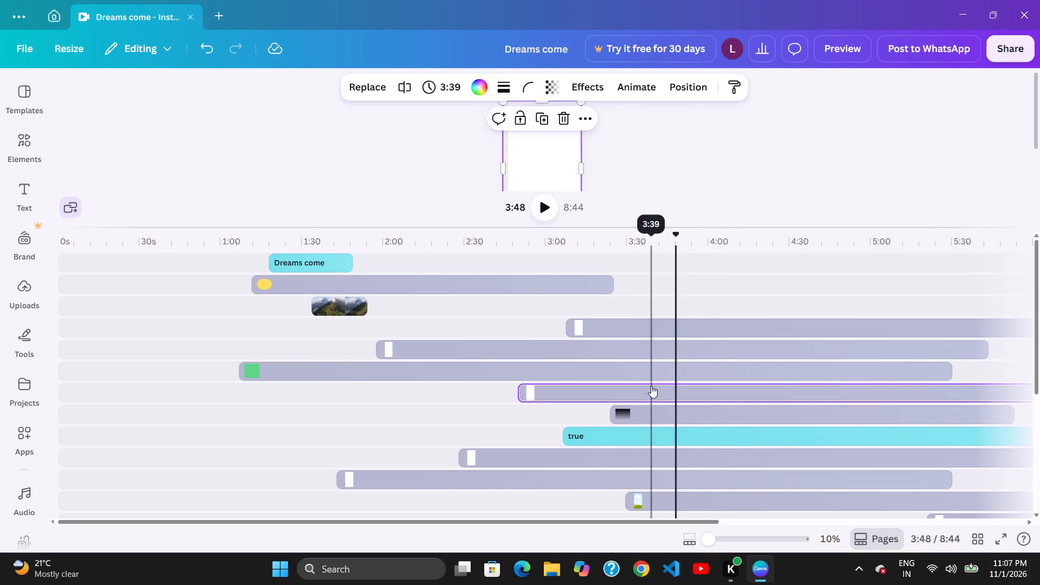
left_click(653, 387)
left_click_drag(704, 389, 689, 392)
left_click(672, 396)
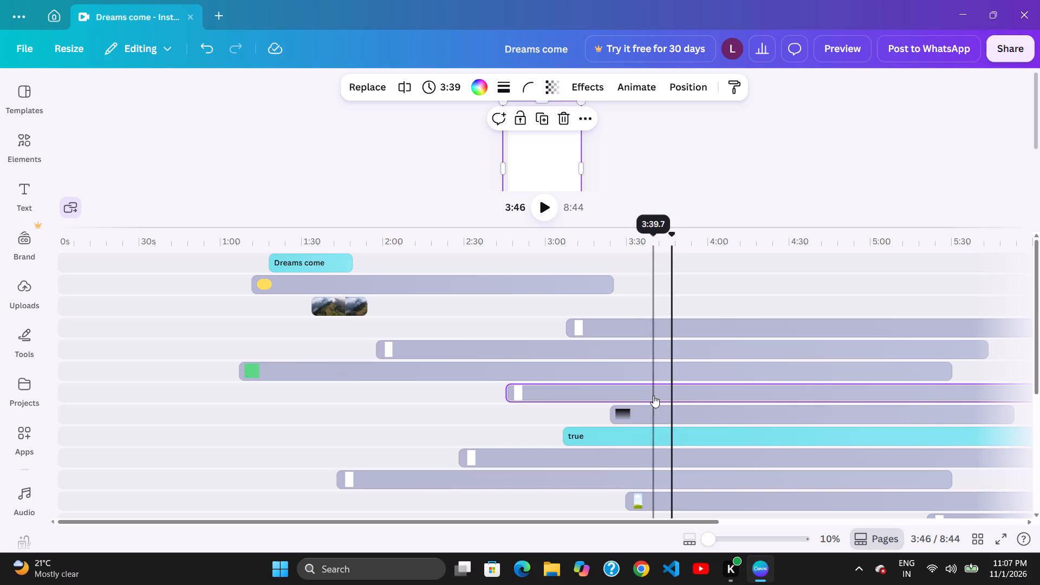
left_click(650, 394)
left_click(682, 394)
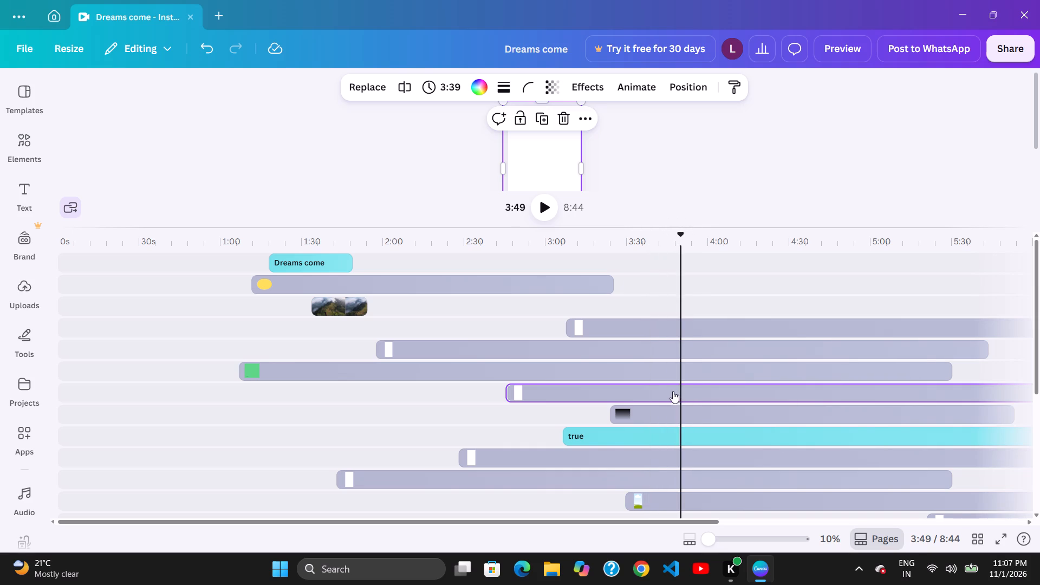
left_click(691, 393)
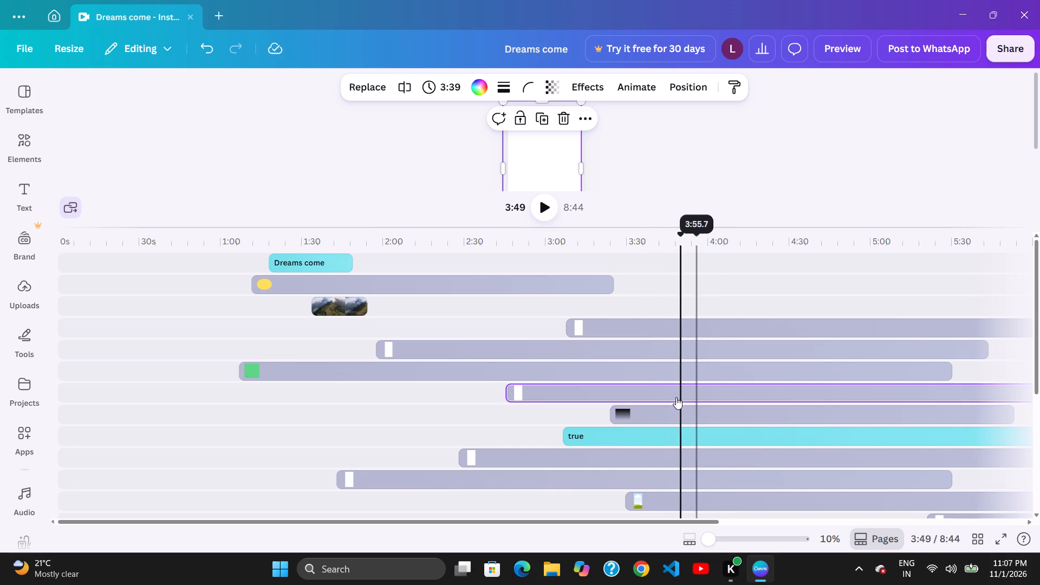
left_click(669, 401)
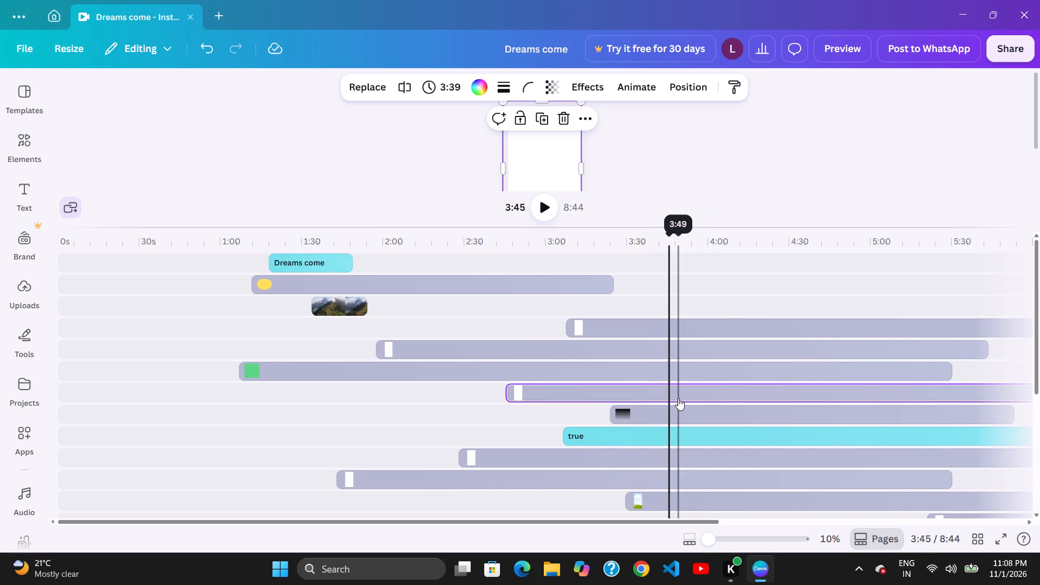
Shift the 3:39-long white clip back and forth along the seventh track until it starts at about 2:46.
left_click(686, 398)
left_click_drag(711, 402, 716, 402)
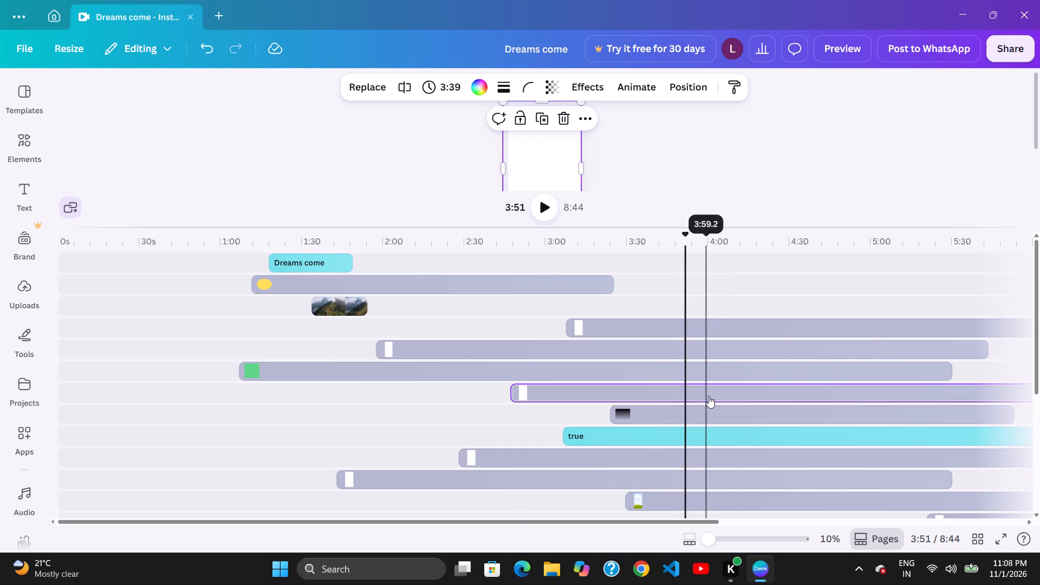
left_click_drag(682, 396, 698, 396)
left_click(734, 396)
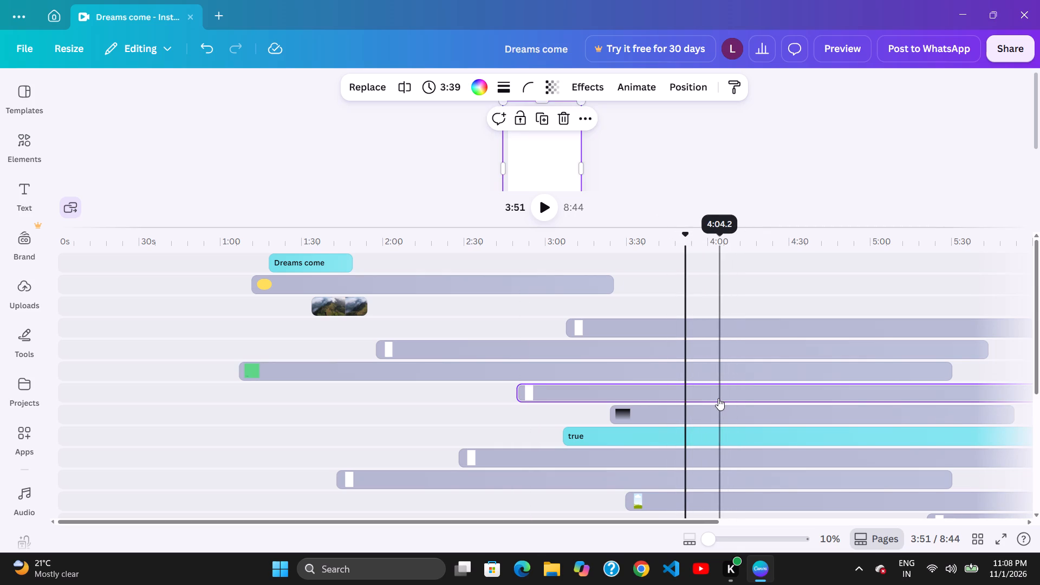
left_click_drag(755, 398, 740, 398)
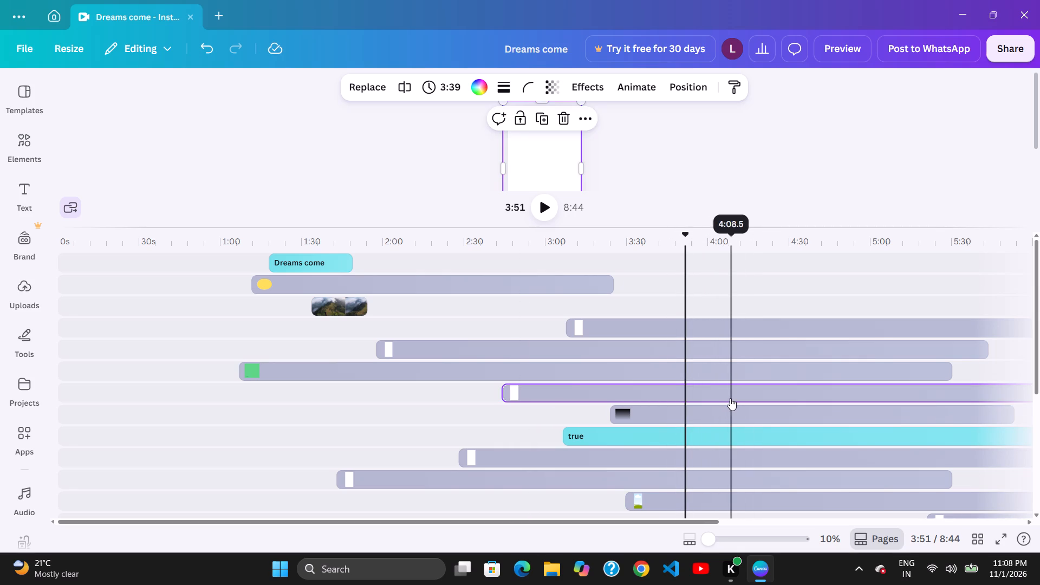
left_click(736, 400)
left_click(683, 398)
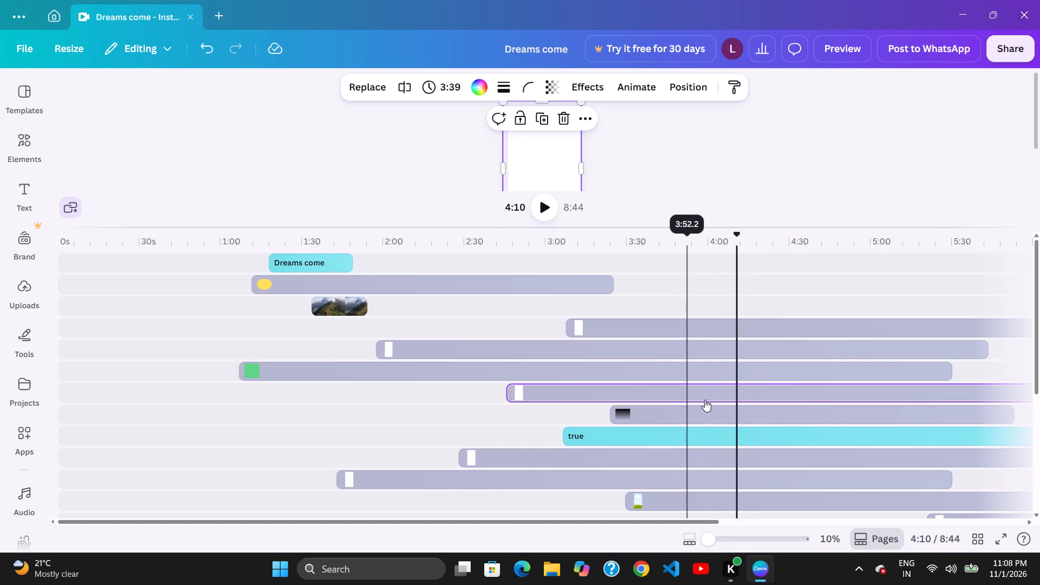
left_click(709, 401)
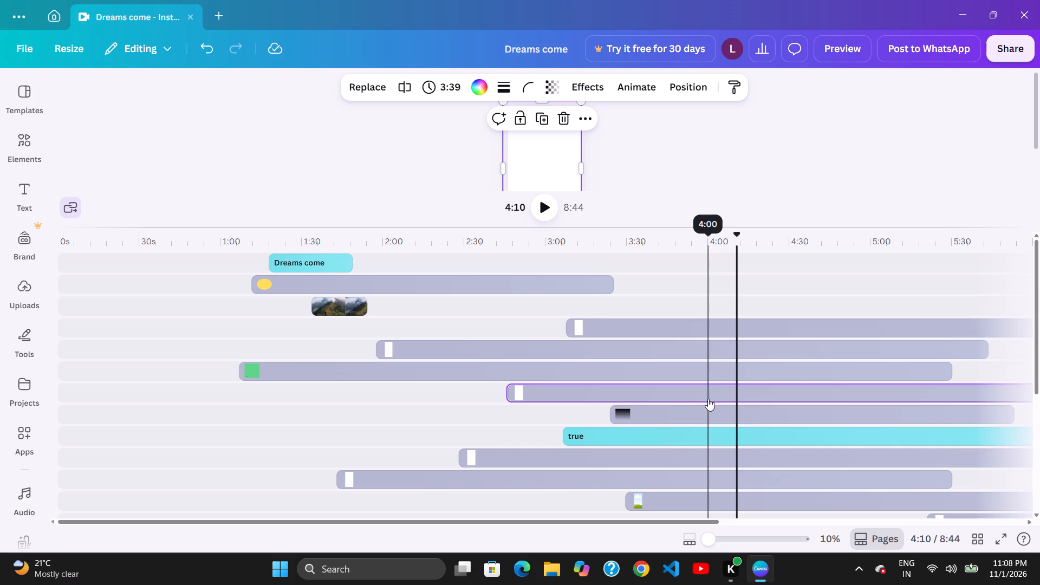
left_click(755, 399)
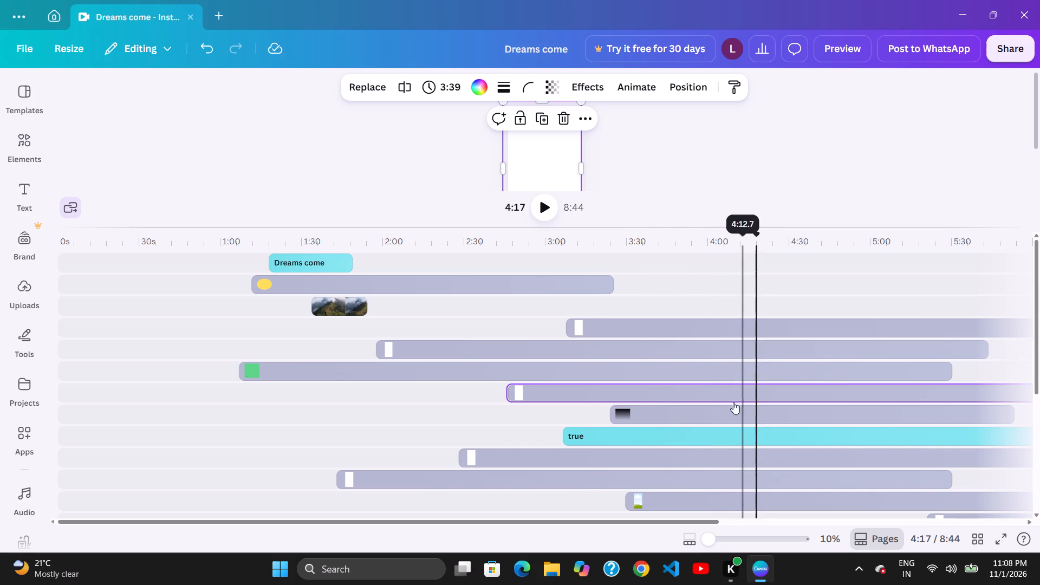
left_click(700, 403)
Move the black gradient clip slightly forward along the eighth track so it starts at about 3:25.
left_click_drag(757, 403, 725, 404)
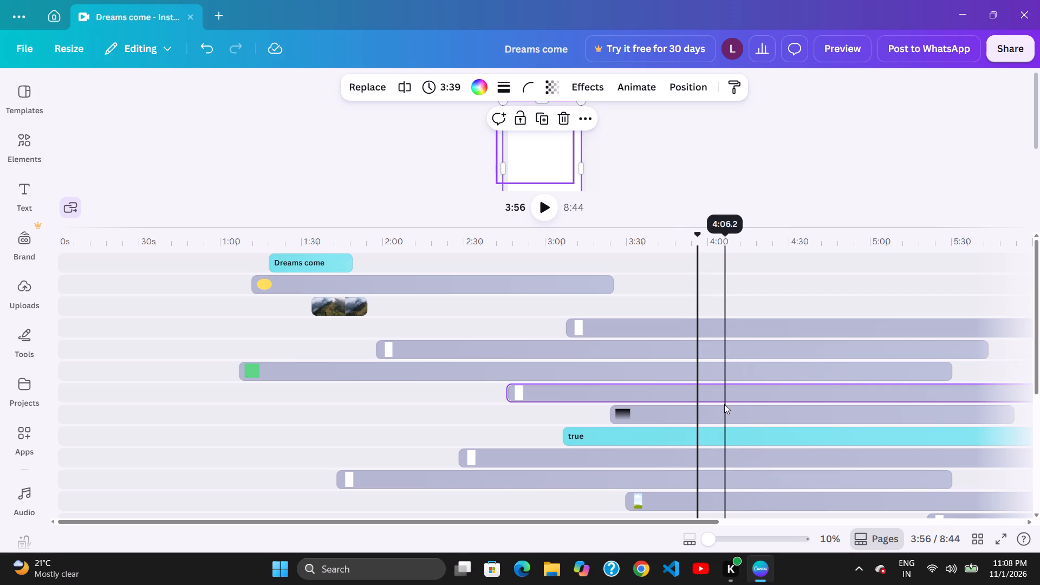
left_click(750, 406)
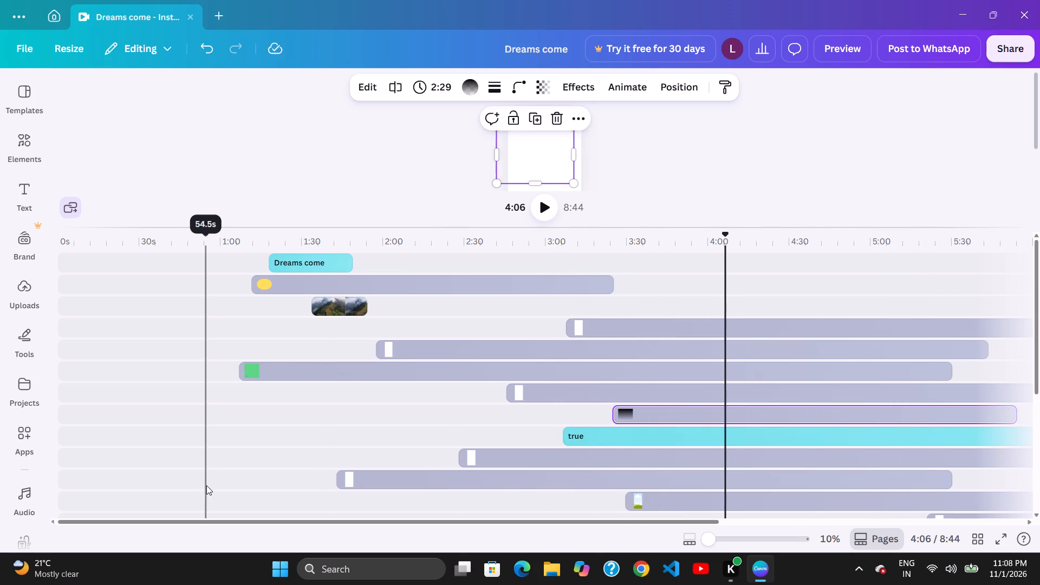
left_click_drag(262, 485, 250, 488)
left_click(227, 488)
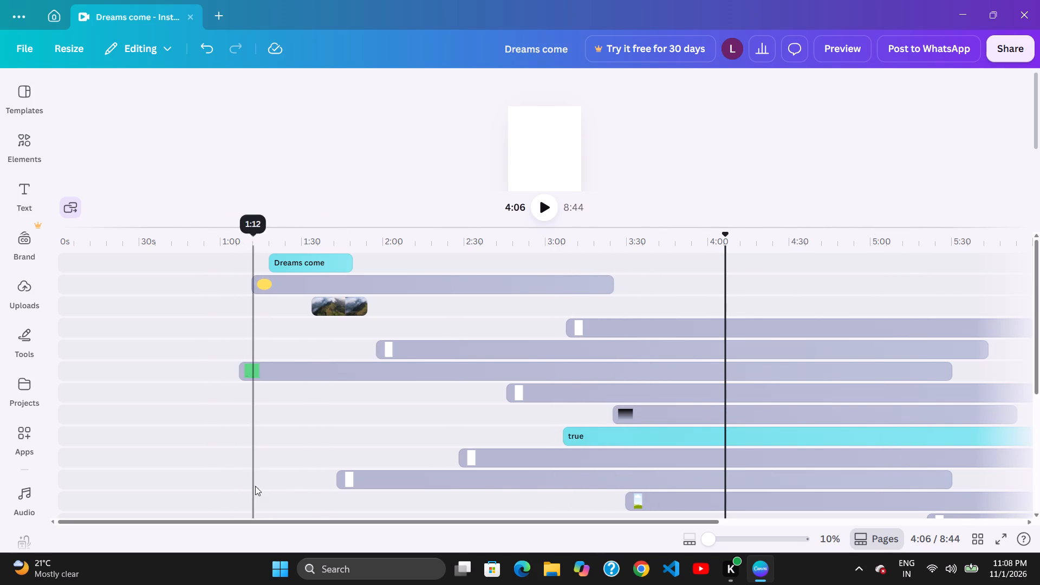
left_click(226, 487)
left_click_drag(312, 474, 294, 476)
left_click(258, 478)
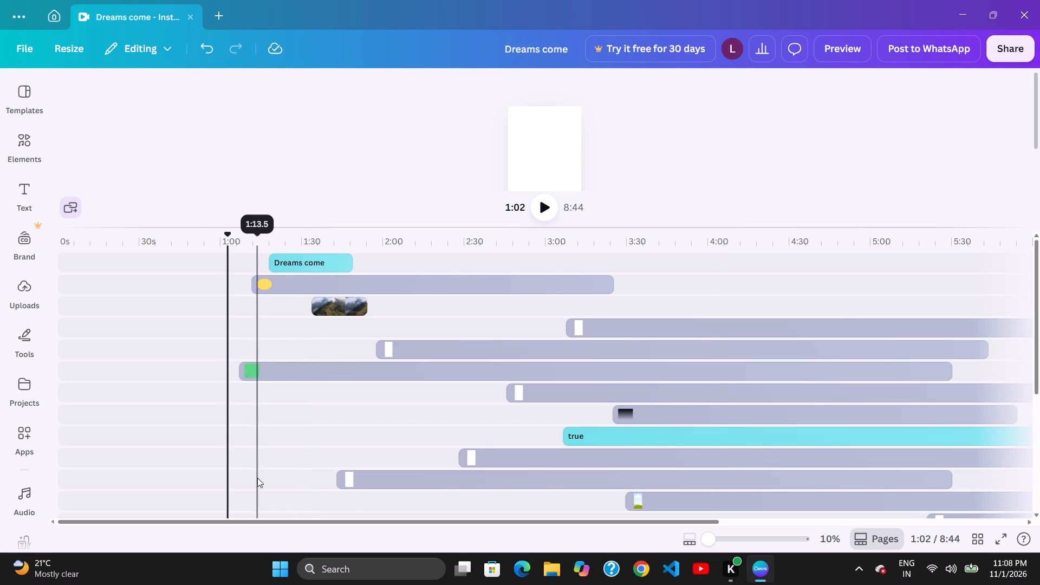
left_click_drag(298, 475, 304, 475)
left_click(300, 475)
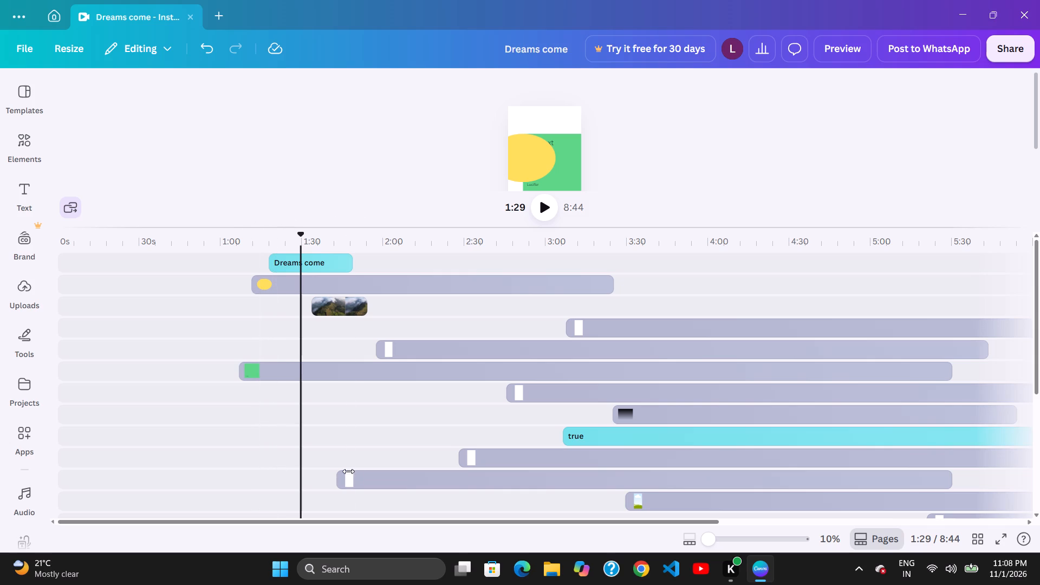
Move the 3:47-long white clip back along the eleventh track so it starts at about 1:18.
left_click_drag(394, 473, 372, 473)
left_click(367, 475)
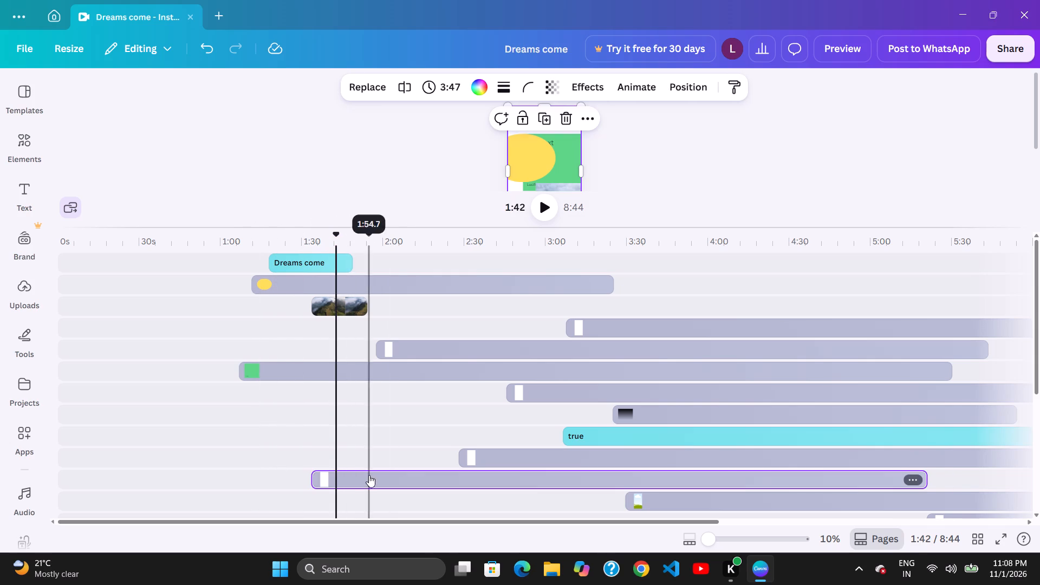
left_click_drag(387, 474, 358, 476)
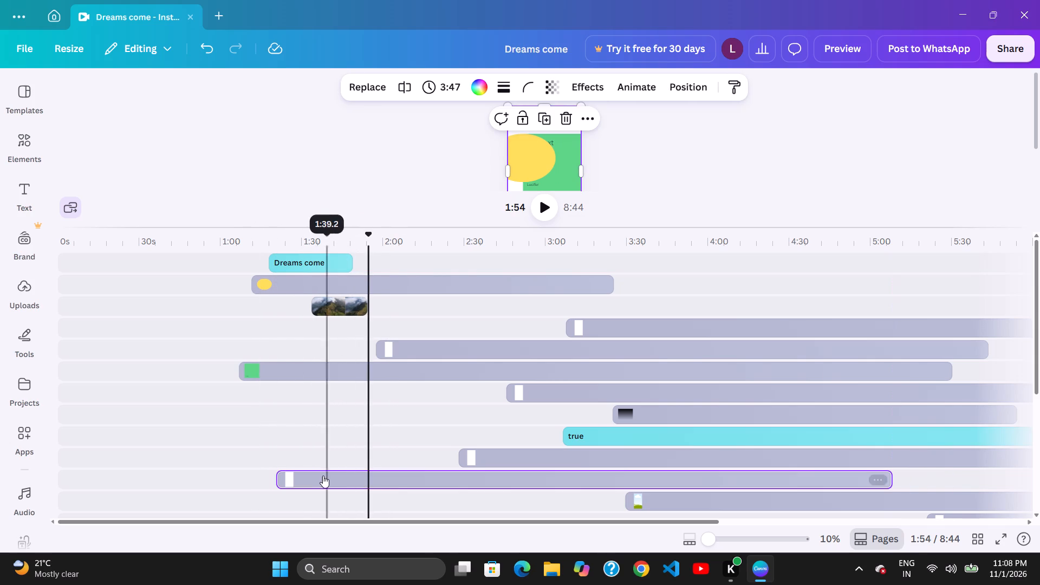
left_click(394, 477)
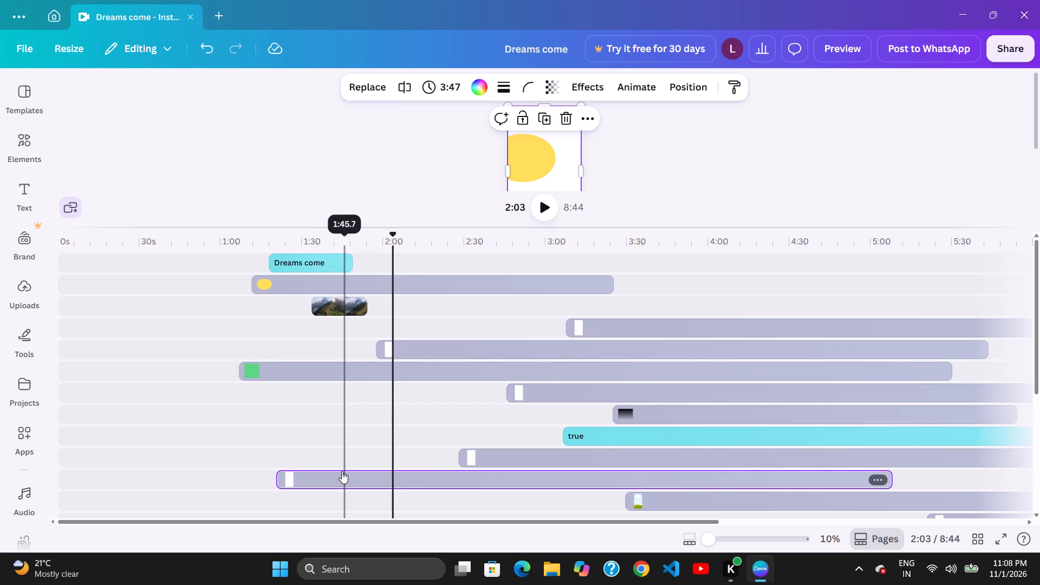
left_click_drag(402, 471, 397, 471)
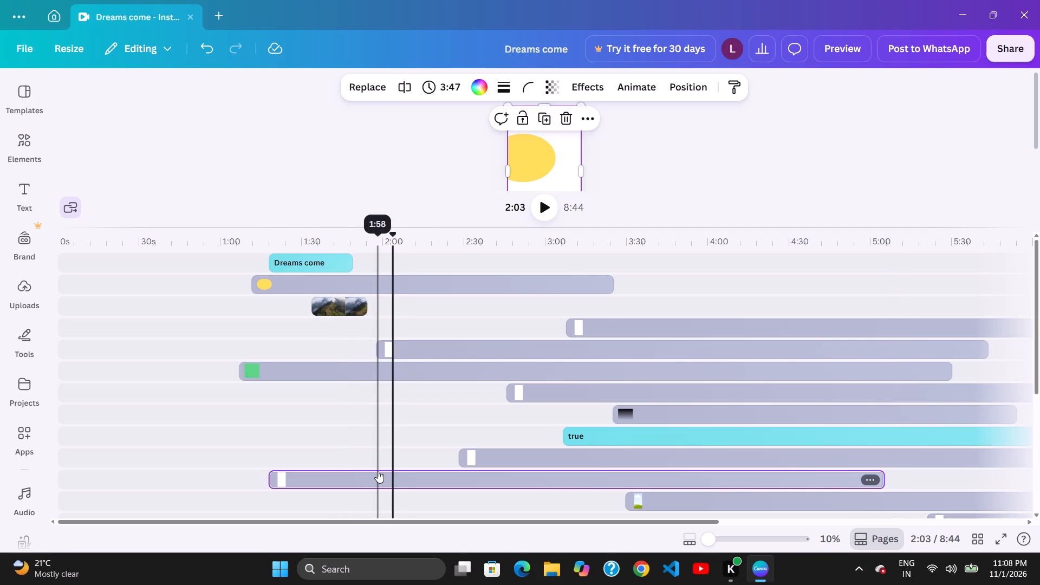
Move the 3:47-long white clip forward along the eleventh track so it starts at about 1:46.
left_click_drag(413, 470, 434, 470)
left_click_drag(391, 471, 416, 471)
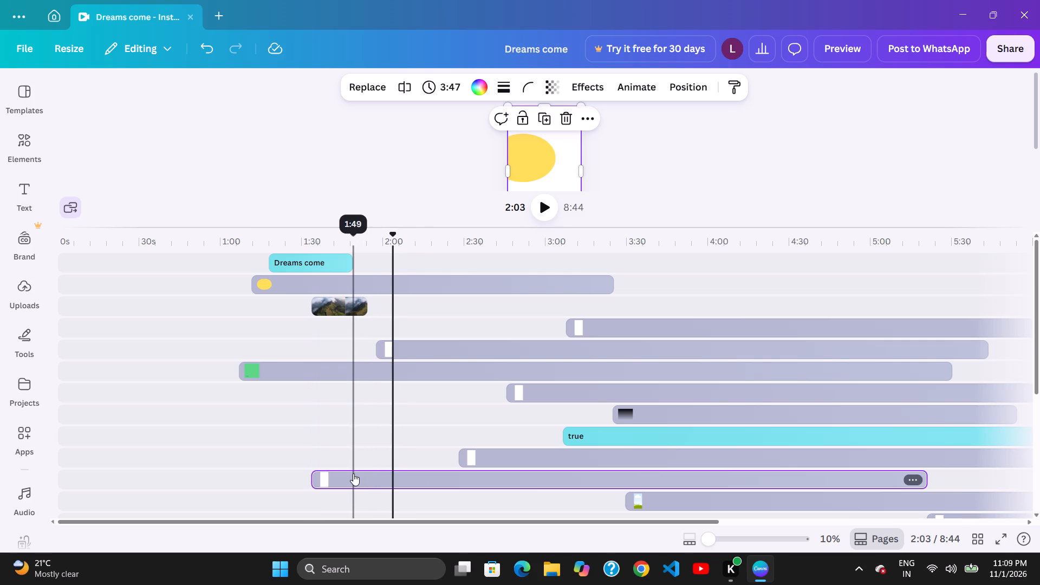
left_click(360, 473)
left_click(383, 466)
left_click_drag(392, 467, 407, 469)
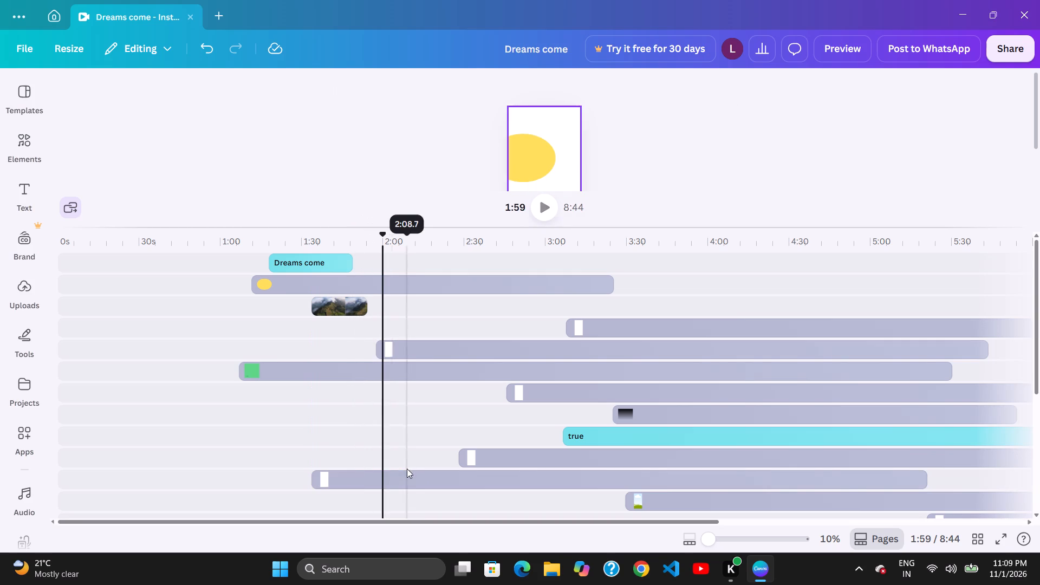
left_click_drag(351, 470, 373, 471)
left_click_drag(376, 472, 383, 472)
left_click(386, 472)
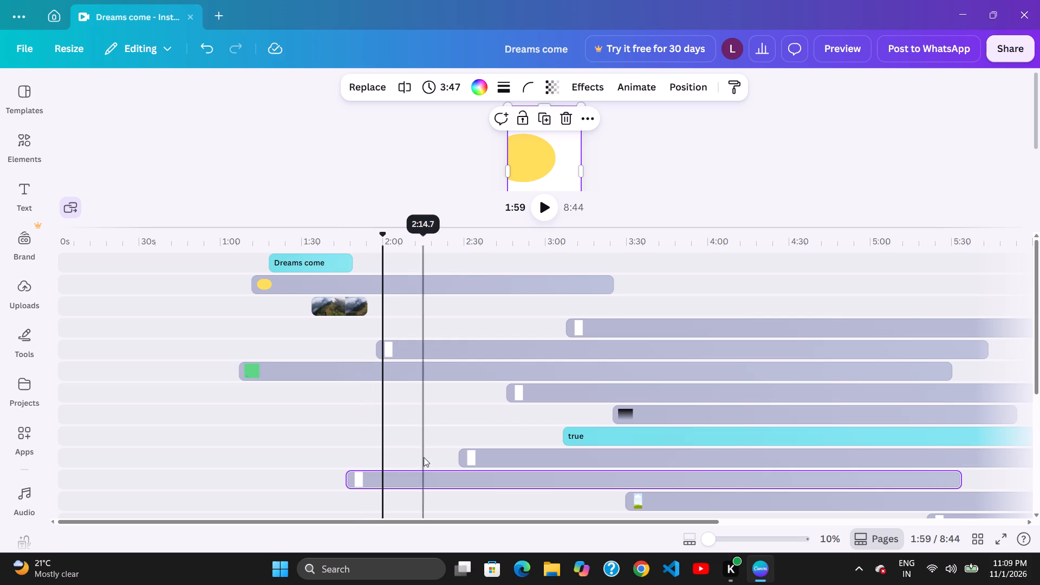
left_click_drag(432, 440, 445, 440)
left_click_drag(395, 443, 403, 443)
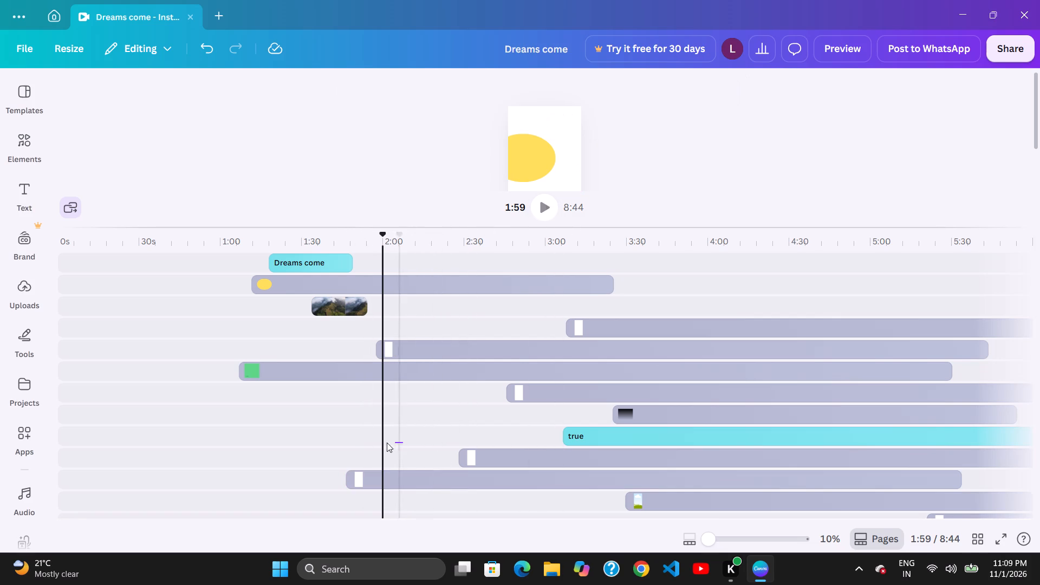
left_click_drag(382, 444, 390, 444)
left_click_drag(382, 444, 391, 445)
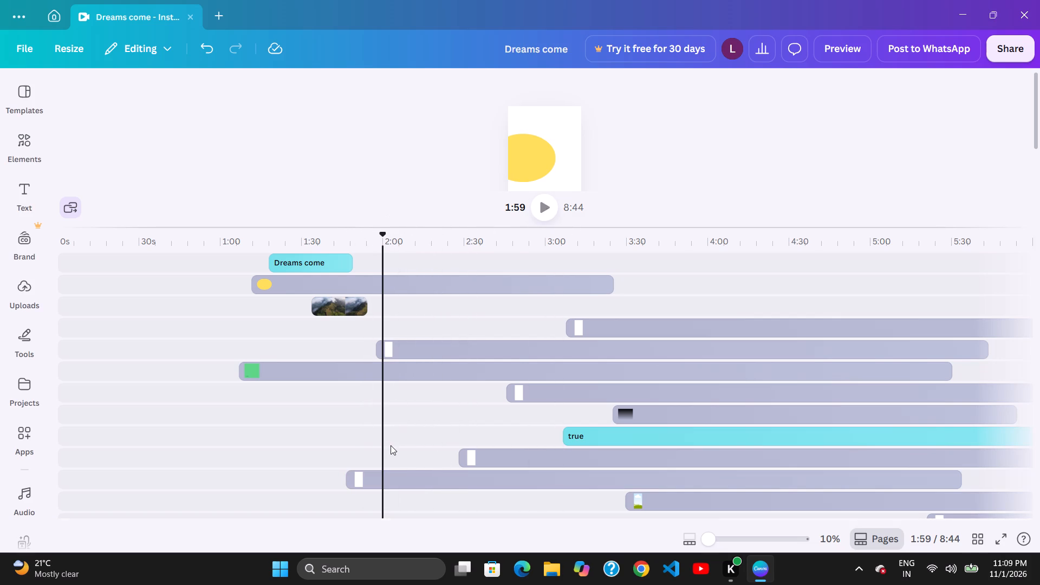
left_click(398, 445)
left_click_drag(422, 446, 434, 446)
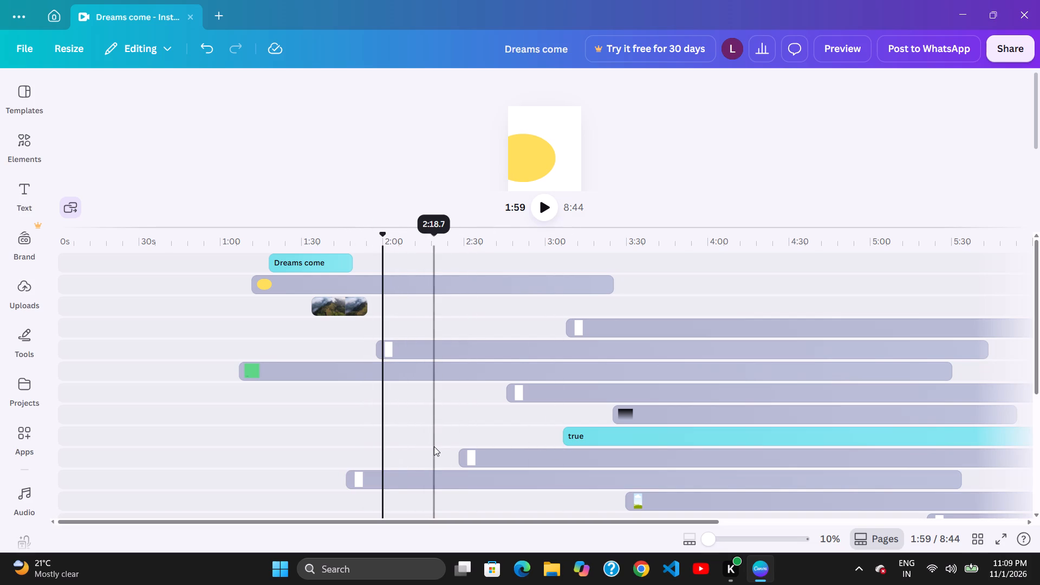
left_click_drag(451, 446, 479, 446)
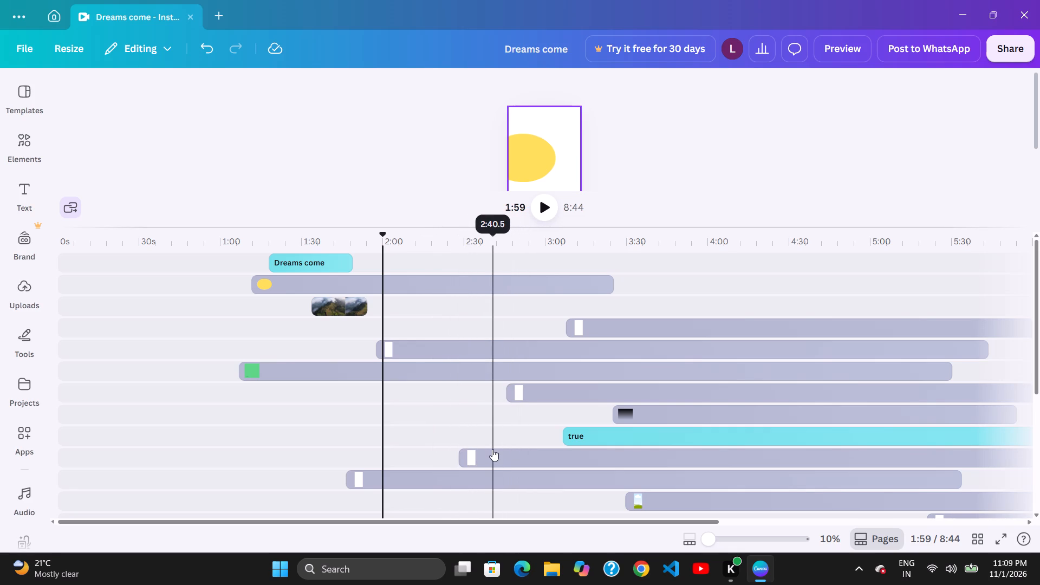
Place the playhead at about 2:27 and select the 5:29-long white clip on the tenth track.
left_click(438, 454)
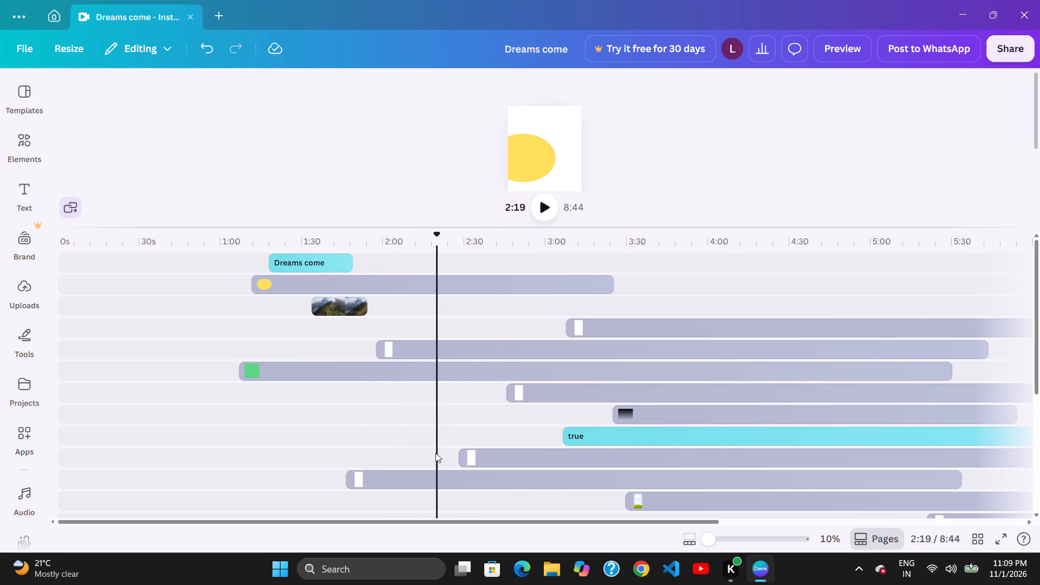
left_click(444, 452)
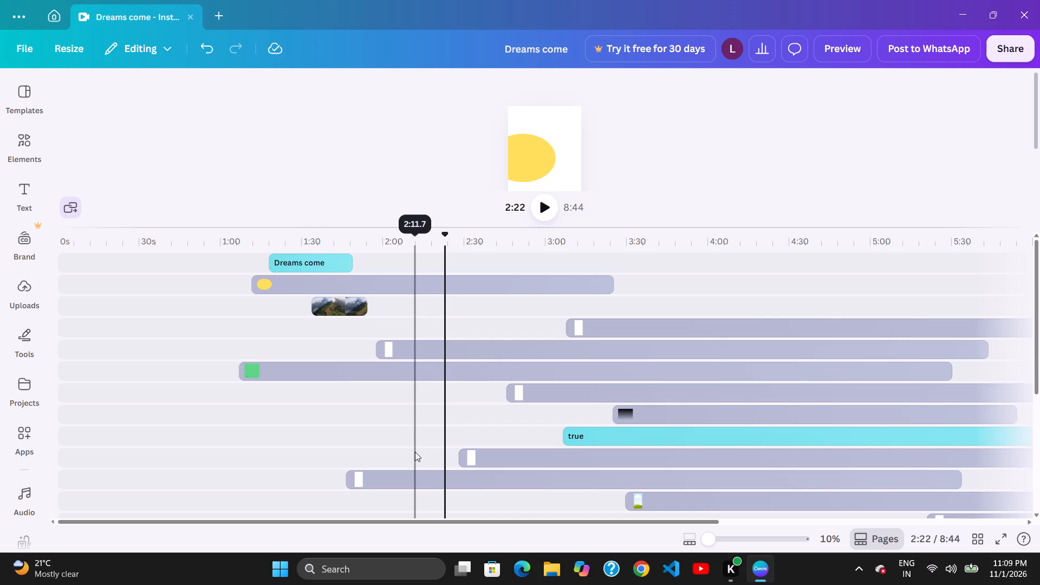
left_click(452, 452)
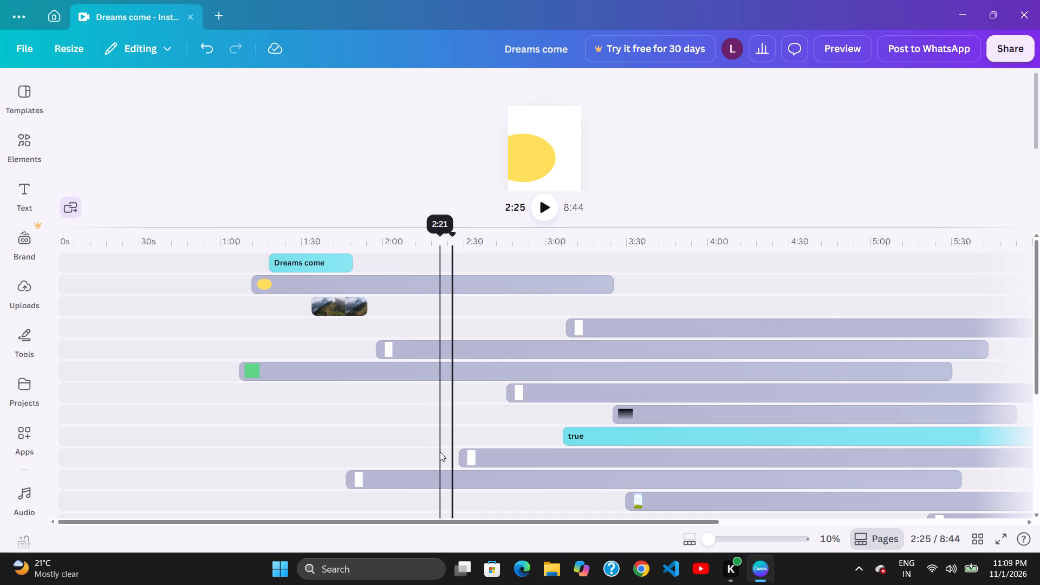
left_click_drag(456, 452, 466, 452)
left_click(473, 450)
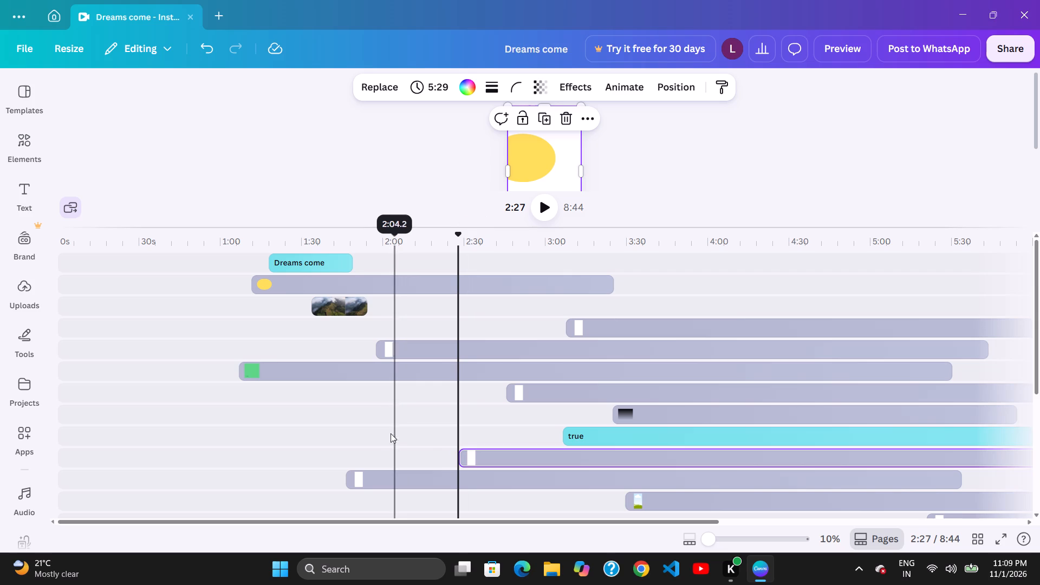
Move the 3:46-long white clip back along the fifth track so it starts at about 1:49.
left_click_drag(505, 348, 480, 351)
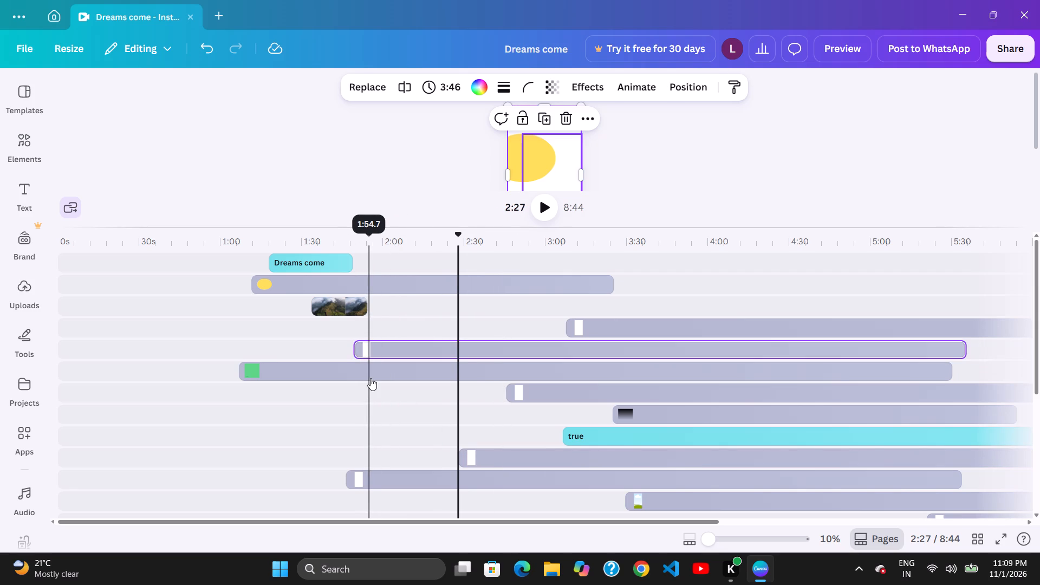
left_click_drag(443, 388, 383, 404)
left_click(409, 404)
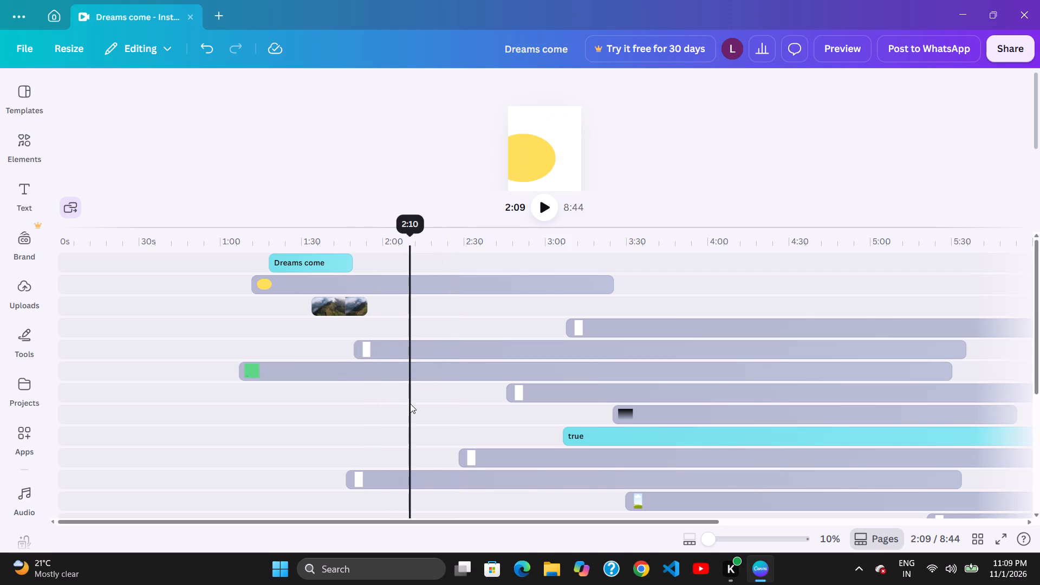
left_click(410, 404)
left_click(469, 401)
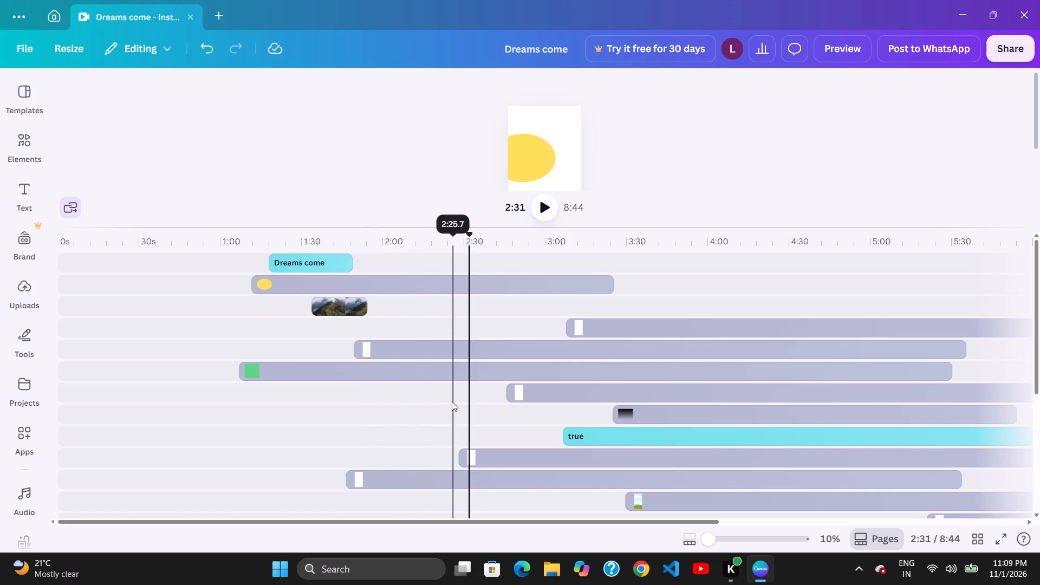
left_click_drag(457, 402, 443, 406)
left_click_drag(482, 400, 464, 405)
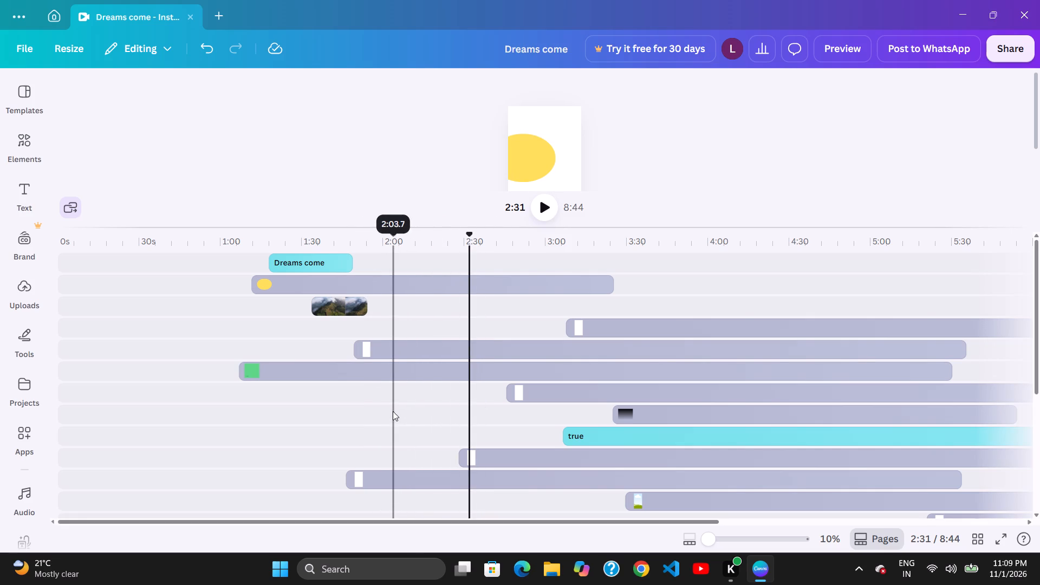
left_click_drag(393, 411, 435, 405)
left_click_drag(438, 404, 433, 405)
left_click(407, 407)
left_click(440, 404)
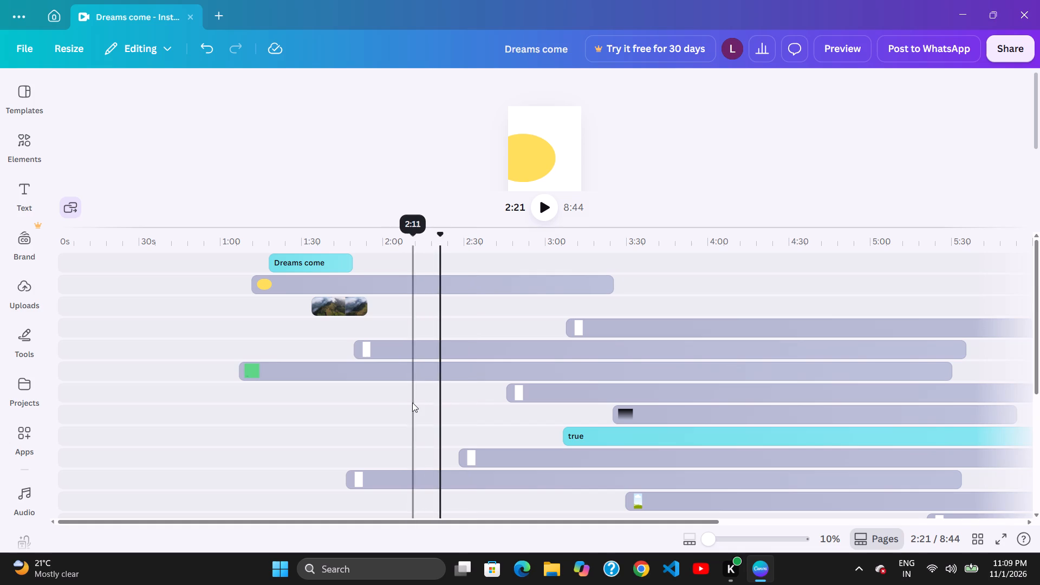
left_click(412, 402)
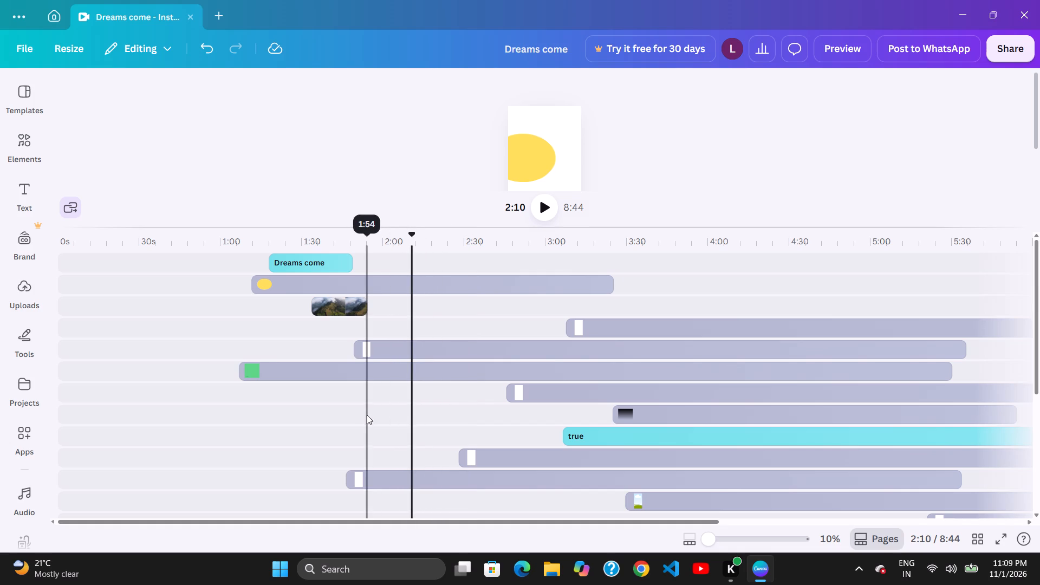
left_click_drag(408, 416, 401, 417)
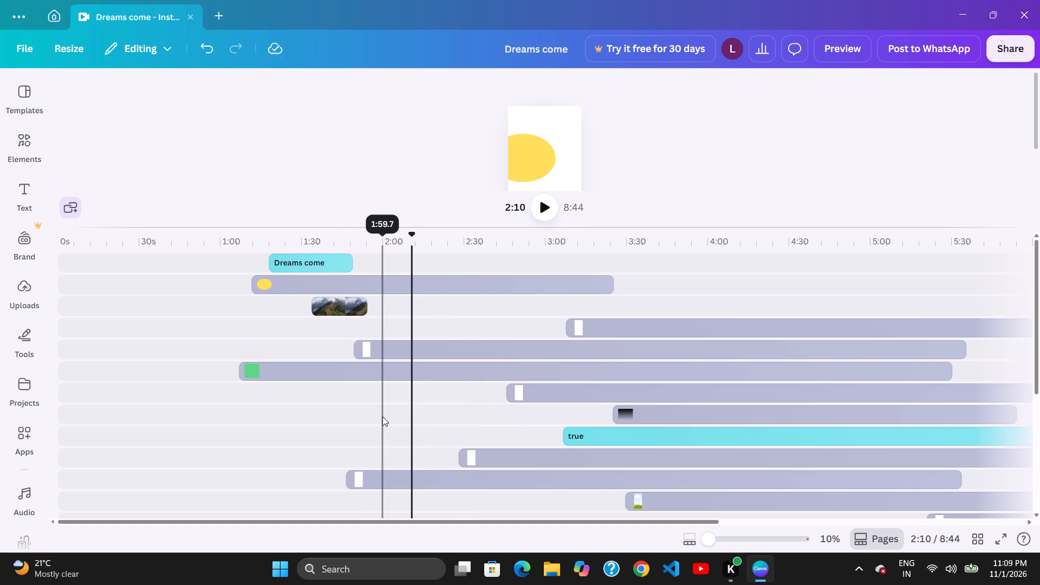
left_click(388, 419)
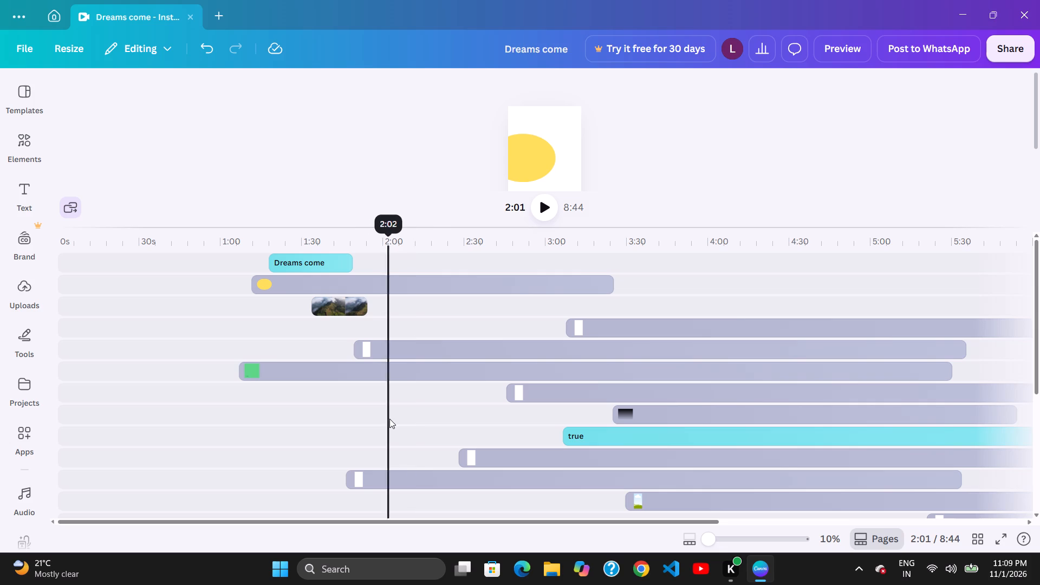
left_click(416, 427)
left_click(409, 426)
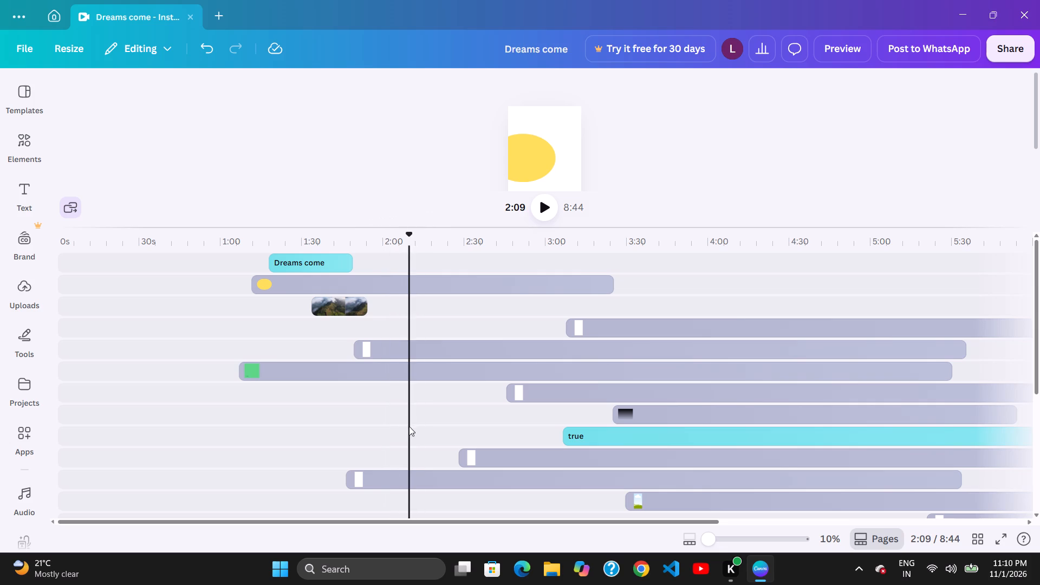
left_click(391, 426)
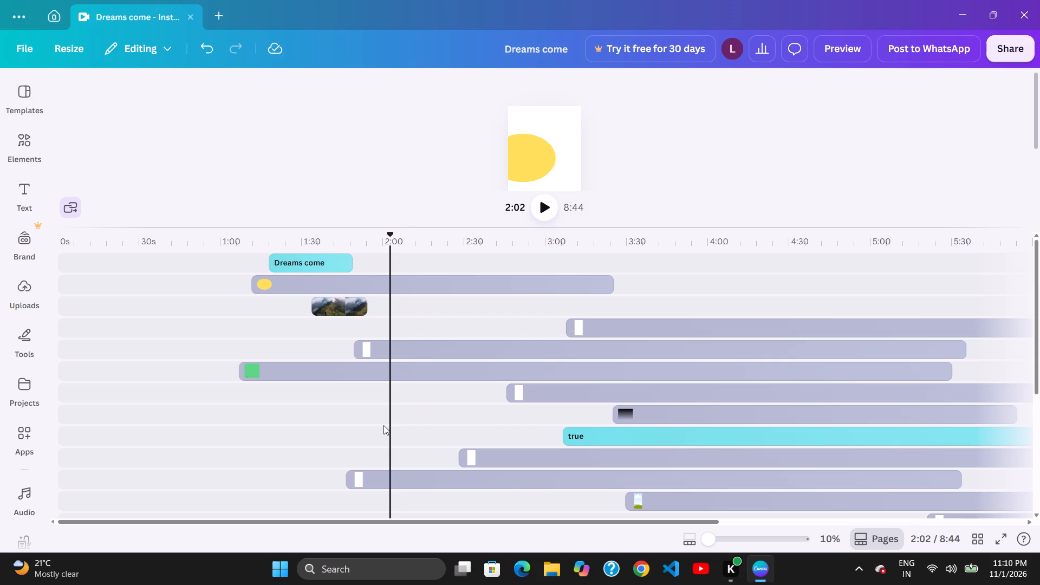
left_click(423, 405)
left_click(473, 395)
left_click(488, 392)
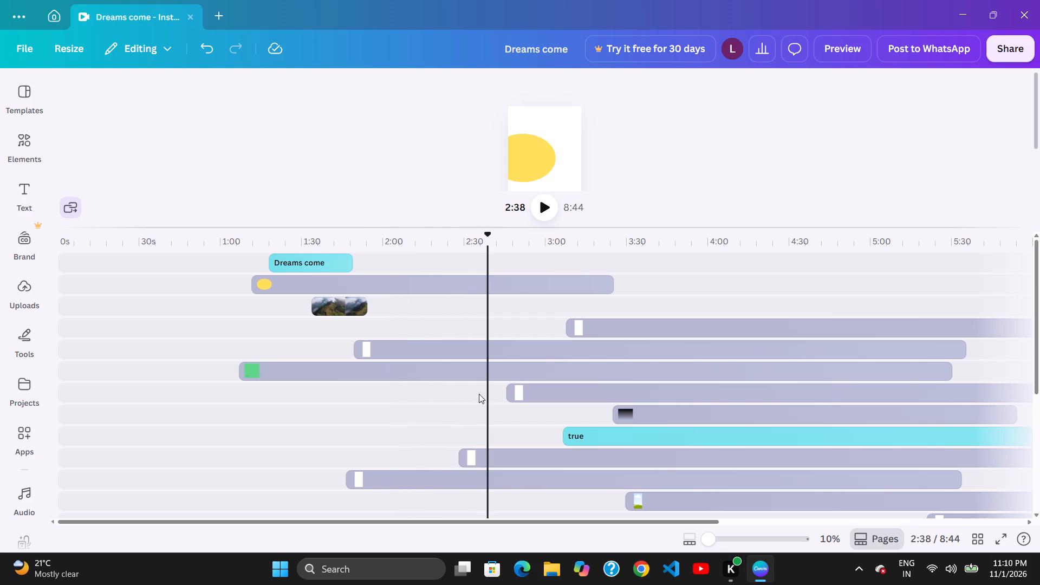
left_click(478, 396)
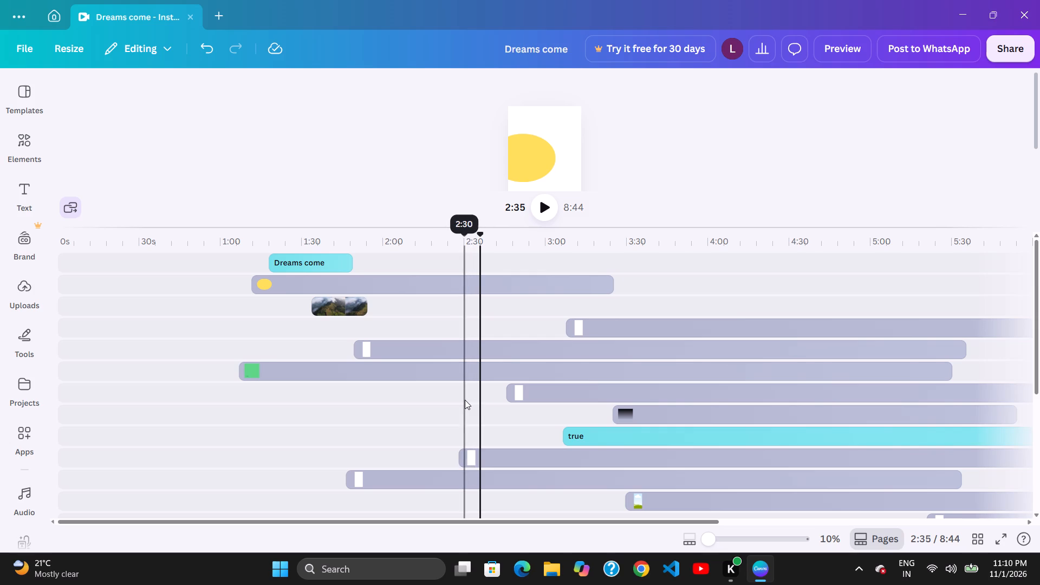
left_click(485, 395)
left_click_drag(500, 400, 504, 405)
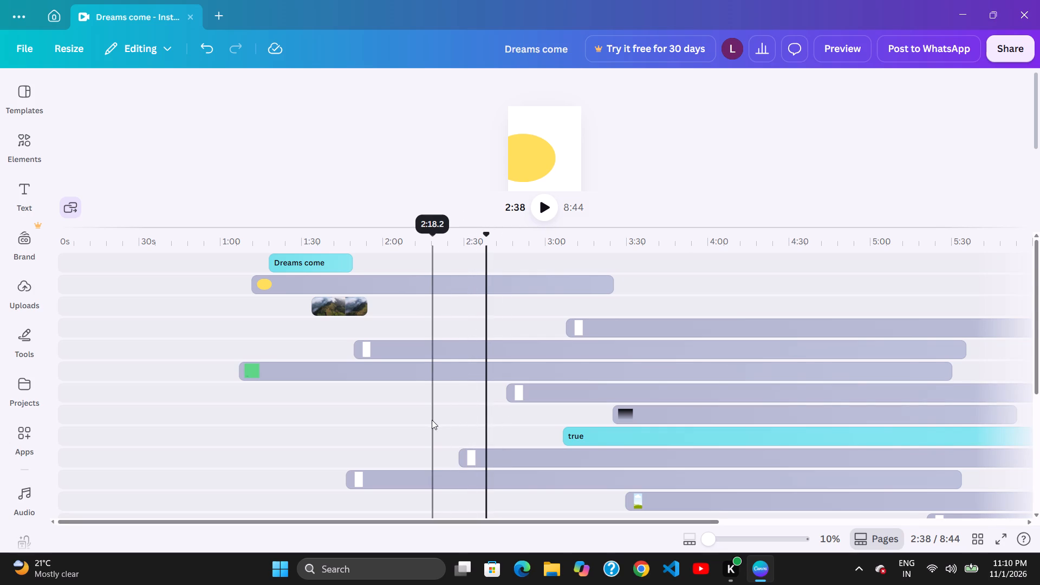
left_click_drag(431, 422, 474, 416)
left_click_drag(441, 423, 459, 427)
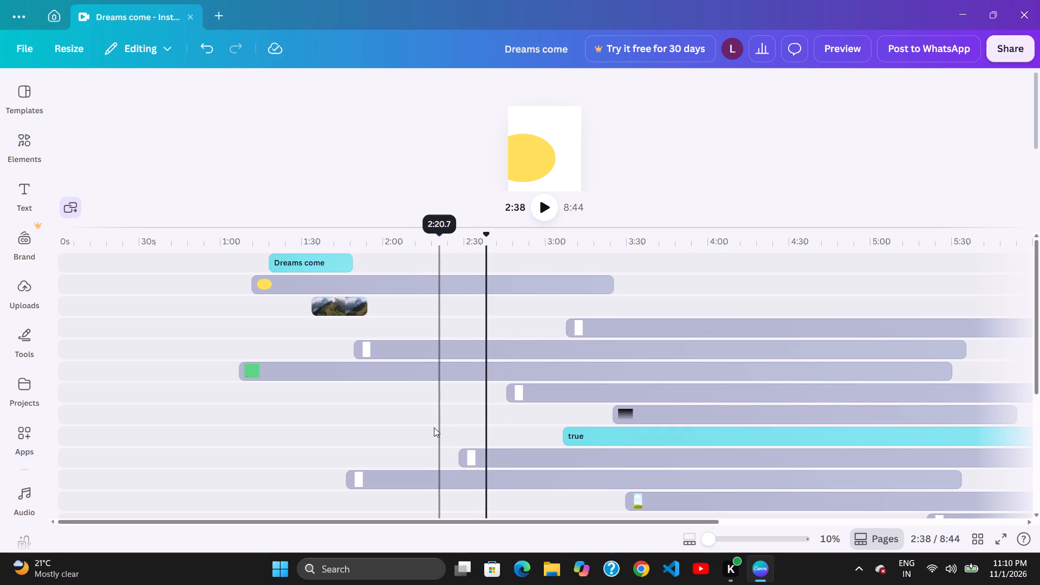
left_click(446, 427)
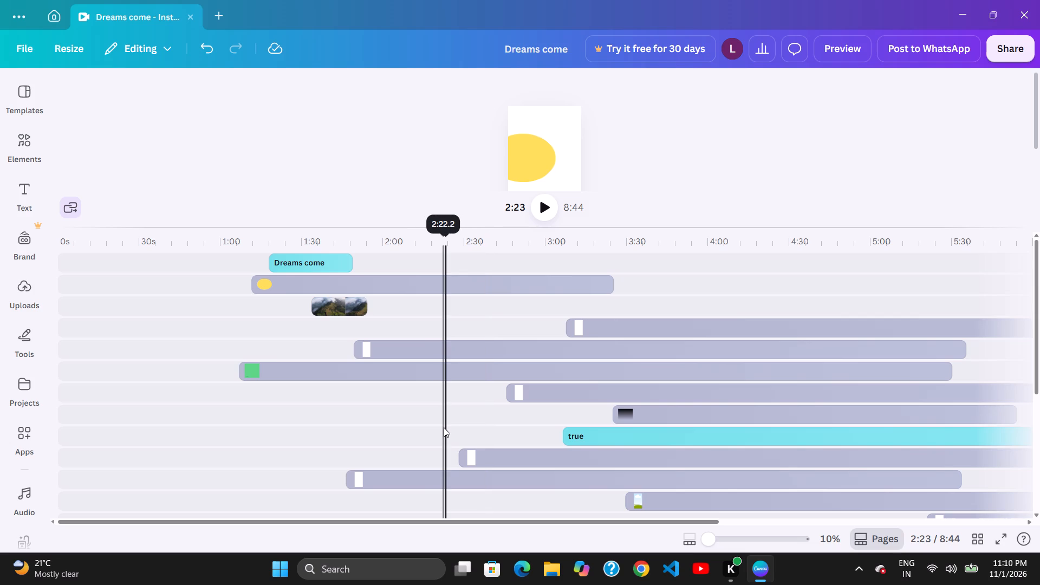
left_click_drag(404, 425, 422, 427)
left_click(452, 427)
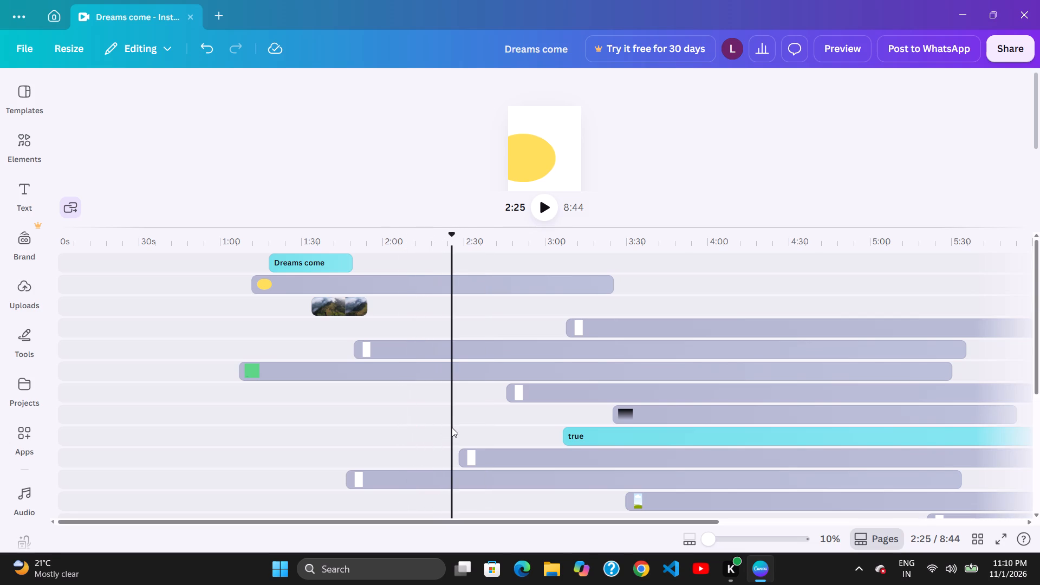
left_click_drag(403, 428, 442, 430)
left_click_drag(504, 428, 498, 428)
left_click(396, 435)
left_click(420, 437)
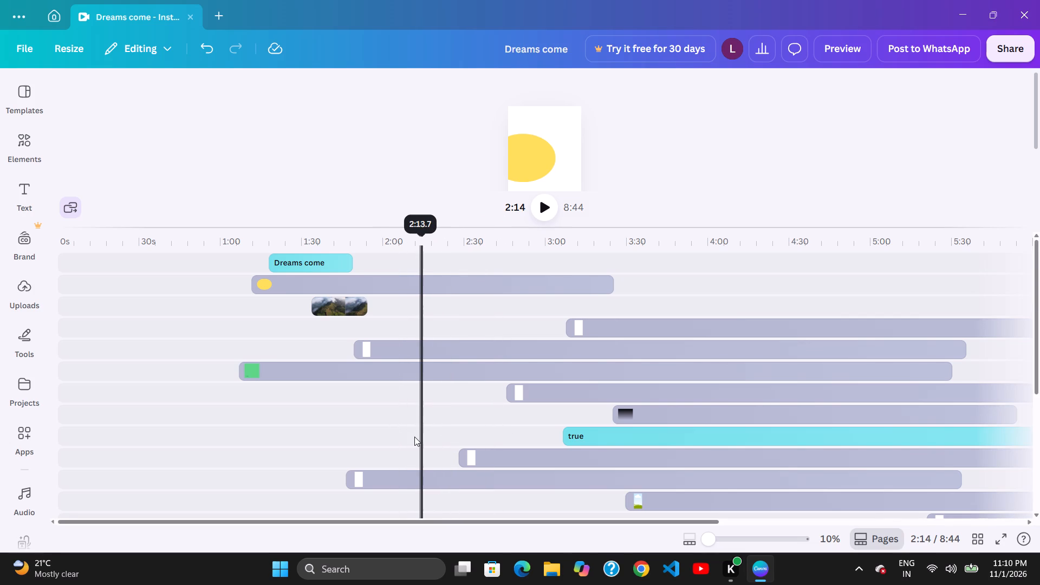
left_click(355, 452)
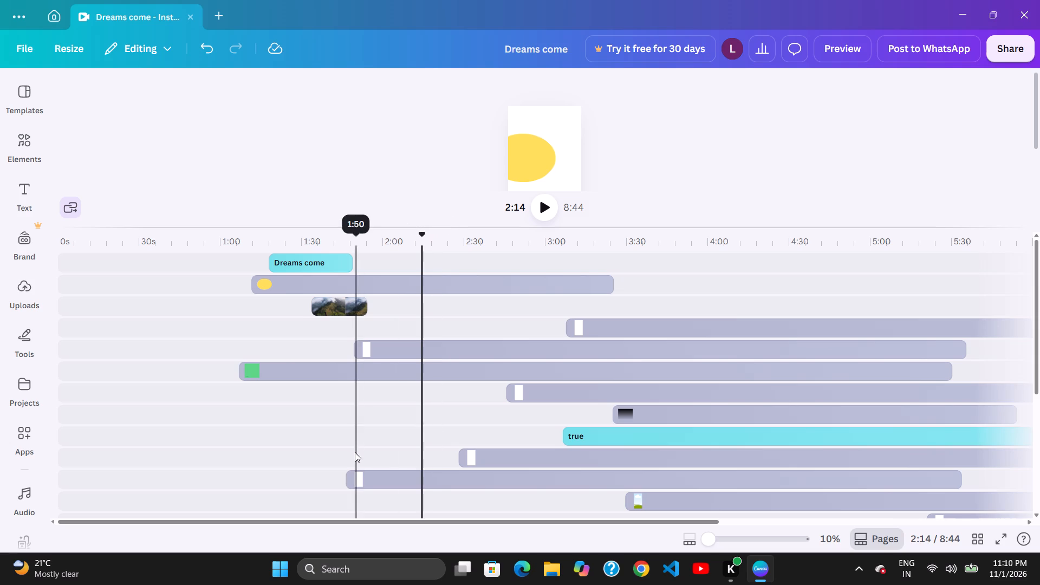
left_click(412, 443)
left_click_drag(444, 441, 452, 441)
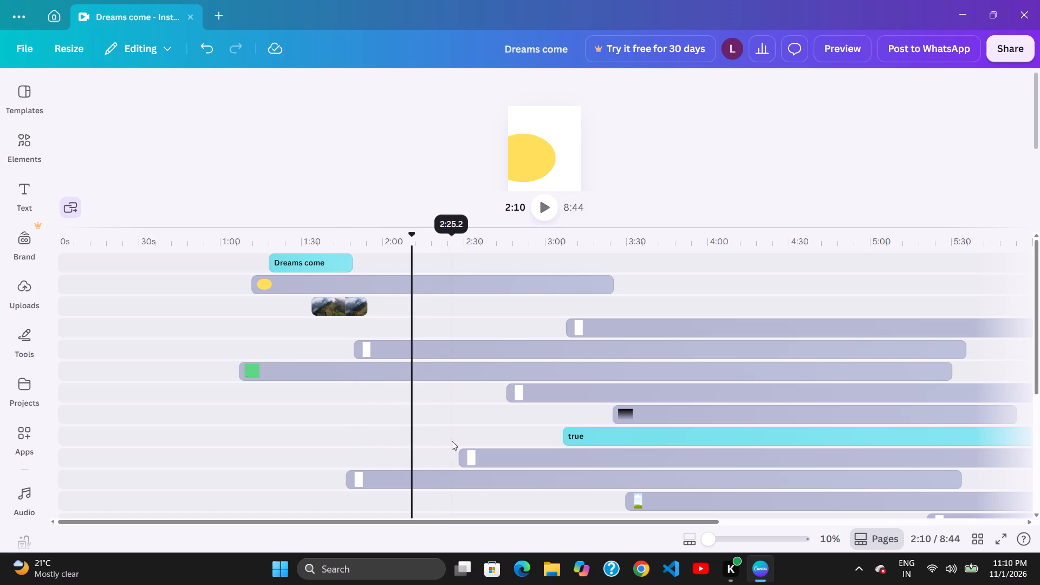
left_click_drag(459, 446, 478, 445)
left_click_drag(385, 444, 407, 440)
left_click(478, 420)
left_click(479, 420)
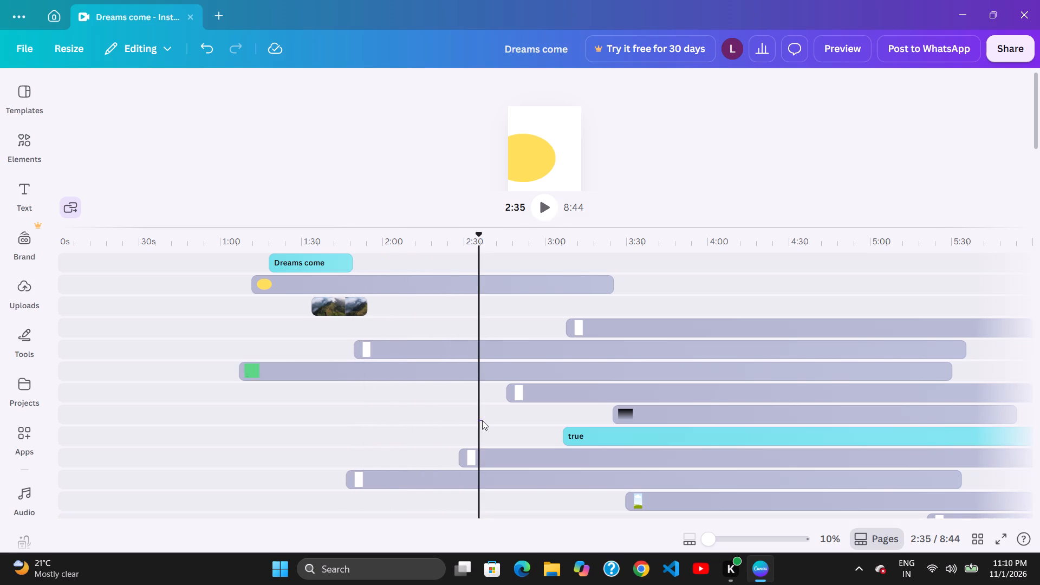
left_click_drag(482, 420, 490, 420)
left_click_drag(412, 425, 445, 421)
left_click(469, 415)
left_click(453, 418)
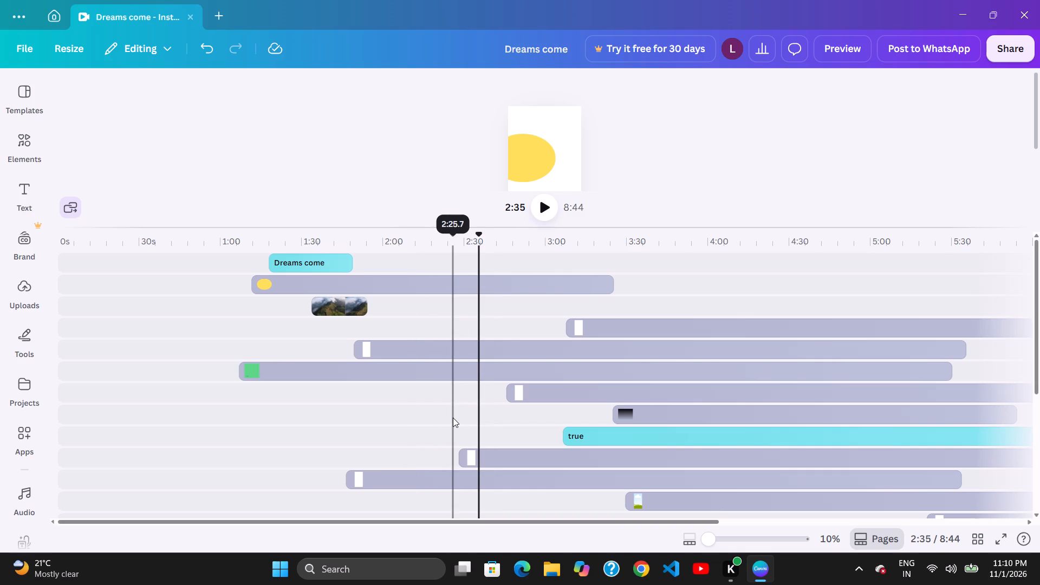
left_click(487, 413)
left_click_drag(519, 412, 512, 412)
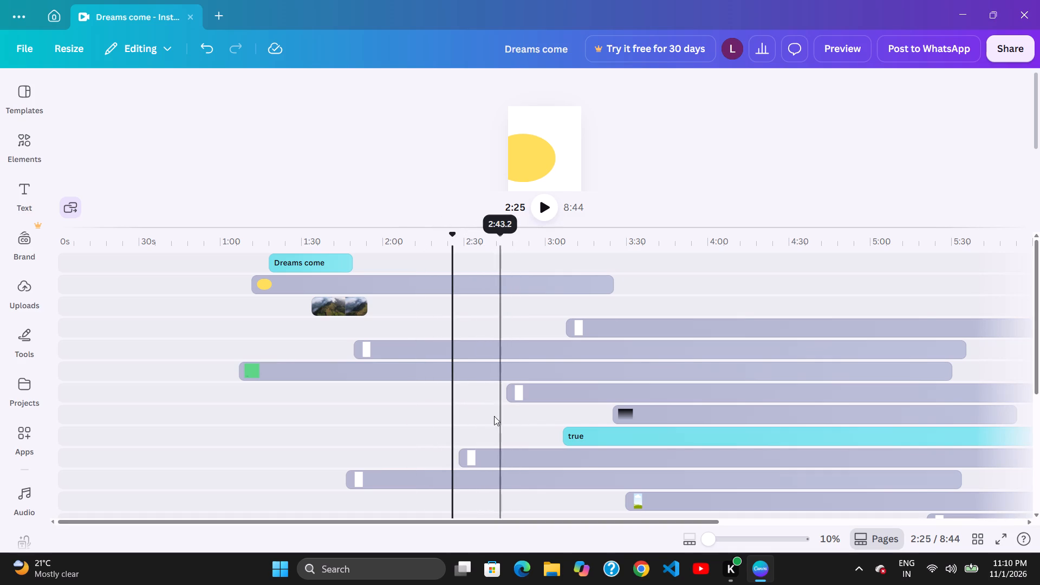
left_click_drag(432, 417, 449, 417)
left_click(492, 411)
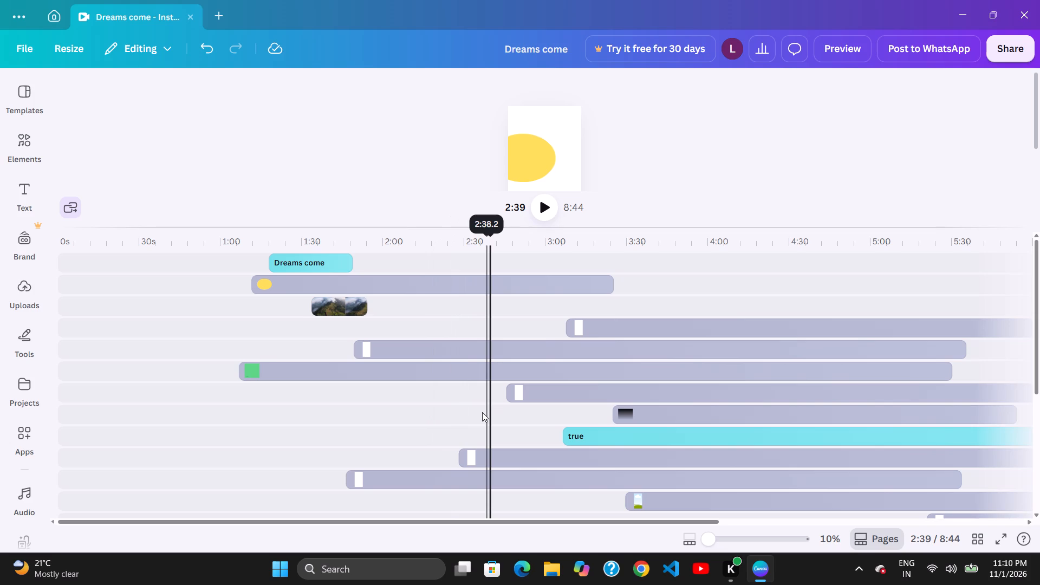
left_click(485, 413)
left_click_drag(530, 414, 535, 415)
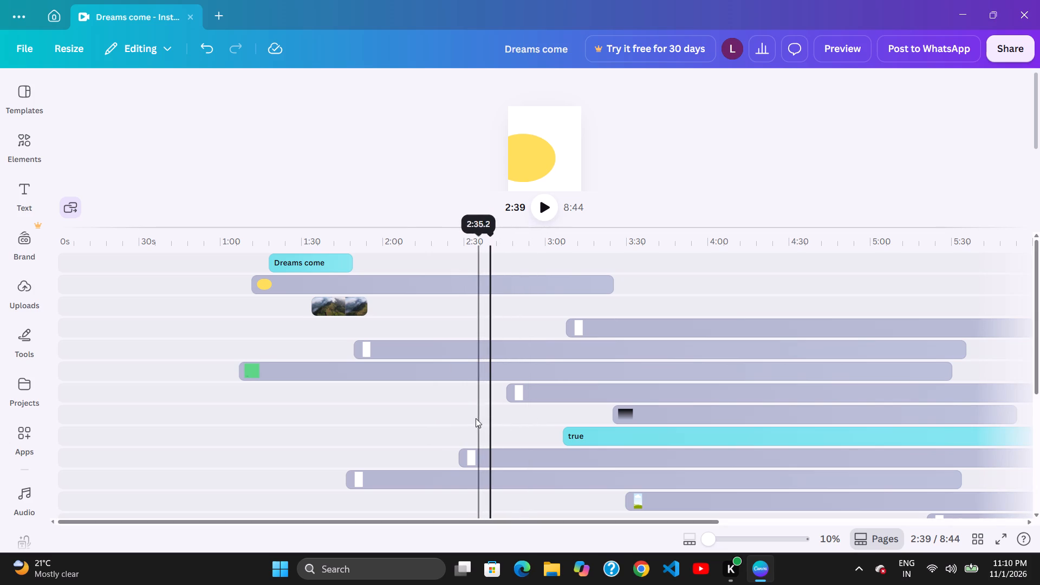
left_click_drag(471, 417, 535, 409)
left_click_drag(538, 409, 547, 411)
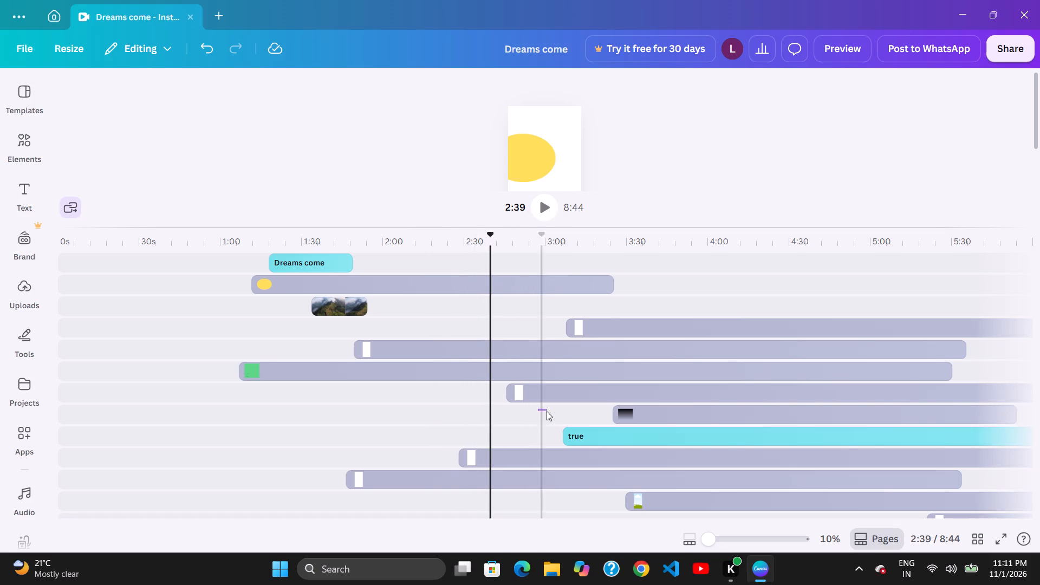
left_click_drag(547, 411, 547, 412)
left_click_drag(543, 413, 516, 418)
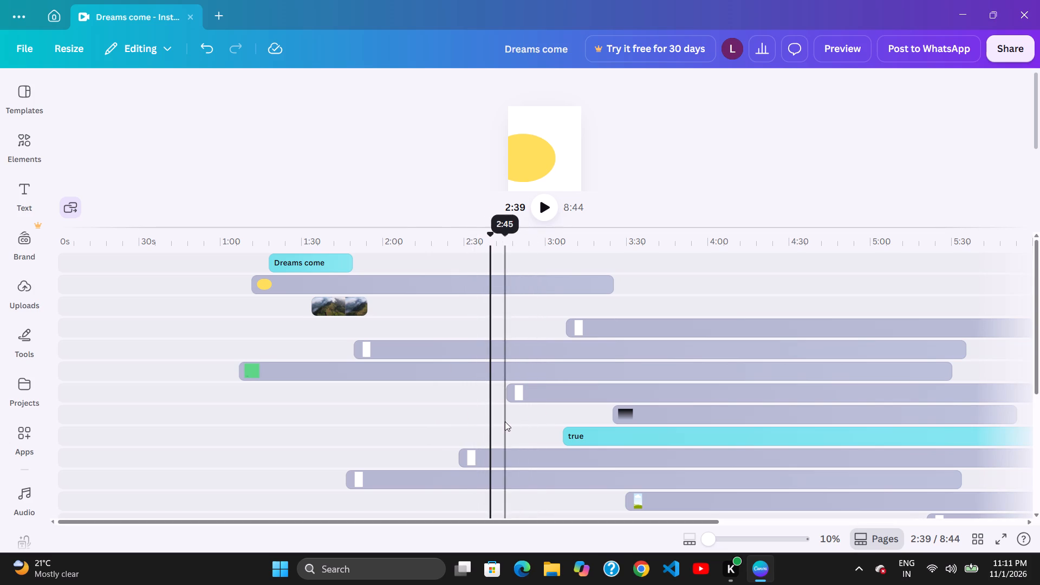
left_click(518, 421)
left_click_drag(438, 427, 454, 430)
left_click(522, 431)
Move the 3:46-long white clip back along the fifth track so it starts at about 1:22.
left_click_drag(489, 359, 492, 358)
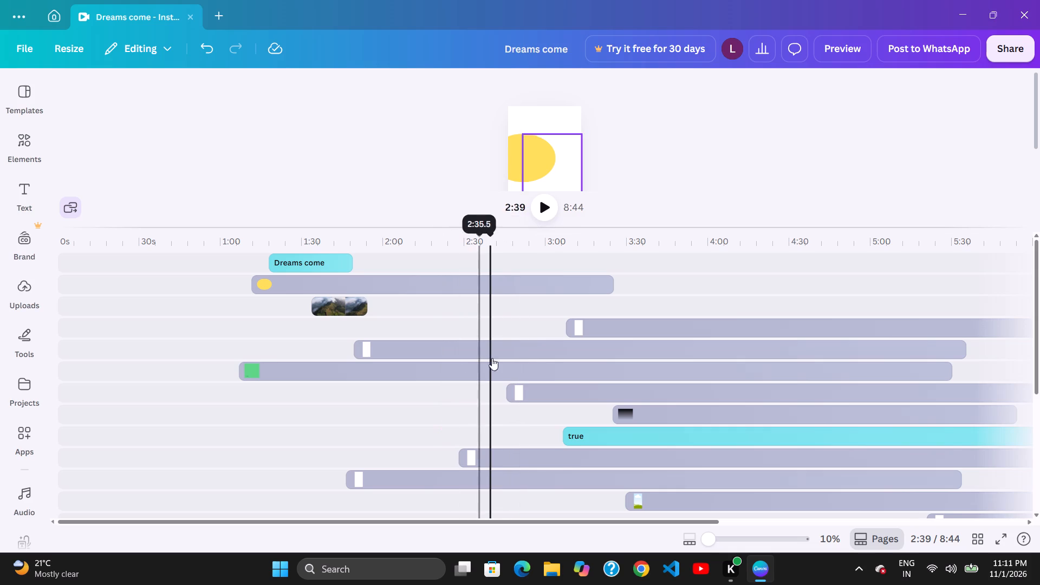
left_click_drag(492, 358, 563, 353)
left_click_drag(599, 347, 524, 366)
Move the 4:23-long green clip forward along the sixth track so it starts at about 1:18.
left_click(506, 369)
left_click_drag(529, 368, 534, 368)
left_click_drag(542, 372, 559, 378)
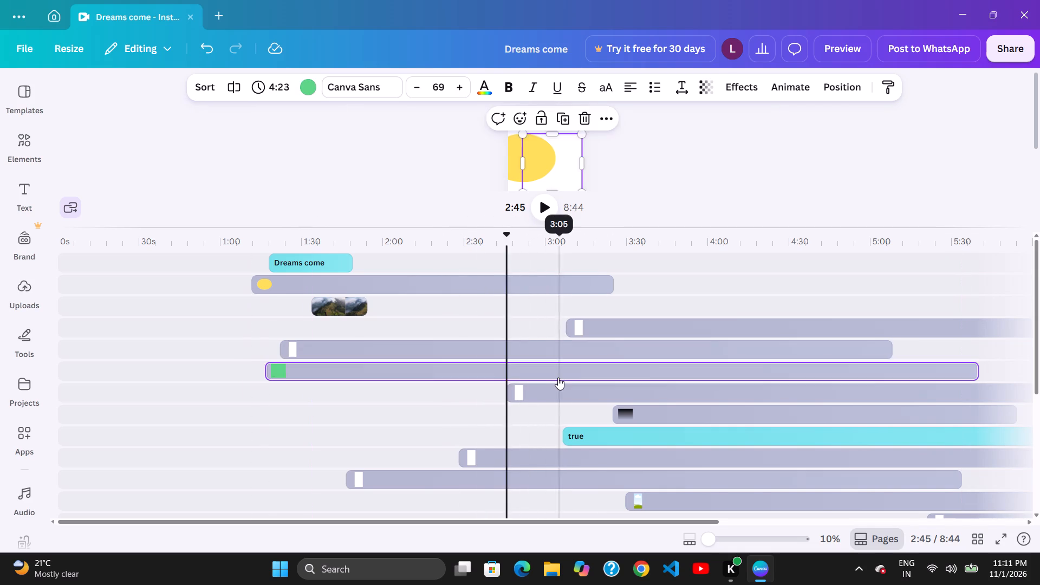
left_click(556, 379)
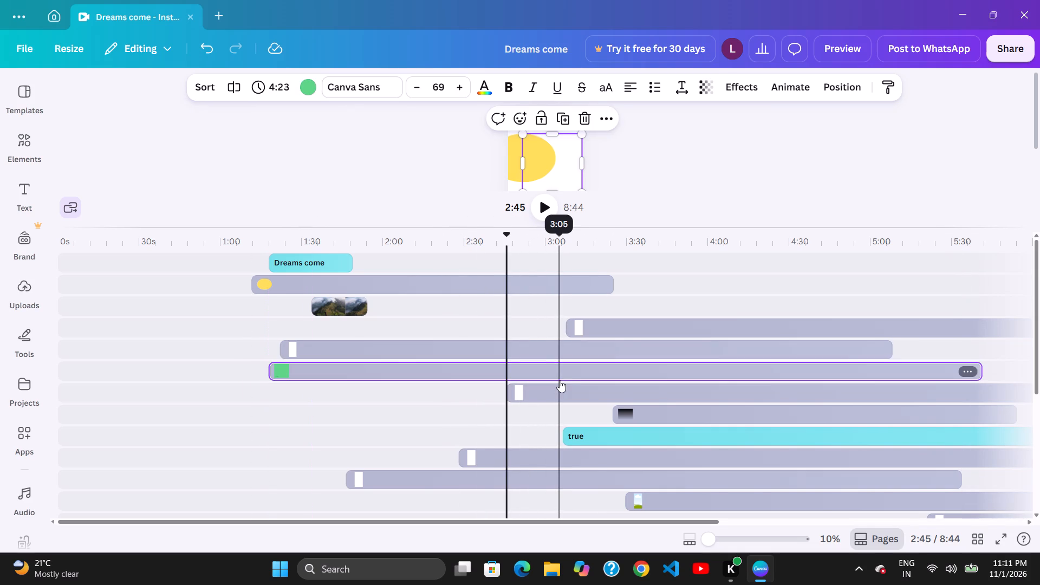
Place the playhead at about 3:09 over the white clip on the seventh track.
left_click(564, 382)
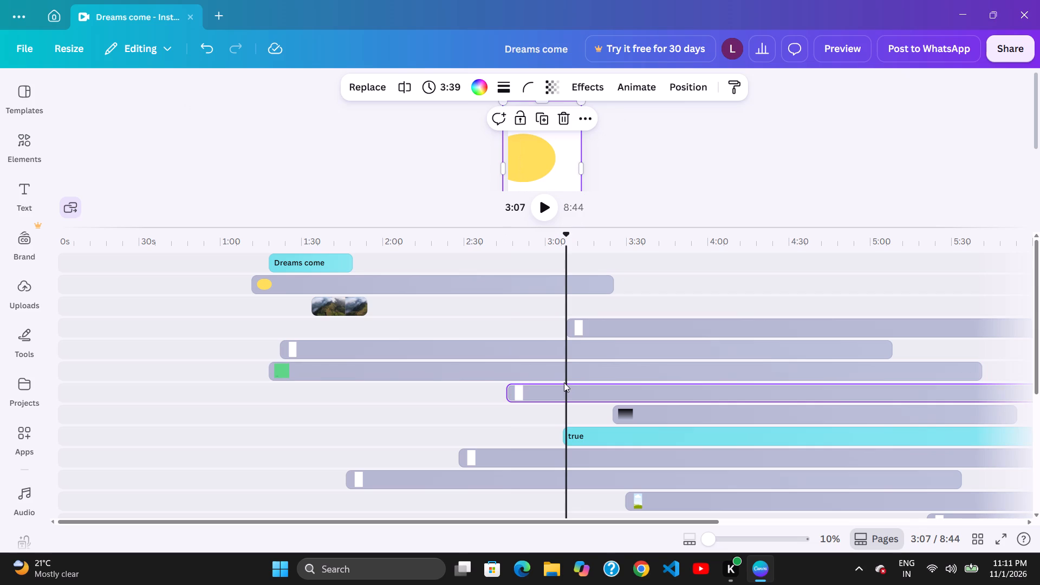
left_click_drag(566, 382, 571, 384)
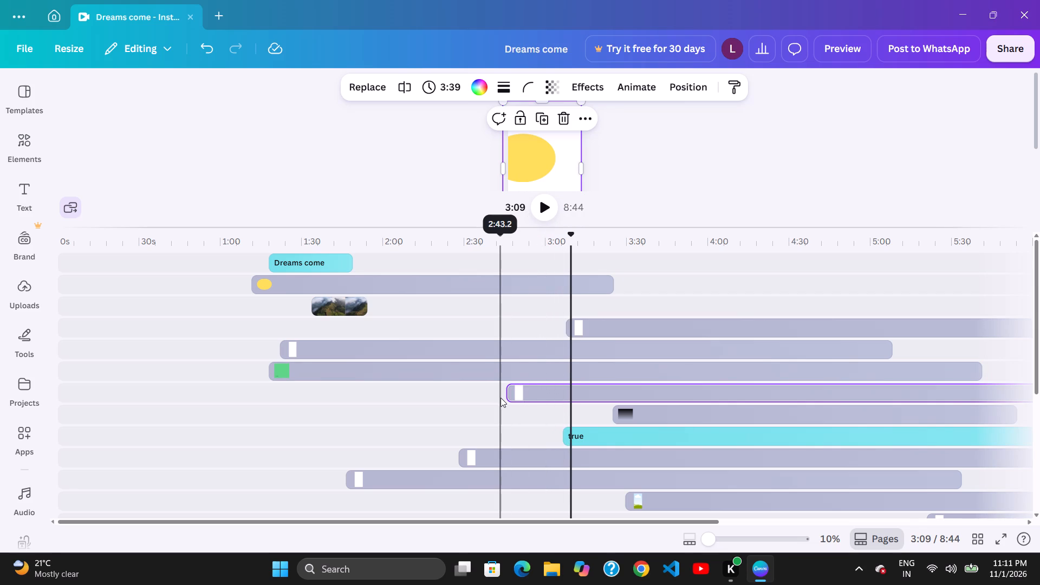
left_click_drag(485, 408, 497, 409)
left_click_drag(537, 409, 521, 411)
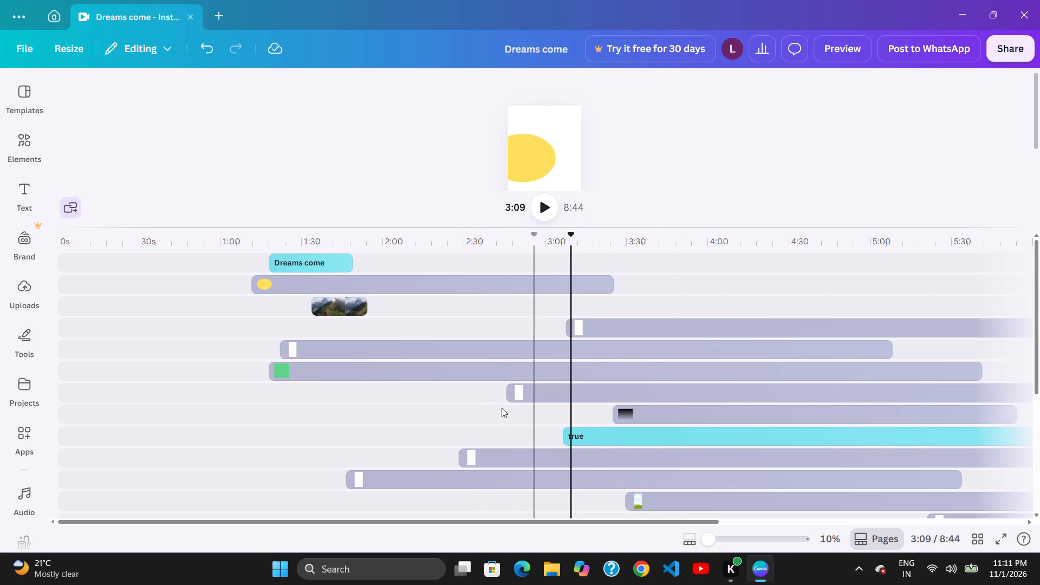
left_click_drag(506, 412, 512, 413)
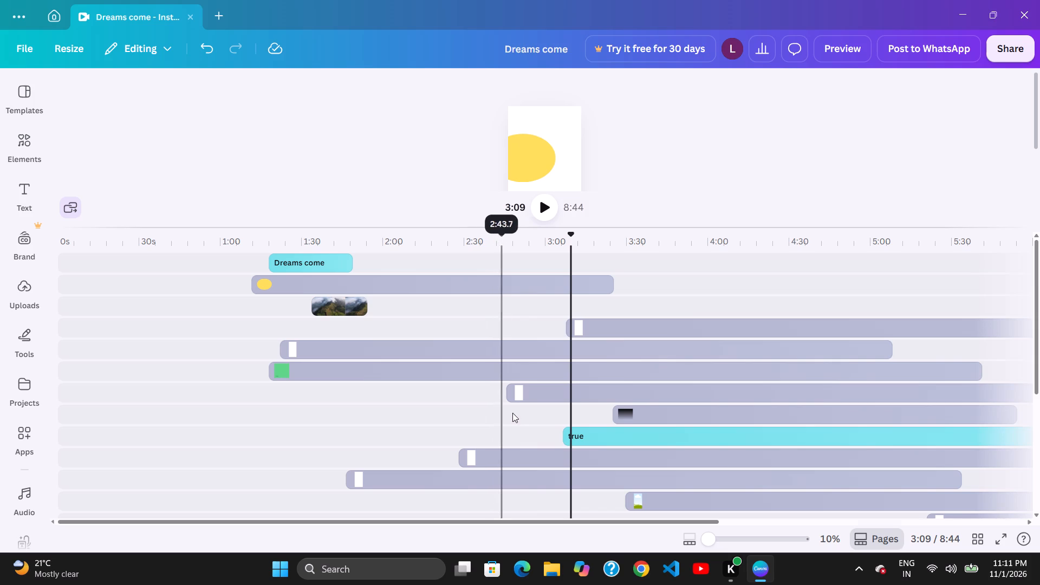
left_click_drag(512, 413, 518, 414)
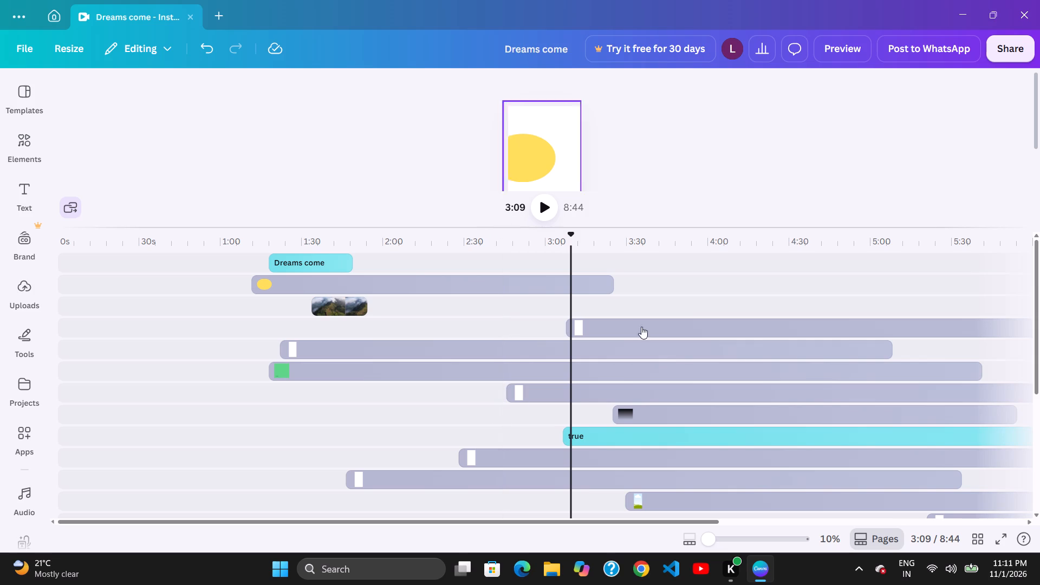
Move the 5:36-long white clip slightly forward along the fourth track so it starts at about 3:10.
left_click(575, 320)
left_click_drag(600, 324, 606, 326)
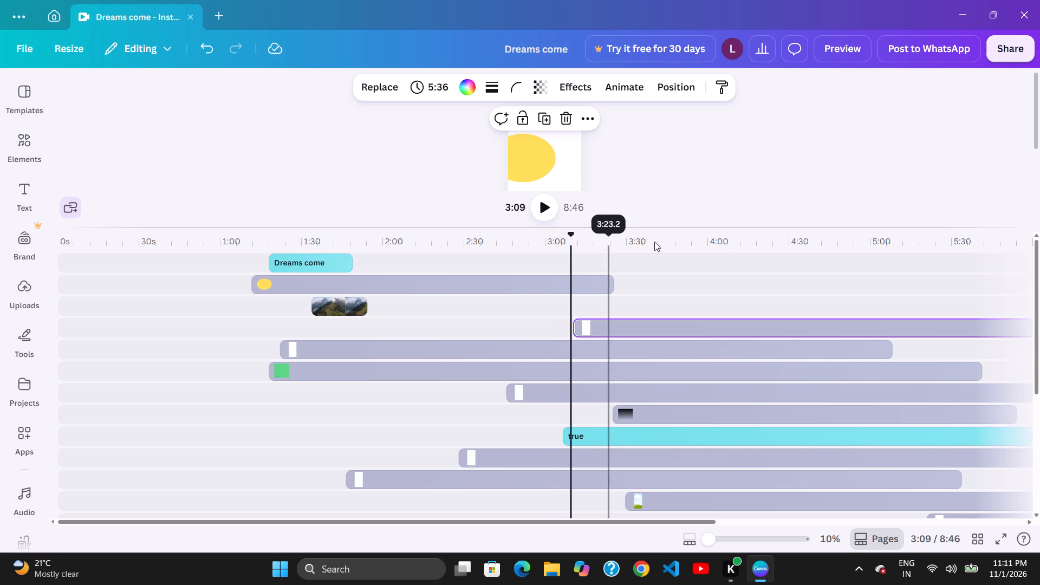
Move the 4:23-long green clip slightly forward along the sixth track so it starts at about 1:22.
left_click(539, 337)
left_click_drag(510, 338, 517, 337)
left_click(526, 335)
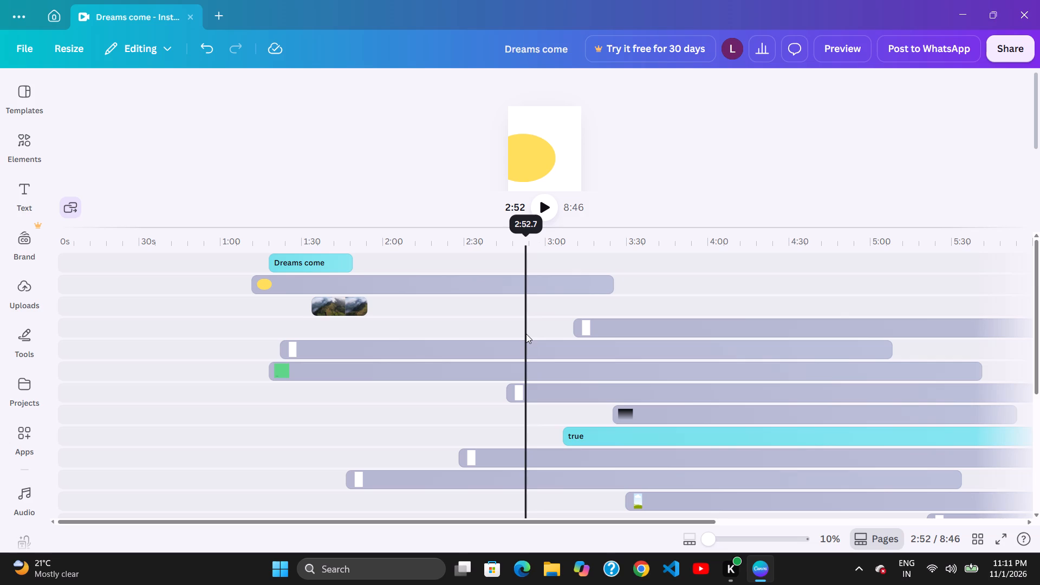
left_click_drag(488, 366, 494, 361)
Move the 5:36-long white clip back along the fourth track so it starts at about 2:56.
left_click_drag(602, 322, 562, 330)
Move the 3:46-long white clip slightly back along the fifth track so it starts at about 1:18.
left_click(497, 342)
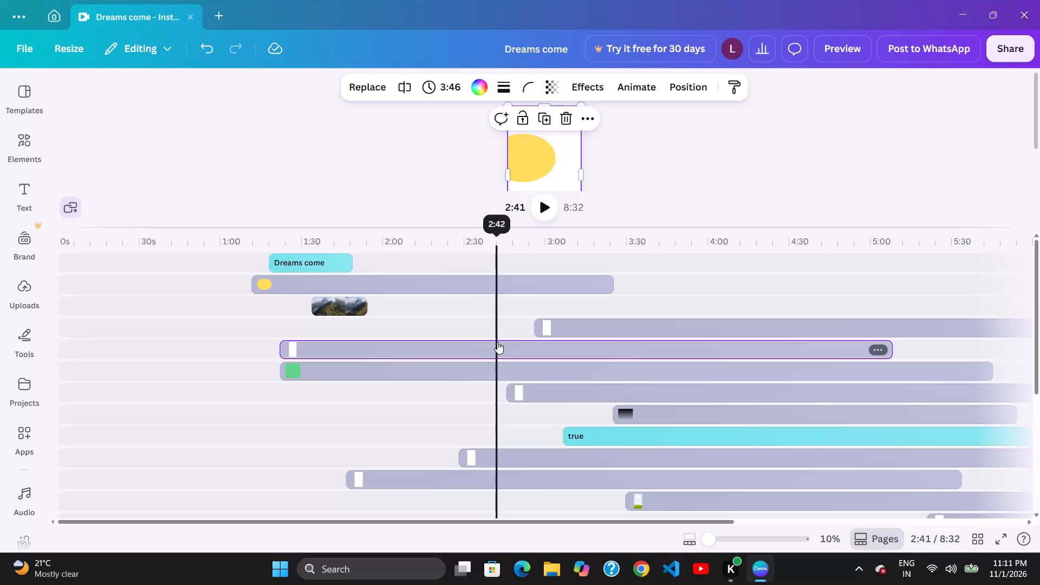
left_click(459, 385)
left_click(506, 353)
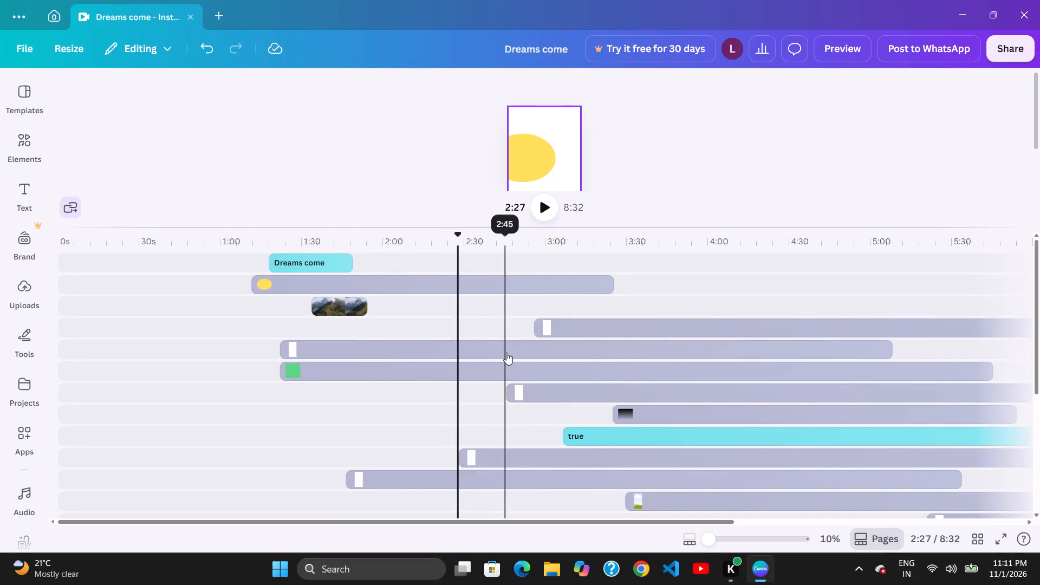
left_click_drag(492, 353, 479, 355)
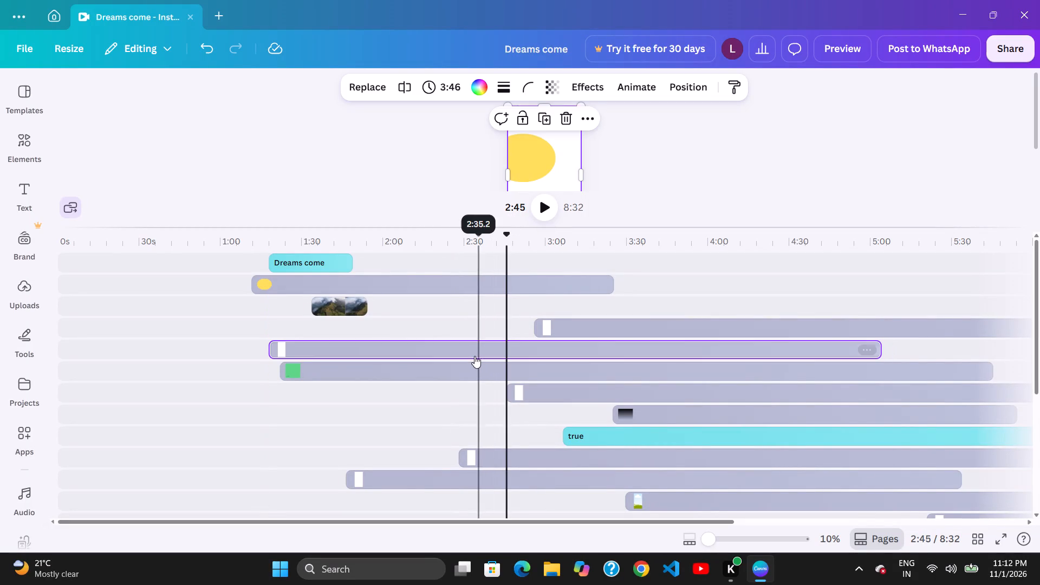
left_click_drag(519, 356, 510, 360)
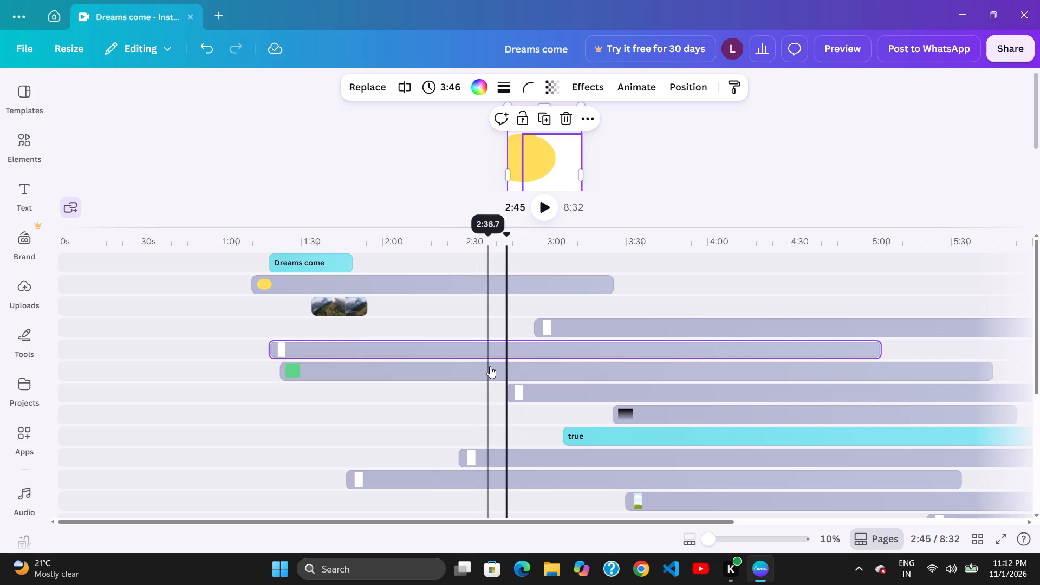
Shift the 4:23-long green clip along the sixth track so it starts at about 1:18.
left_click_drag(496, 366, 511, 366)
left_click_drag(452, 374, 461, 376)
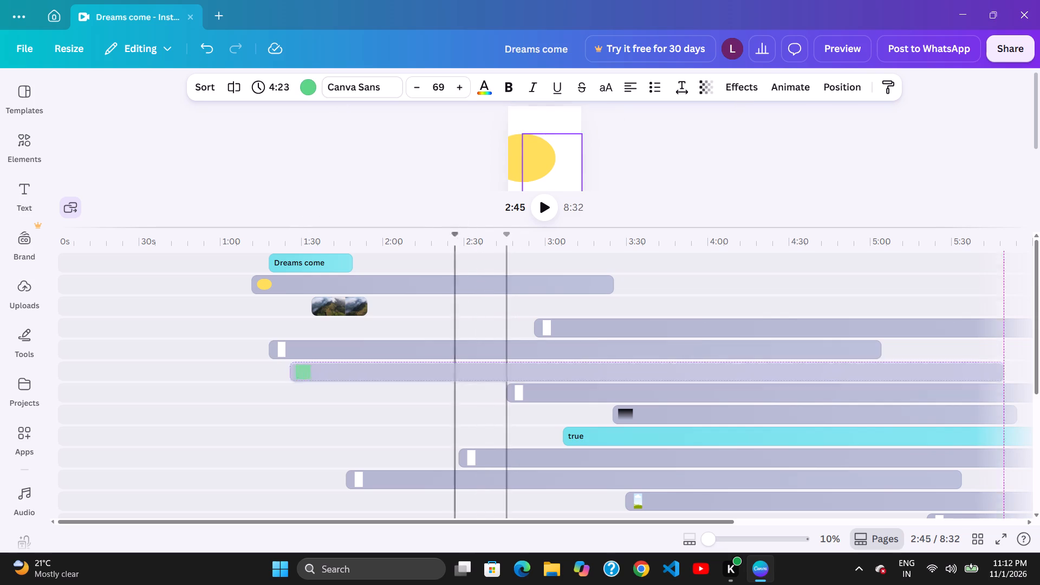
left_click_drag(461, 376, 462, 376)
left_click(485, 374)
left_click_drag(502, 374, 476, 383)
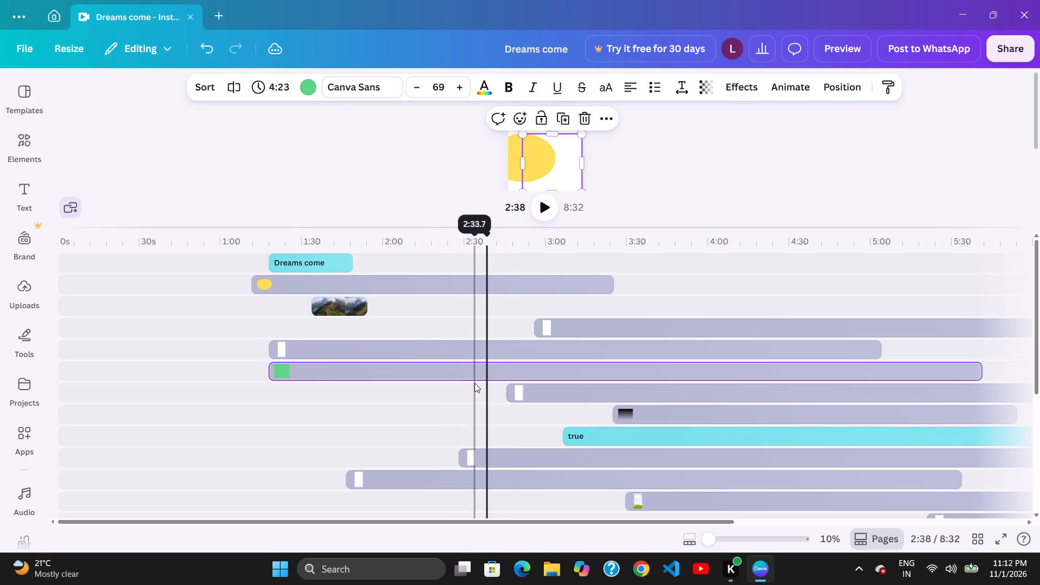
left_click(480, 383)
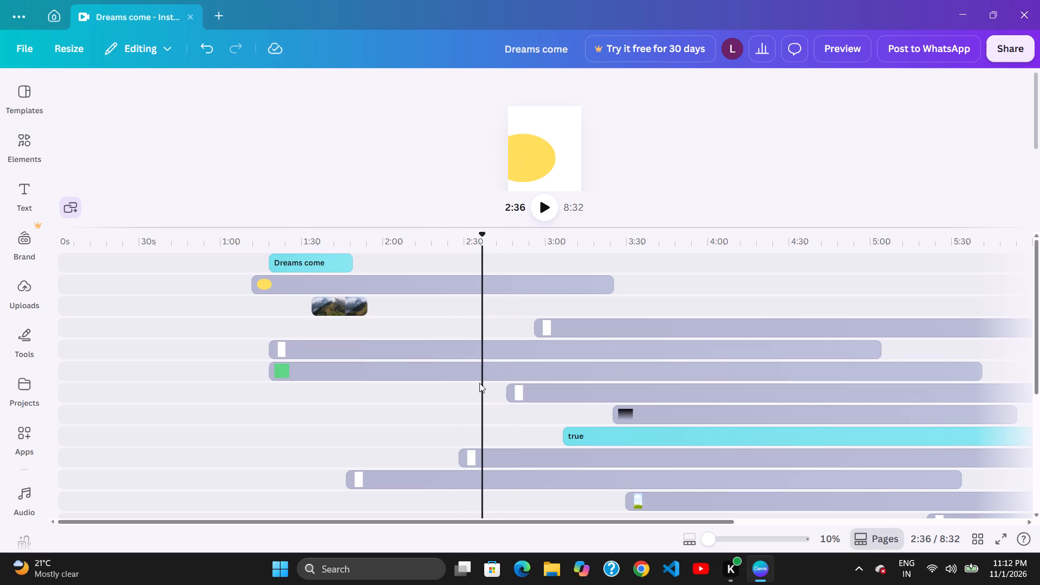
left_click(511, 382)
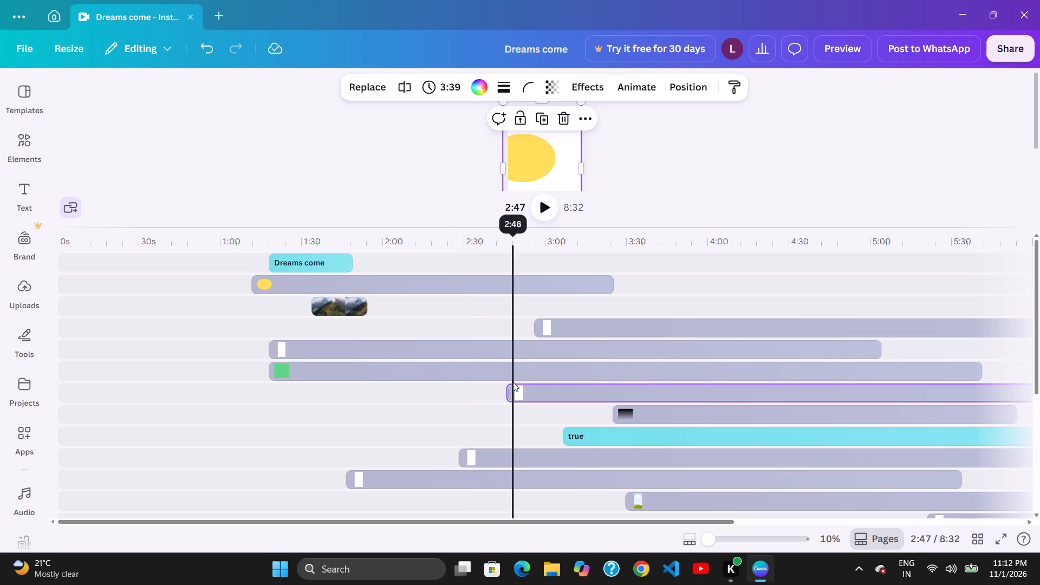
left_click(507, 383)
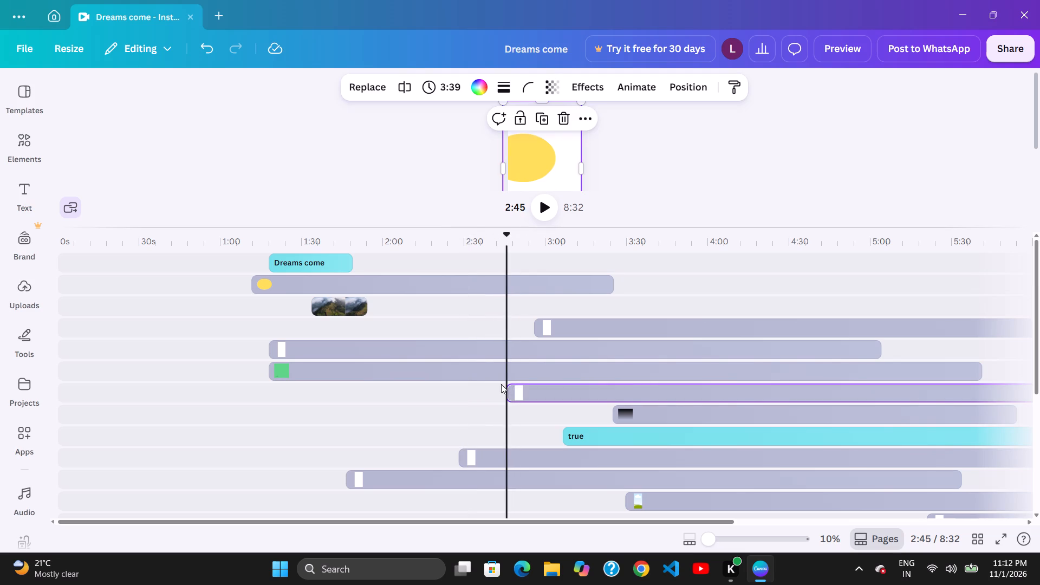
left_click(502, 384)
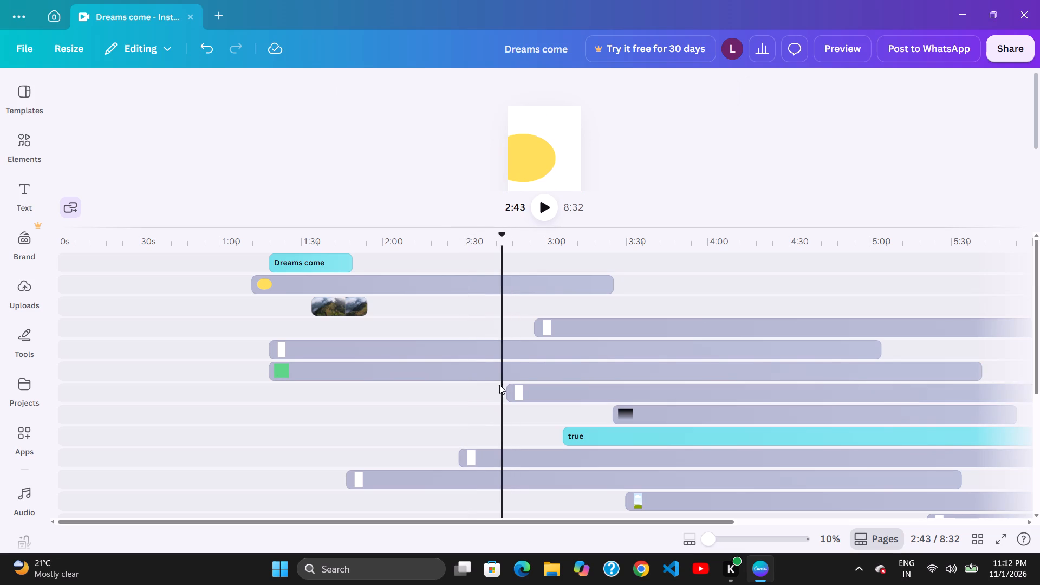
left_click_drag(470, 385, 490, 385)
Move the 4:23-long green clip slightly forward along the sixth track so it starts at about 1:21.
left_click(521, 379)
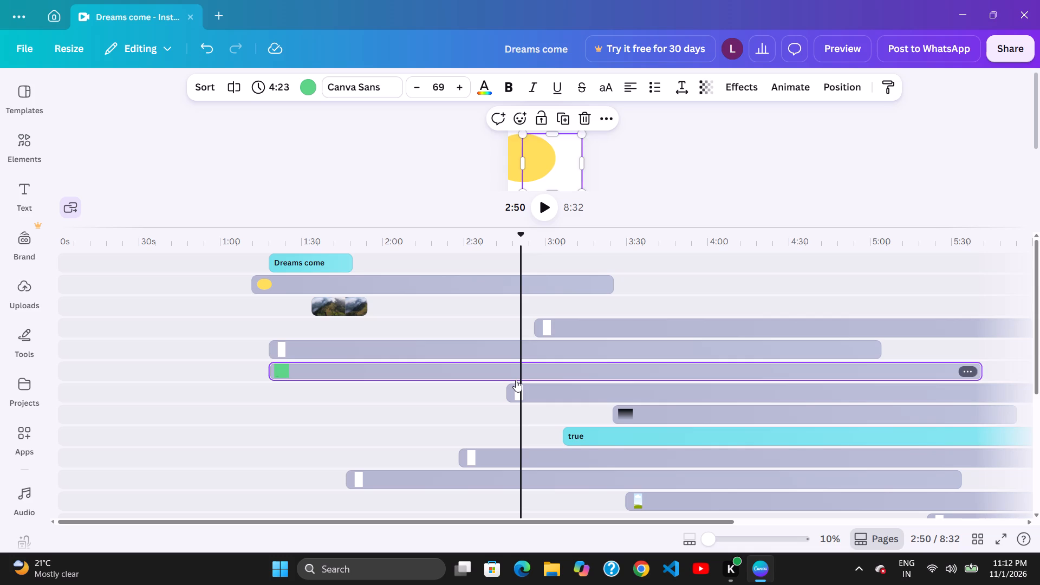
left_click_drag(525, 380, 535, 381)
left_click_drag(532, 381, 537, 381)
Move the white clip on the seventh track back and trim its beginning so it starts at about 2:44 and lasts 3:31.
left_click(529, 383)
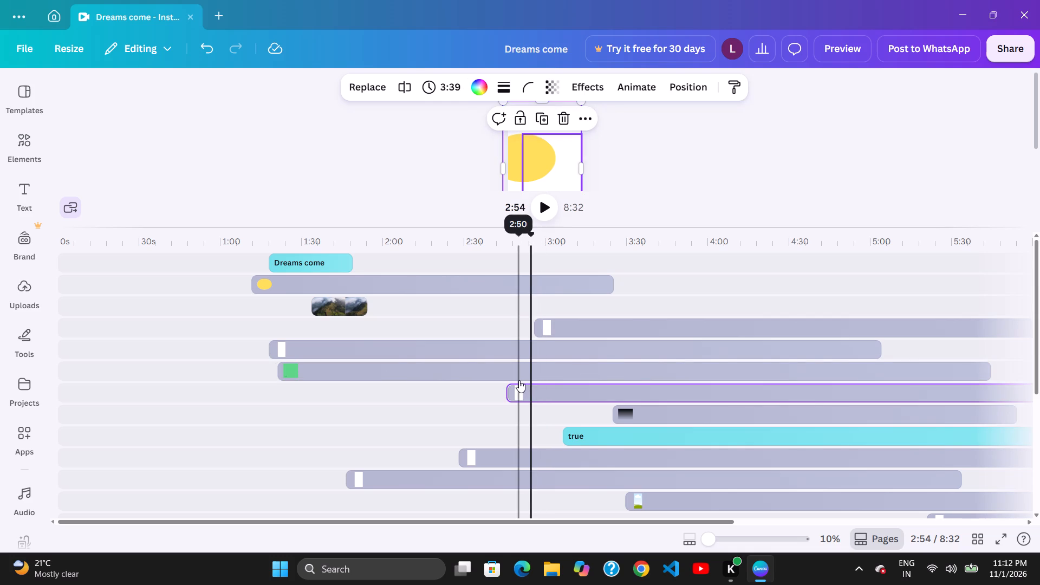
left_click_drag(479, 383, 484, 385)
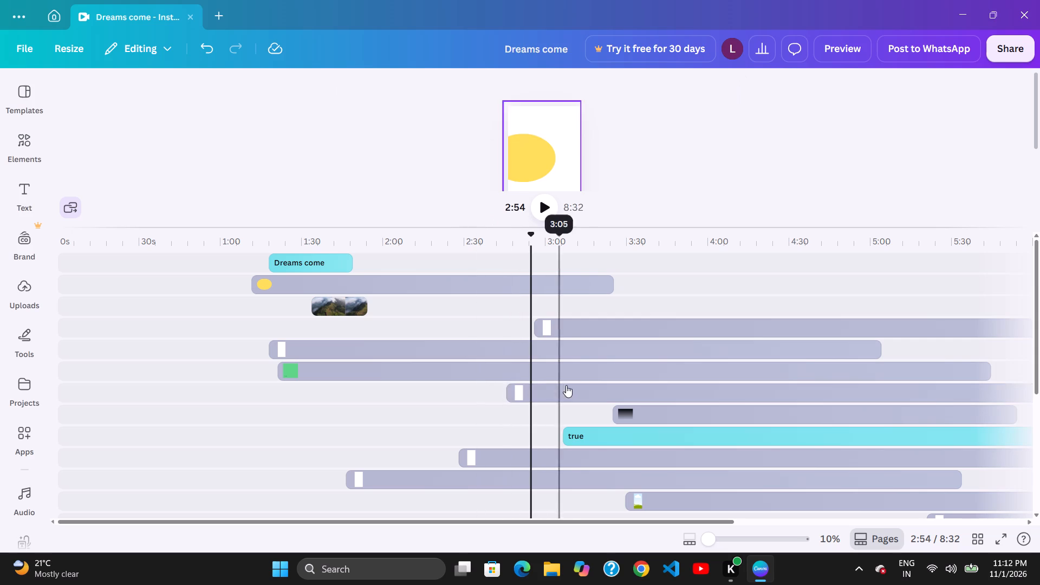
left_click_drag(573, 384, 544, 388)
left_click_drag(480, 388, 504, 387)
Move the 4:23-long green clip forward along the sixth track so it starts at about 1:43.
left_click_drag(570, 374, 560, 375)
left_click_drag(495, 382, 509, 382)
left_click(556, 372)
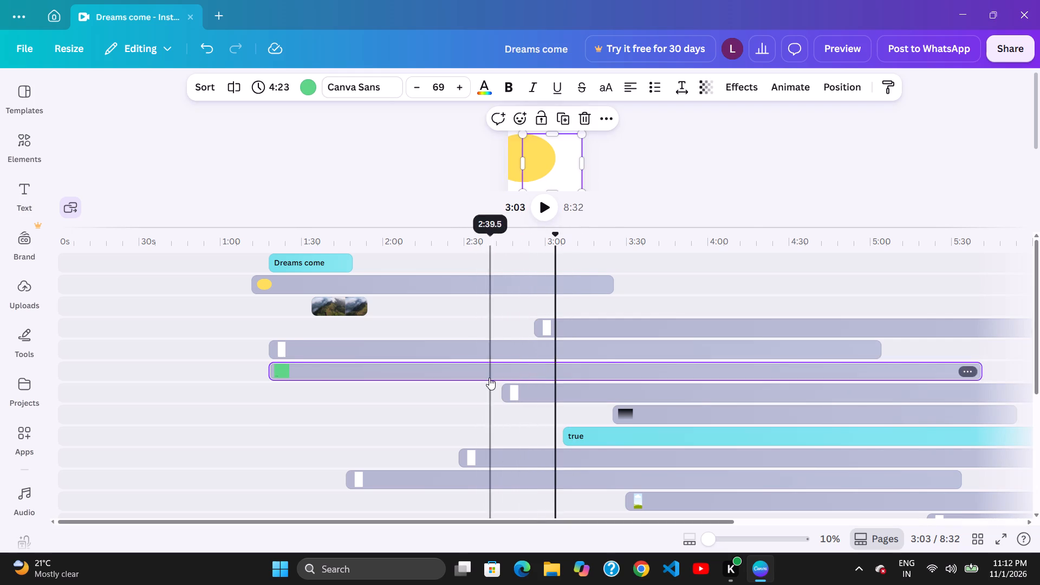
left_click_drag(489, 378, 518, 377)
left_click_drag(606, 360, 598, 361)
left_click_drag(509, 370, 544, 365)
Move the 3:46-long white clip back along the fifth track so it starts at about 1:00.
left_click_drag(629, 345, 580, 354)
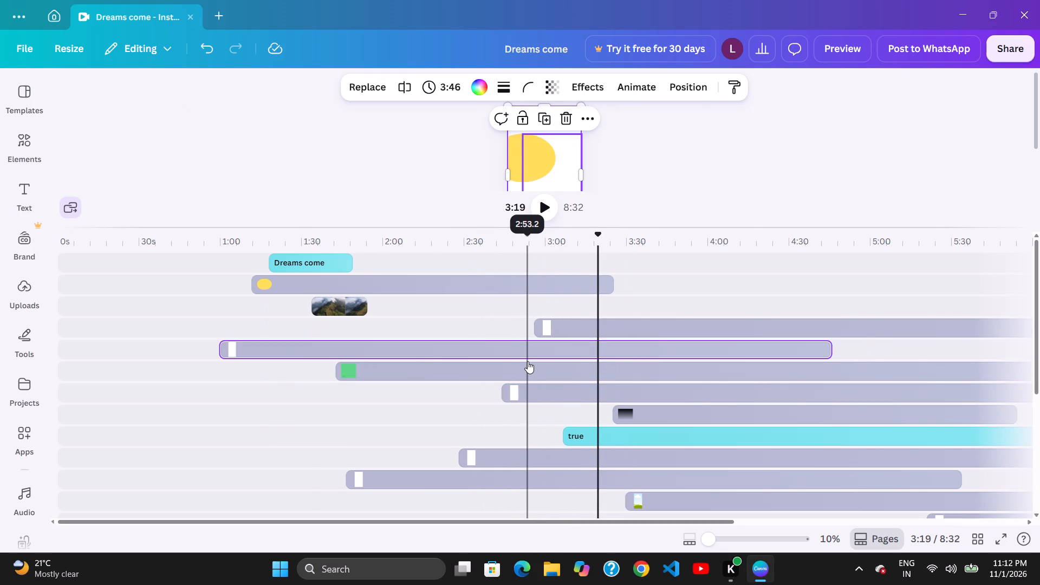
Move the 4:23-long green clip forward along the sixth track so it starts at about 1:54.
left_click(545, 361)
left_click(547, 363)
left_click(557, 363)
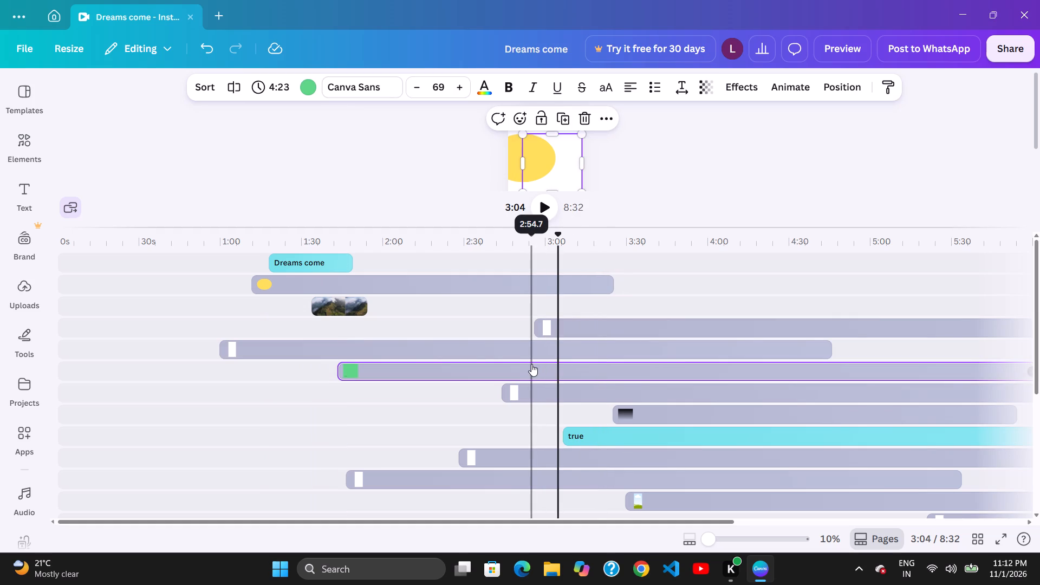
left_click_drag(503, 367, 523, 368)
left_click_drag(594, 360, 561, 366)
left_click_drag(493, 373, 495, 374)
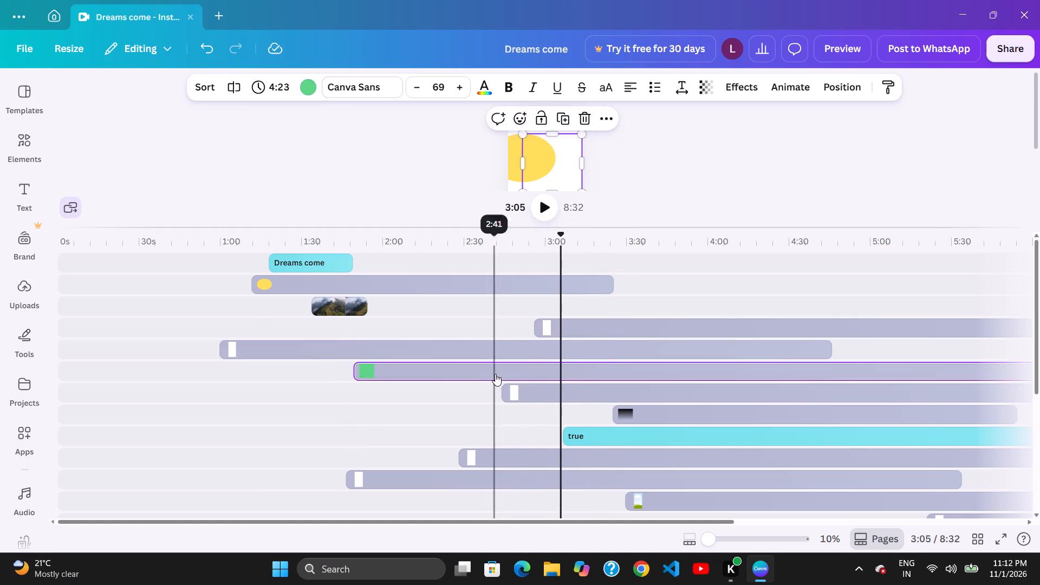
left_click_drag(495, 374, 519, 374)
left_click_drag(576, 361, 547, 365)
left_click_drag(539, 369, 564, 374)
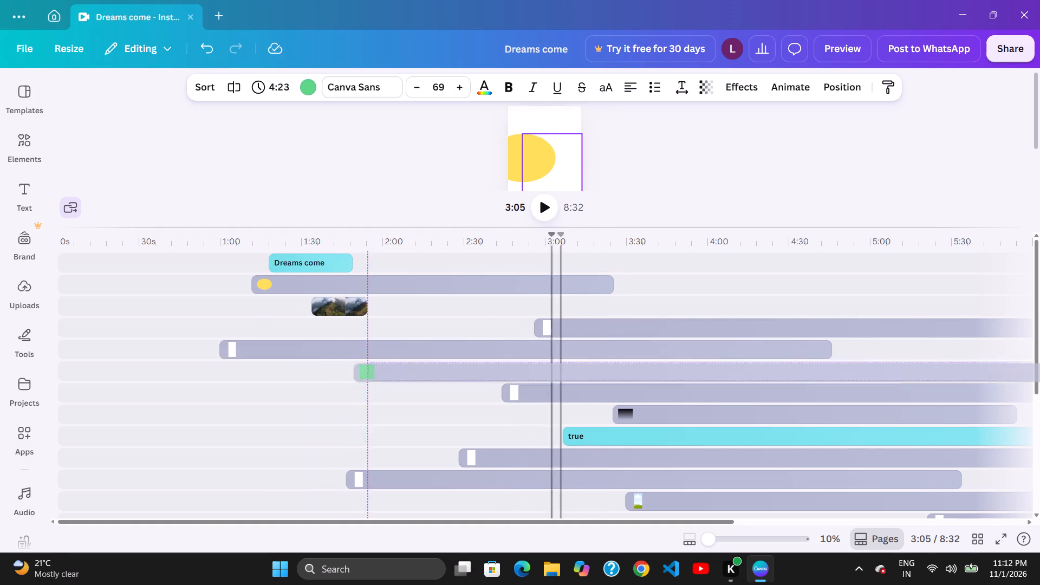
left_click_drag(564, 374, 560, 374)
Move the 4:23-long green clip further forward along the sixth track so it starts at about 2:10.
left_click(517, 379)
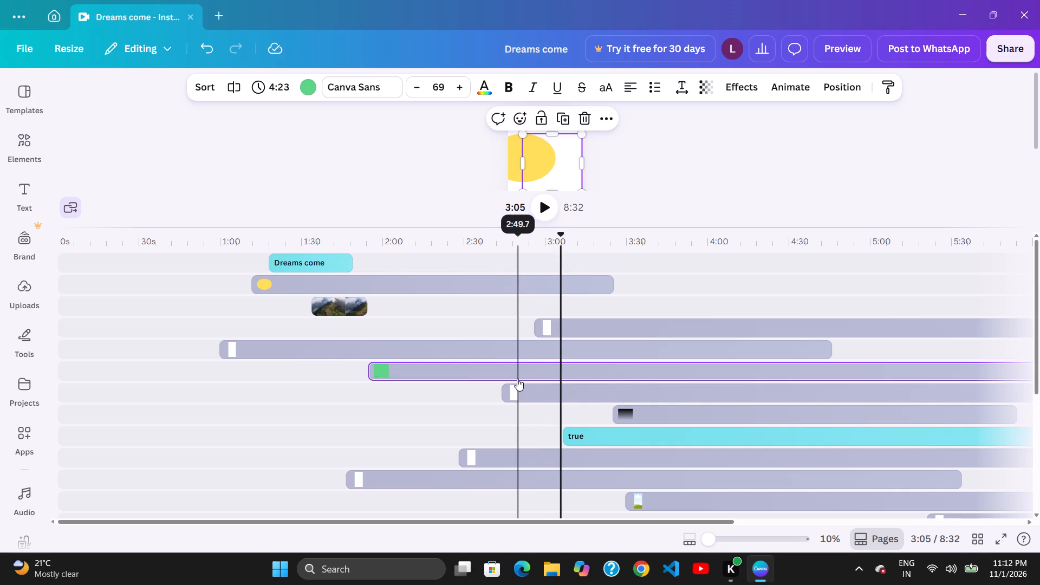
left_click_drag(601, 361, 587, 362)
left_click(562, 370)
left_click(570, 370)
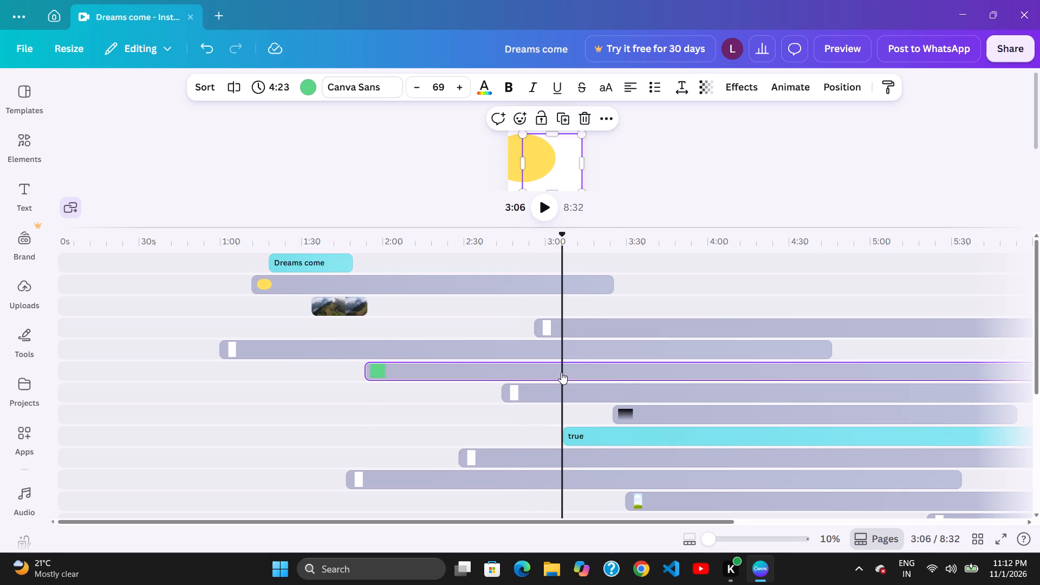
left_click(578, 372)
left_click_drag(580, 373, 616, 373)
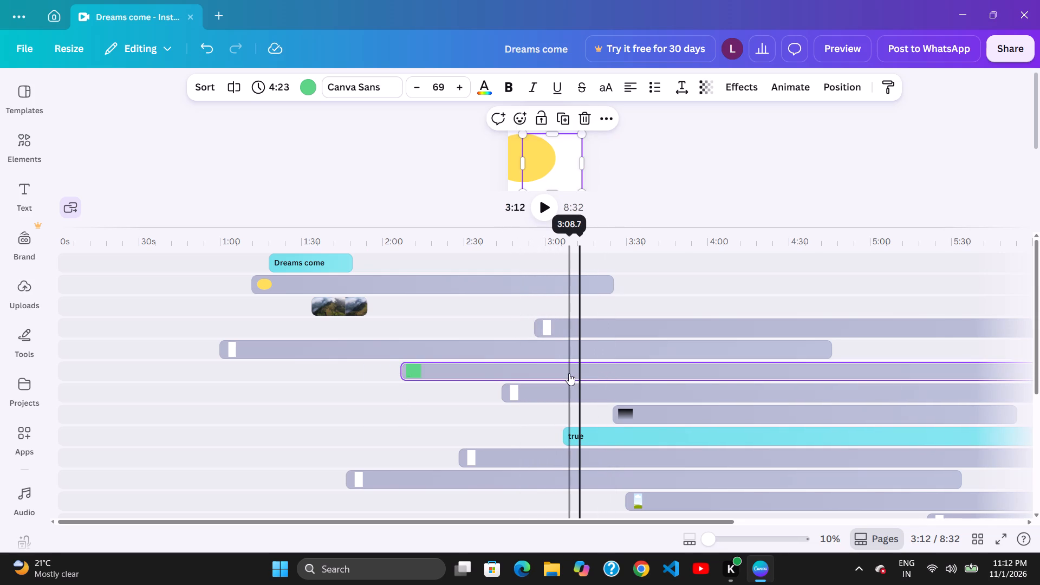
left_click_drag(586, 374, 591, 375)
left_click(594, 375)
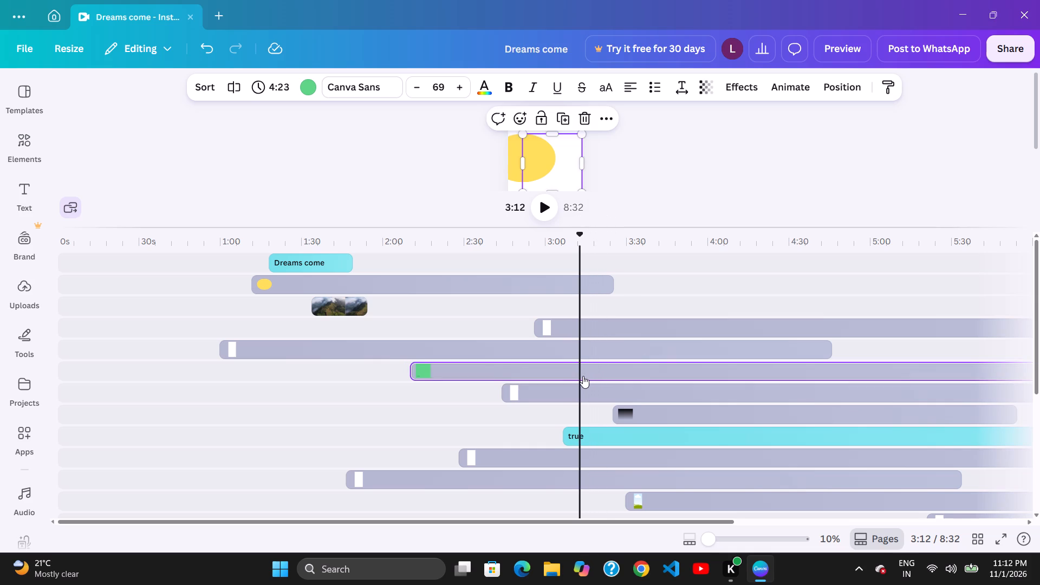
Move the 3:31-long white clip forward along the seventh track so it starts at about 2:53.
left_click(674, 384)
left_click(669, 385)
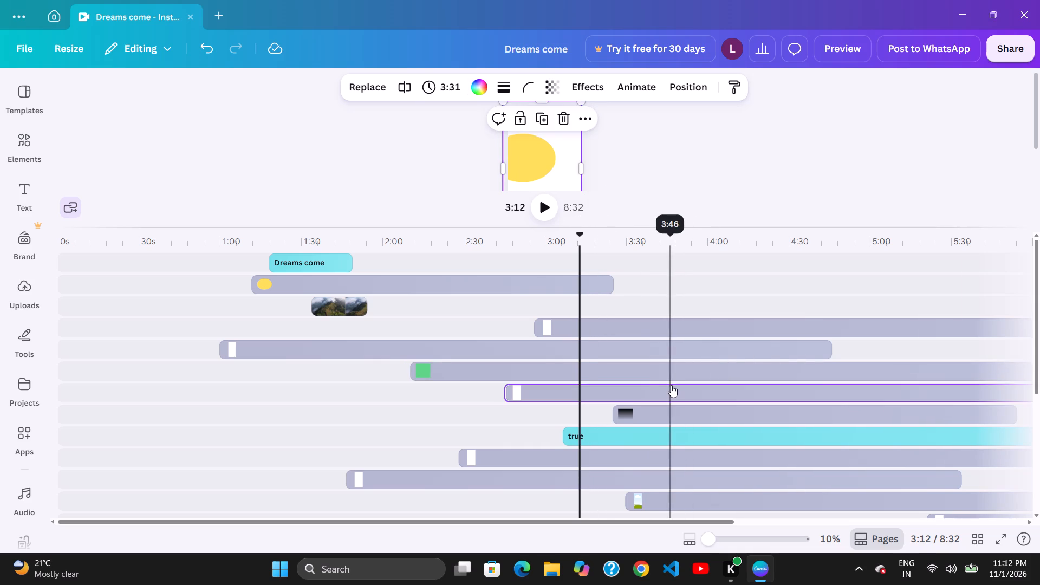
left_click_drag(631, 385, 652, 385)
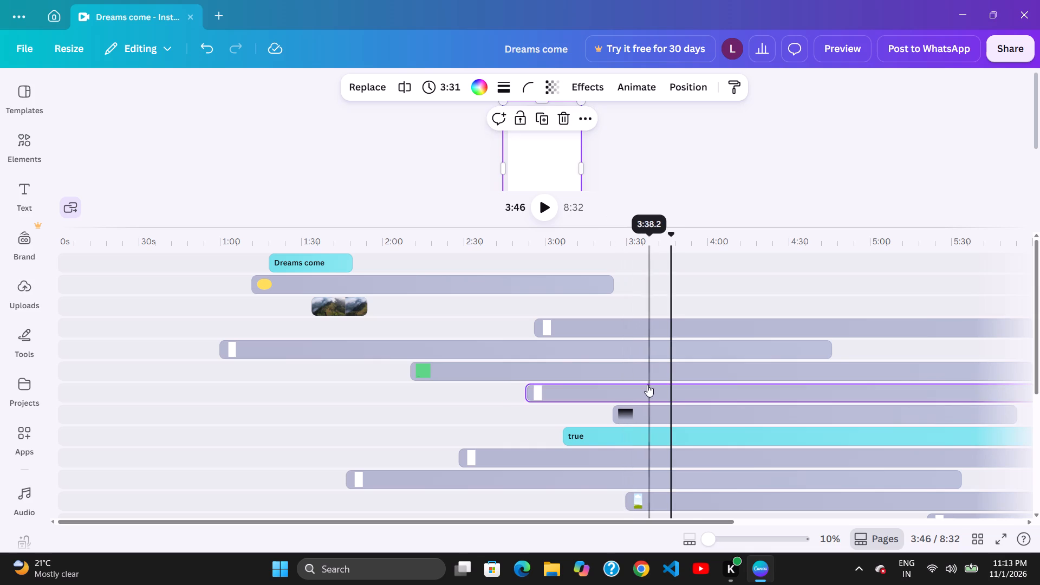
Move the 4:23-long green clip back along the sixth track so it starts at about 2:00.
left_click(692, 383)
left_click_drag(708, 380, 686, 383)
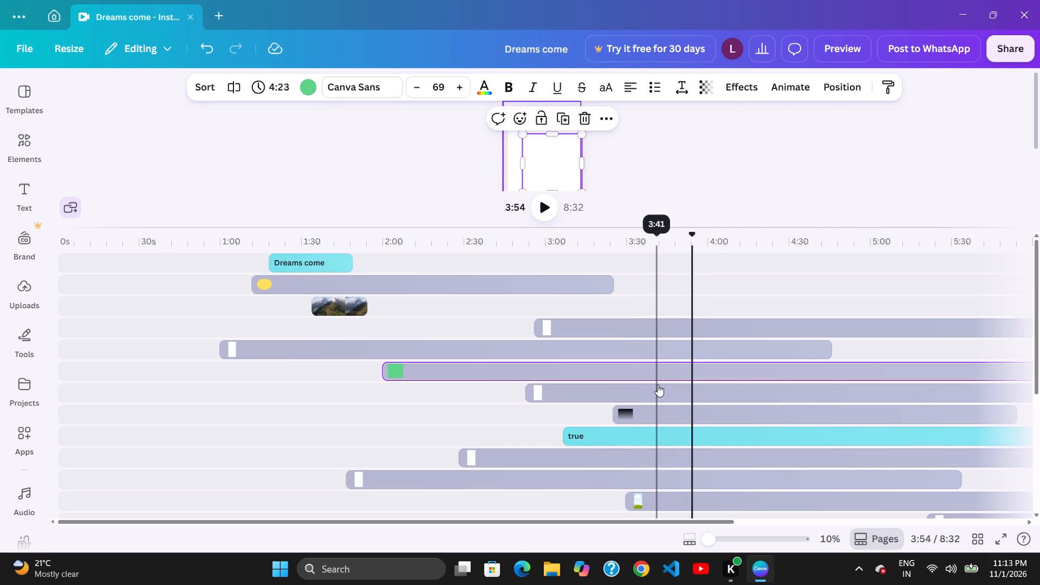
Move the 3:31-long white clip forward along the seventh track so it starts at about 3:10.
left_click(686, 383)
left_click_drag(681, 384, 671, 385)
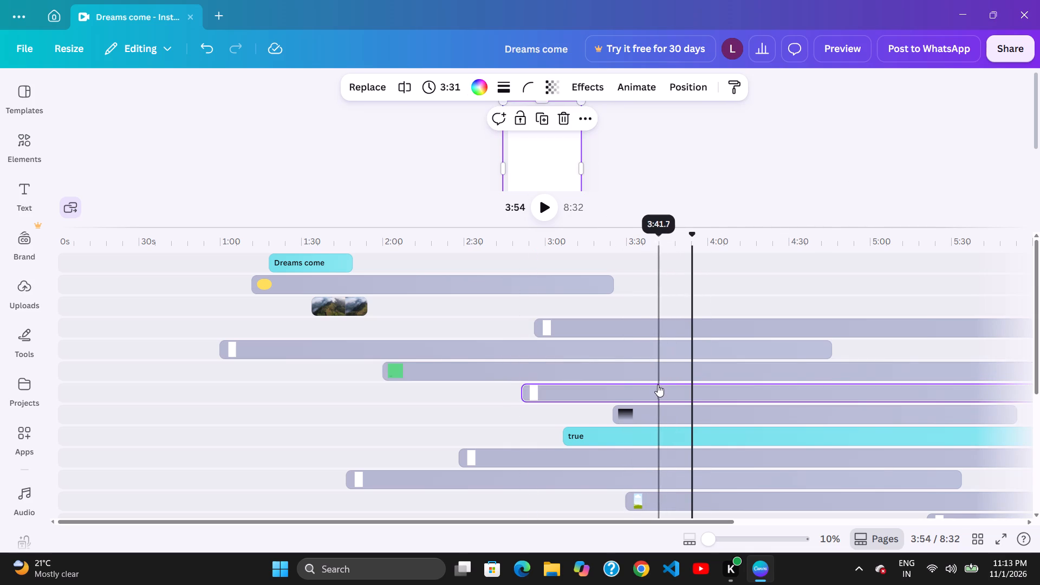
left_click_drag(675, 387, 696, 387)
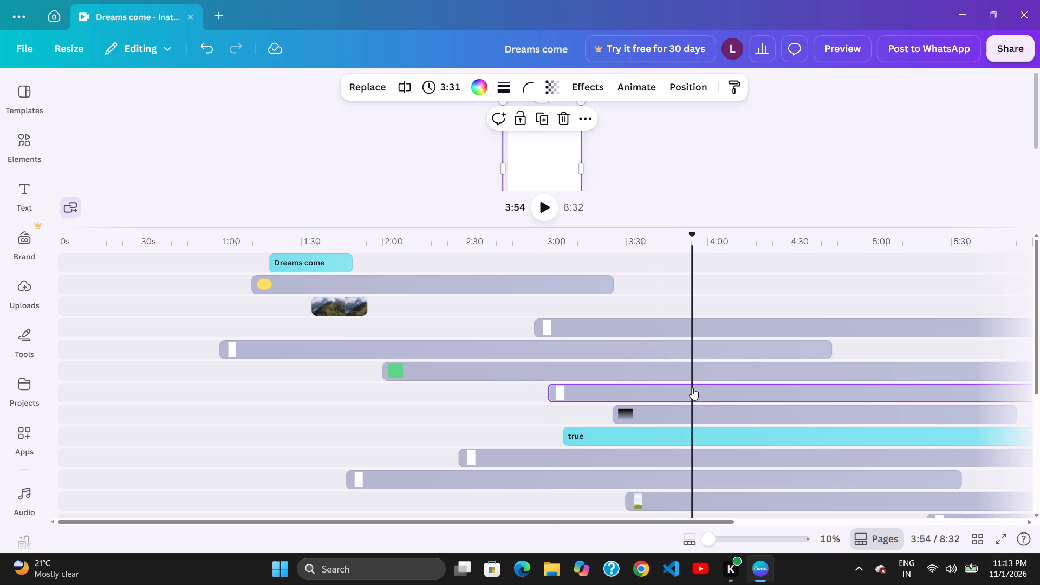
left_click(695, 389)
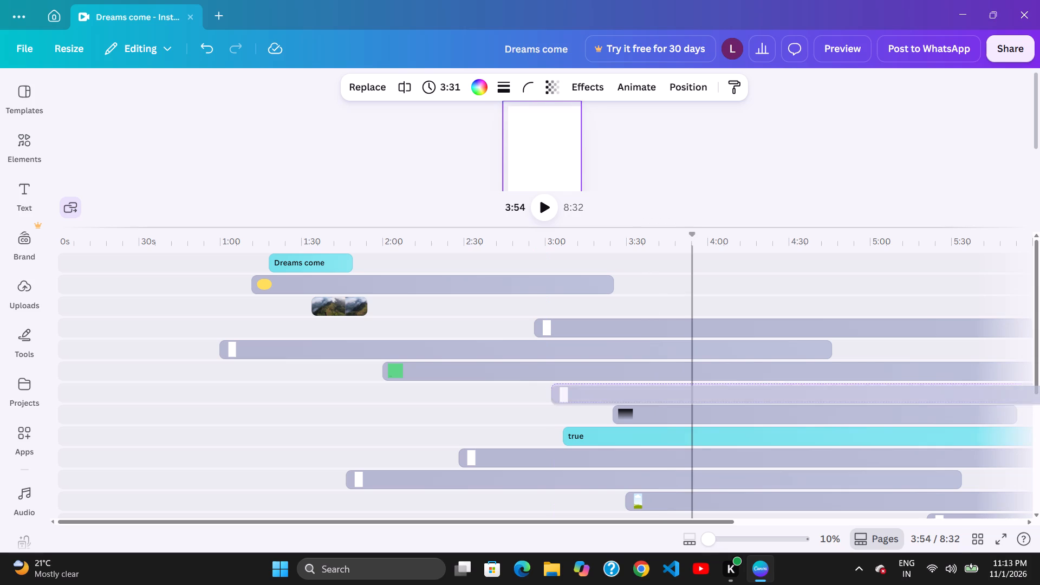
left_click_drag(701, 390, 707, 390)
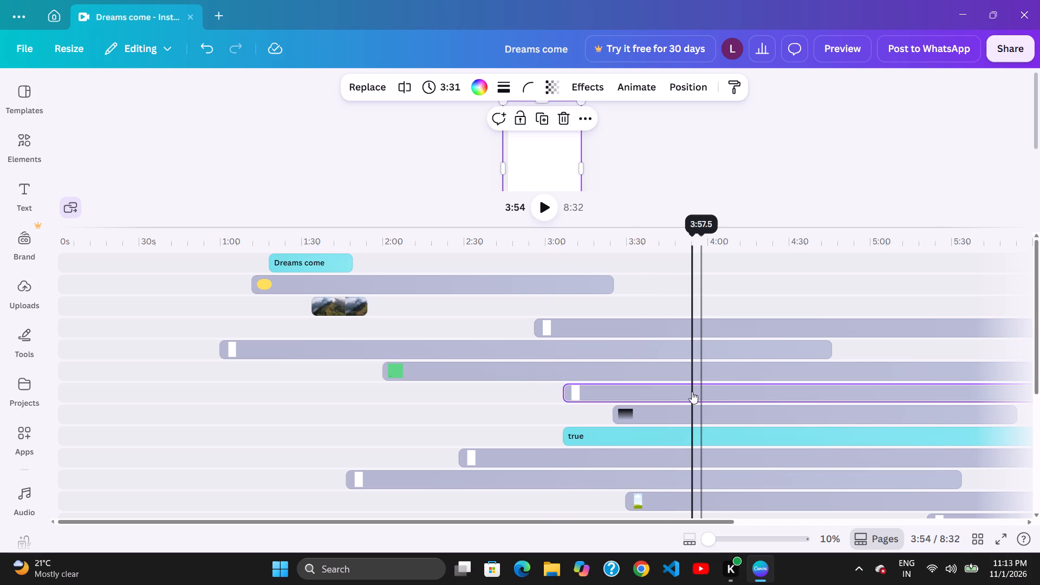
left_click_drag(706, 392, 713, 392)
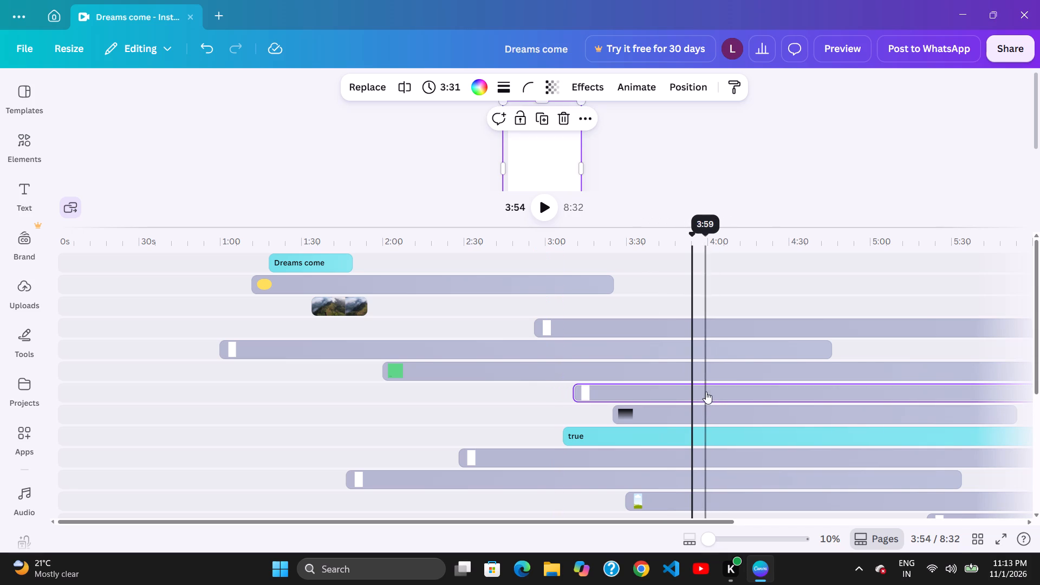
Place the playhead at about 4:01 over the white clip on the seventh track.
left_click(719, 392)
left_click(714, 392)
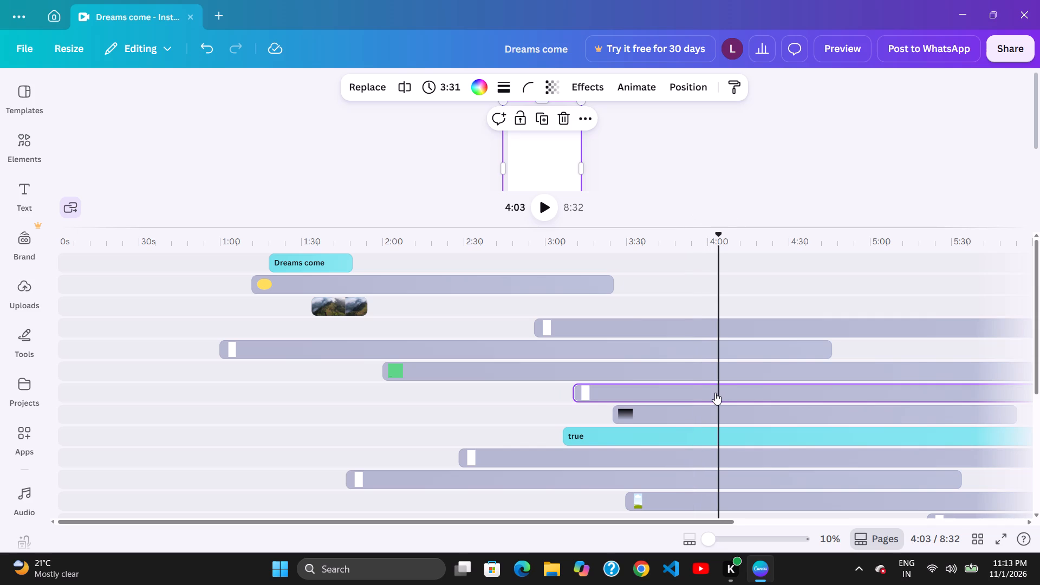
left_click(724, 396)
left_click_drag(631, 403, 660, 403)
left_click(701, 395)
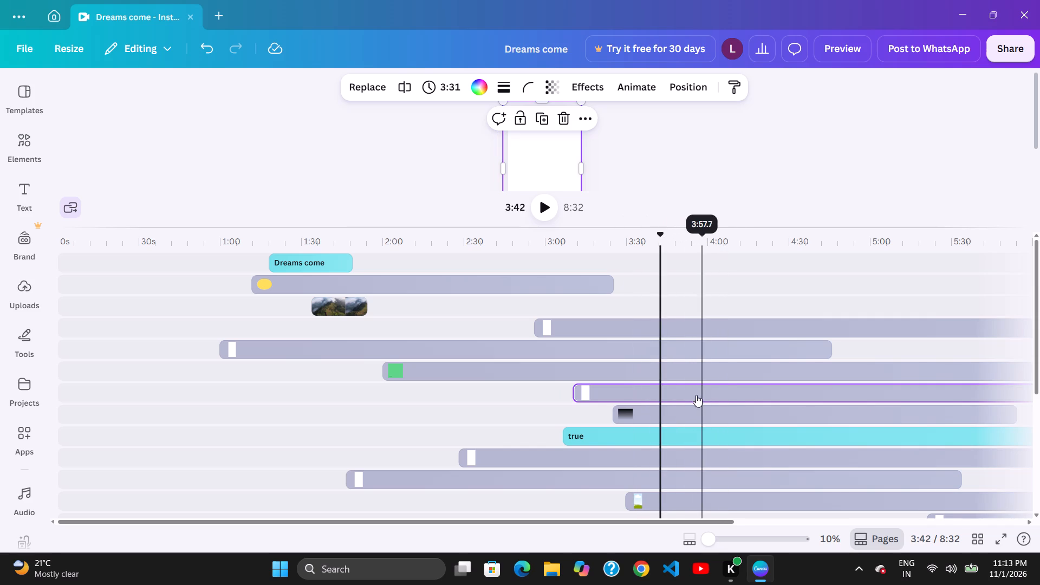
left_click(682, 395)
left_click(713, 393)
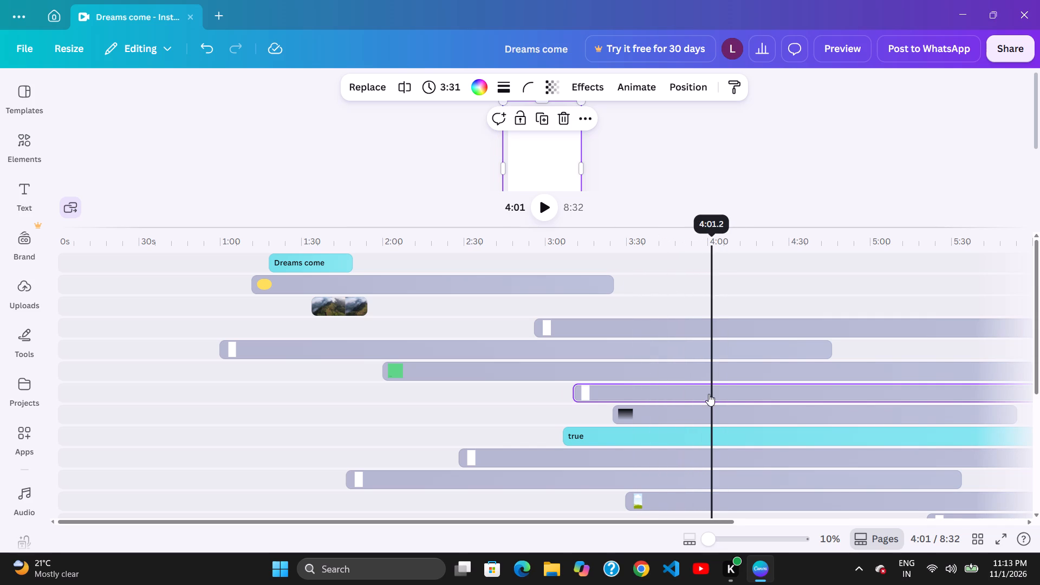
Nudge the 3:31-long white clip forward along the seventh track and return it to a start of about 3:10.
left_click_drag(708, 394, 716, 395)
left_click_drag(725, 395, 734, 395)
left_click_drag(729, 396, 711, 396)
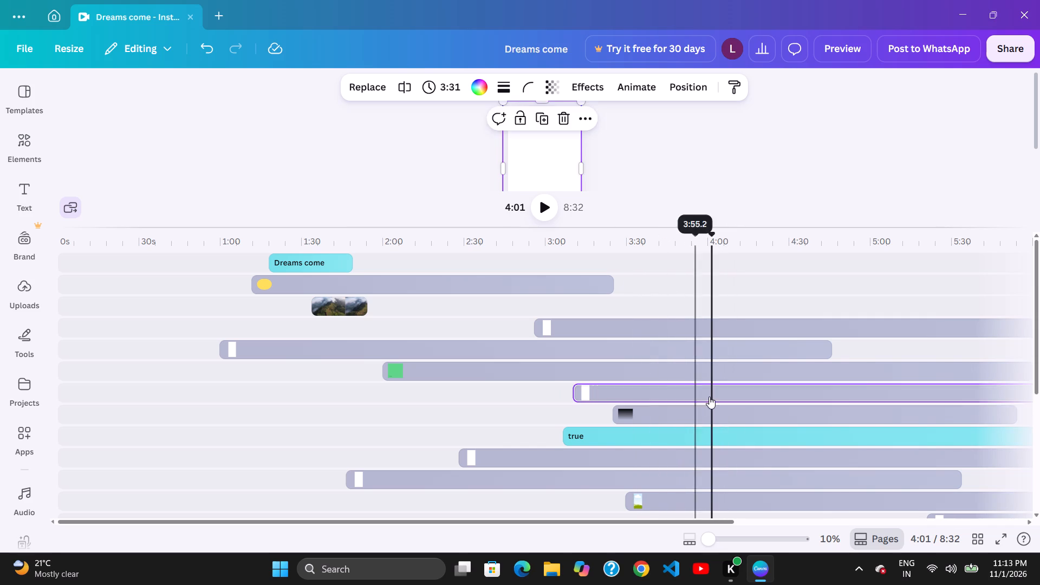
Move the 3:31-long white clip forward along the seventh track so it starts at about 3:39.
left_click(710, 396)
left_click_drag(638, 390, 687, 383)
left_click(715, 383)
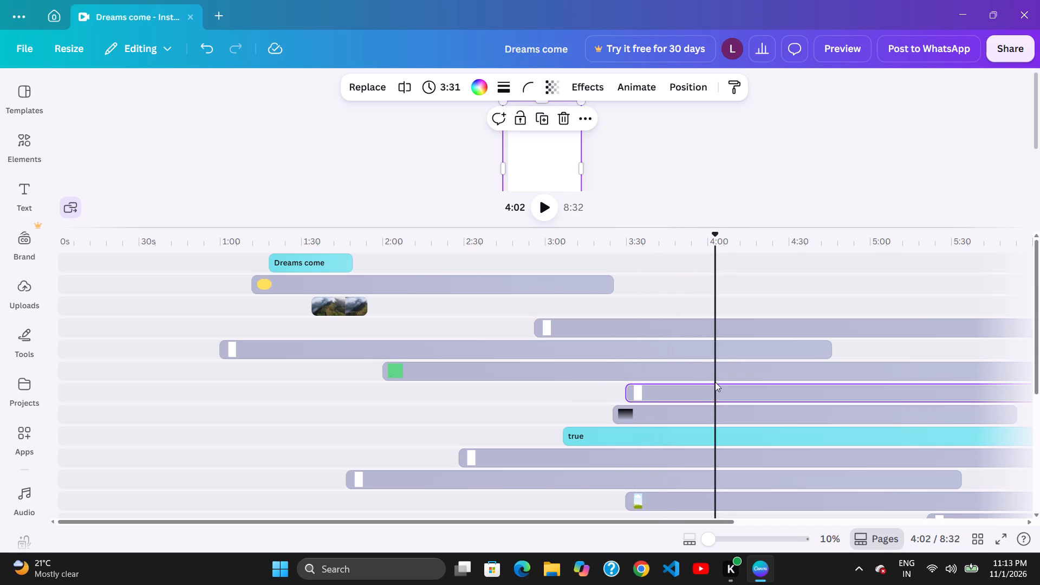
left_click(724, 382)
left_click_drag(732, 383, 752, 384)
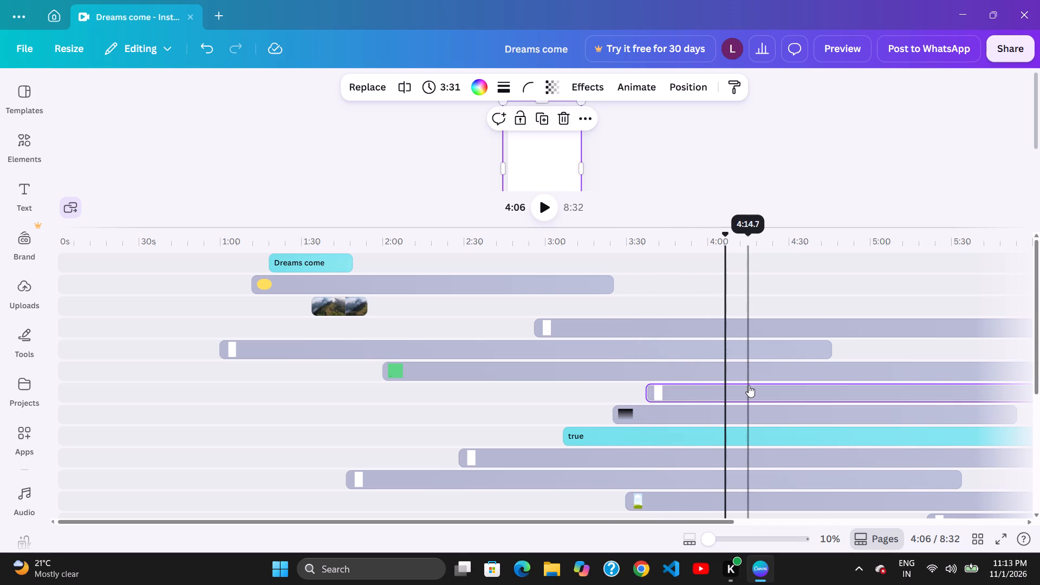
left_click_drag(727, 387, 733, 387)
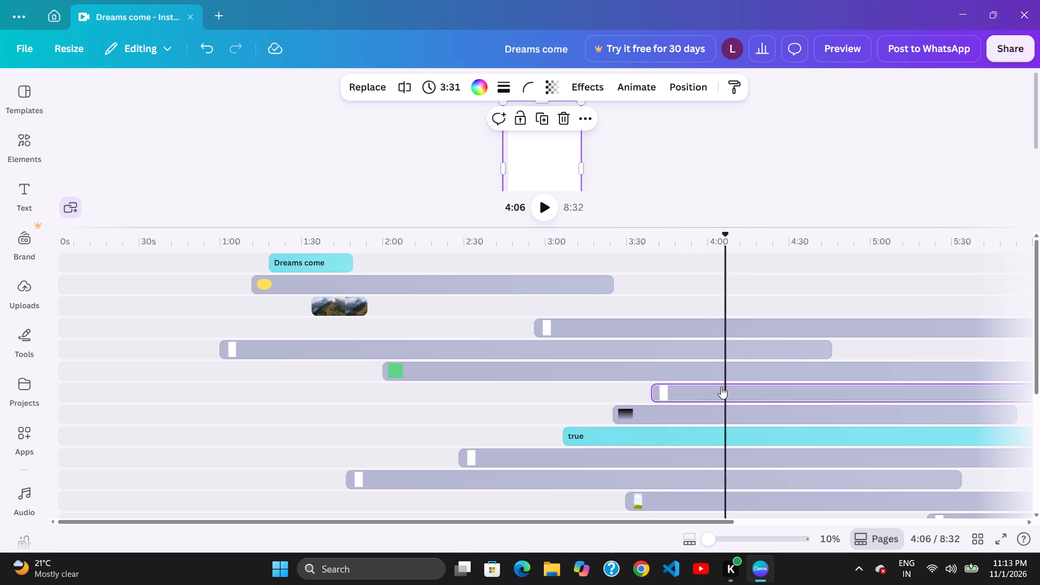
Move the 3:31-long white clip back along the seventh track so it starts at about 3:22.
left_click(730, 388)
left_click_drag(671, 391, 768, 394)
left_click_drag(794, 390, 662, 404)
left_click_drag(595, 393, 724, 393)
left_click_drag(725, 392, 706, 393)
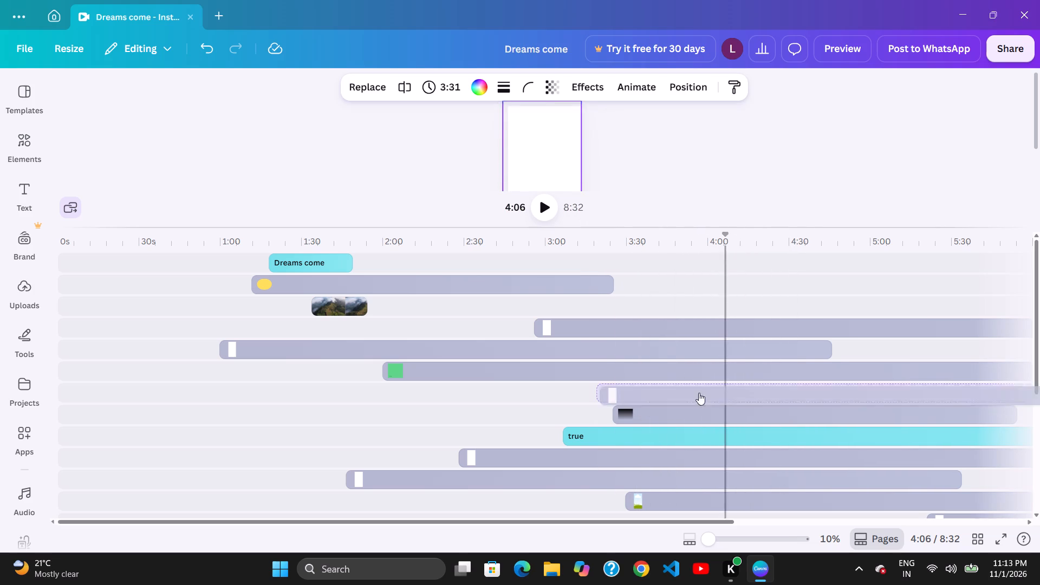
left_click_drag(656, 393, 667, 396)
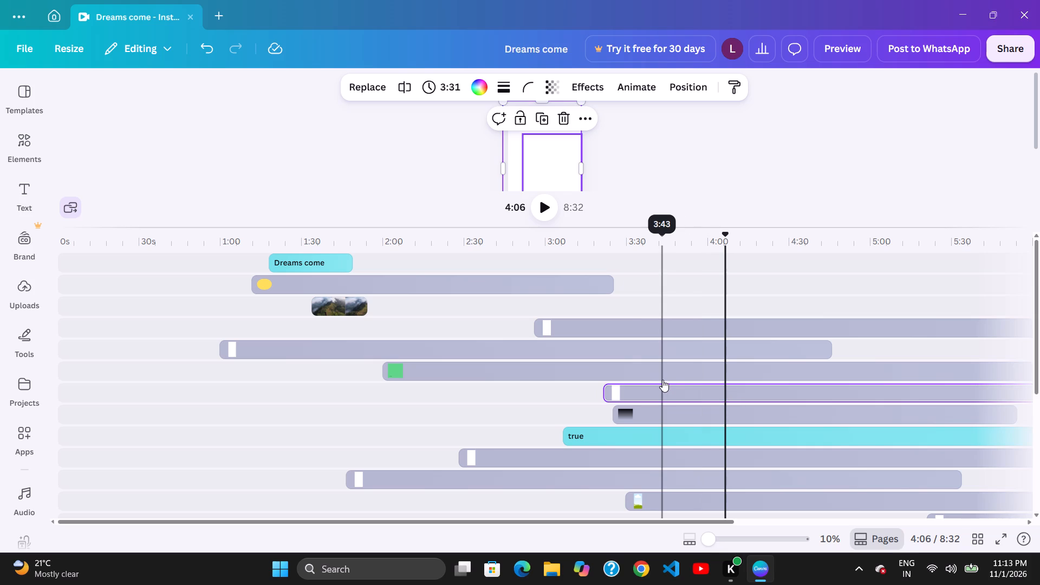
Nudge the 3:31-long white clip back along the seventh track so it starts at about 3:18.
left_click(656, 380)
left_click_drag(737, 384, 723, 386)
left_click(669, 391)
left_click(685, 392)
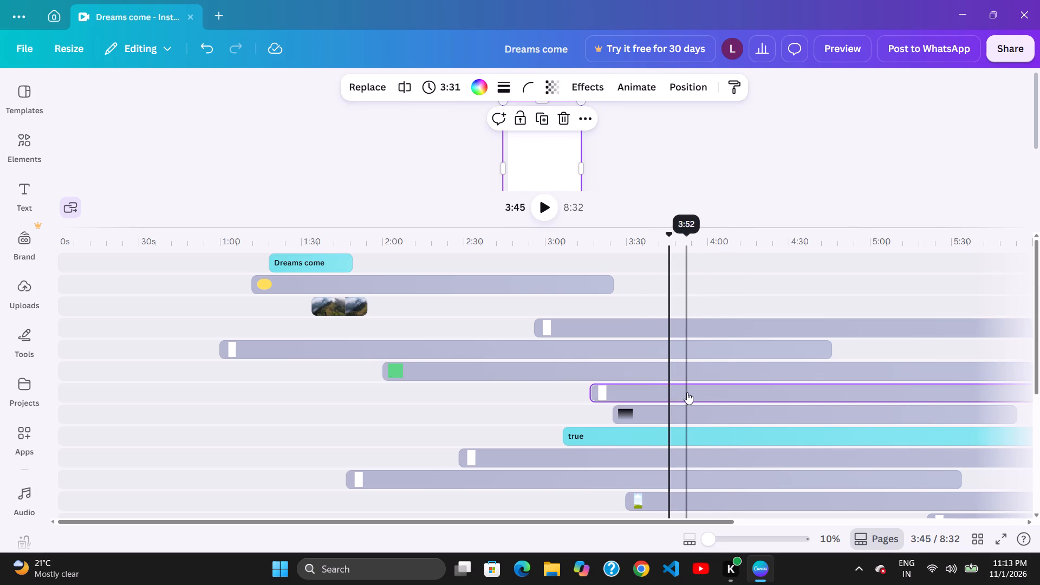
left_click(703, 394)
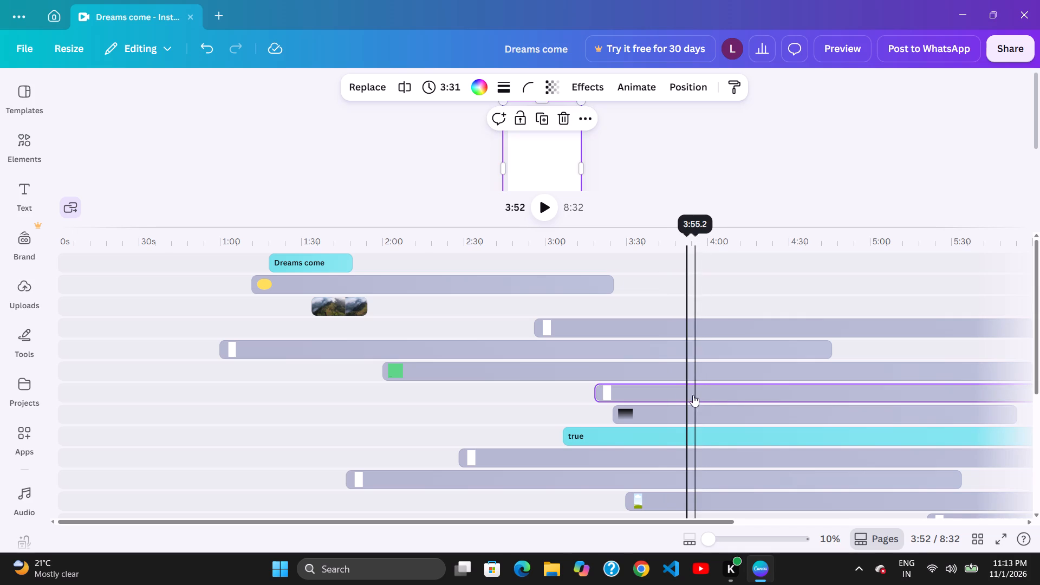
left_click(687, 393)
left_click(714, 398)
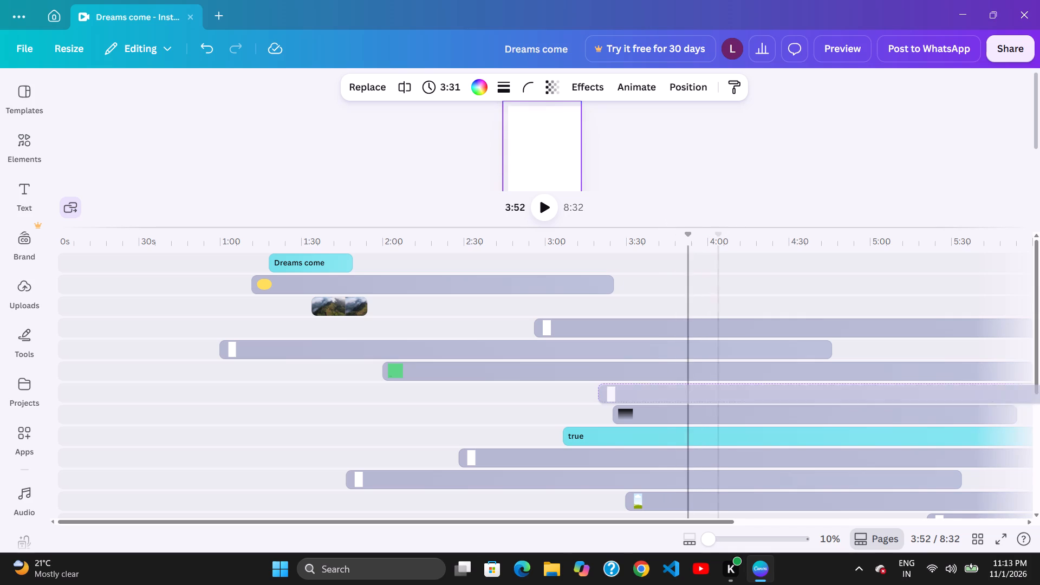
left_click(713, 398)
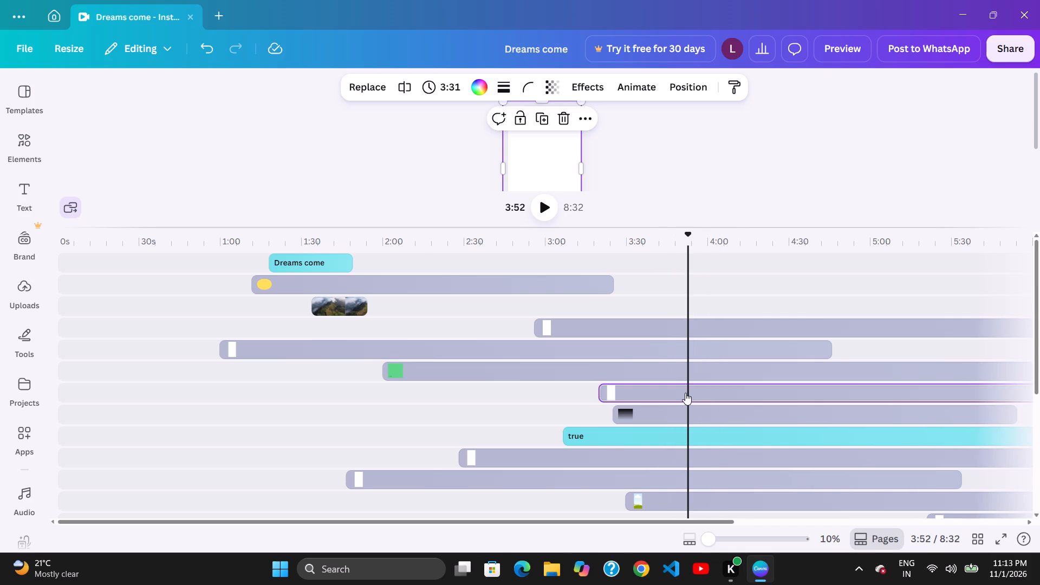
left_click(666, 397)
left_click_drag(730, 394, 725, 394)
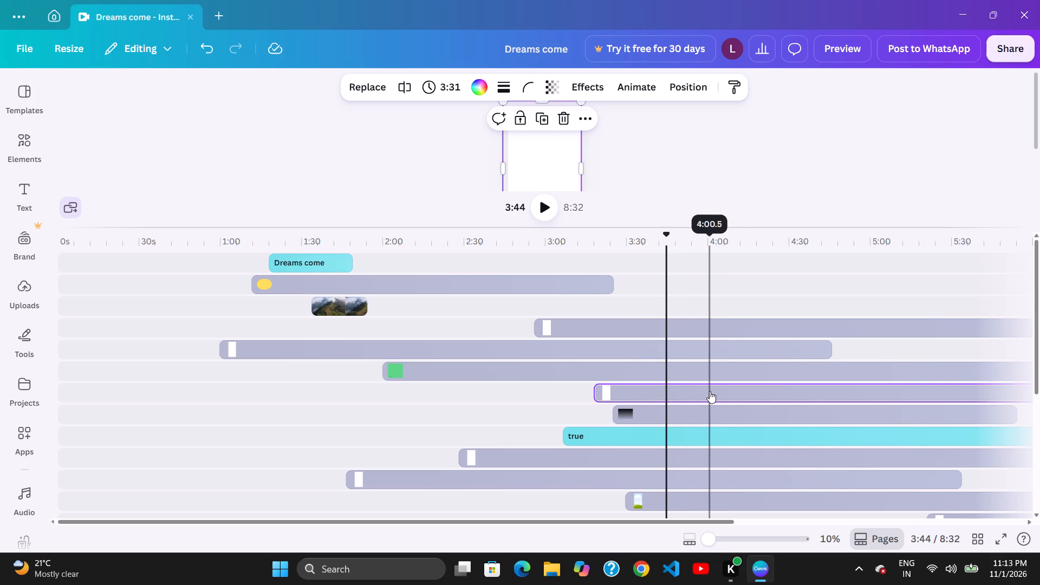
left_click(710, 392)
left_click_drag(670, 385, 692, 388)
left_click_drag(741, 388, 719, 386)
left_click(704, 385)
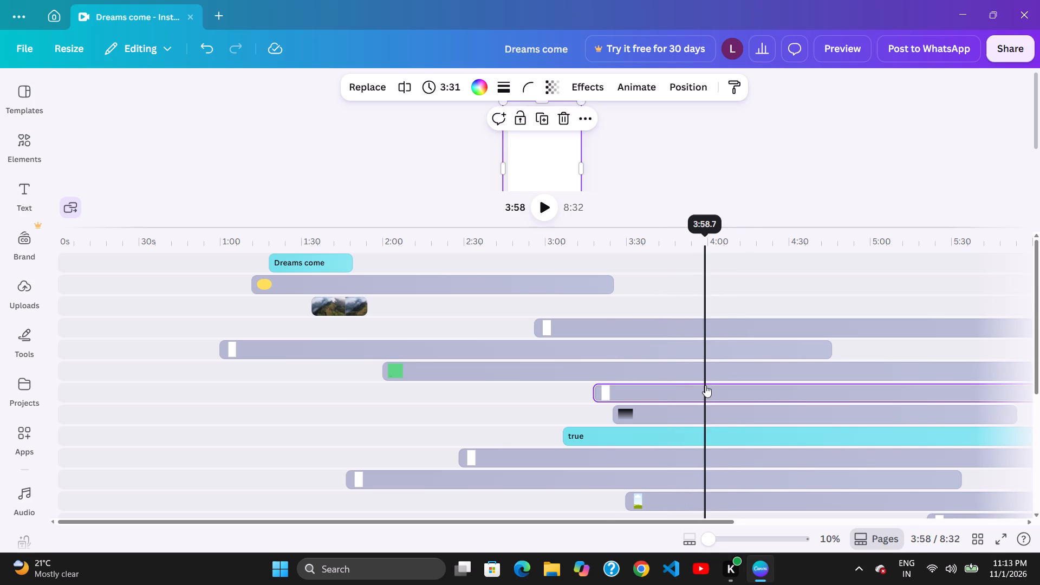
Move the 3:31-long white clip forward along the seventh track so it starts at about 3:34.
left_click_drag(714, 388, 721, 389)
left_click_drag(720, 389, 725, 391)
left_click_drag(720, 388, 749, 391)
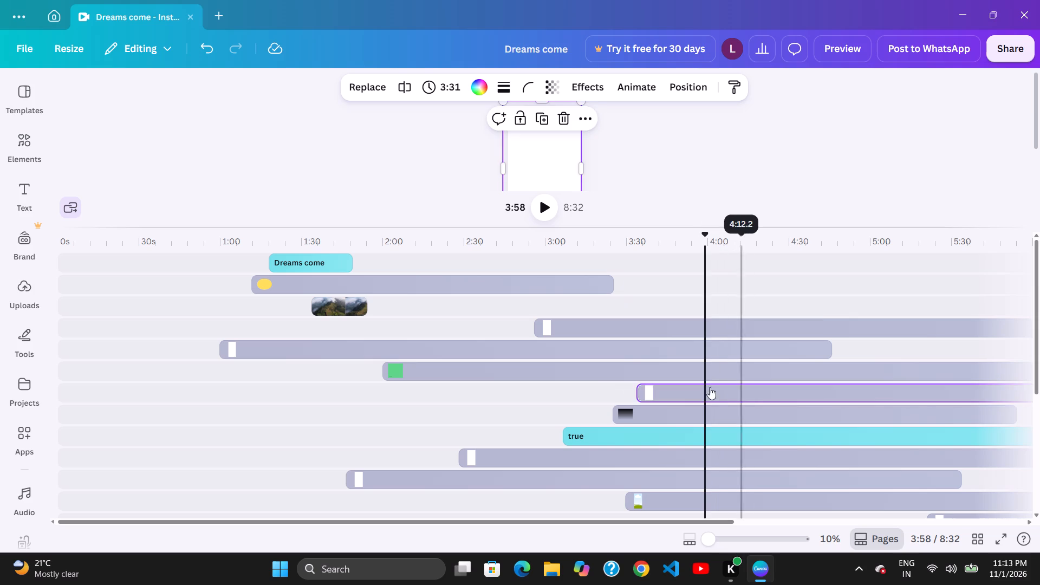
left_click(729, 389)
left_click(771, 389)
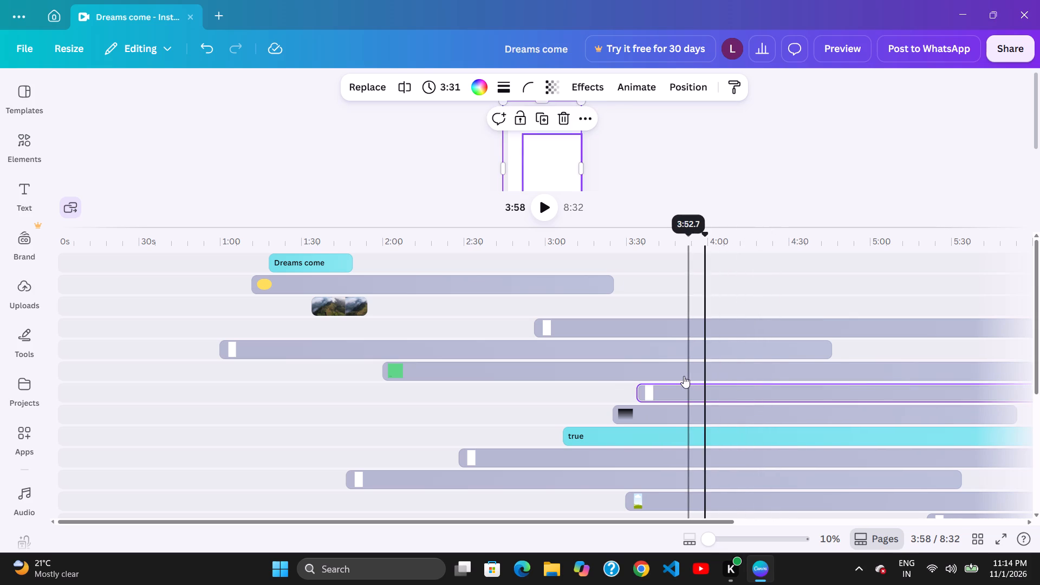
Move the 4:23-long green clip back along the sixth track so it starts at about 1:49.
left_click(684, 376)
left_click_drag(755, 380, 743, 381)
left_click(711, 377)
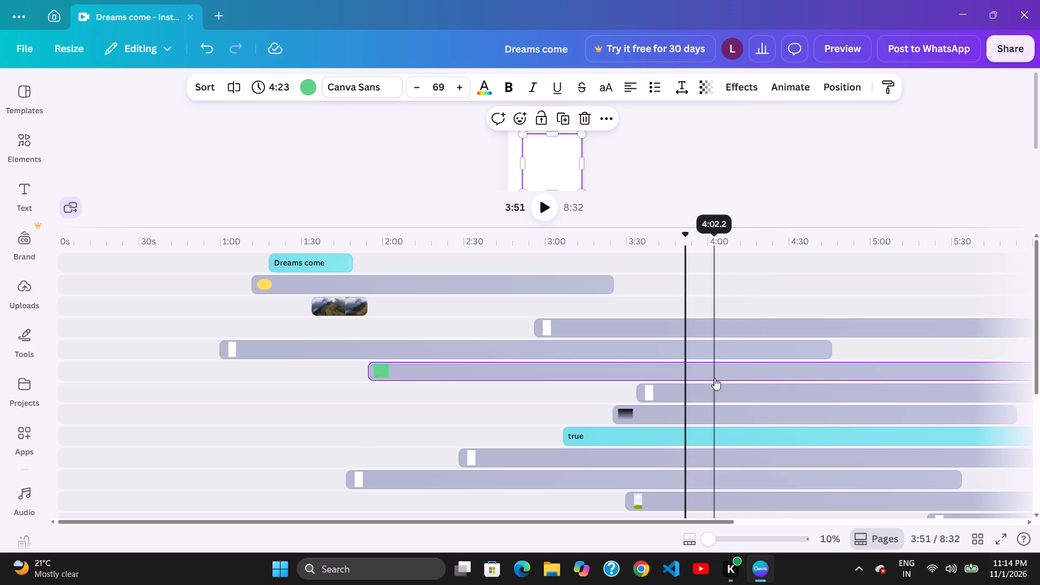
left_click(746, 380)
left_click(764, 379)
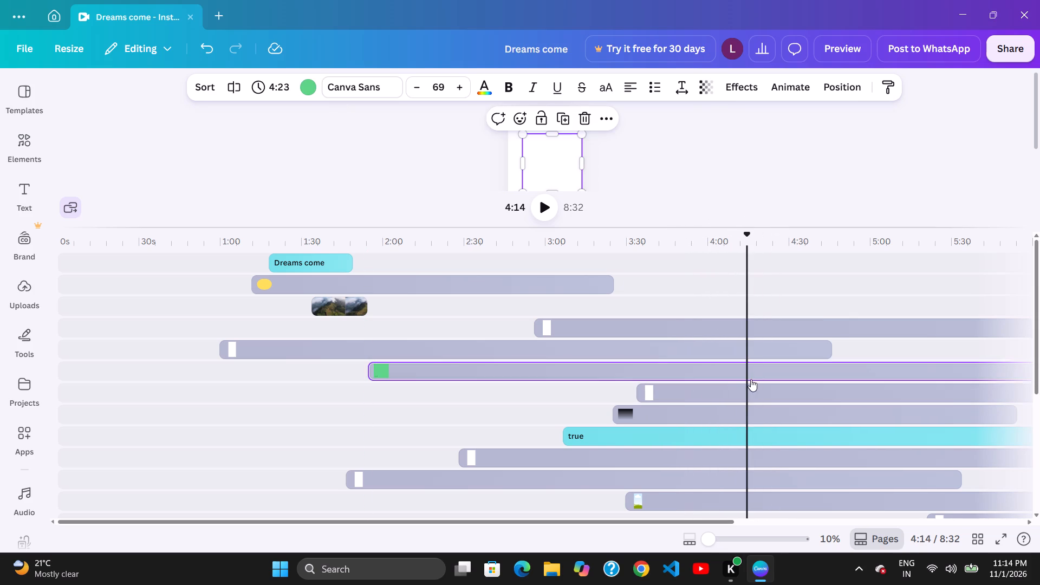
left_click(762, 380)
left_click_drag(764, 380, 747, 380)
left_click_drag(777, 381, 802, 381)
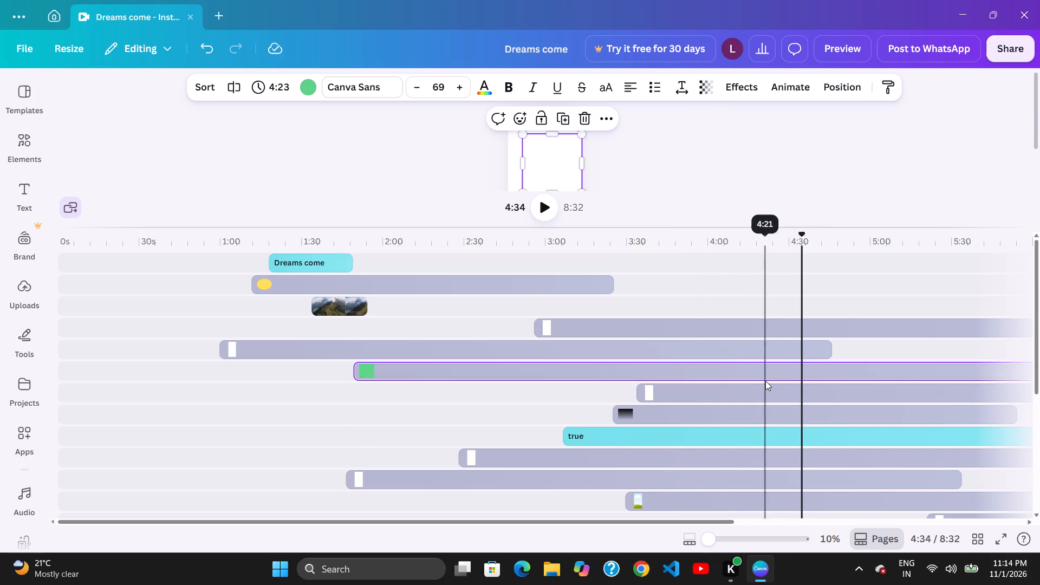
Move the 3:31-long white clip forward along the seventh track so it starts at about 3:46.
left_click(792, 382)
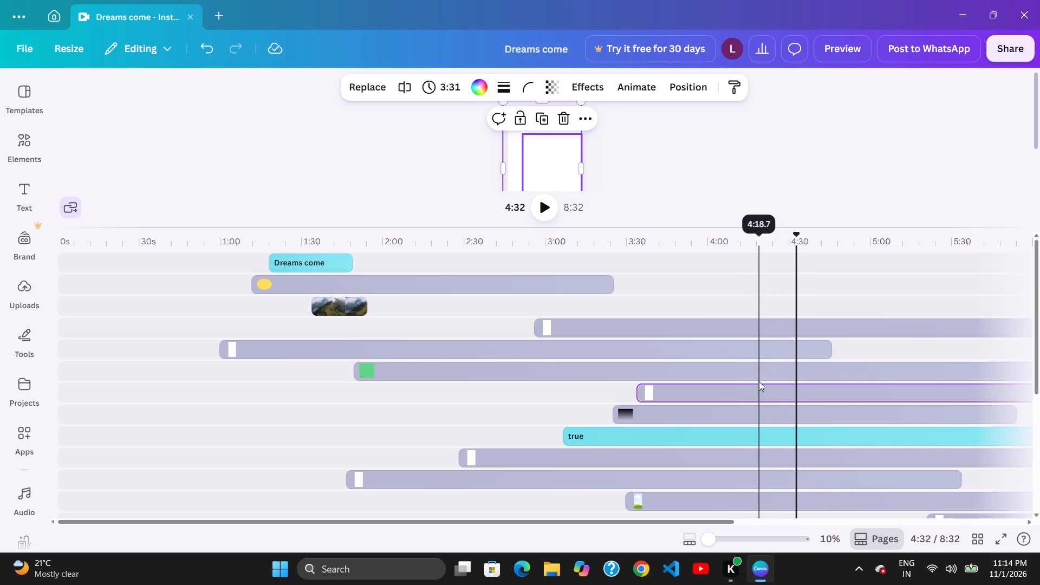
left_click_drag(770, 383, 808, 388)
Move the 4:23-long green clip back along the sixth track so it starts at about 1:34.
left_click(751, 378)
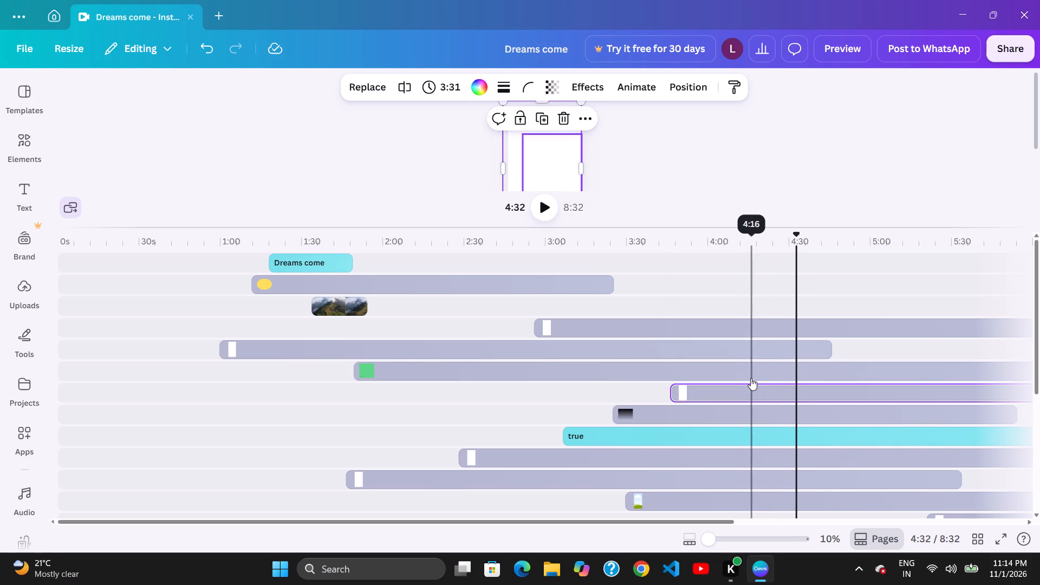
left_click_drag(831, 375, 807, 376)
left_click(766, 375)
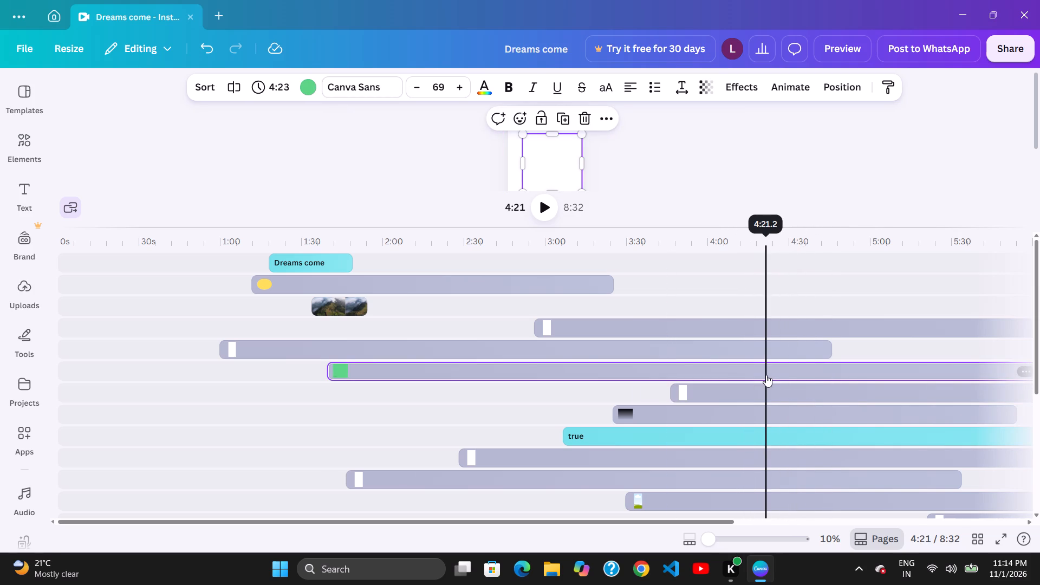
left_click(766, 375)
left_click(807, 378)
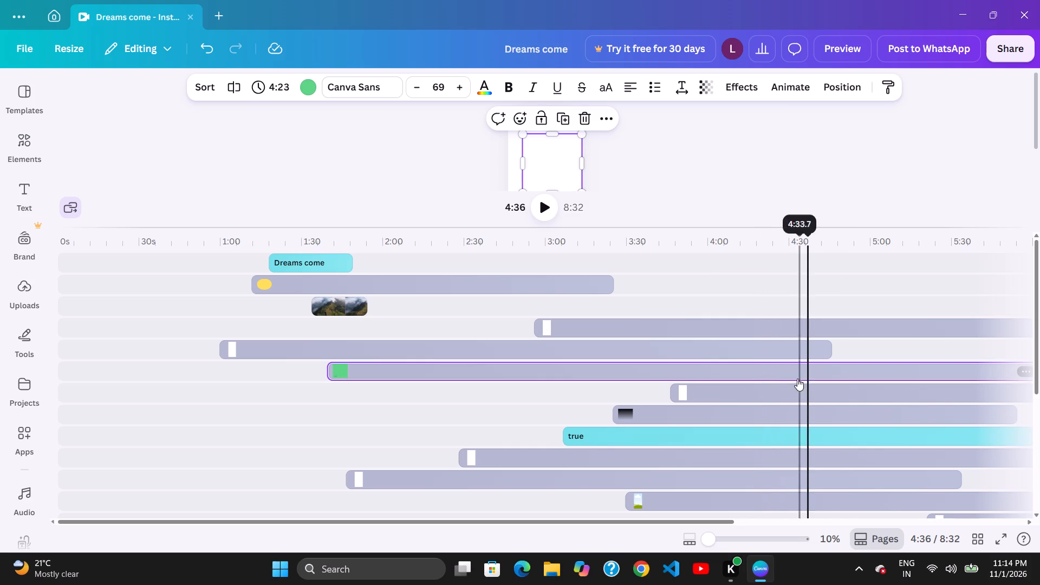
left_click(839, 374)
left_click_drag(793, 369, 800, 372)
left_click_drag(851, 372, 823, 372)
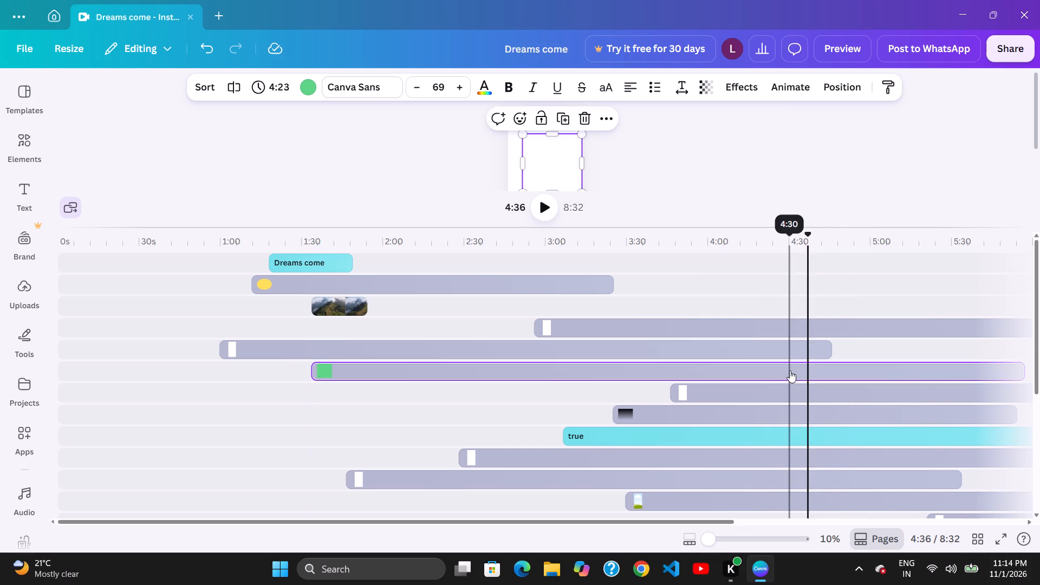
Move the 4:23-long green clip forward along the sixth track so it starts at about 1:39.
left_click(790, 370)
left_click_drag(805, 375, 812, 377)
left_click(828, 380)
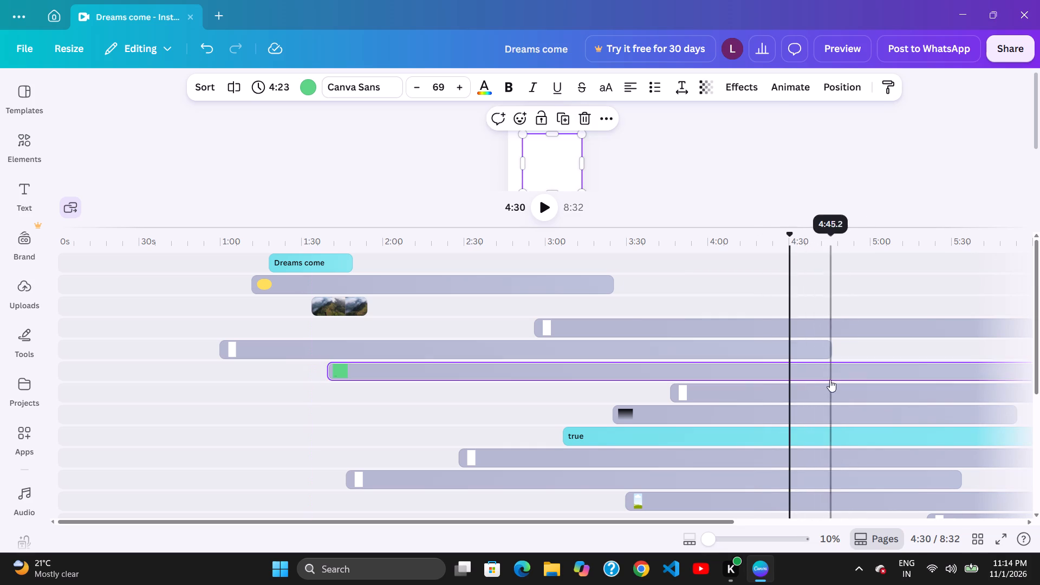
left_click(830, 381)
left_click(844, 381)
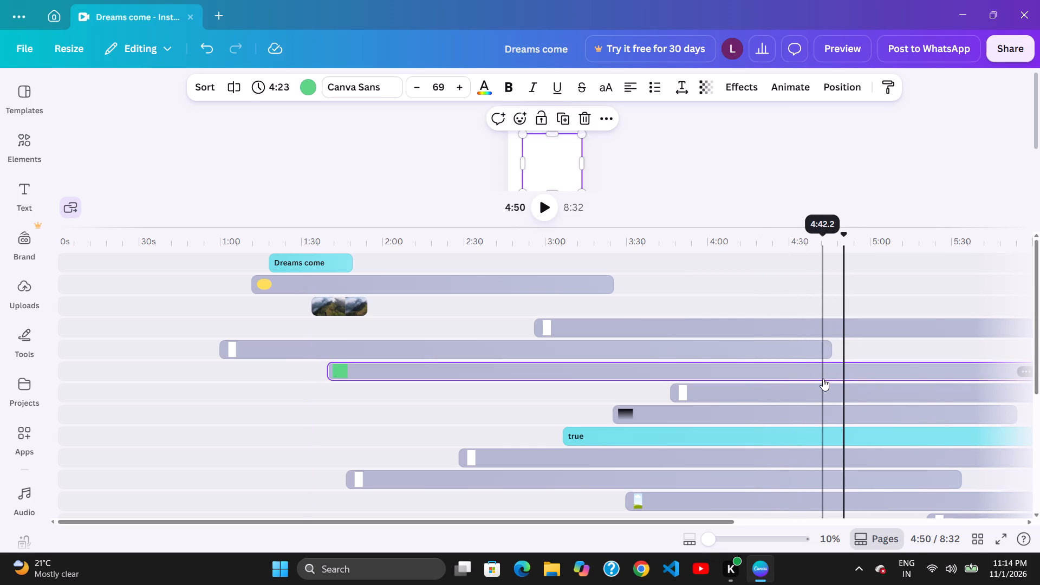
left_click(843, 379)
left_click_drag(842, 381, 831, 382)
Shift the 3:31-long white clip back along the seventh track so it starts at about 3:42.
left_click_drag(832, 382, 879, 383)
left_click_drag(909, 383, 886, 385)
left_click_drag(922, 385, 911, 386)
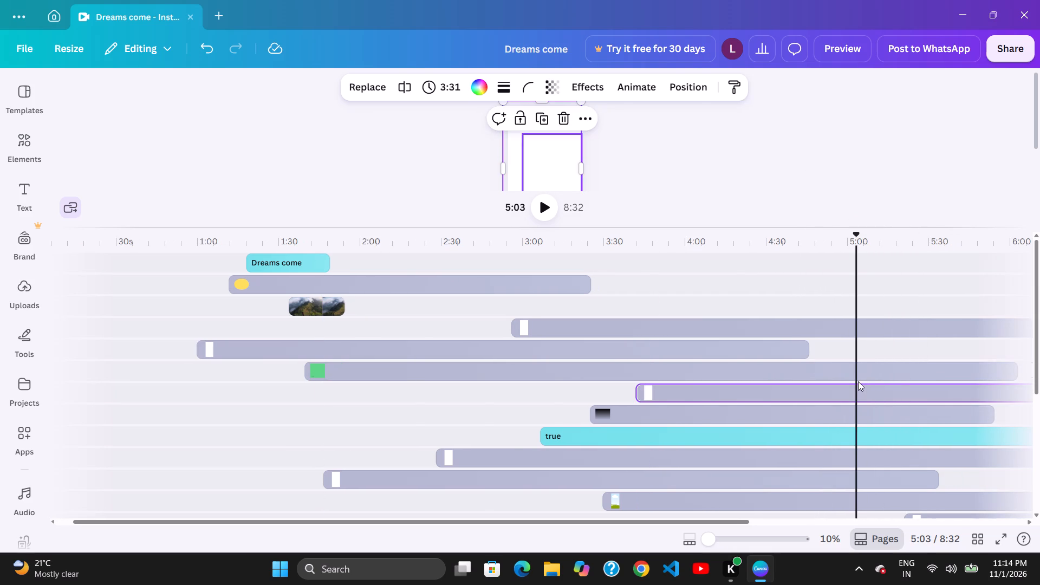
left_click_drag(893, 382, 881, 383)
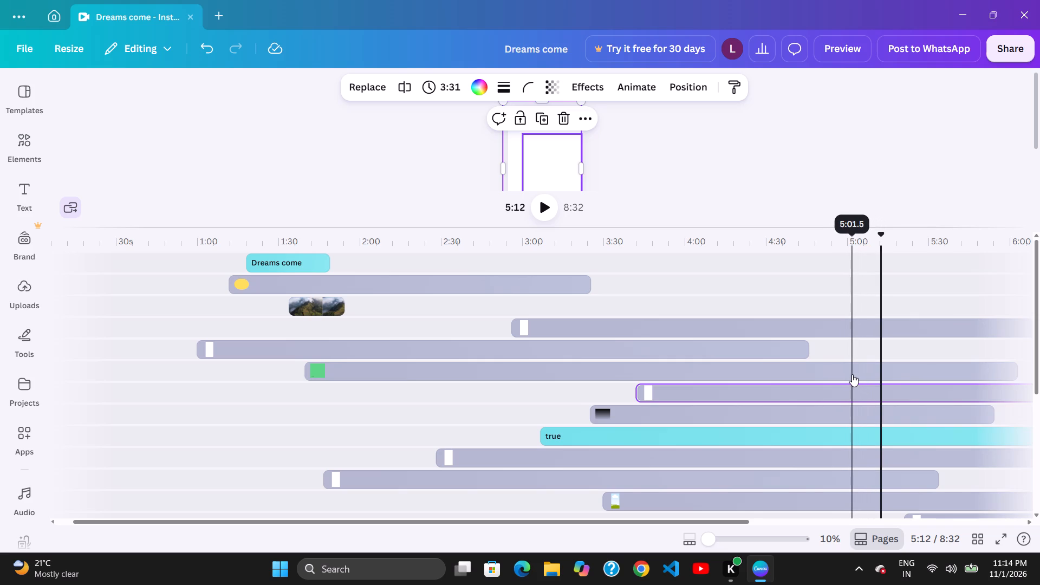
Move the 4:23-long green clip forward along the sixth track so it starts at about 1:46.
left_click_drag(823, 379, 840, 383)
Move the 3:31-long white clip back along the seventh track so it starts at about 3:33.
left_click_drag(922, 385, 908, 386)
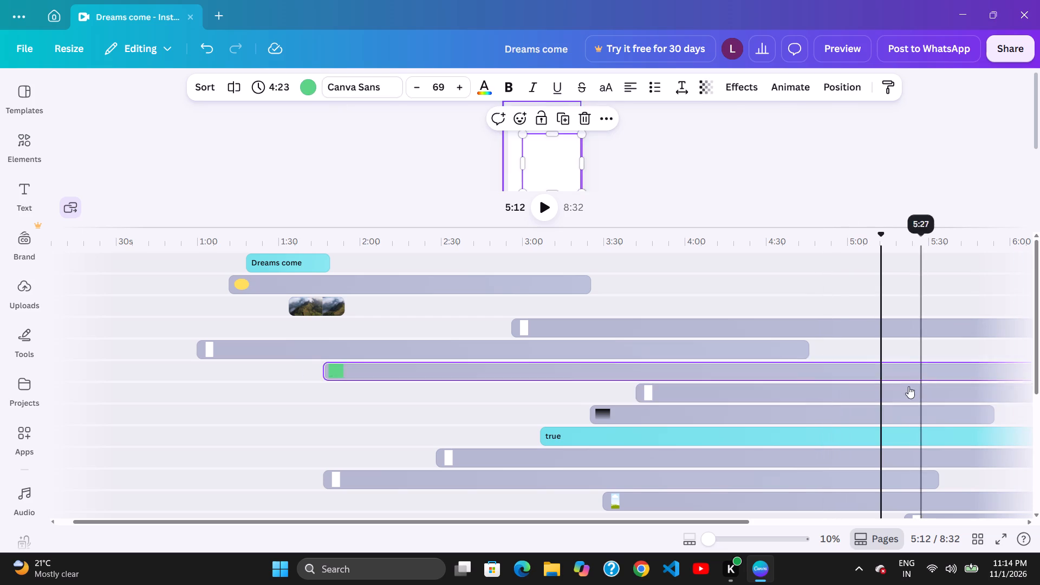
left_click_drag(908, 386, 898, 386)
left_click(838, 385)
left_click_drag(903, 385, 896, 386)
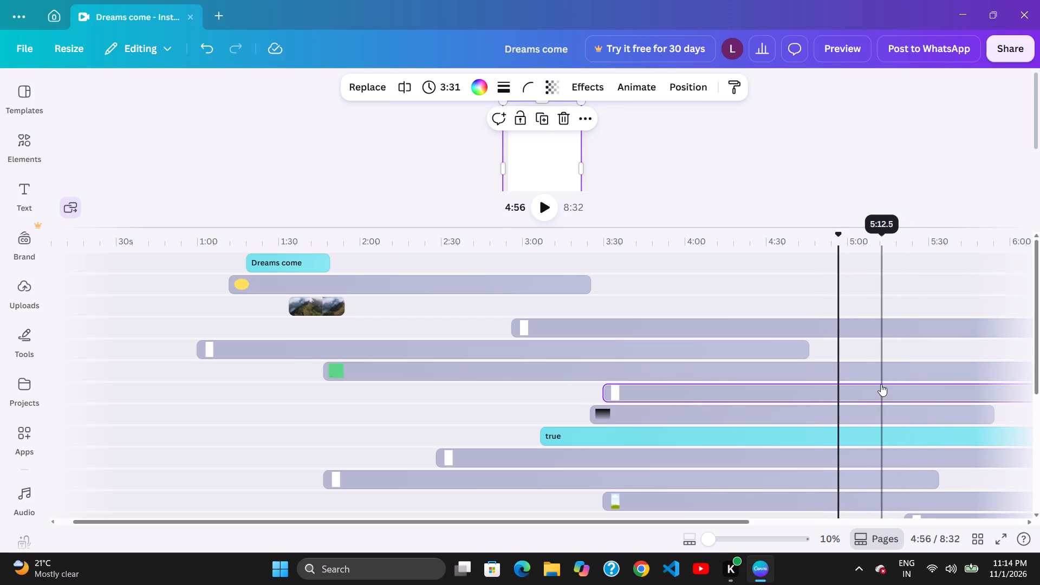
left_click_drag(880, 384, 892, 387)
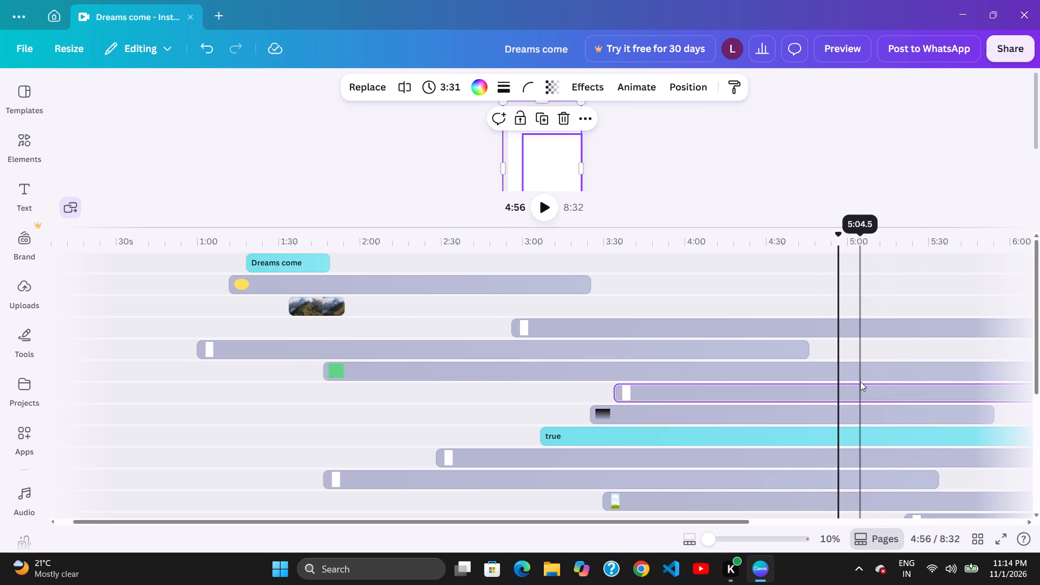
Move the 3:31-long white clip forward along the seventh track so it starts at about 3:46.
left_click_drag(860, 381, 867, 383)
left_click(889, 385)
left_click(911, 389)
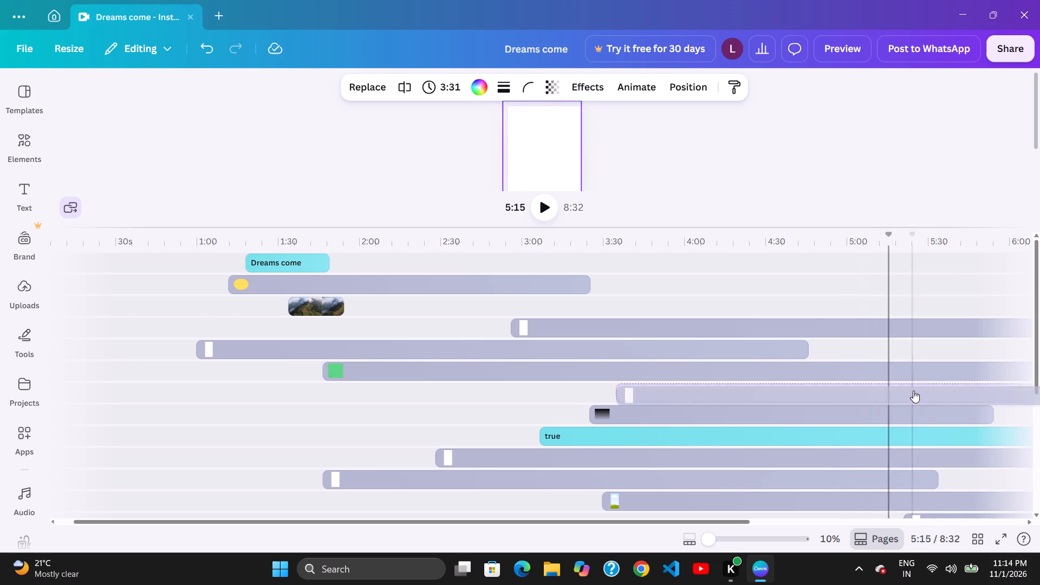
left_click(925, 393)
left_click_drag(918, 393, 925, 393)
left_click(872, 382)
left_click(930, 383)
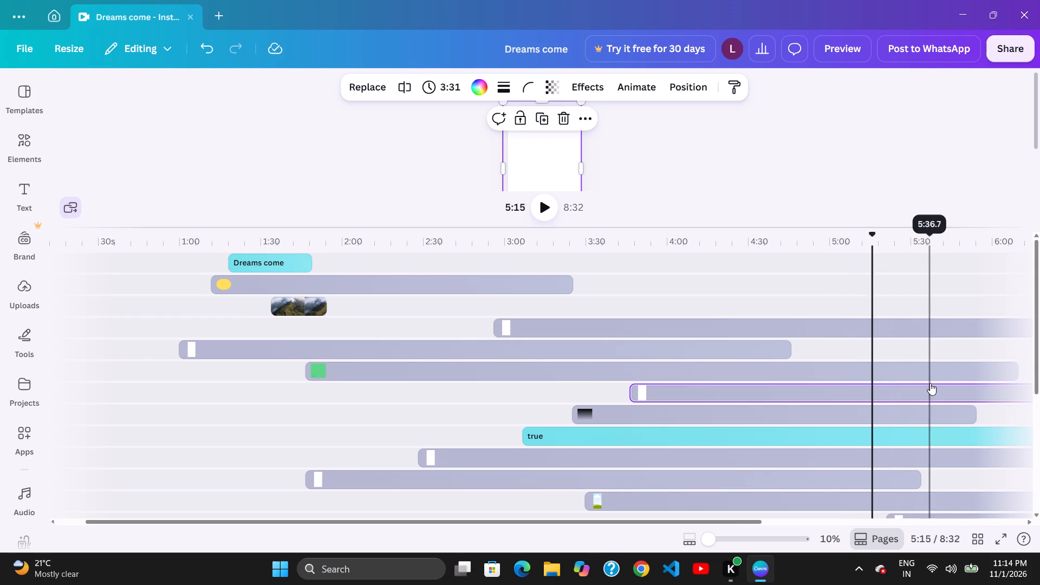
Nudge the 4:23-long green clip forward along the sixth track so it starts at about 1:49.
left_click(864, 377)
Move the 3:31-long white clip forward along the seventh track so it starts at about 3:51.
left_click(892, 384)
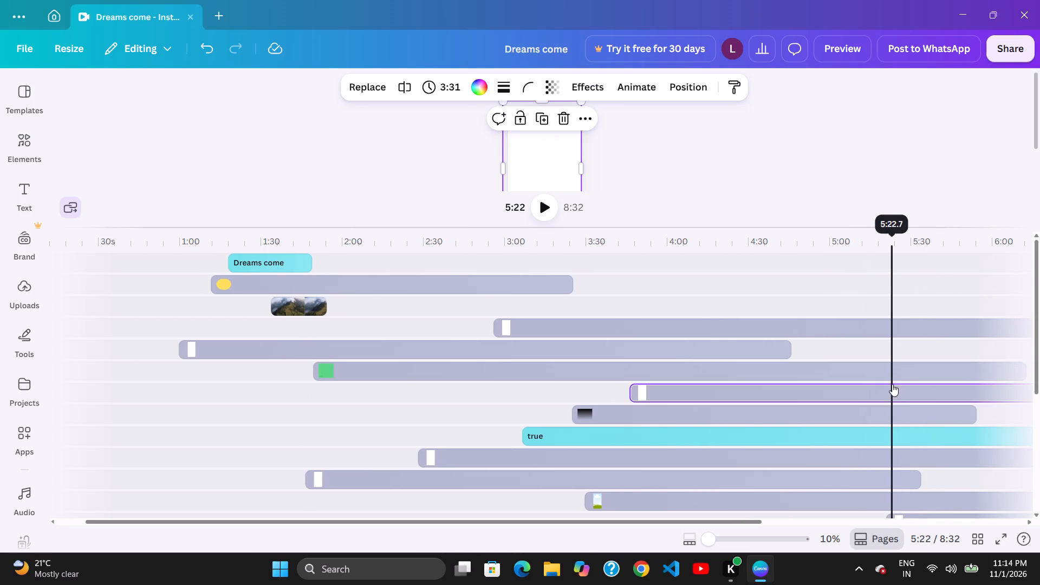
left_click(898, 386)
left_click_drag(907, 389, 915, 392)
left_click(920, 390)
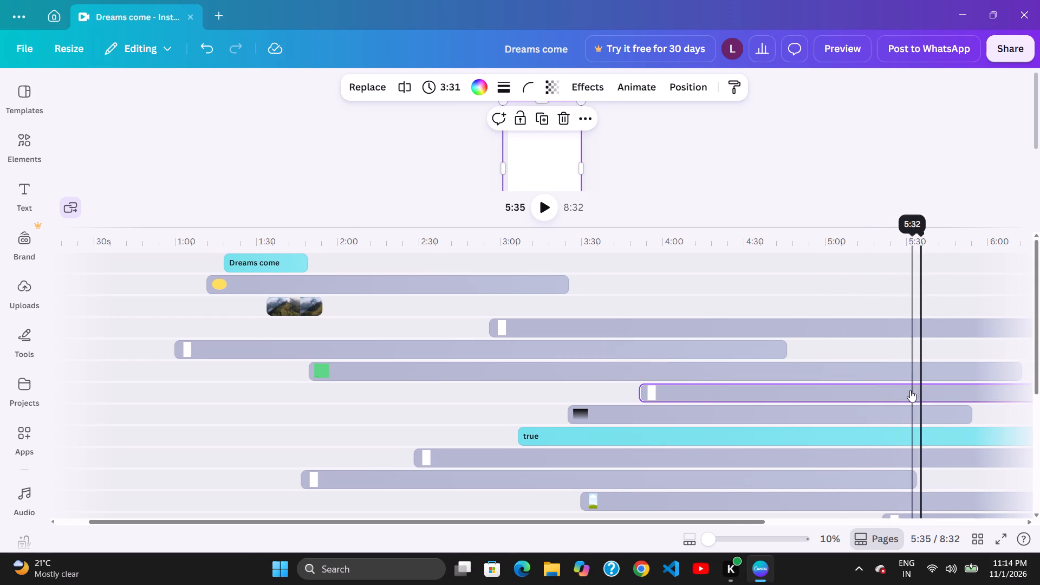
Move the 4:23-long green clip forward along the sixth track so it starts at about 1:55.
left_click_drag(851, 379, 874, 380)
left_click_drag(927, 380, 909, 381)
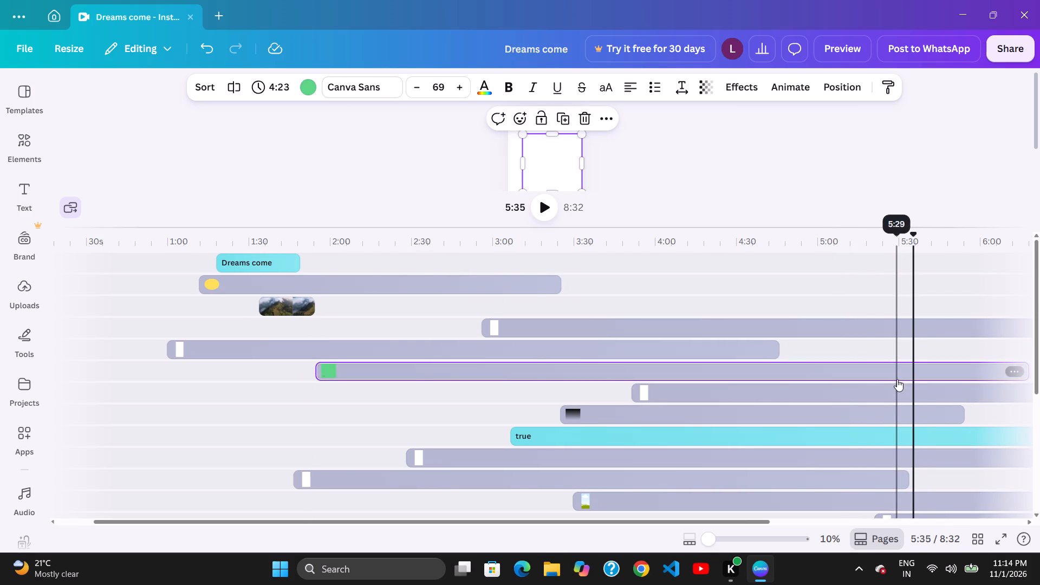
Place the playhead at about 5:39 over the green clip on the sixth track.
left_click_drag(902, 381, 913, 384)
left_click_drag(901, 381, 906, 383)
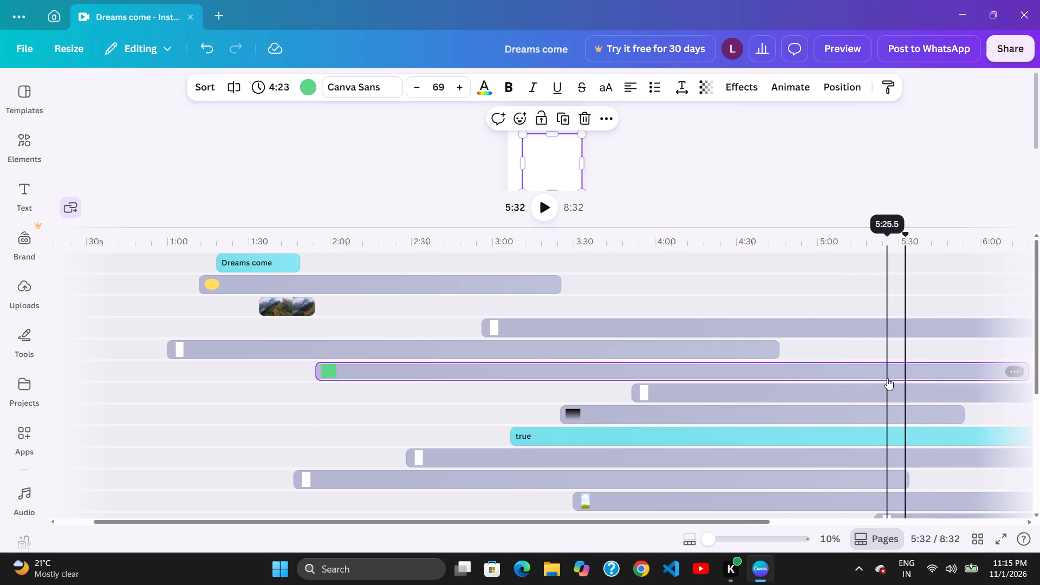
left_click(885, 378)
left_click(924, 374)
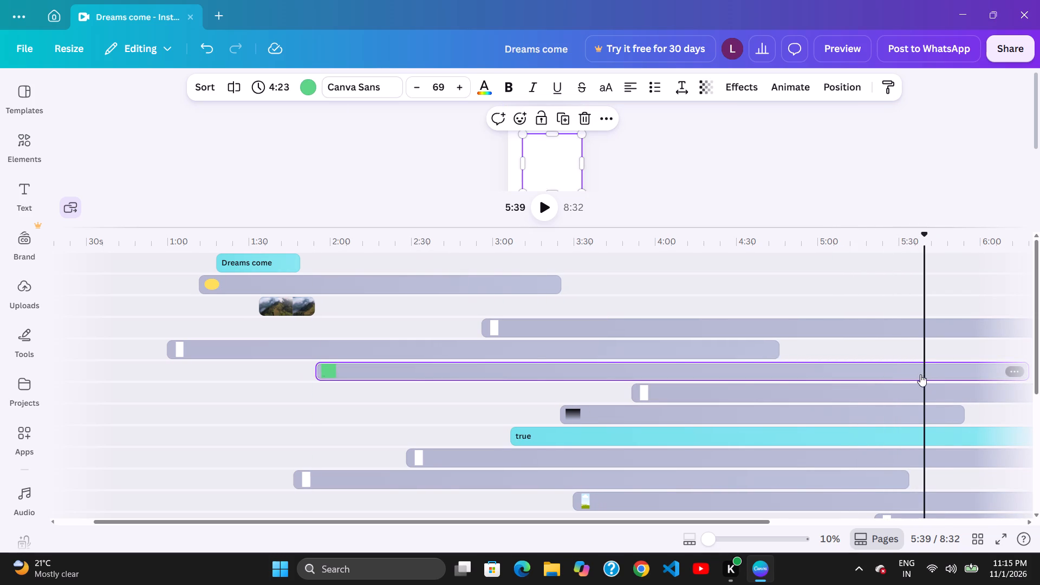
Move the 4:23-long green clip forward along the sixth track so it starts at about 2:20.
left_click_drag(925, 376, 951, 379)
left_click(880, 368)
left_click(918, 379)
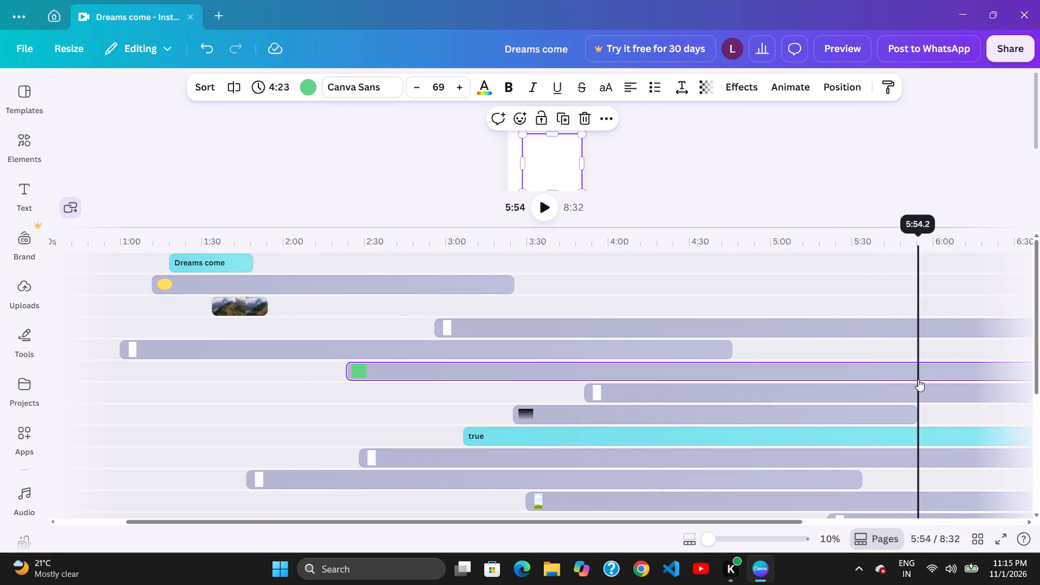
left_click(927, 380)
left_click(948, 382)
left_click(945, 382)
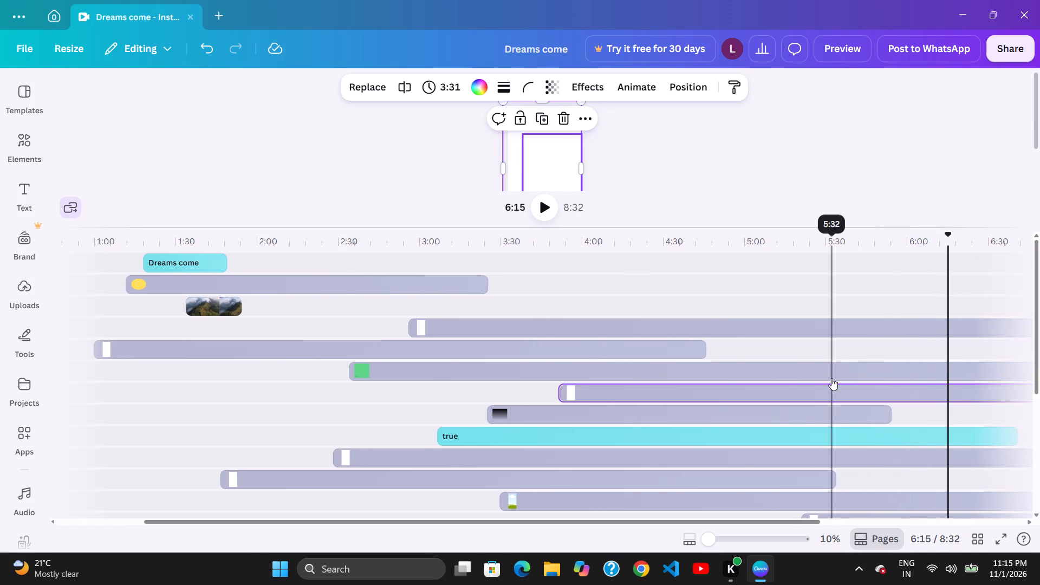
left_click(619, 364)
left_click_drag(681, 361, 641, 362)
Trim the start of the seventh track's white clip to a 3:29 duration and shift the clip to start at about 3:46.
left_click_drag(589, 383, 605, 386)
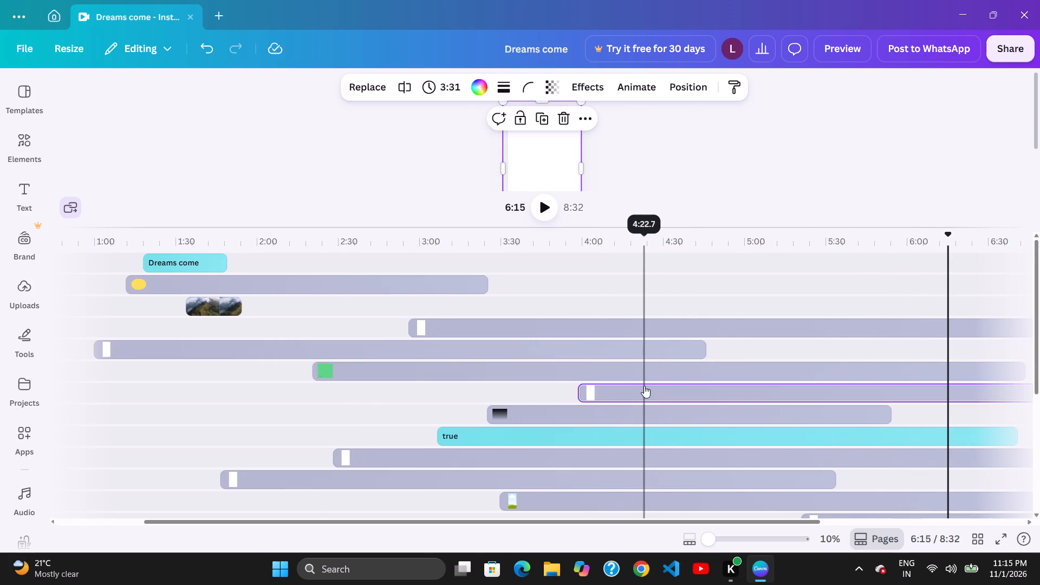
left_click_drag(580, 385, 586, 385)
left_click(636, 385)
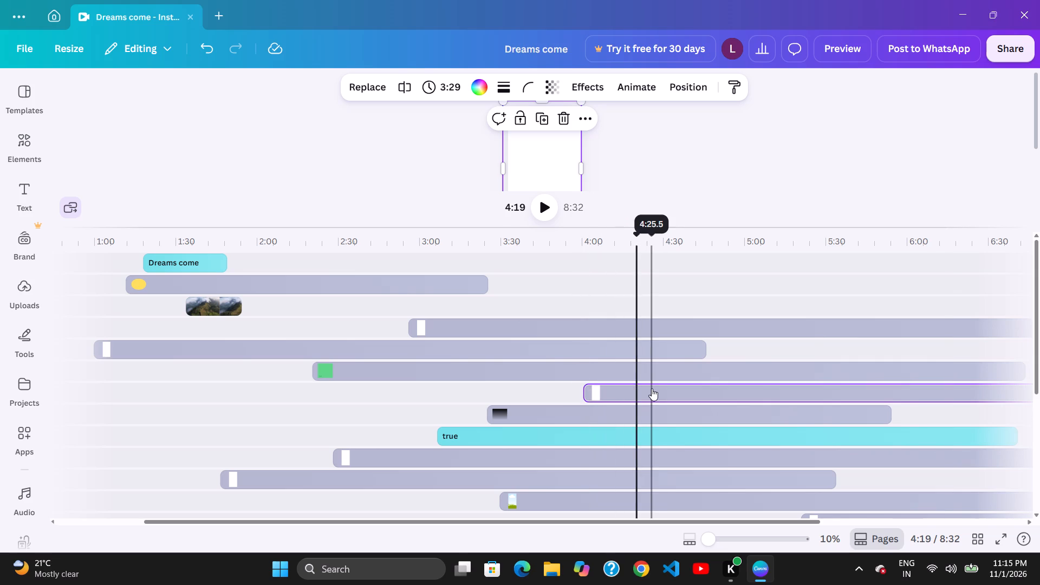
left_click_drag(698, 388, 658, 389)
Readjust the green clip on the sixth track so it starts at about 2:21.
left_click(601, 380)
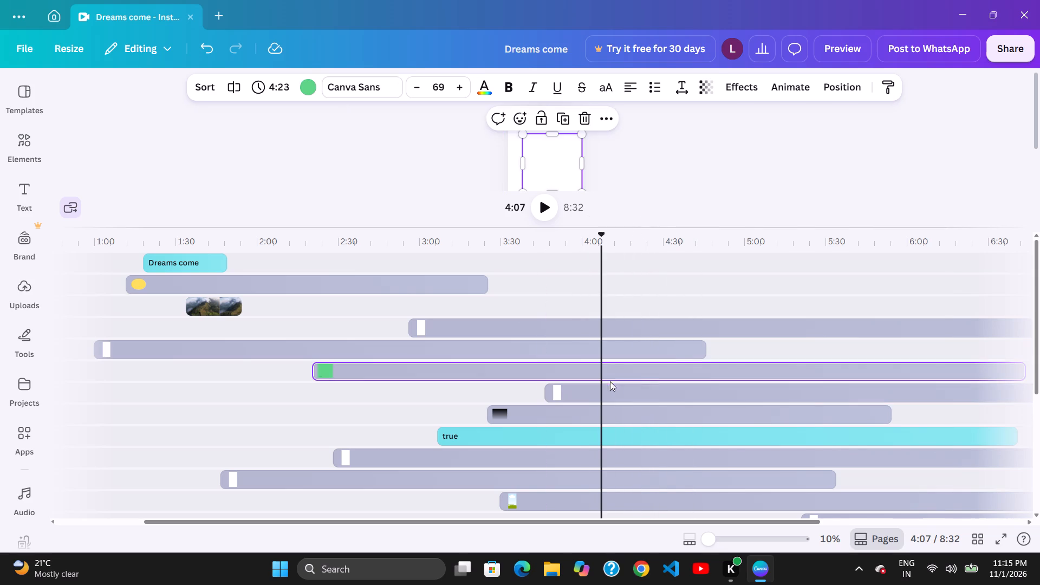
left_click(653, 374)
left_click(602, 374)
left_click_drag(632, 376, 626, 376)
left_click_drag(601, 372, 606, 373)
left_click_drag(684, 373, 675, 373)
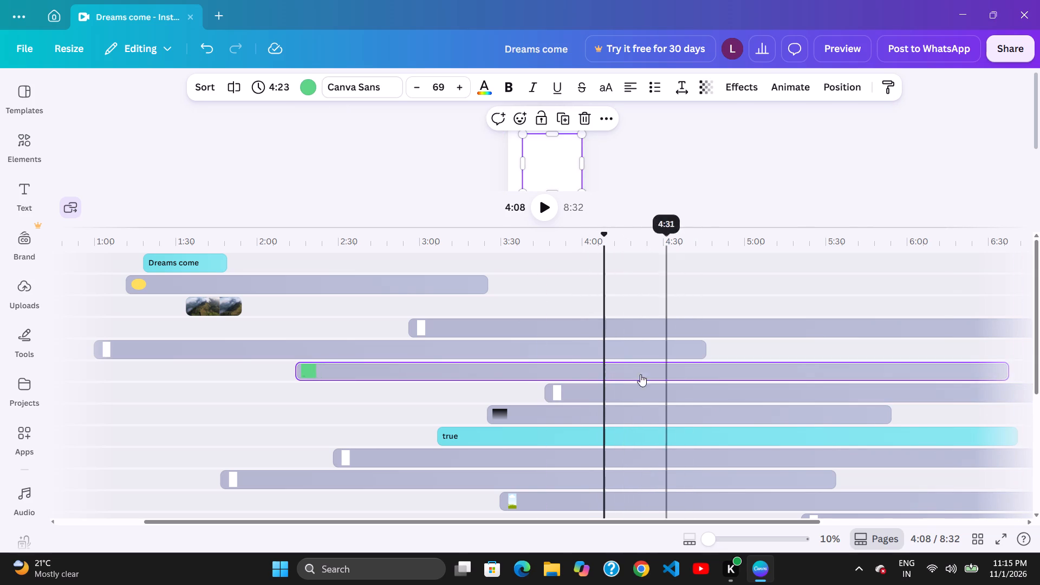
left_click(610, 373)
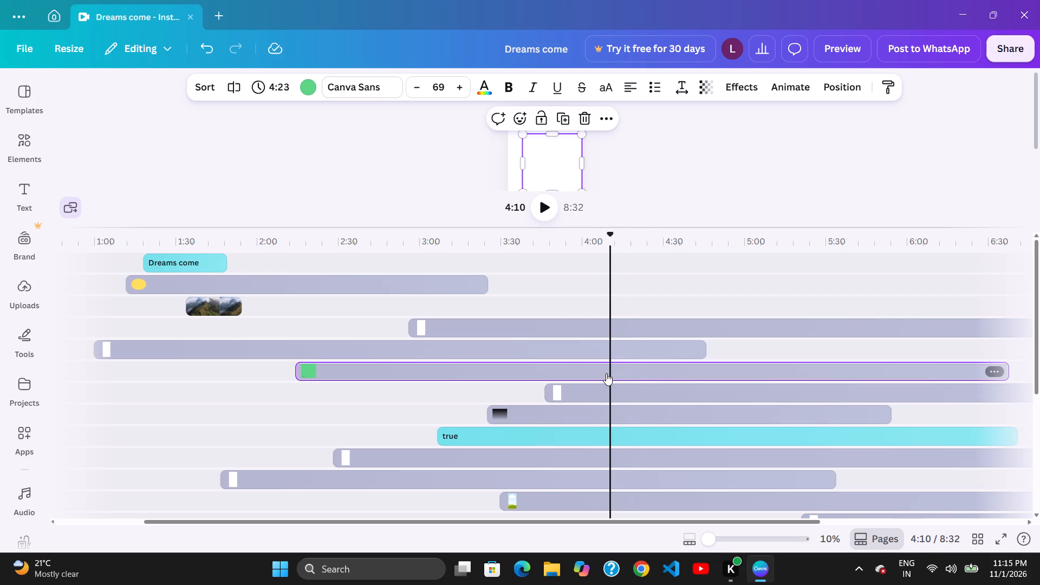
left_click_drag(630, 377, 647, 377)
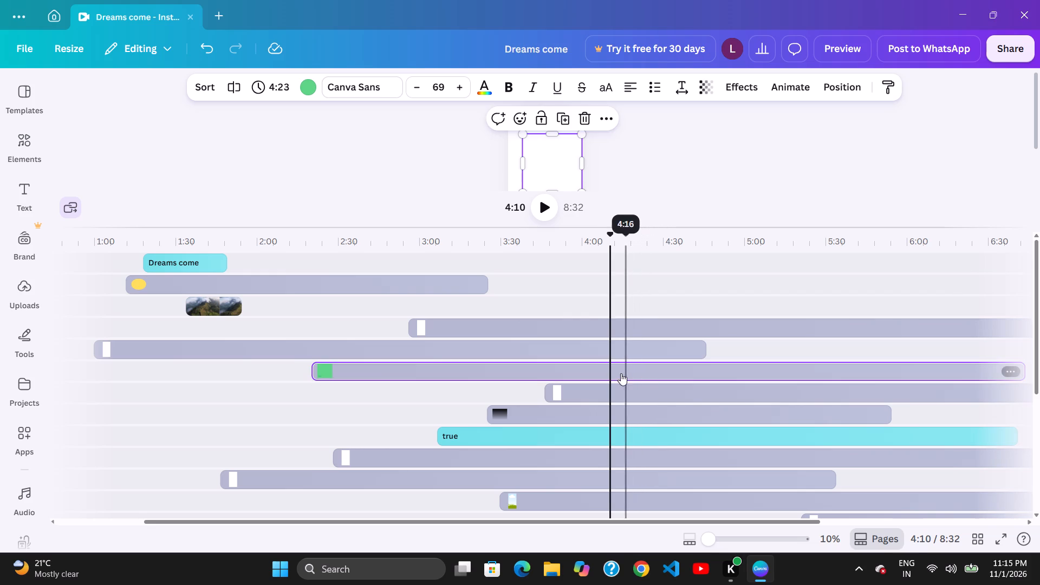
left_click(620, 373)
left_click(653, 375)
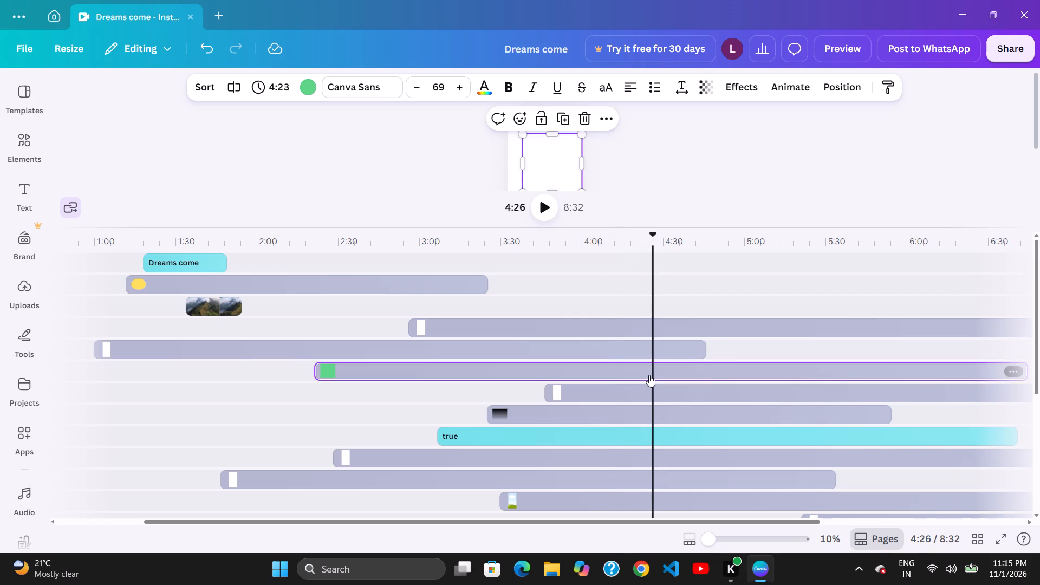
Nudge the green clip forward along the sixth track so it starts at about 2:29.
left_click(701, 373)
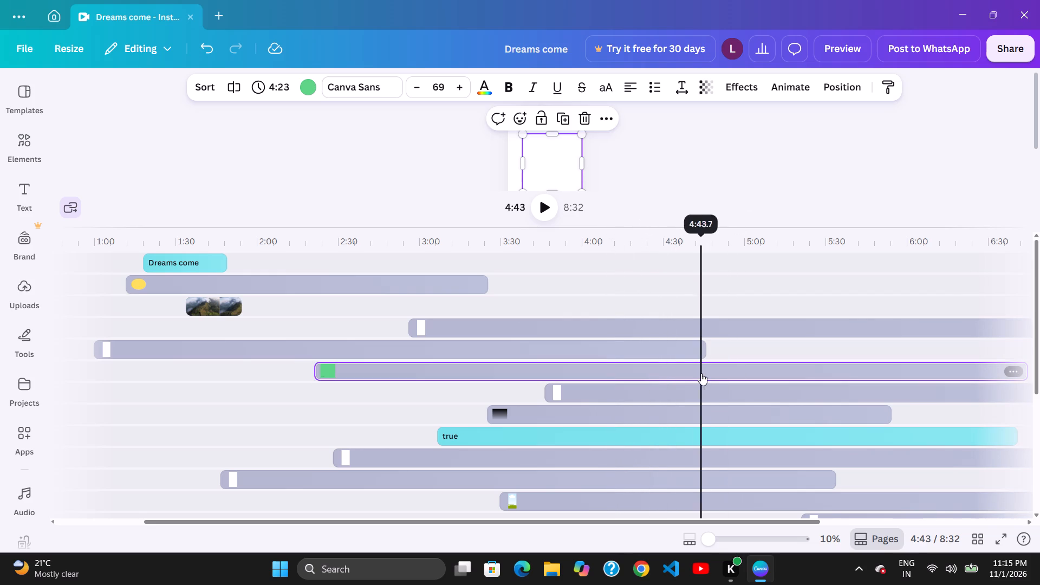
left_click(692, 373)
left_click_drag(708, 371, 717, 372)
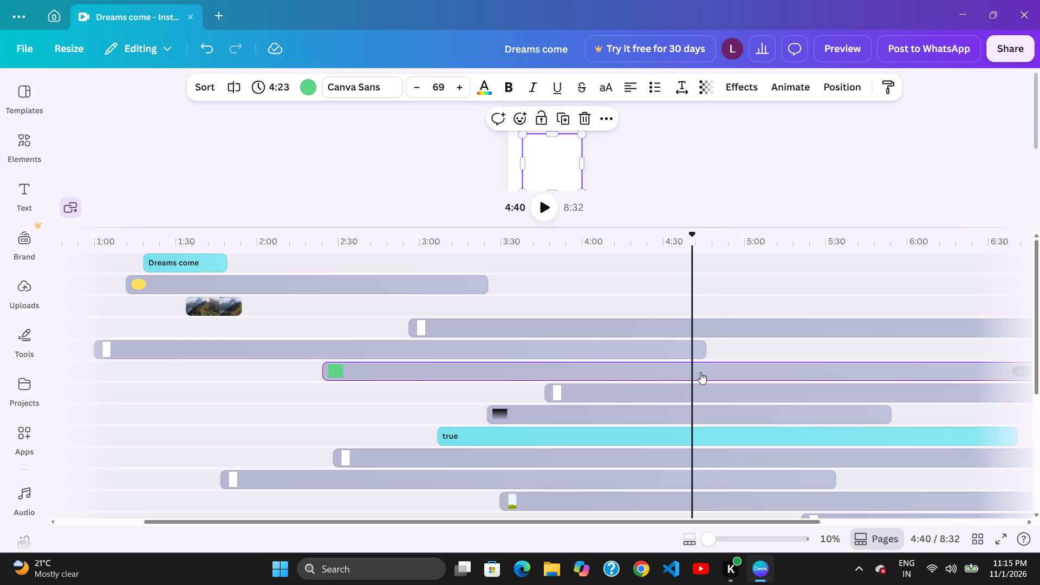
left_click_drag(703, 374, 714, 375)
left_click(678, 370)
left_click_drag(734, 369, 726, 369)
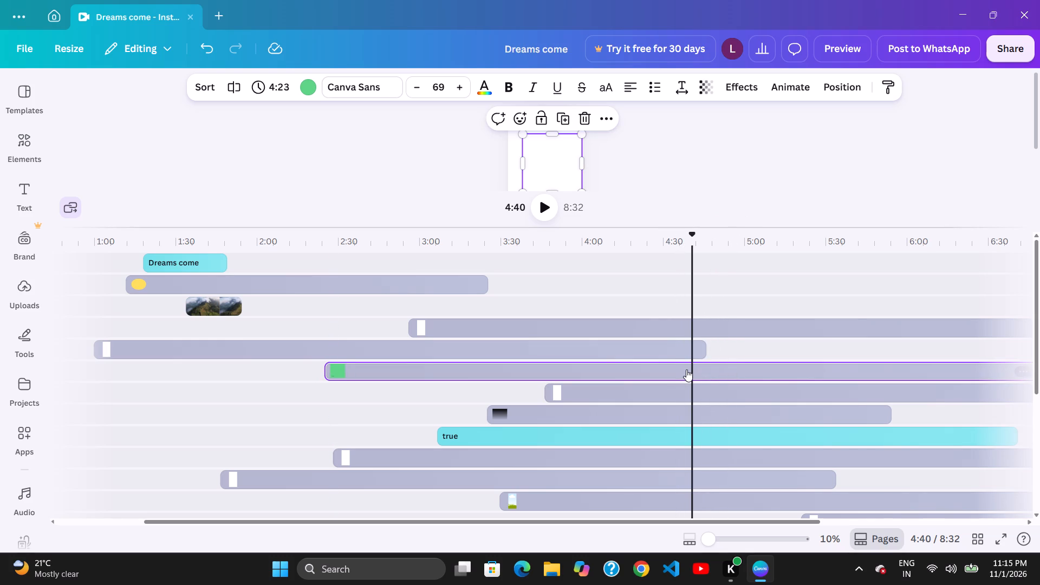
left_click(693, 370)
left_click(712, 370)
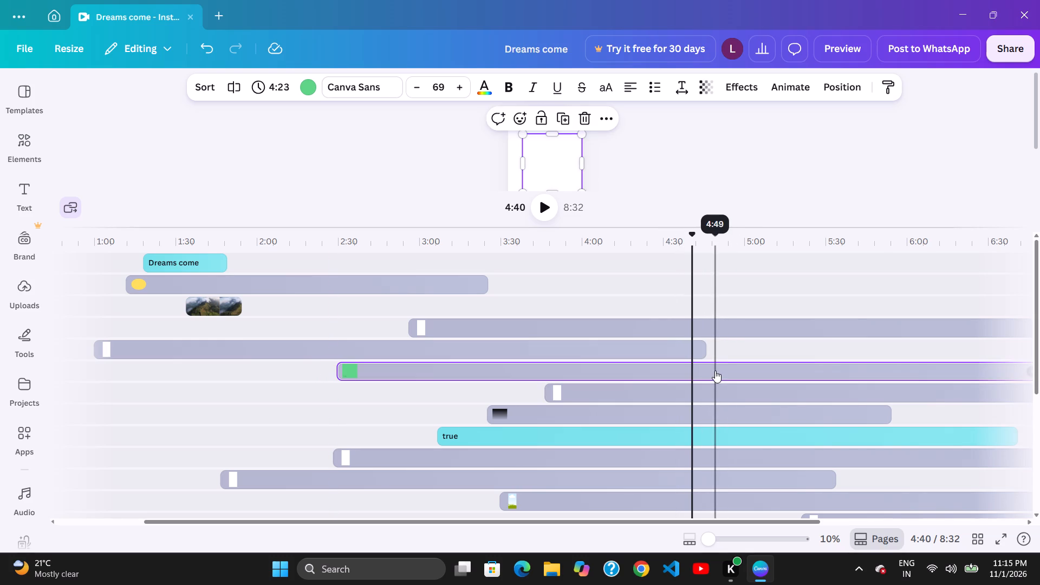
Shift the green clip on the sixth track so it starts at about 2:35.
left_click(716, 370)
left_click_drag(717, 370, 734, 371)
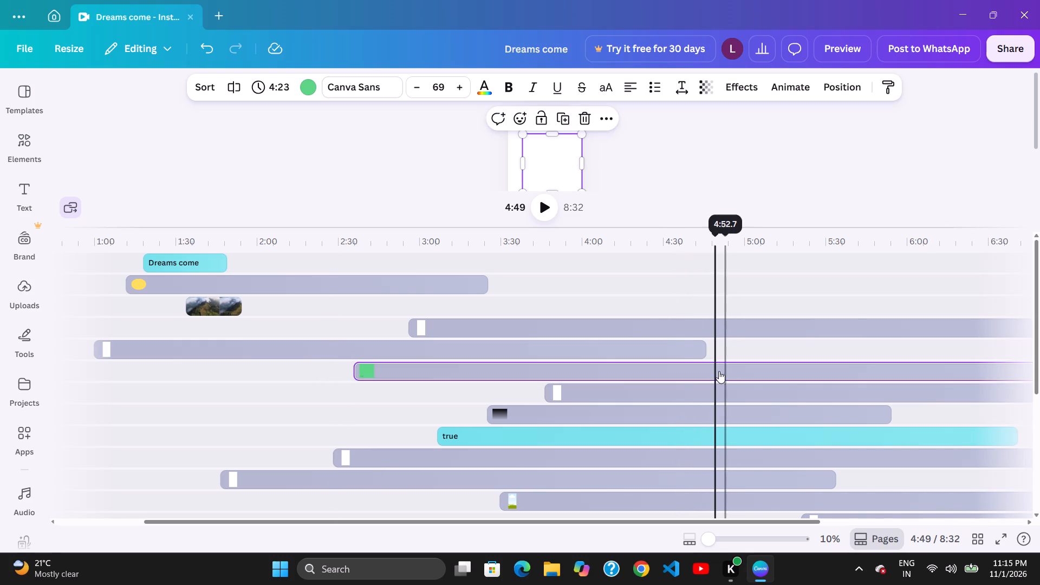
left_click_drag(693, 367, 708, 367)
left_click_drag(733, 365, 700, 368)
left_click_drag(655, 370, 662, 372)
left_click(724, 368)
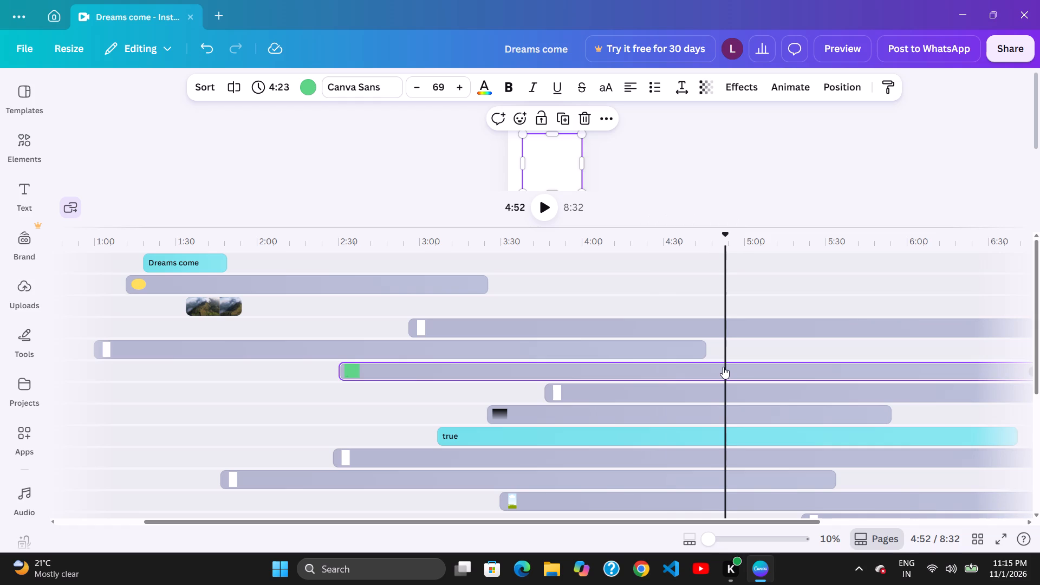
left_click(753, 367)
left_click_drag(681, 363, 694, 363)
left_click_drag(718, 359, 712, 359)
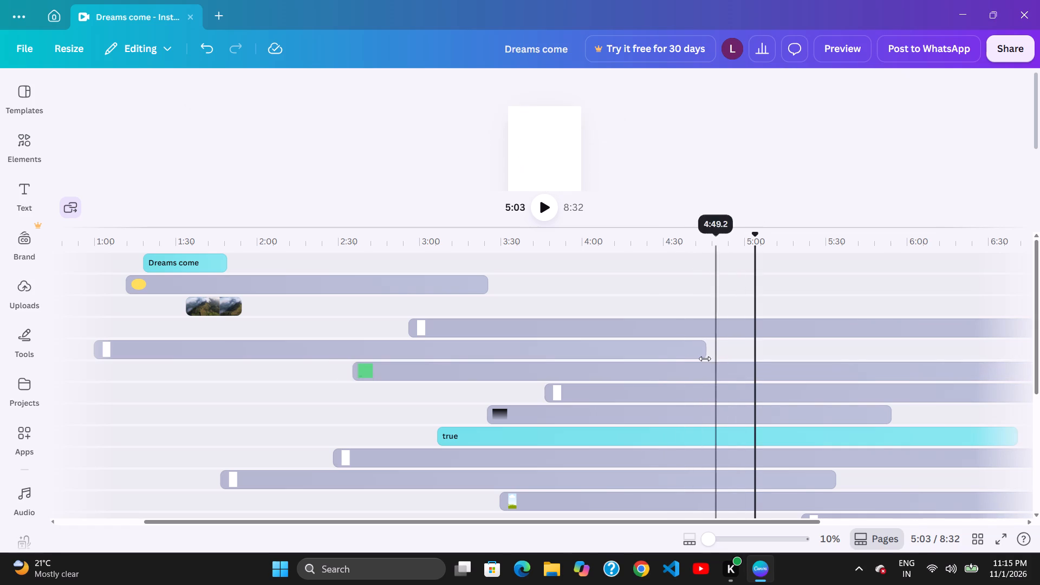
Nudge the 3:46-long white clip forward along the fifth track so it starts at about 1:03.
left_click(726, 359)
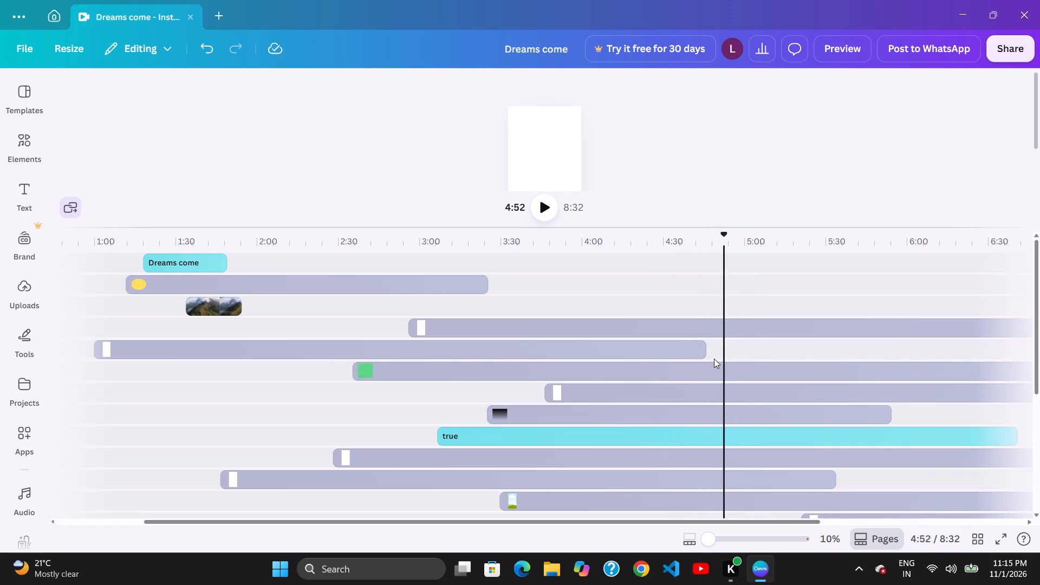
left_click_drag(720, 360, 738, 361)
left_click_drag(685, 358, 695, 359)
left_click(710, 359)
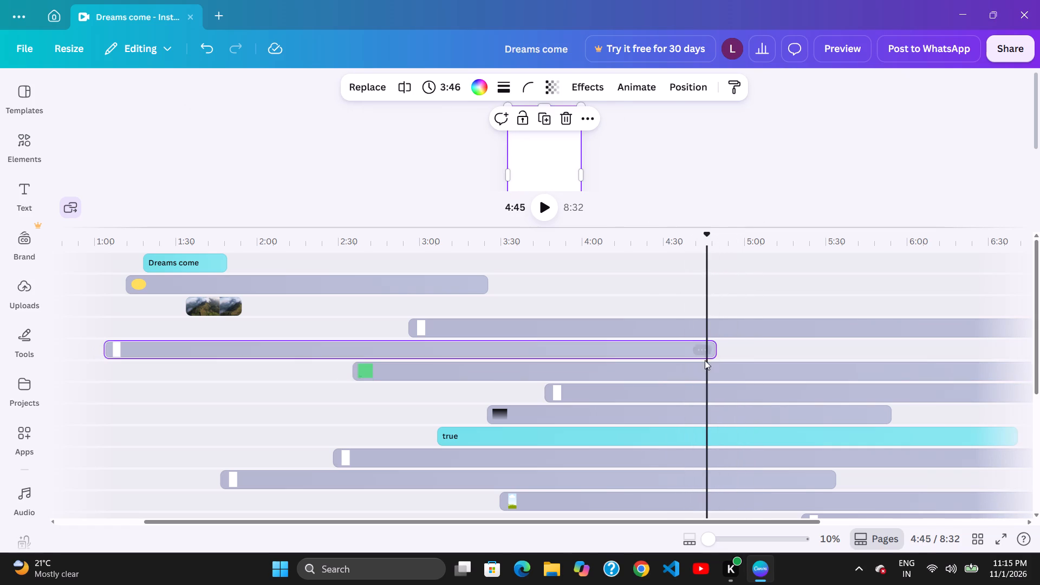
Move the green clip forward along the sixth track so it starts at about 2:56.
left_click_drag(712, 362, 729, 365)
left_click(744, 365)
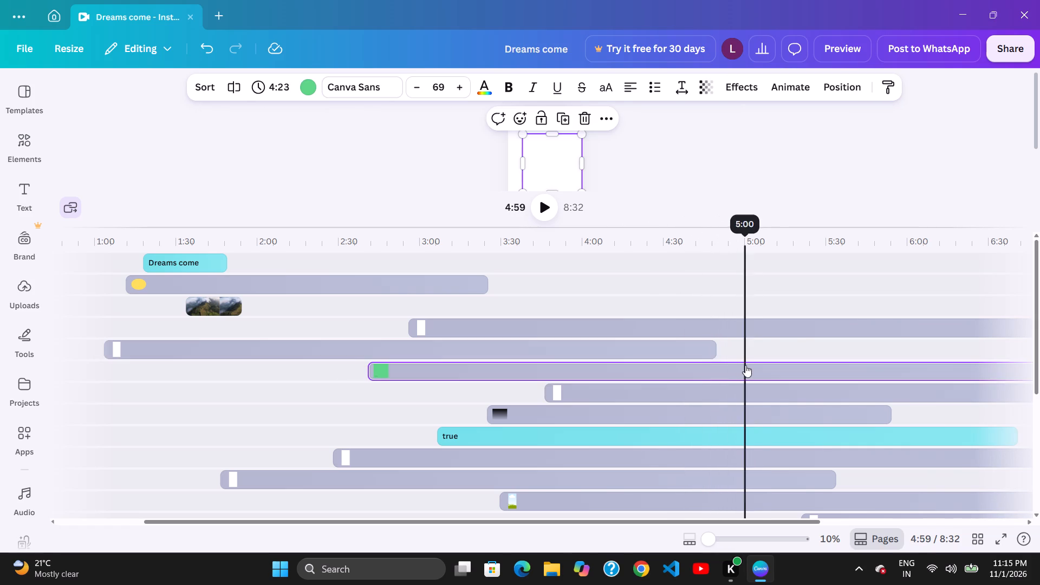
left_click_drag(753, 366, 762, 366)
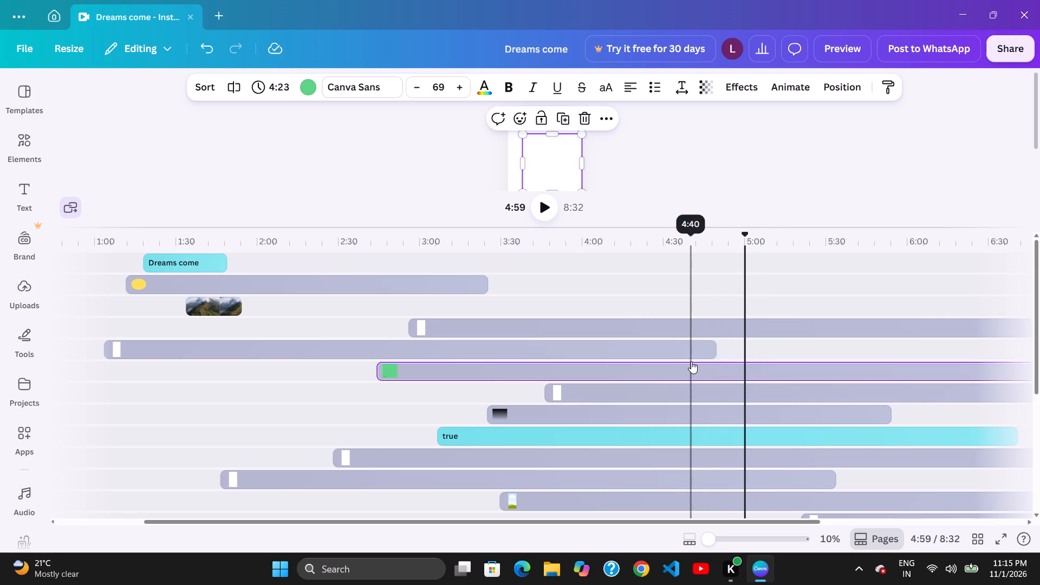
left_click(751, 373)
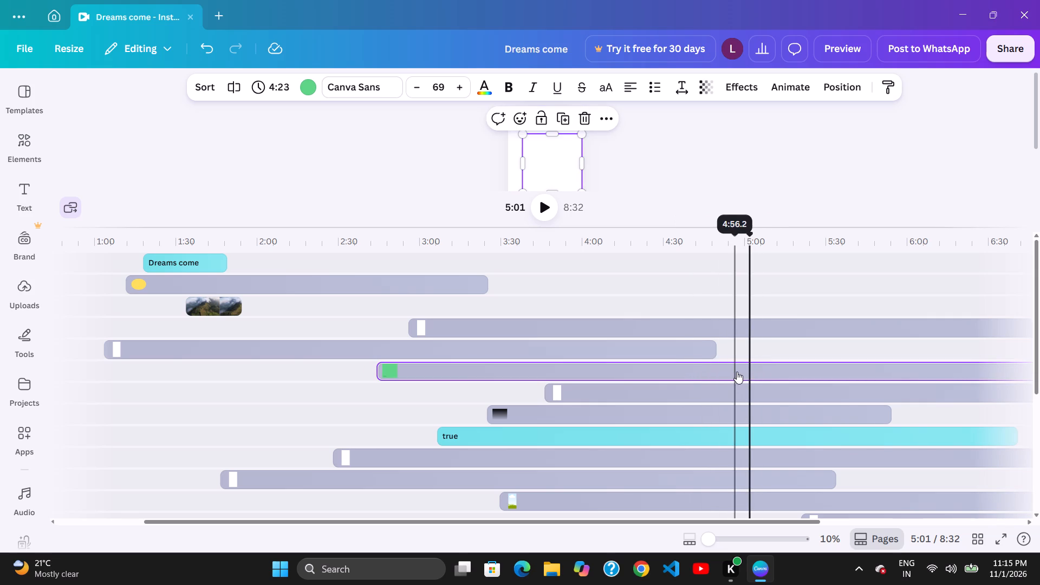
left_click_drag(736, 372, 743, 372)
left_click(759, 373)
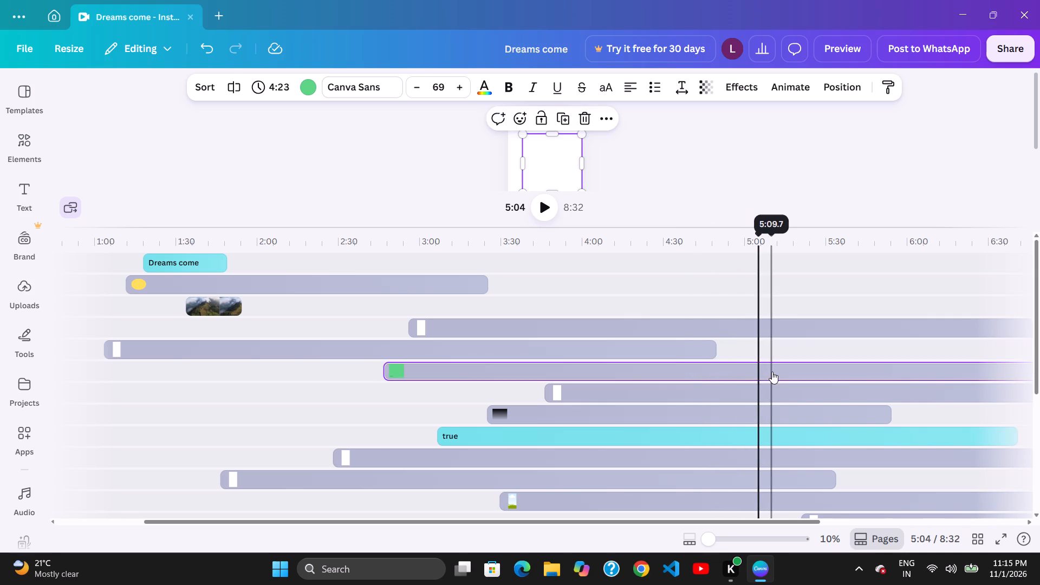
left_click(772, 372)
left_click_drag(709, 365, 714, 365)
left_click_drag(755, 365, 746, 365)
left_click_drag(734, 366, 746, 367)
left_click_drag(704, 366, 712, 368)
left_click_drag(731, 367, 724, 367)
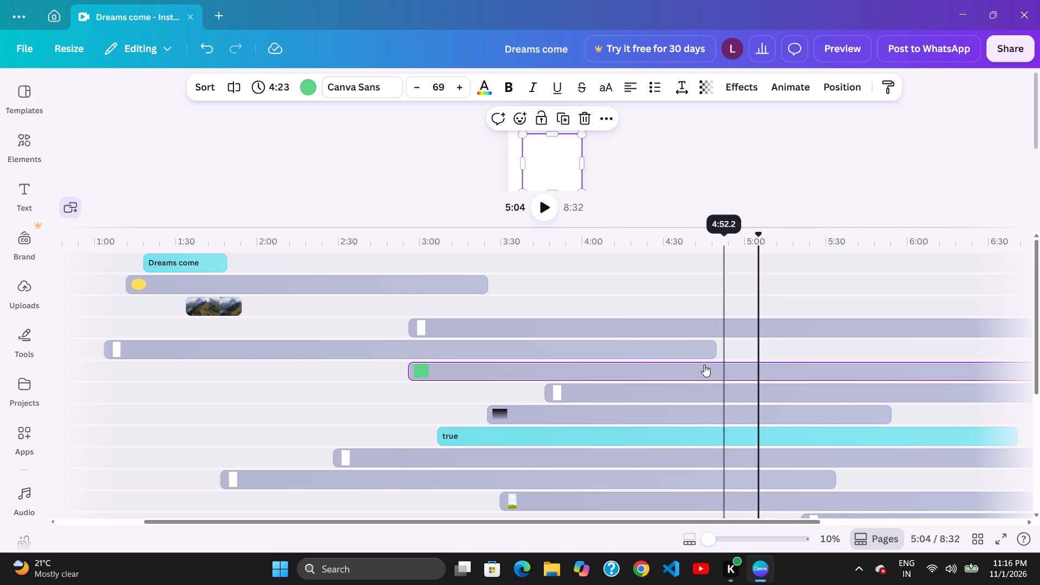
Move the green clip forward along the sixth track so it starts at about 3:21.
left_click(704, 365)
left_click_drag(746, 368, 753, 368)
left_click_drag(758, 369, 765, 370)
left_click(759, 372)
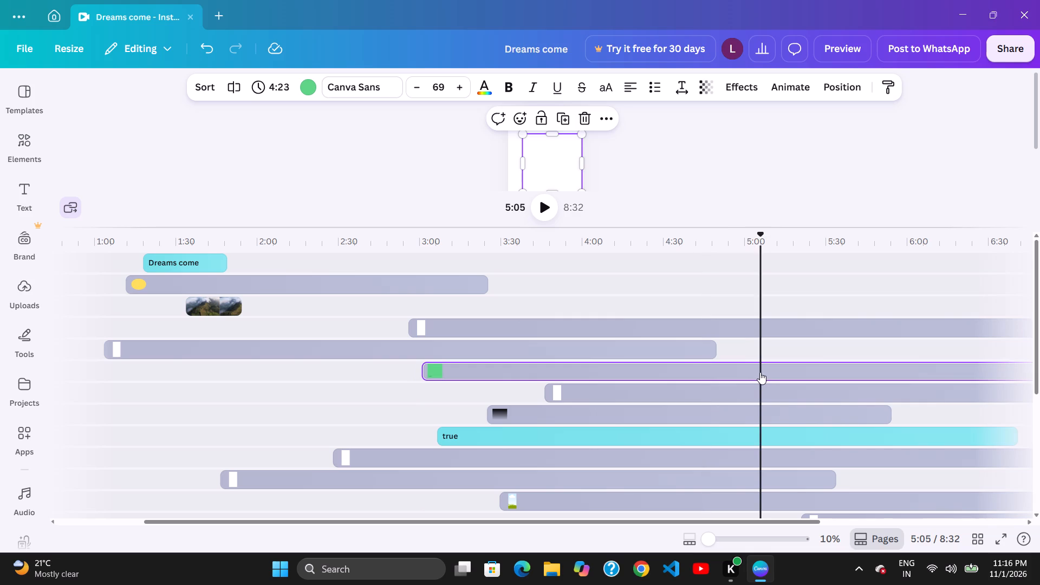
left_click(759, 372)
left_click_drag(760, 372, 768, 372)
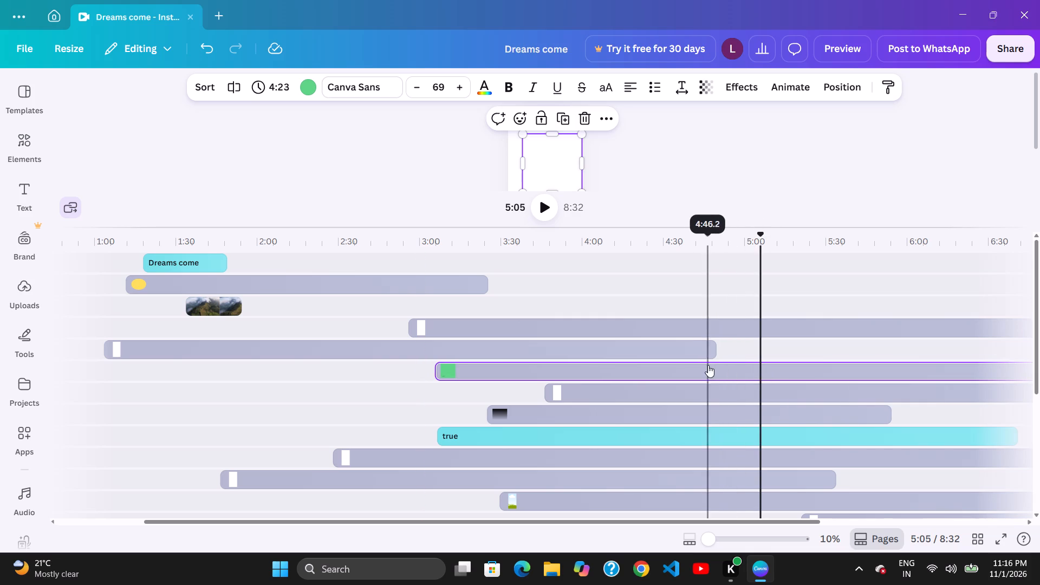
left_click_drag(733, 370, 740, 372)
left_click_drag(747, 372, 765, 373)
left_click_drag(764, 373, 775, 375)
left_click(770, 377)
left_click(771, 378)
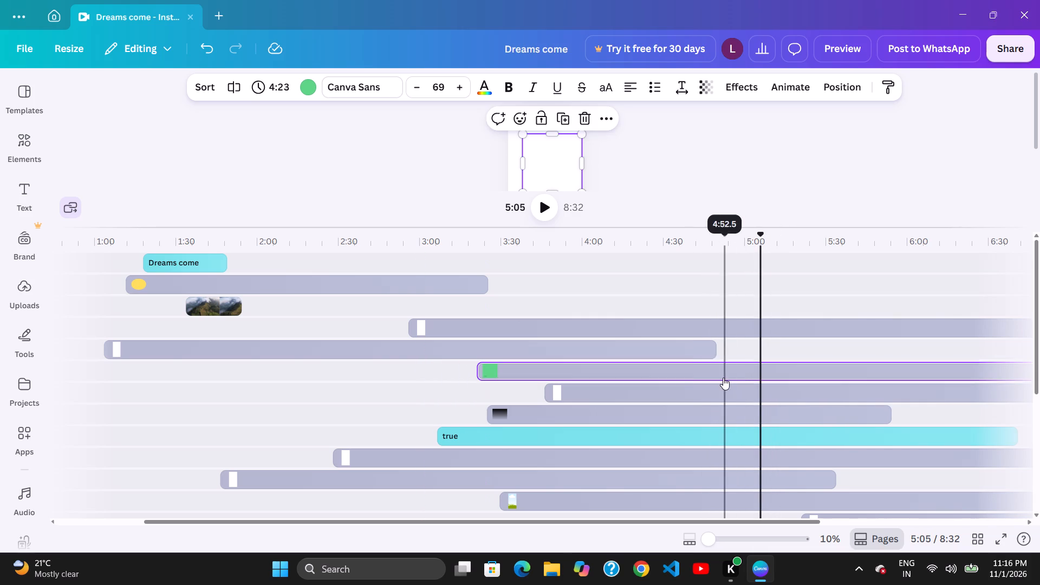
Move the green clip forward along the sixth track so it starts at about 3:35.
left_click_drag(704, 374, 714, 376)
left_click_drag(750, 372, 738, 372)
left_click(720, 369)
left_click(760, 372)
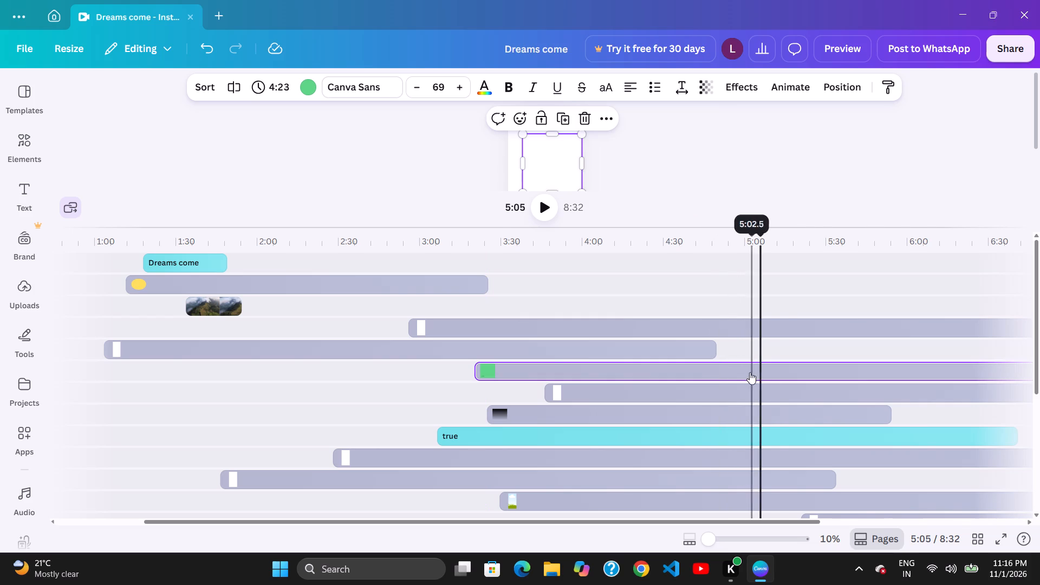
left_click_drag(772, 376, 779, 378)
left_click(779, 379)
left_click(770, 379)
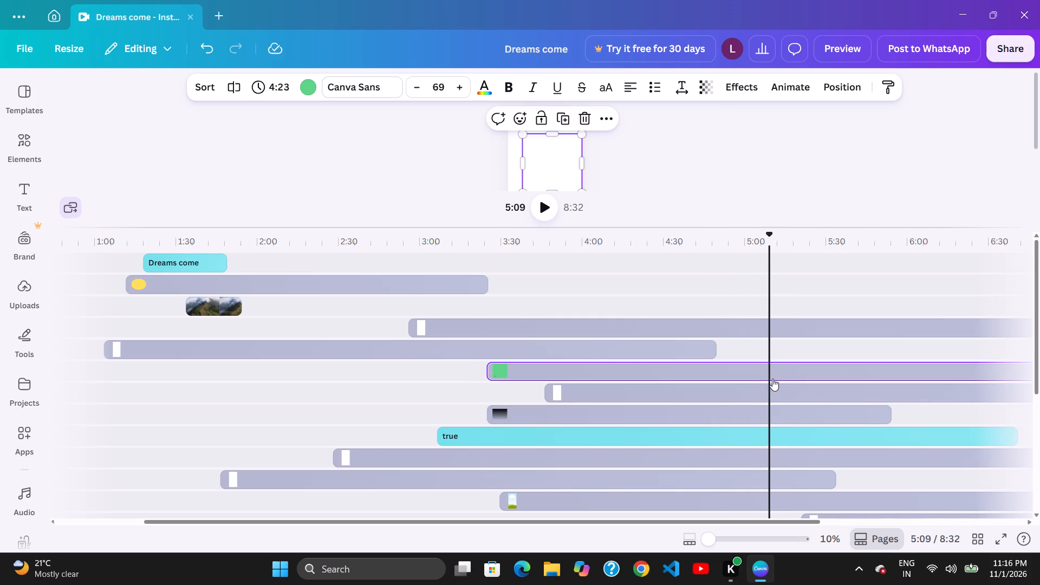
left_click_drag(773, 376, 785, 376)
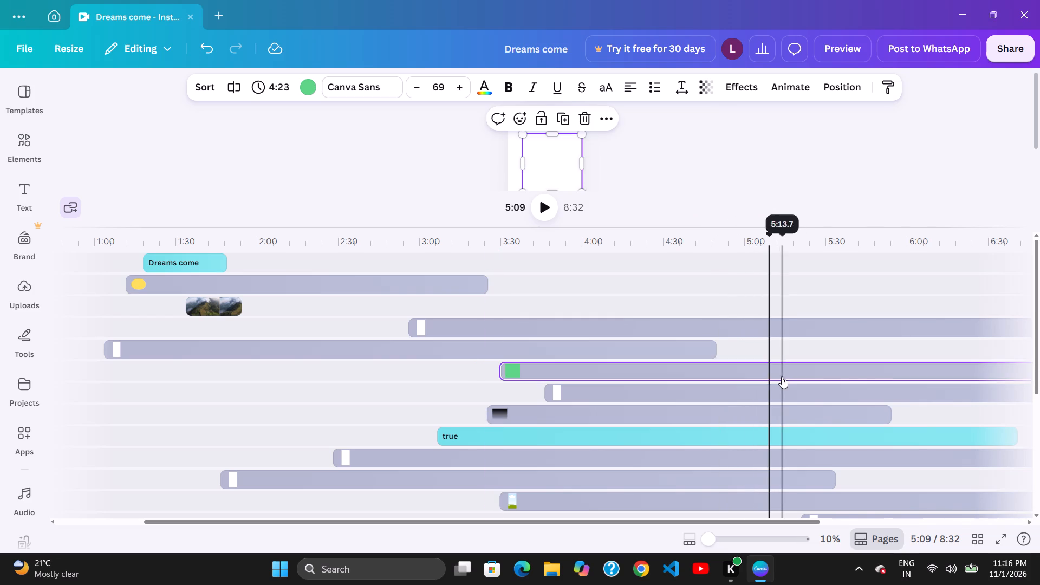
left_click_drag(743, 374, 782, 376)
left_click_drag(798, 376, 761, 378)
left_click_drag(732, 378, 737, 378)
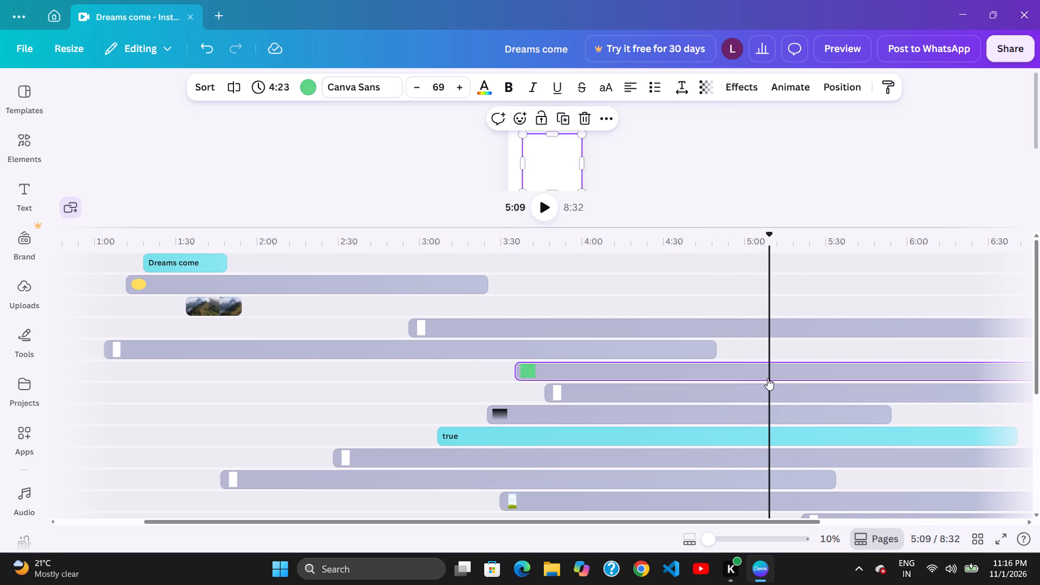
Move the 3:29-long white clip forward along the seventh track so it starts at about 3:52.
left_click_drag(782, 381, 795, 382)
left_click(792, 382)
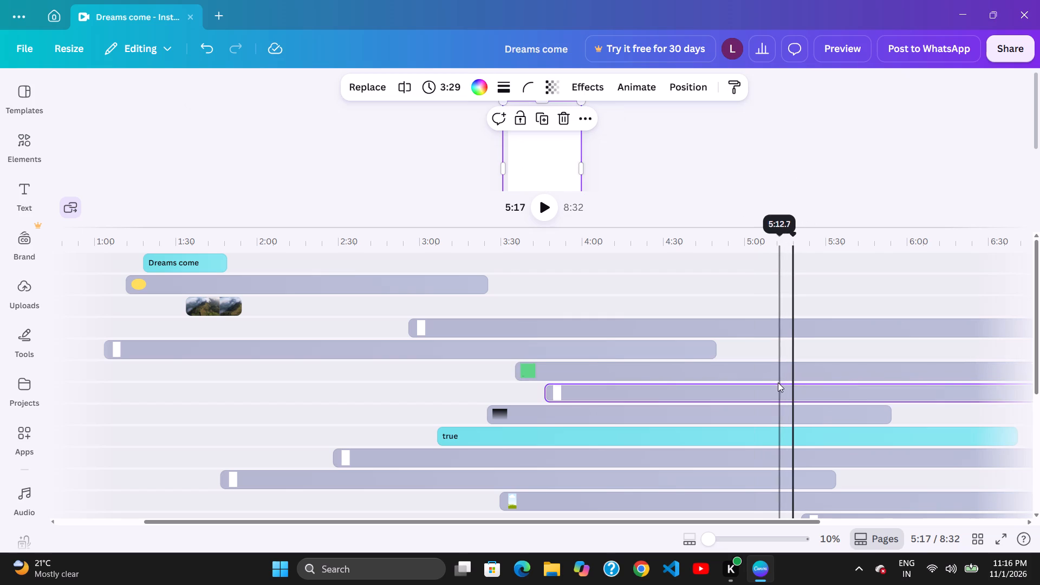
left_click_drag(781, 382, 790, 383)
left_click_drag(797, 383, 809, 384)
left_click_drag(779, 383, 784, 384)
left_click(778, 383)
left_click(757, 381)
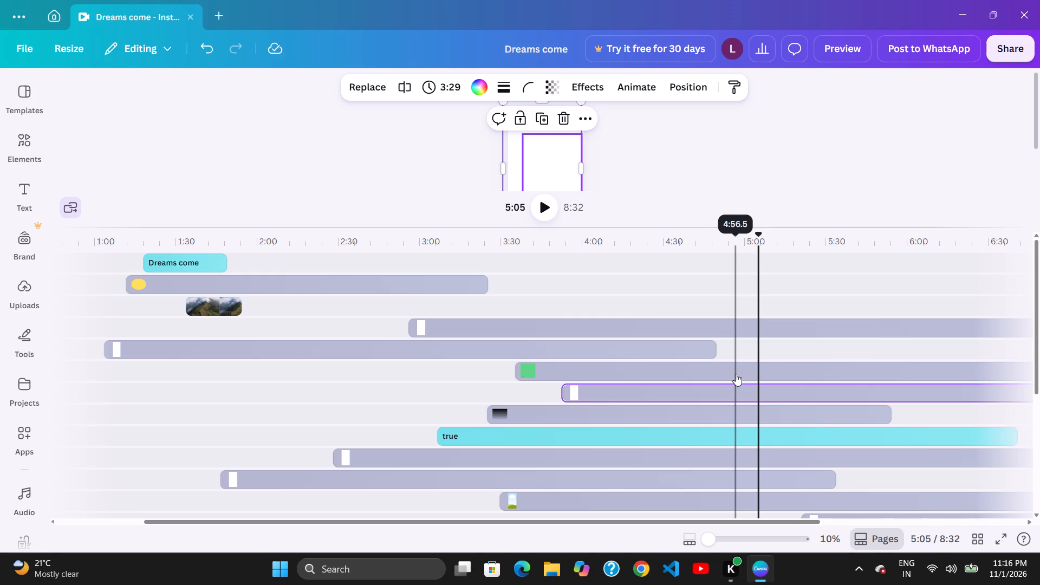
Move the green clip back along the sixth track so it starts at about 3:32.
left_click_drag(716, 368, 760, 358)
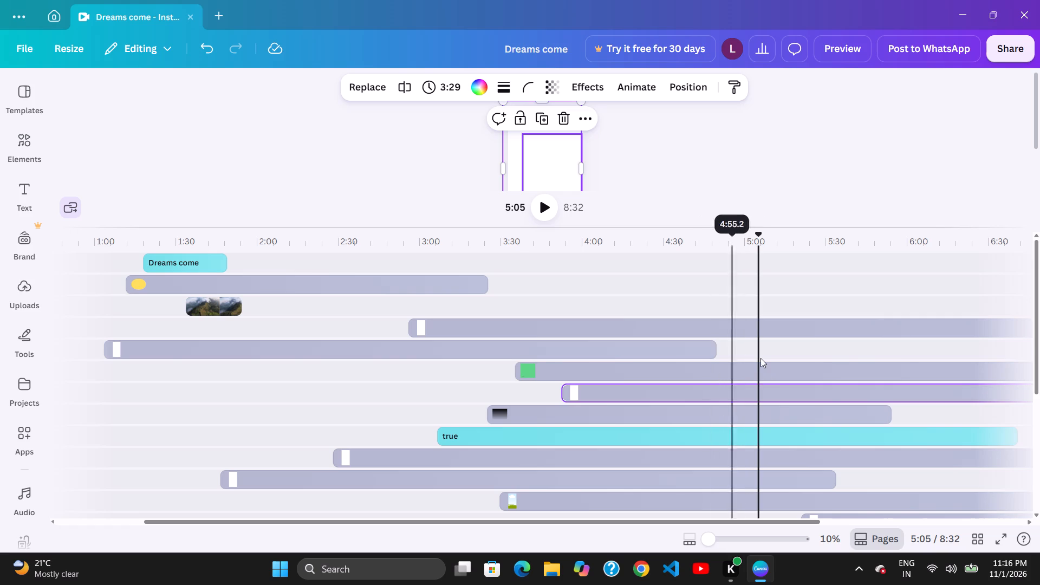
left_click_drag(760, 358, 508, 377)
left_click(510, 378)
left_click_drag(563, 370, 556, 370)
left_click_drag(628, 356, 597, 366)
left_click_drag(519, 376, 531, 378)
left_click_drag(619, 362, 603, 362)
left_click_drag(528, 365, 534, 367)
Move the 3:46-long white clip back along the fifth track so it starts at about 0:43.
left_click_drag(608, 353, 596, 353)
left_click(529, 359)
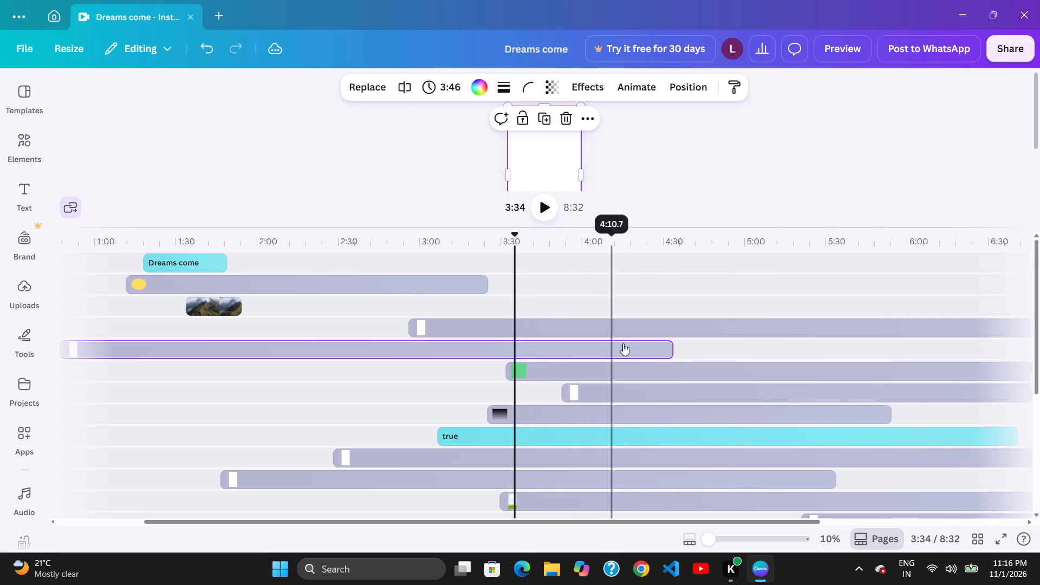
left_click_drag(625, 343, 596, 345)
left_click_drag(537, 345, 549, 347)
Move the 5:36-long white clip back along the fourth track so it starts at about 2:51.
left_click_drag(663, 325, 646, 326)
left_click(561, 331)
left_click_drag(627, 323, 612, 324)
left_click(557, 324)
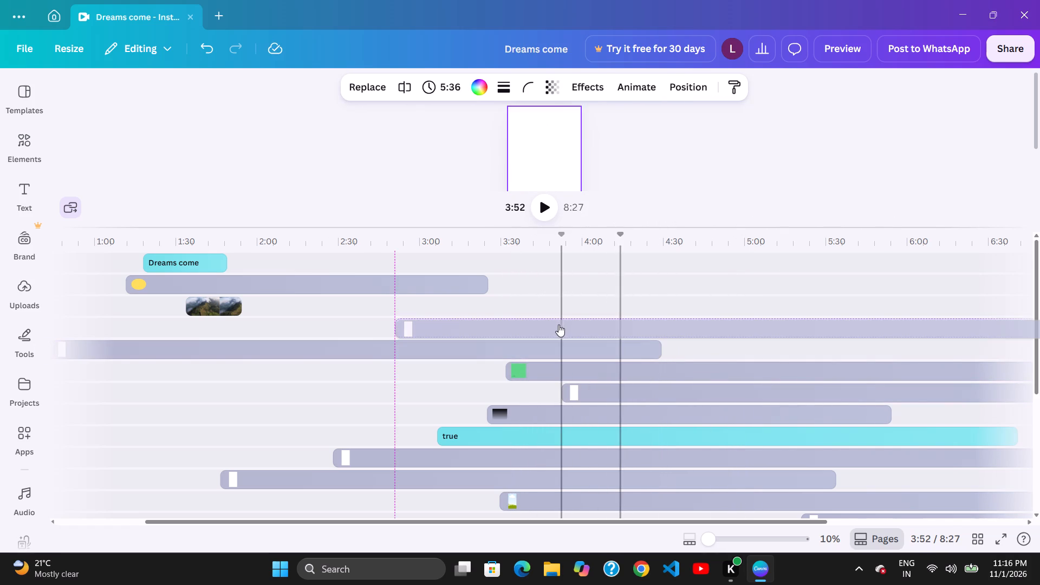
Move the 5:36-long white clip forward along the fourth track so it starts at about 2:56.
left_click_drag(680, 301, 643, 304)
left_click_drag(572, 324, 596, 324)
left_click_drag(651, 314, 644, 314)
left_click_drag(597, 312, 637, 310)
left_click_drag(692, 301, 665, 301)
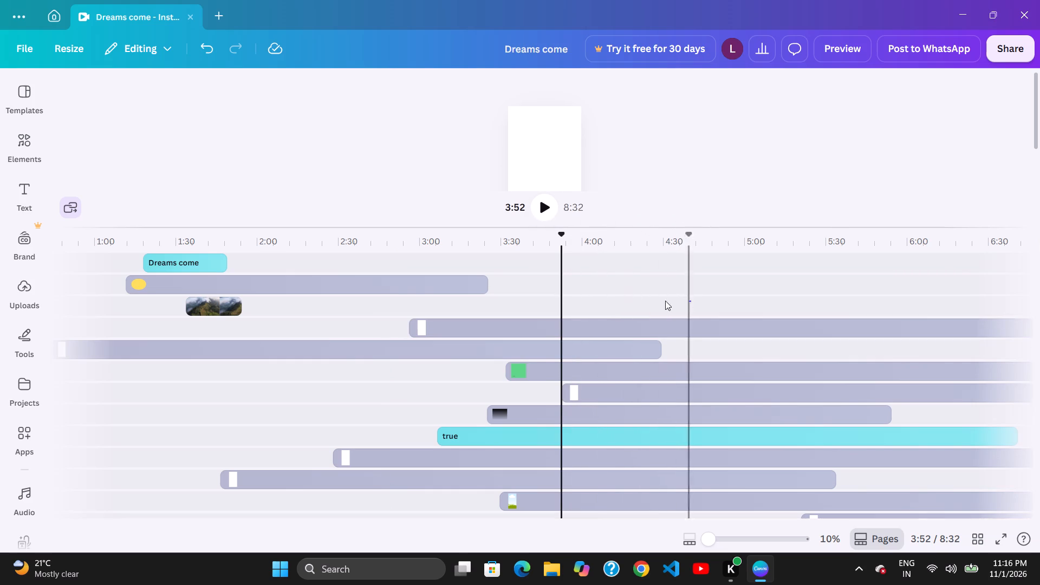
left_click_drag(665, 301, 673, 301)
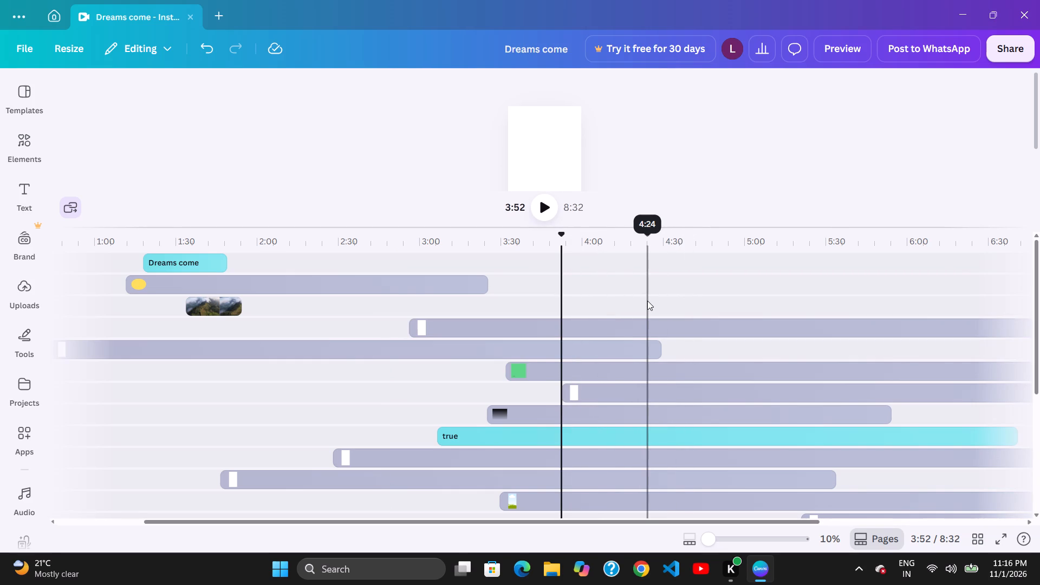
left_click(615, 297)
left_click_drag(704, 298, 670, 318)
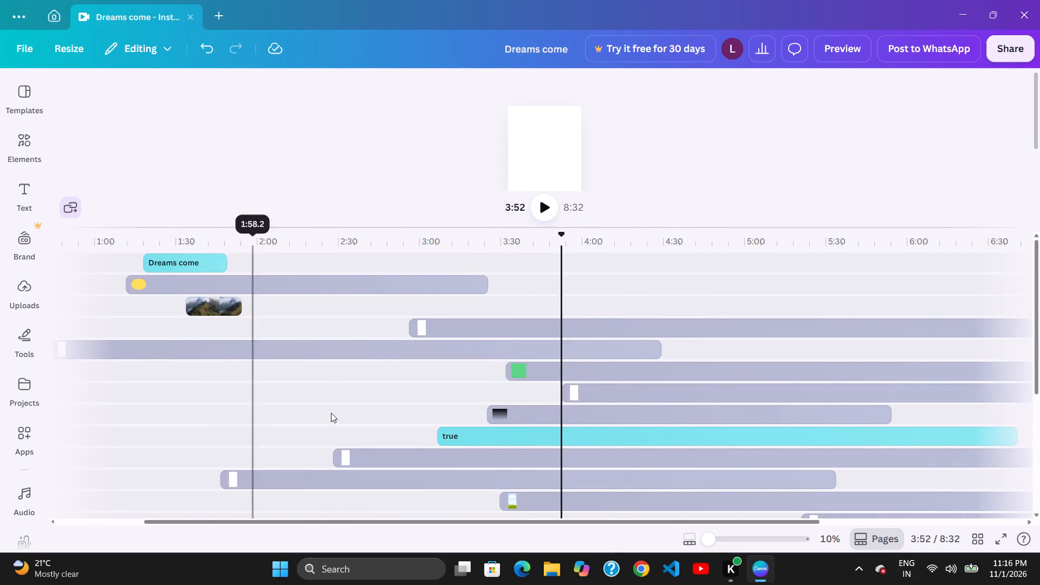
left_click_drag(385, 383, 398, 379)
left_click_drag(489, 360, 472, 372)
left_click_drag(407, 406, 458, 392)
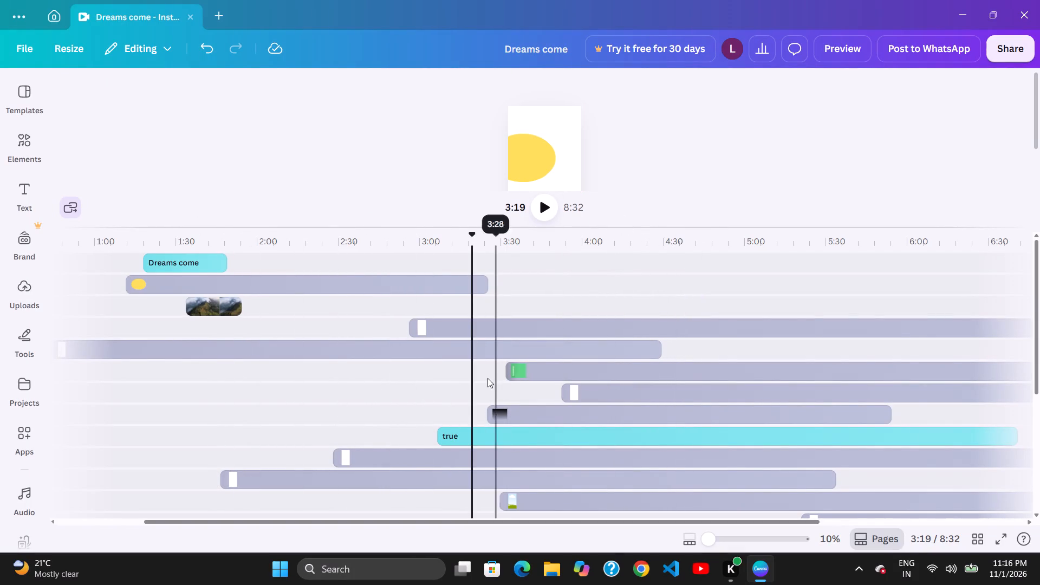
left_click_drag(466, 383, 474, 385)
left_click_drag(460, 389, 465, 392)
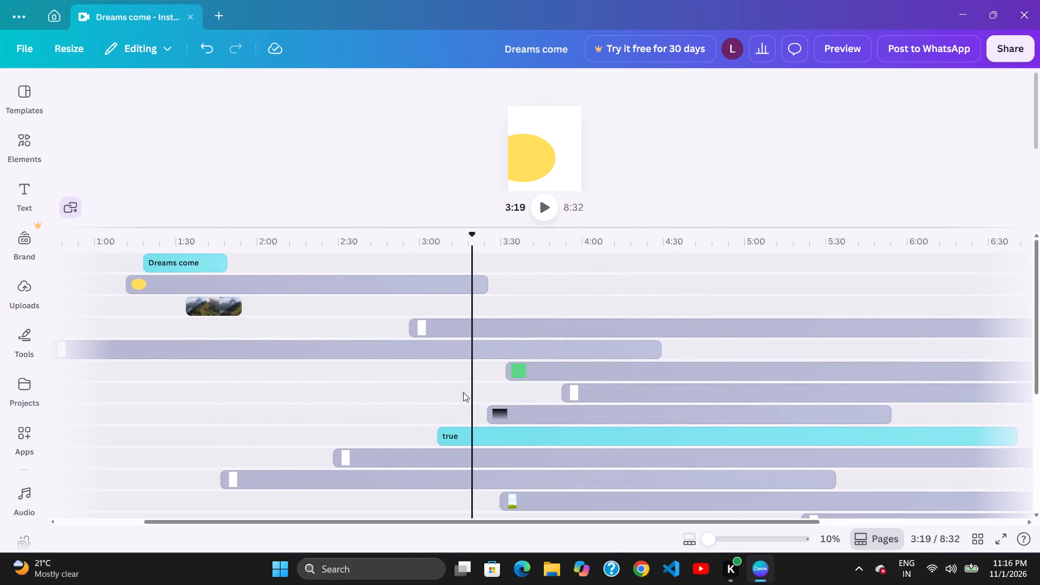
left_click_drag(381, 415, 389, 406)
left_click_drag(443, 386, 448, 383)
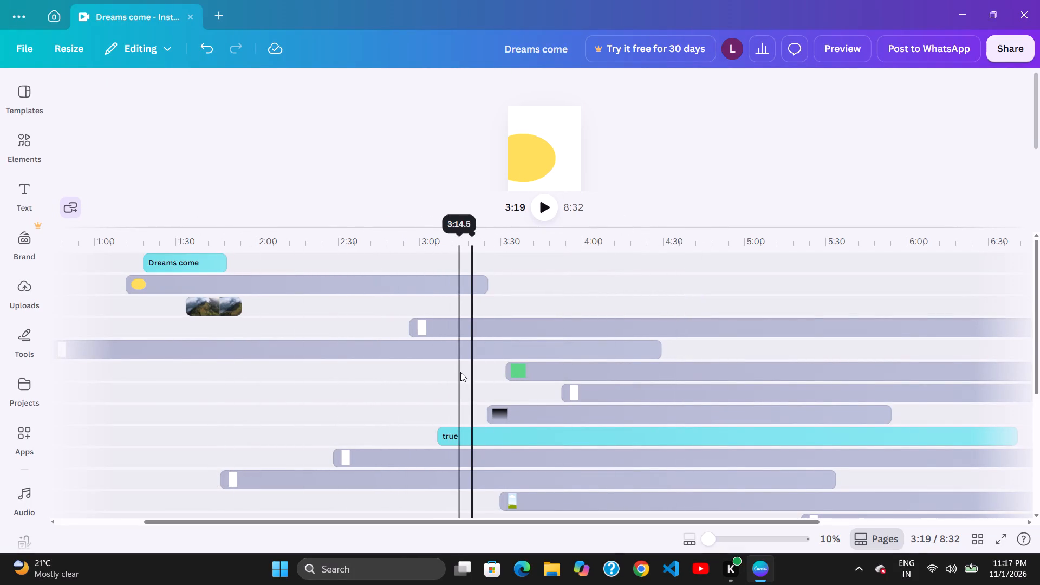
Extend the start of the green clip on the sixth track to make it 4:29 long, starting at about 3:14.
left_click(484, 366)
left_click(493, 365)
left_click_drag(509, 363, 495, 372)
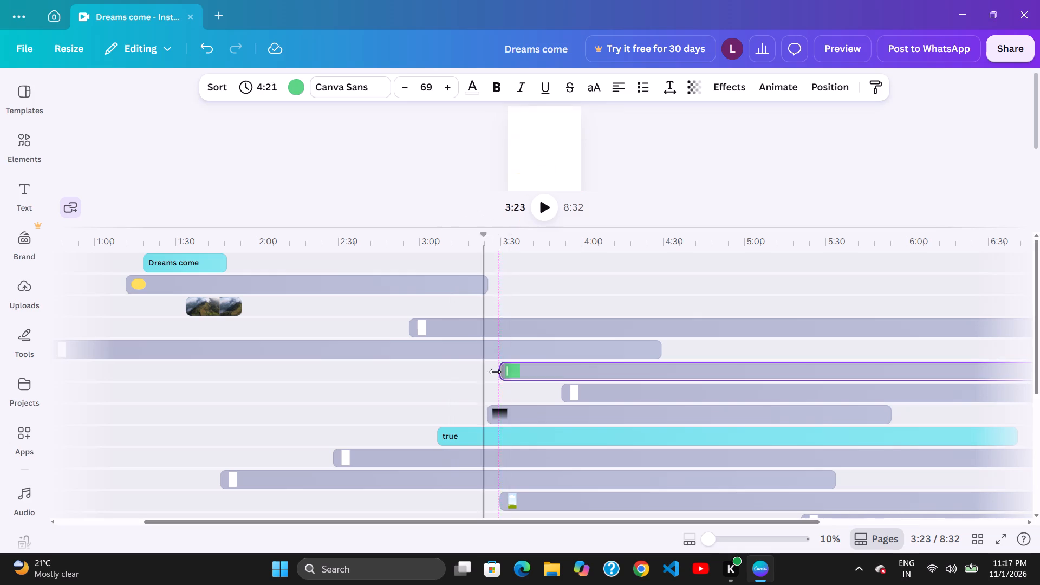
left_click_drag(480, 373, 467, 381)
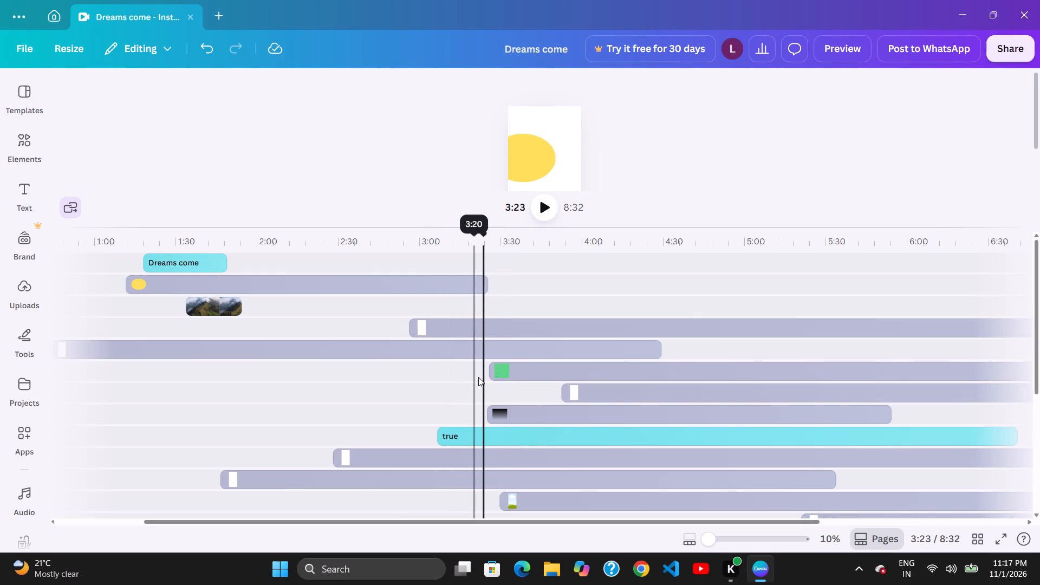
left_click_drag(496, 369, 490, 370)
left_click_drag(503, 369, 491, 379)
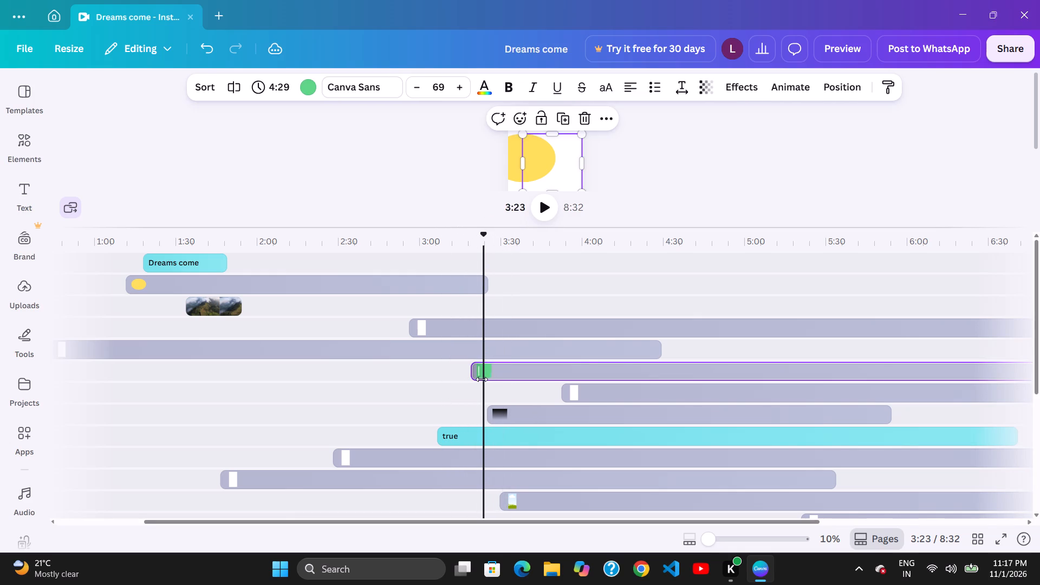
left_click_drag(414, 396, 470, 385)
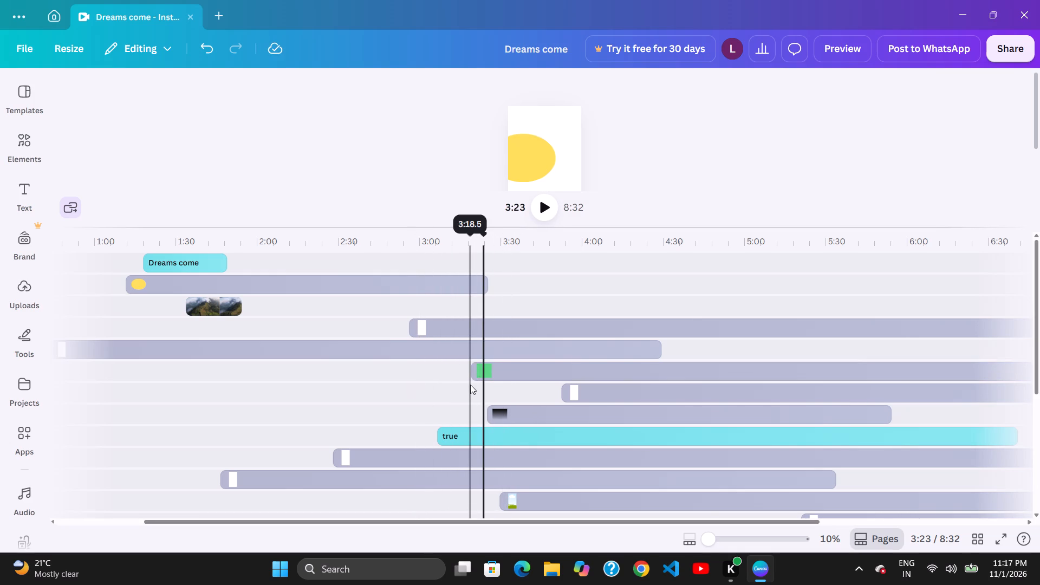
left_click_drag(503, 377, 490, 382)
left_click(492, 381)
left_click_drag(493, 383, 495, 383)
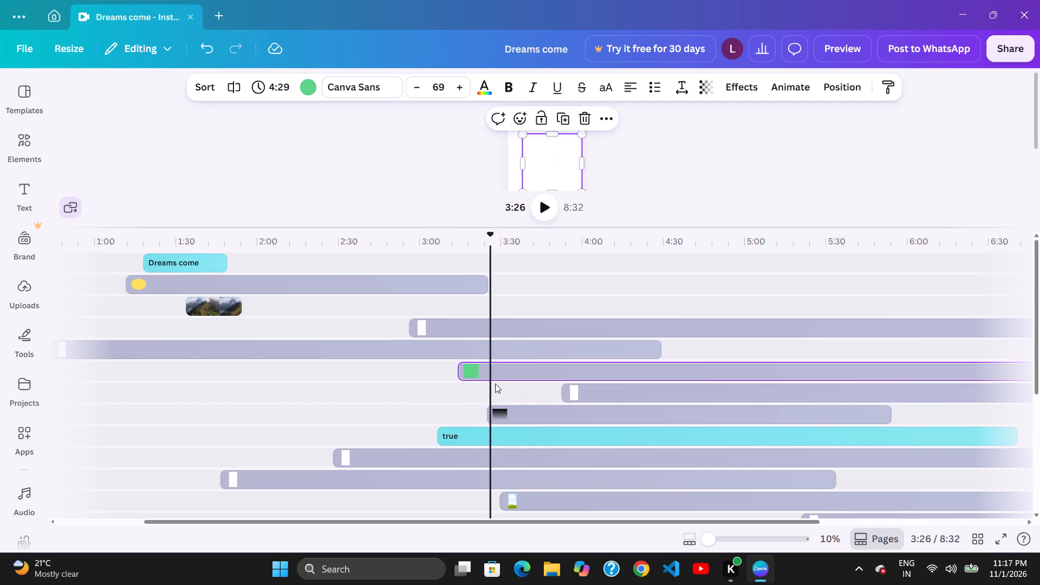
left_click_drag(495, 383, 489, 392)
left_click_drag(489, 393, 467, 399)
left_click(472, 401)
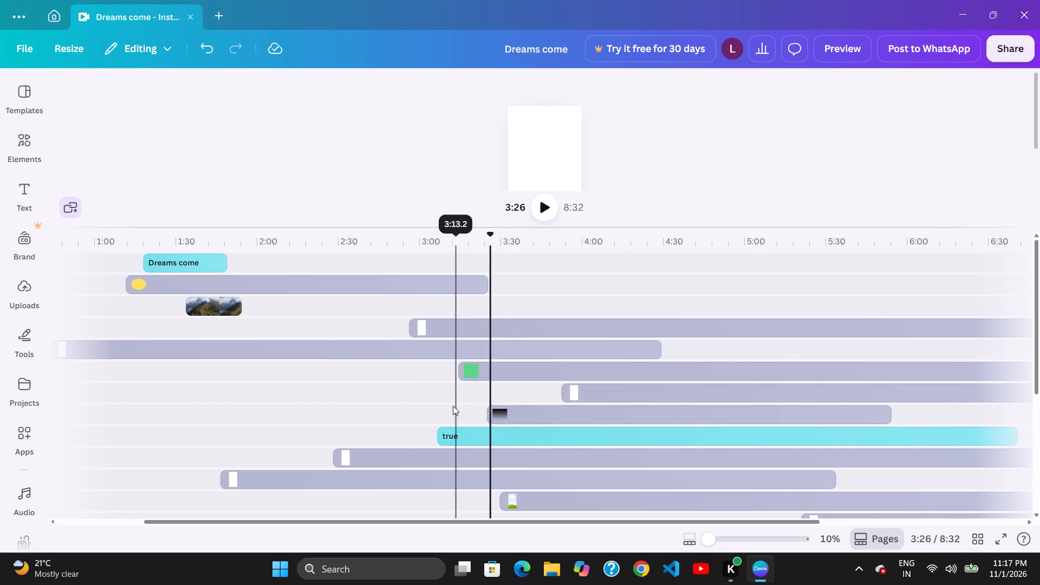
Trim the start of the black gradient clip on the eighth track to about 3:26, making it 2:28 long.
left_click_drag(435, 412, 450, 414)
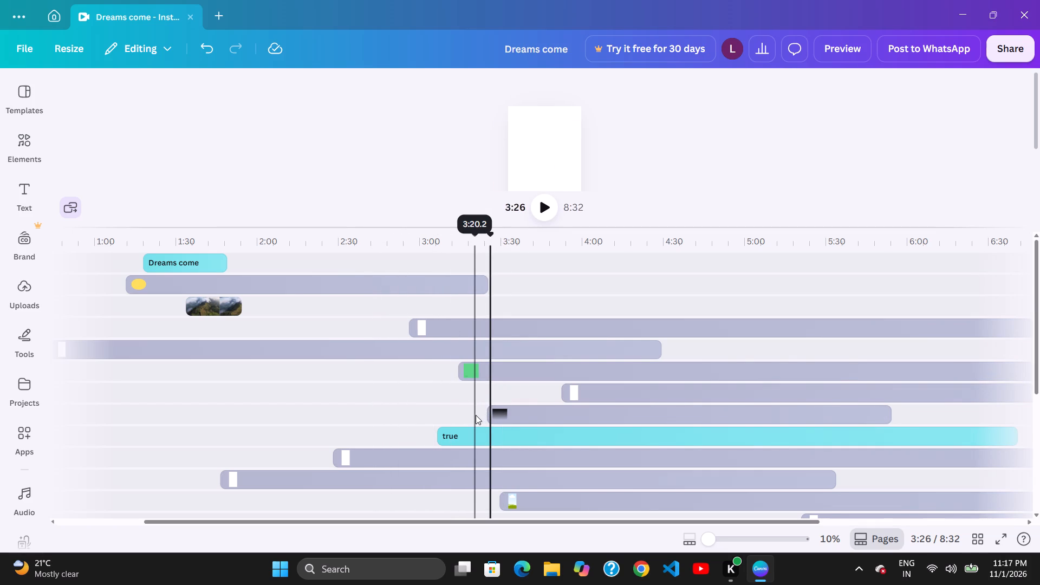
left_click_drag(492, 412, 501, 411)
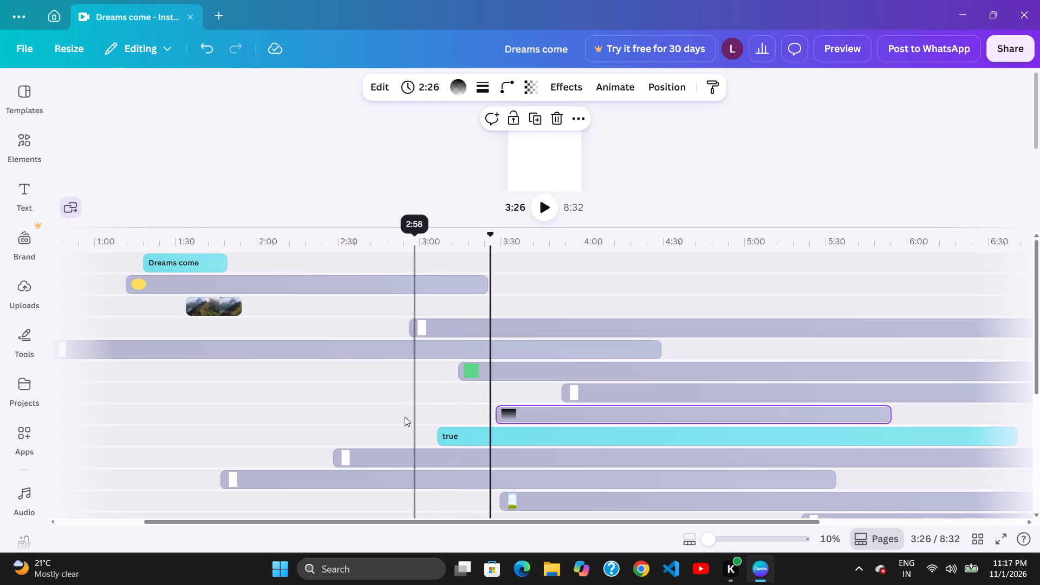
left_click_drag(402, 417, 453, 418)
left_click_drag(417, 419, 437, 420)
left_click(499, 412)
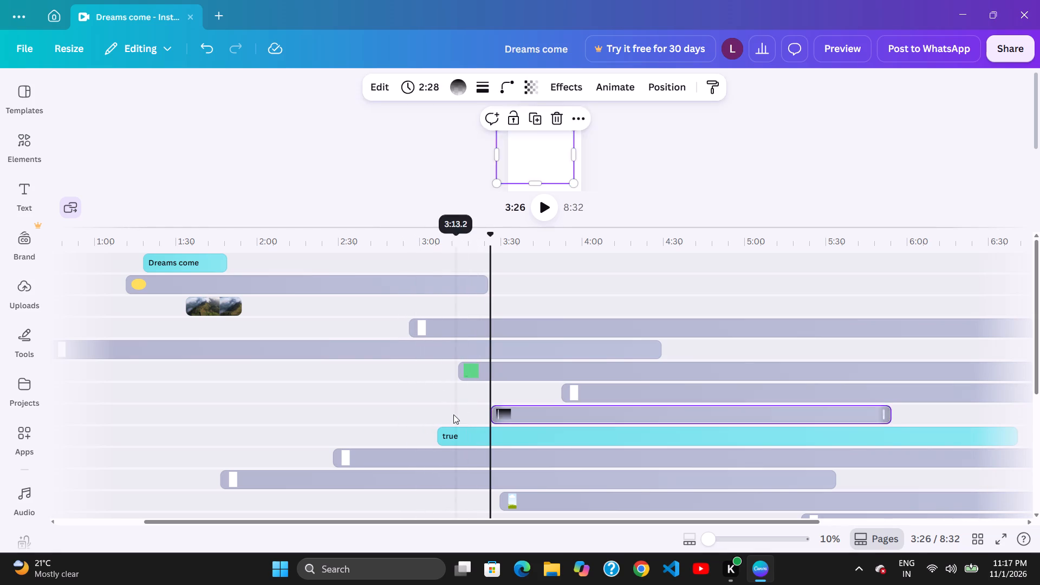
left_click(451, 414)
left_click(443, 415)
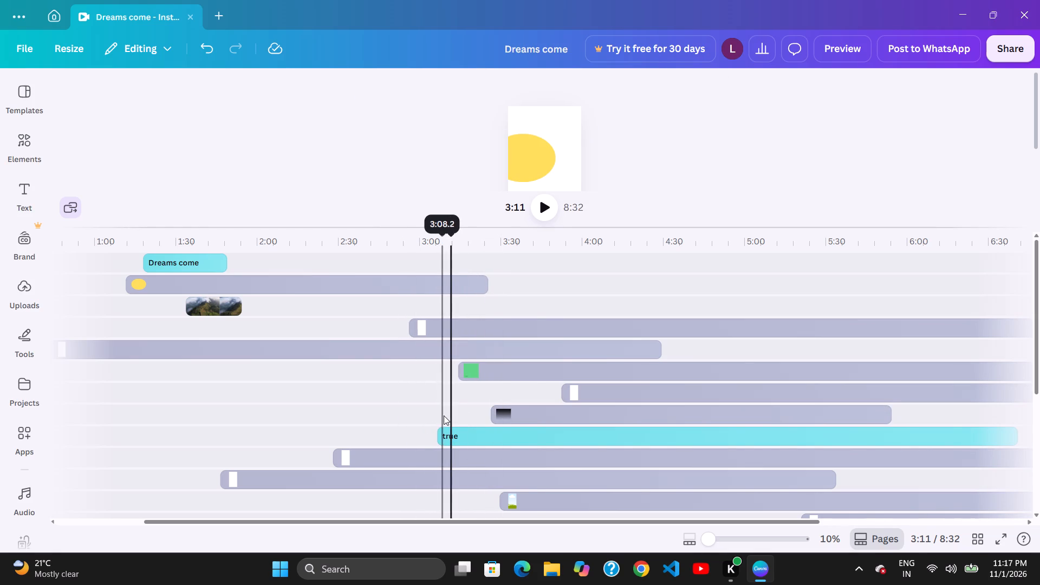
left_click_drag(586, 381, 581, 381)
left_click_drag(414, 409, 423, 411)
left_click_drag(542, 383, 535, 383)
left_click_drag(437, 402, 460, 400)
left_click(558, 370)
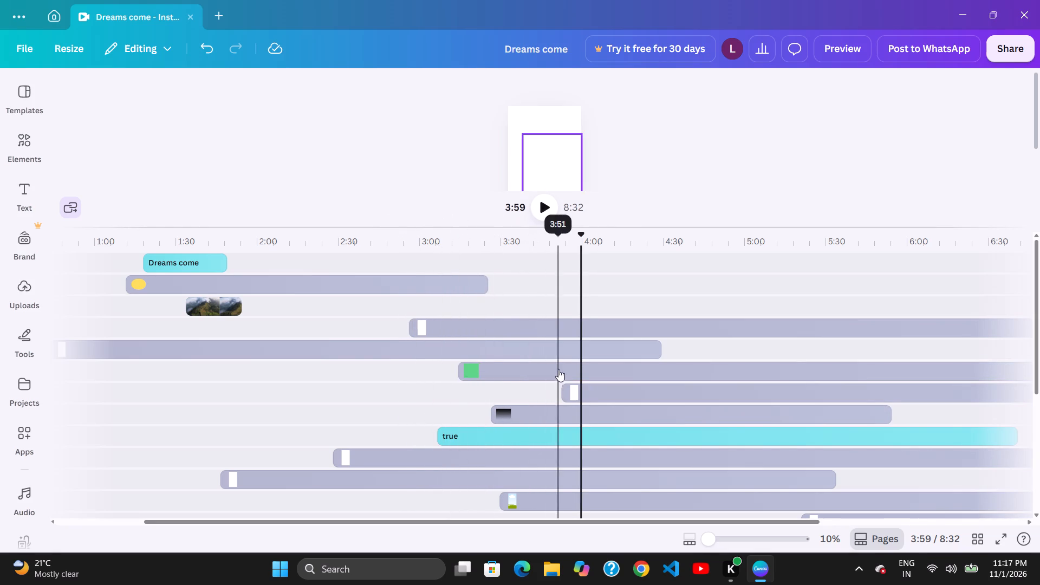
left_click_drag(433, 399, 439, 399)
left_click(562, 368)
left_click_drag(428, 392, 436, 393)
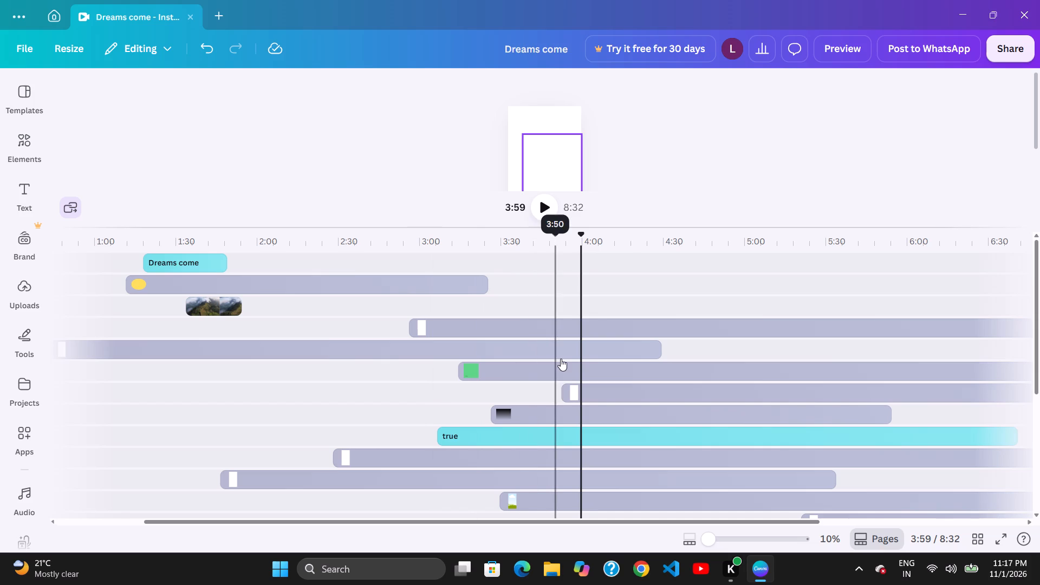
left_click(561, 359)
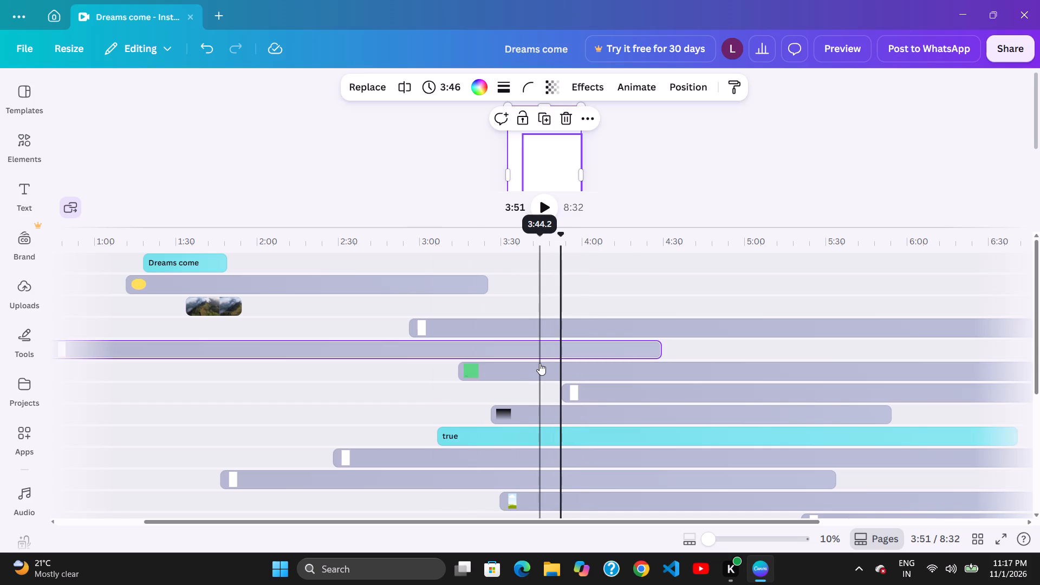
Trim the start of the green clip on the sixth track to about 3:17, making it 4:27 long.
left_click_drag(463, 368, 471, 369)
left_click(570, 353)
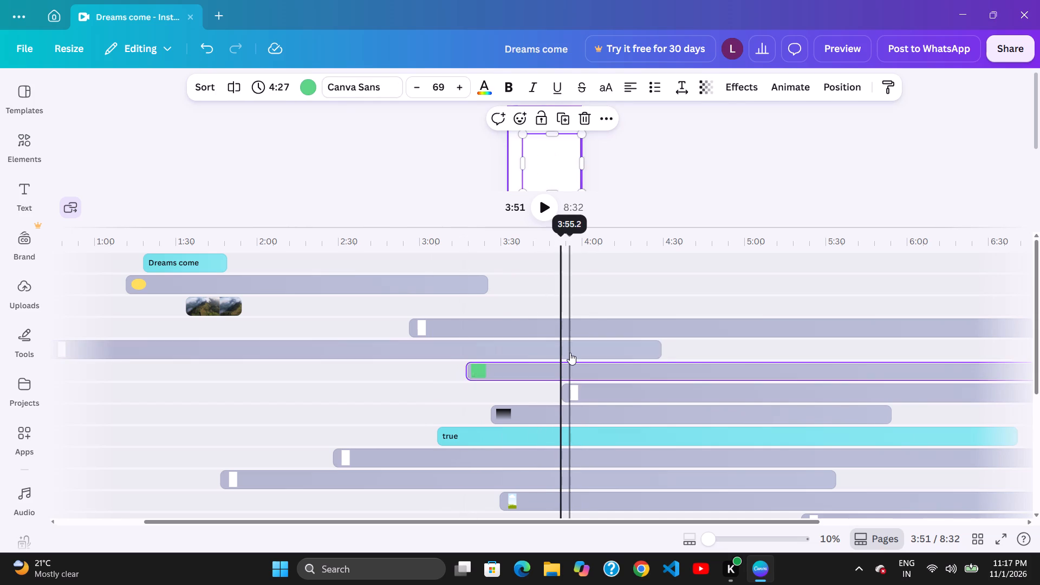
left_click(592, 347)
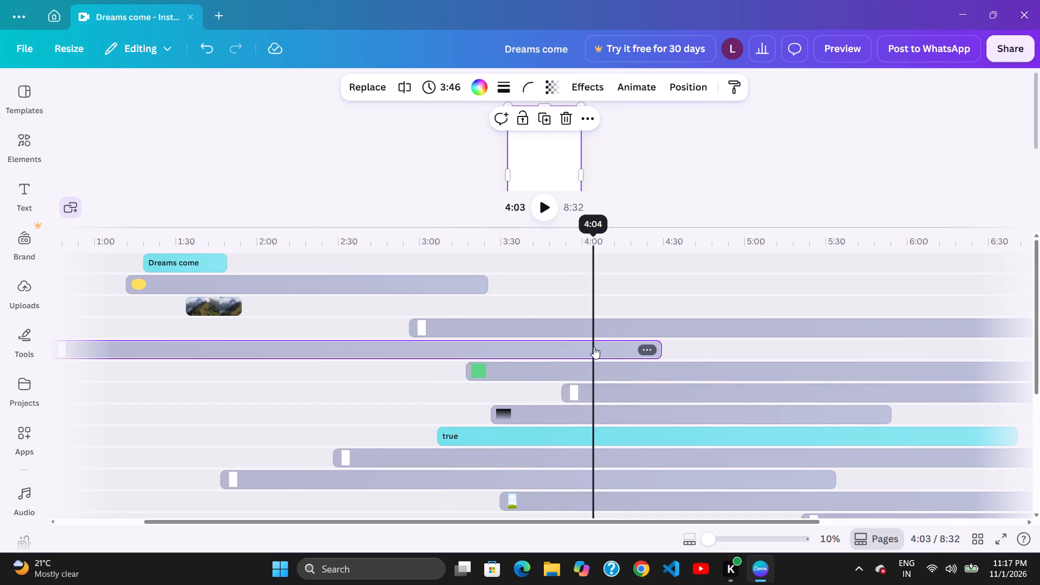
Move the 5:36-long white clip back along the fourth track so it starts at about 2:53.
left_click(626, 334)
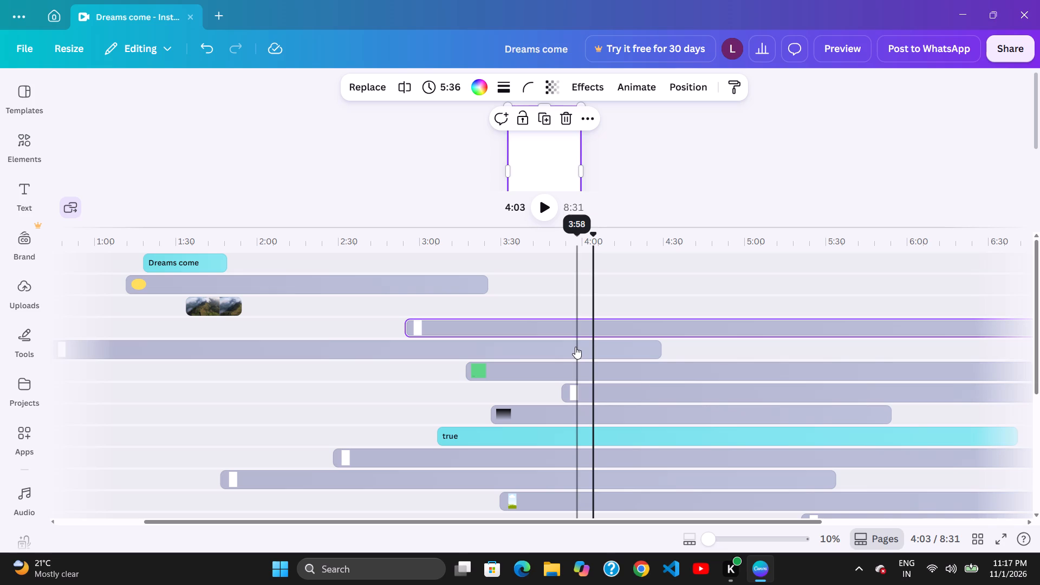
left_click_drag(602, 315, 604, 320)
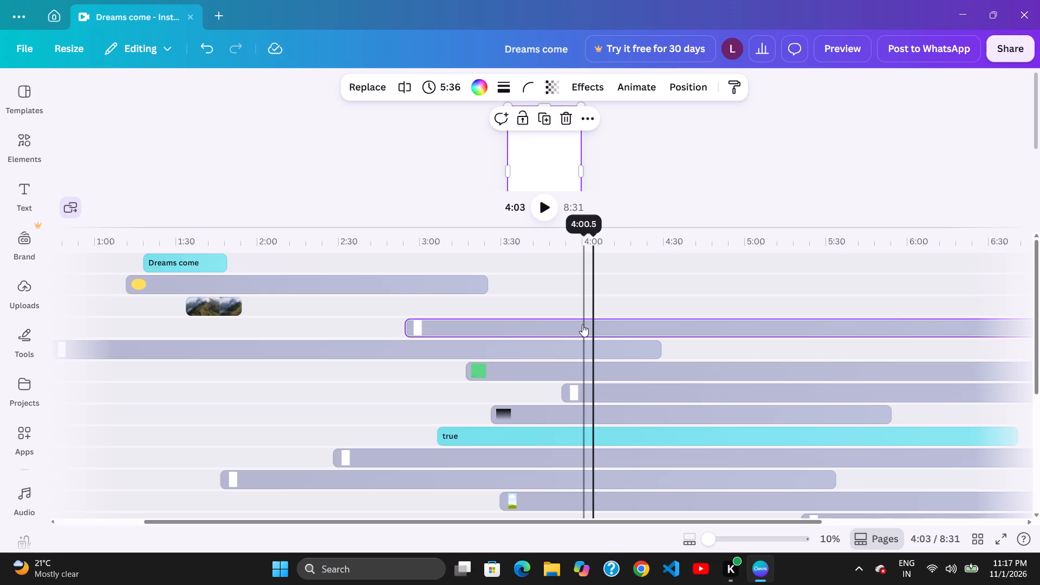
left_click_drag(606, 329, 607, 330)
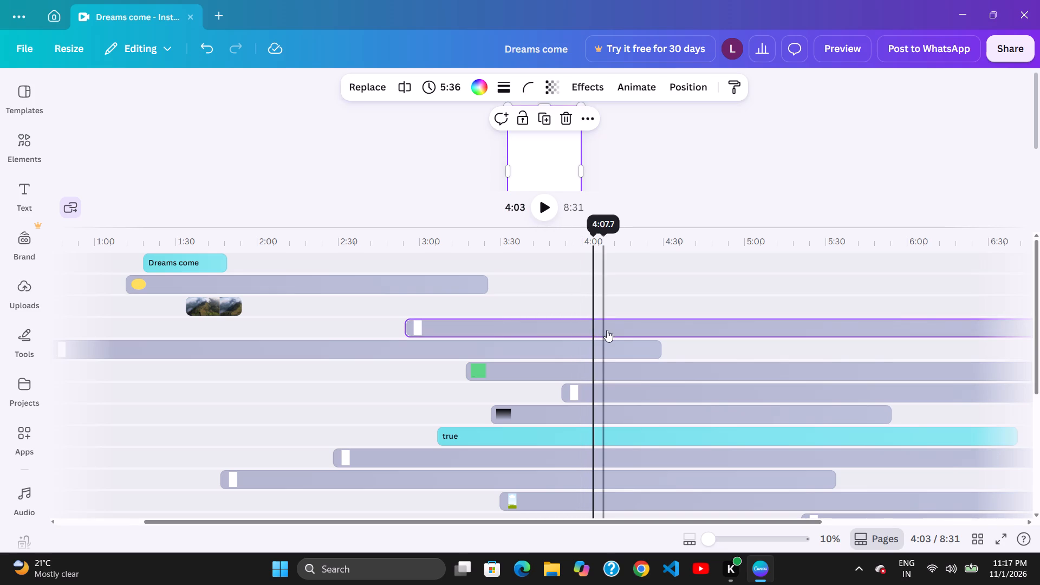
left_click_drag(607, 330, 598, 331)
left_click_drag(519, 337, 525, 338)
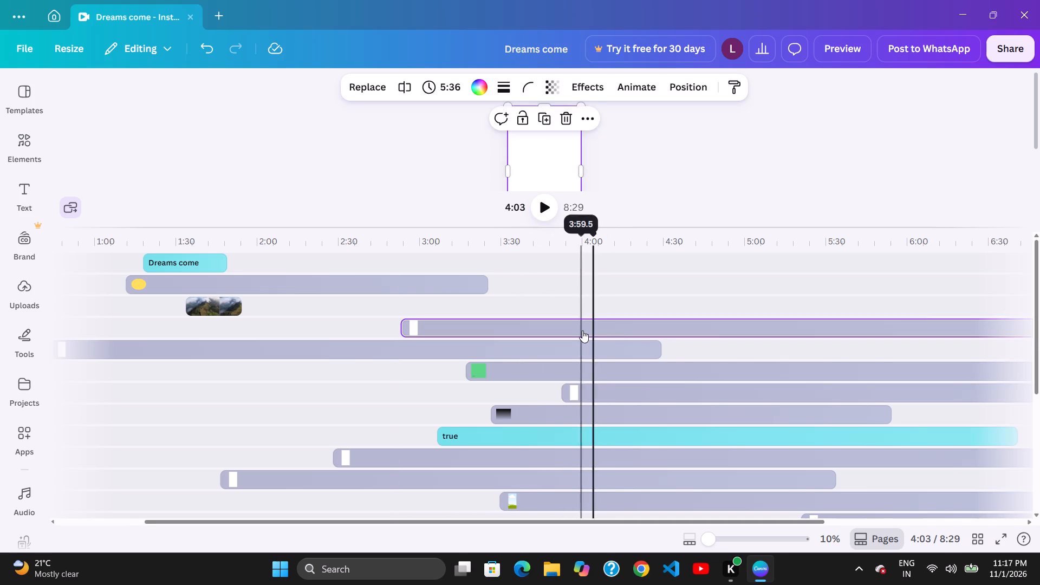
left_click(584, 330)
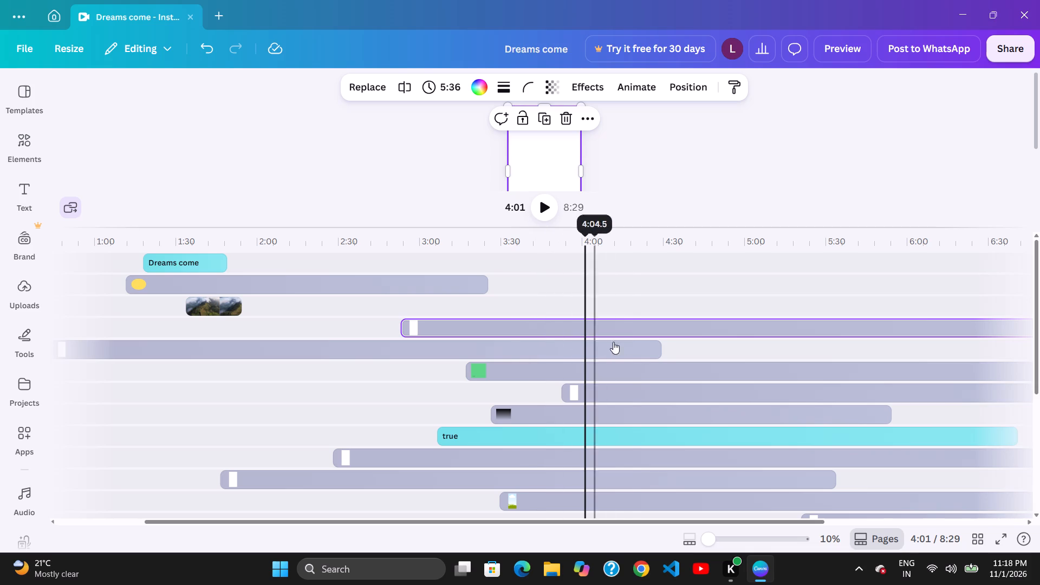
Move the 3:46-long fifth-track clip back to end at about 4:01 and the green clip forward to start at about 3:20.
left_click_drag(509, 362, 517, 361)
left_click_drag(573, 345, 508, 359)
left_click_drag(492, 362, 502, 362)
left_click_drag(600, 344, 519, 367)
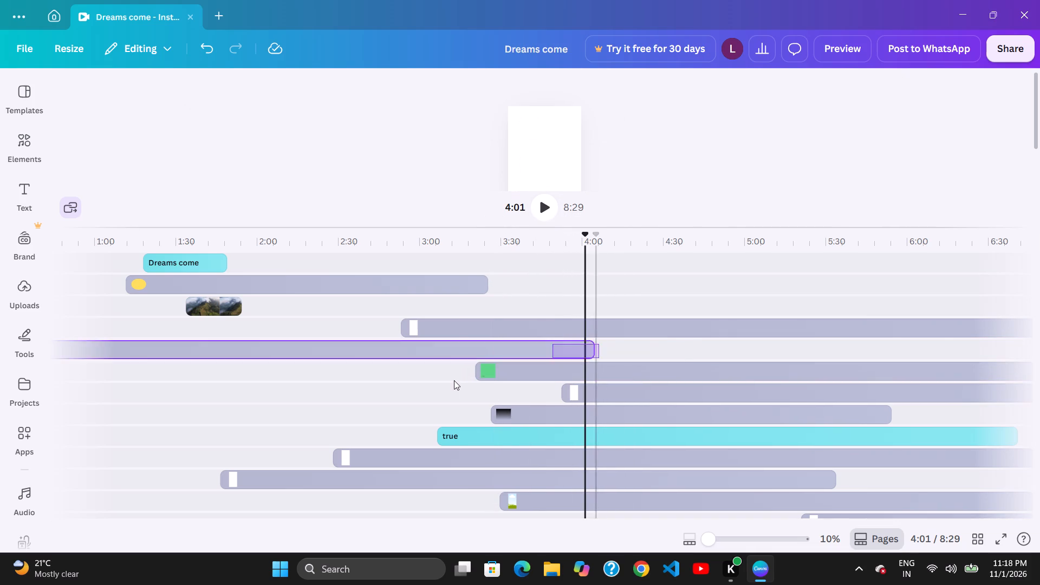
left_click_drag(454, 380, 459, 382)
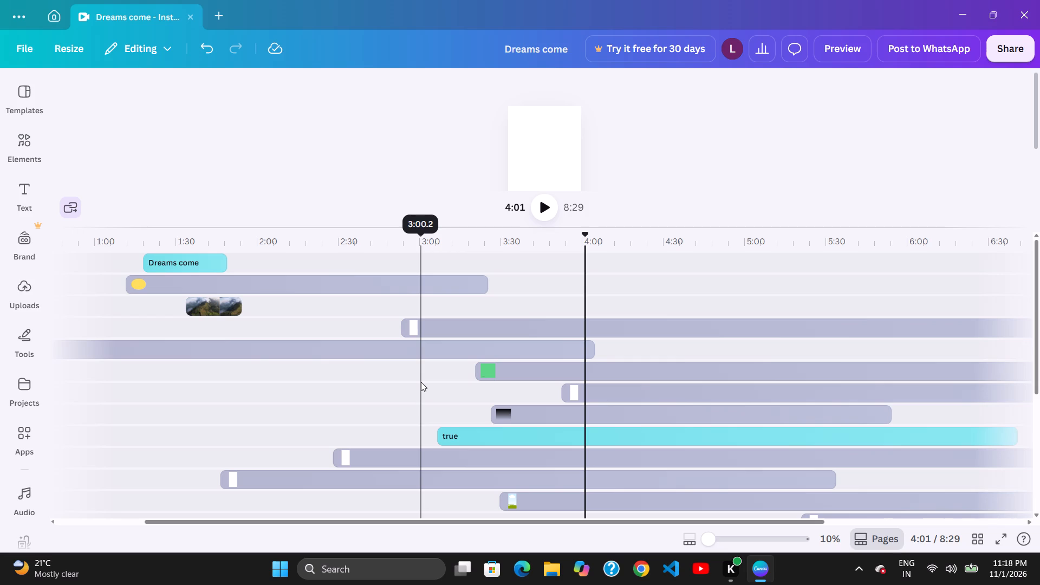
left_click(440, 380)
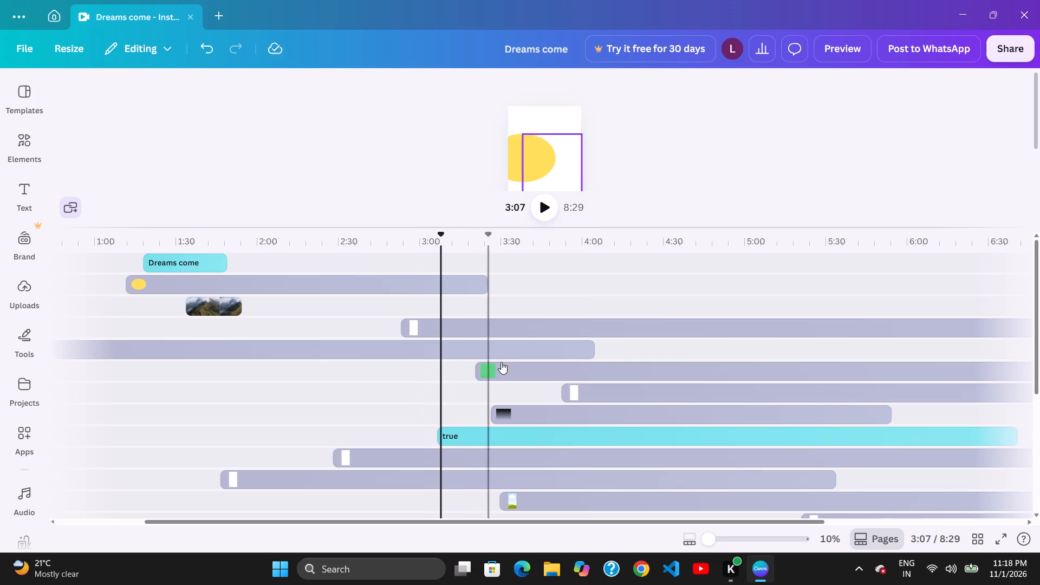
left_click_drag(511, 358, 503, 359)
left_click(413, 378)
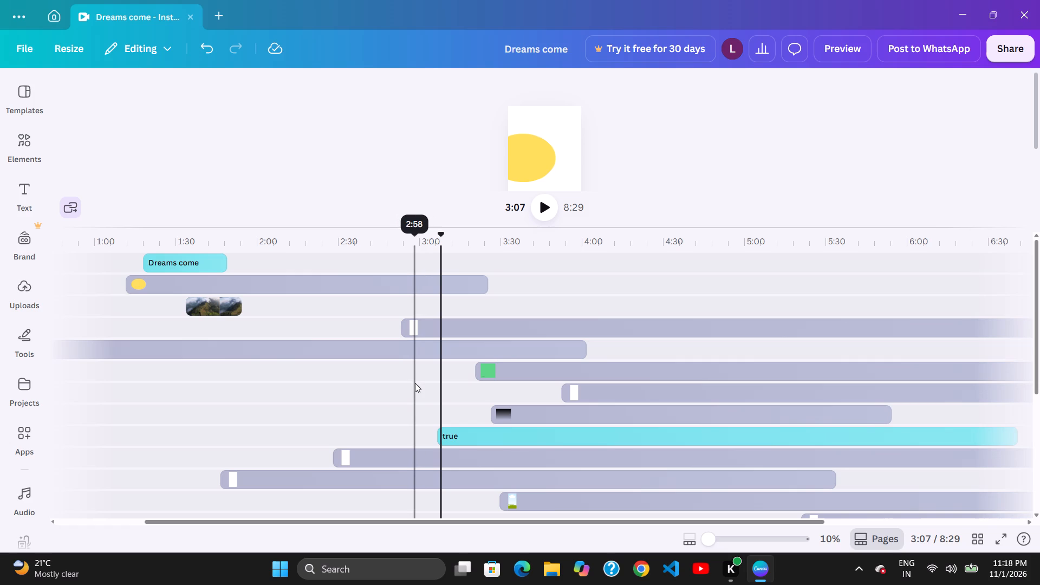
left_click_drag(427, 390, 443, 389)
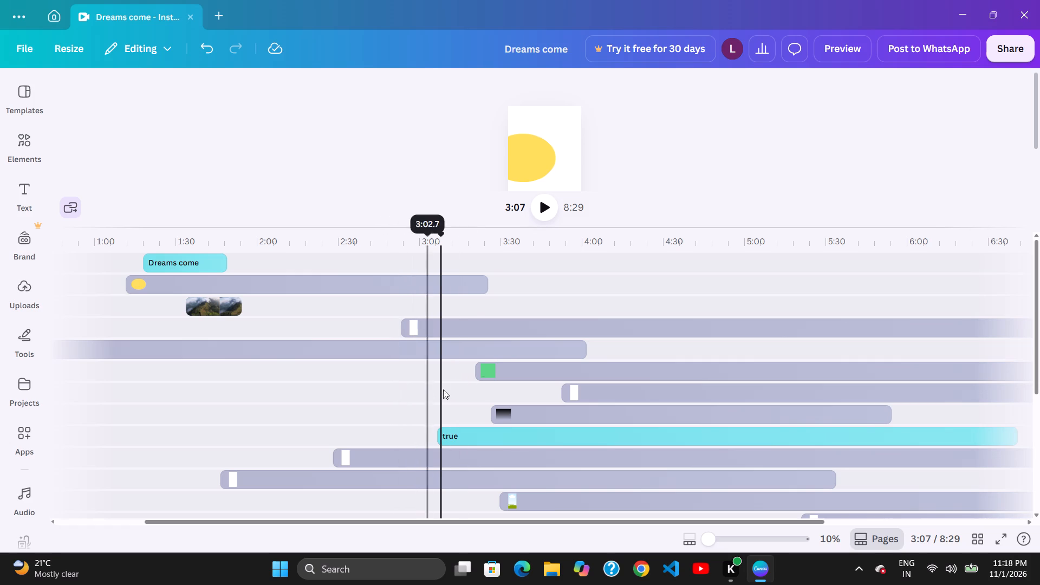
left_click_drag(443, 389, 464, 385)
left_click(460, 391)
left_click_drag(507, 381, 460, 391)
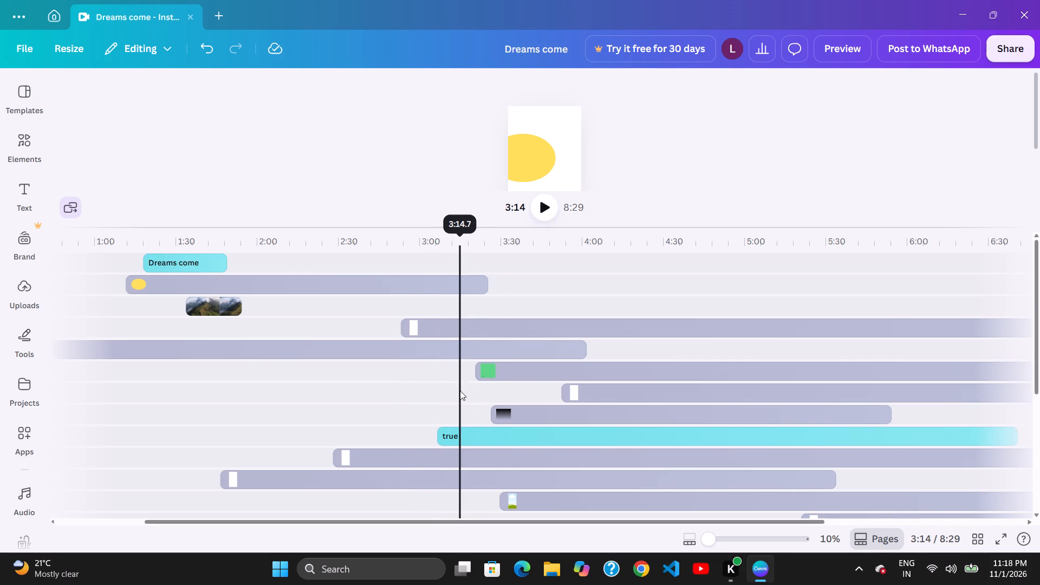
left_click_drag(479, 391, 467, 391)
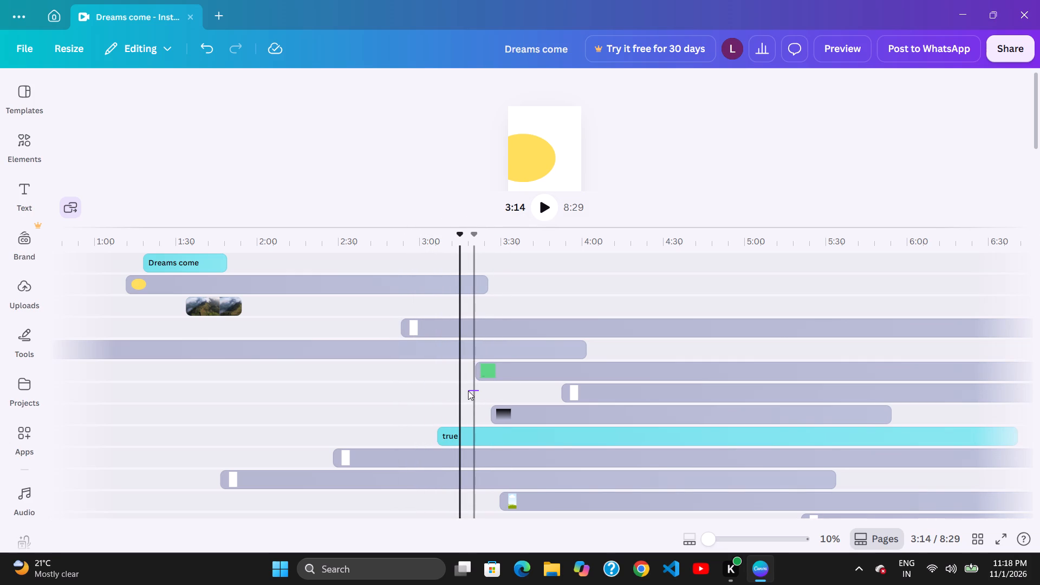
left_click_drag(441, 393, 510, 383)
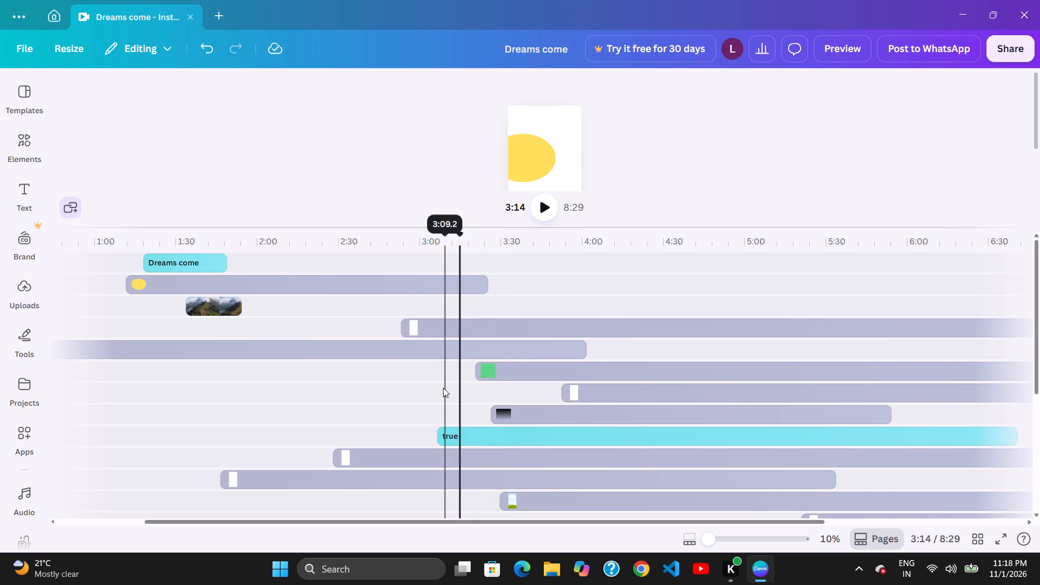
Move the 4:27-long green clip back along the sixth track so it starts at about 3:09.
left_click_drag(431, 386, 435, 386)
left_click_drag(518, 372, 486, 375)
left_click_drag(440, 378, 448, 380)
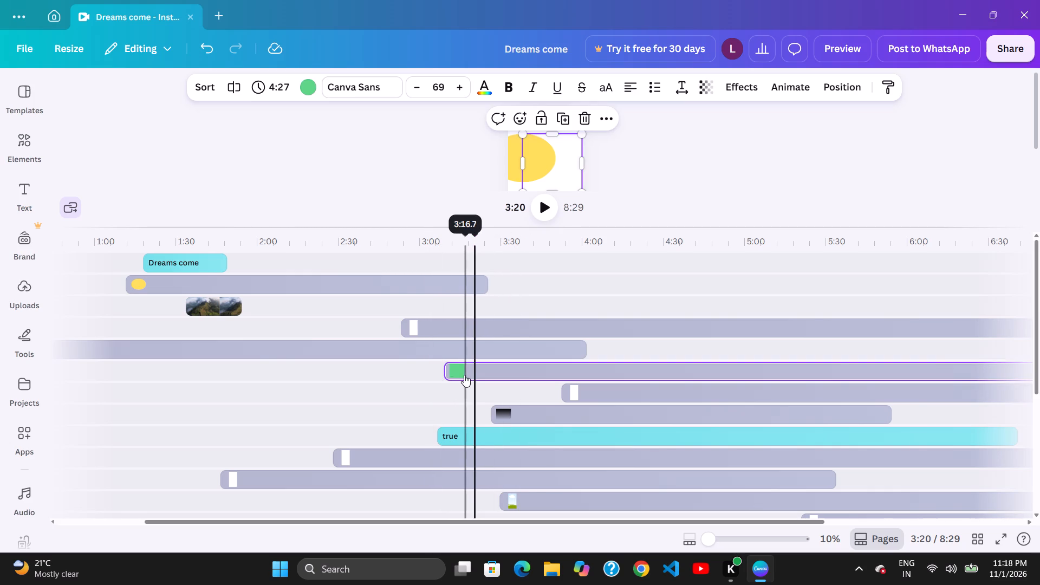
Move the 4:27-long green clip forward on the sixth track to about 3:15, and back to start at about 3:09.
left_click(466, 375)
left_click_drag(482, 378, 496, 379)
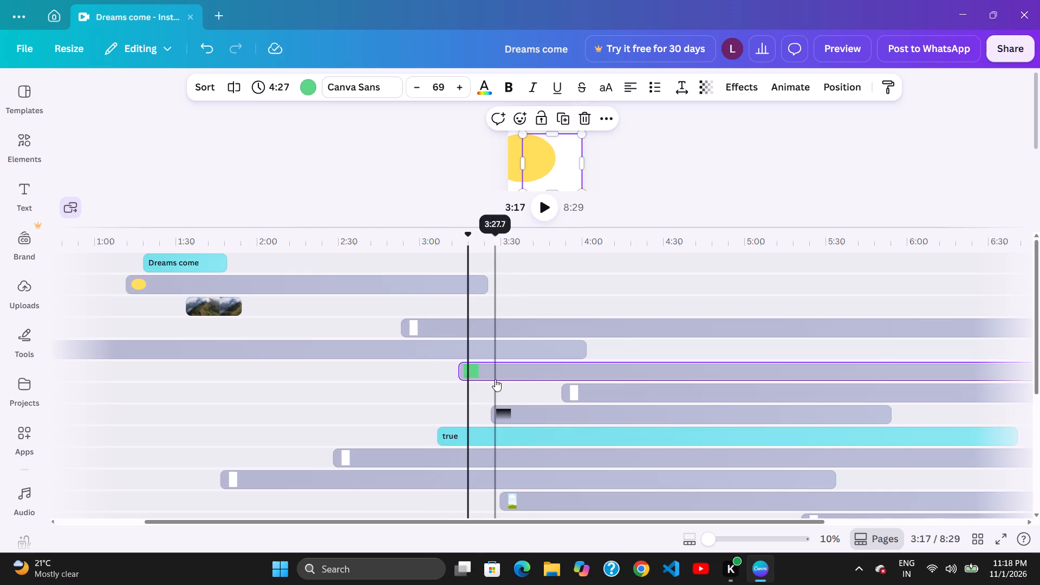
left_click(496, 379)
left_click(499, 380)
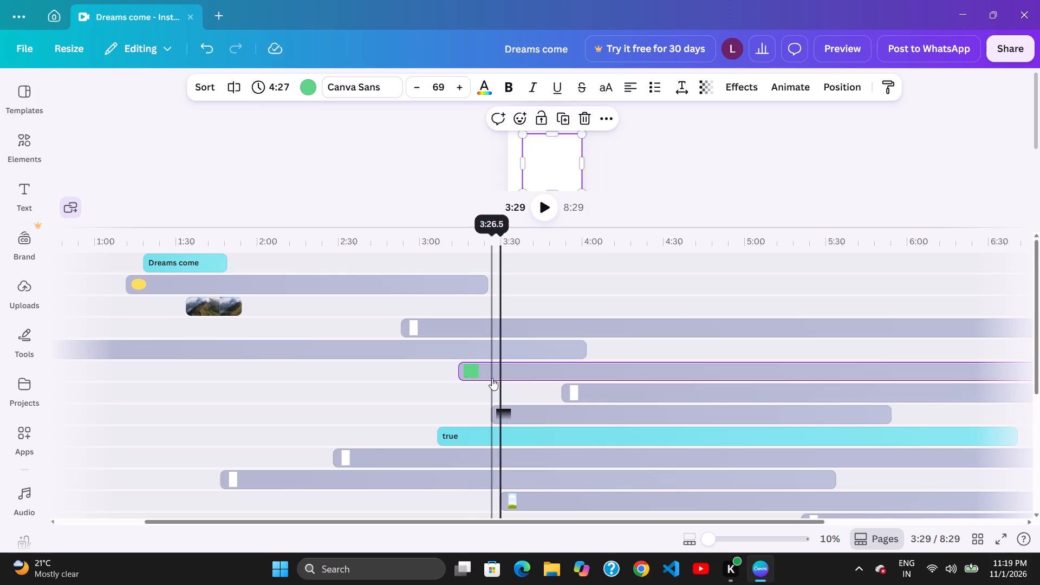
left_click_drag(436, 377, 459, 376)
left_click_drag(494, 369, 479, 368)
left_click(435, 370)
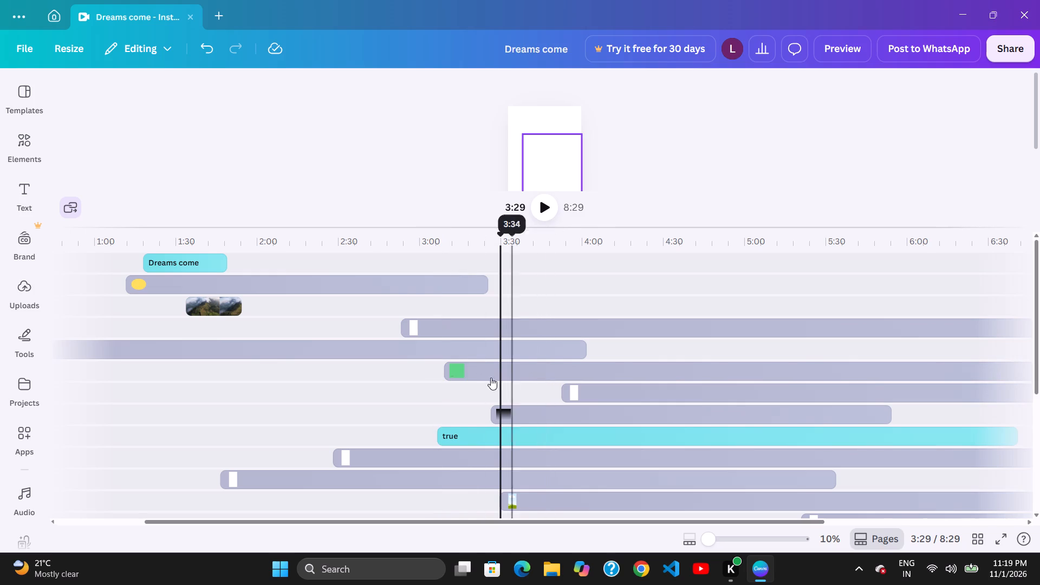
Move the 4:27-long green clip forward along the sixth track so it starts at about 3:32.
left_click_drag(459, 378, 519, 373)
left_click(528, 373)
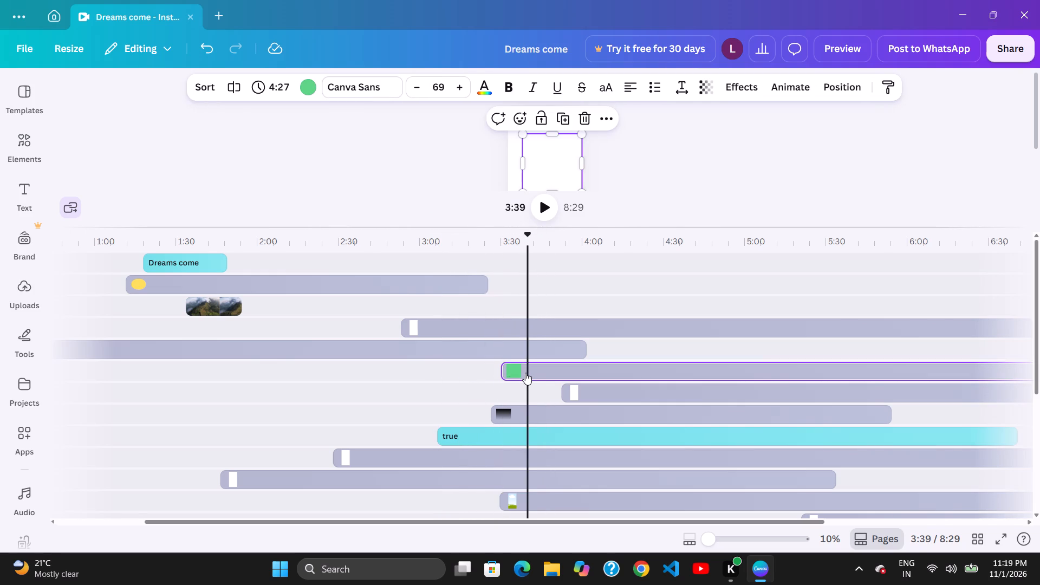
left_click(525, 373)
left_click_drag(498, 377, 504, 376)
left_click(492, 375)
left_click(515, 372)
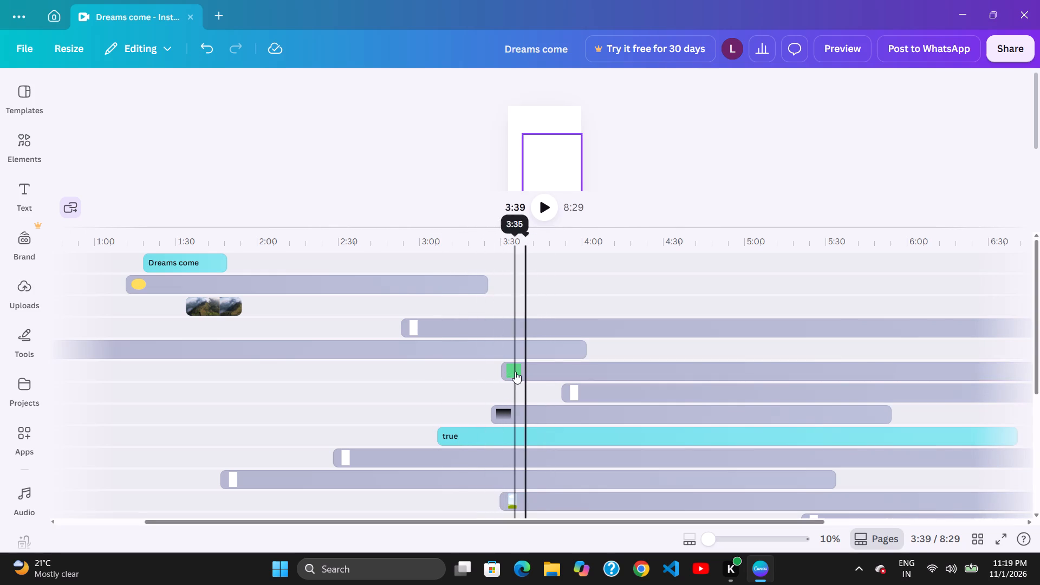
left_click_drag(525, 373, 531, 374)
left_click(529, 374)
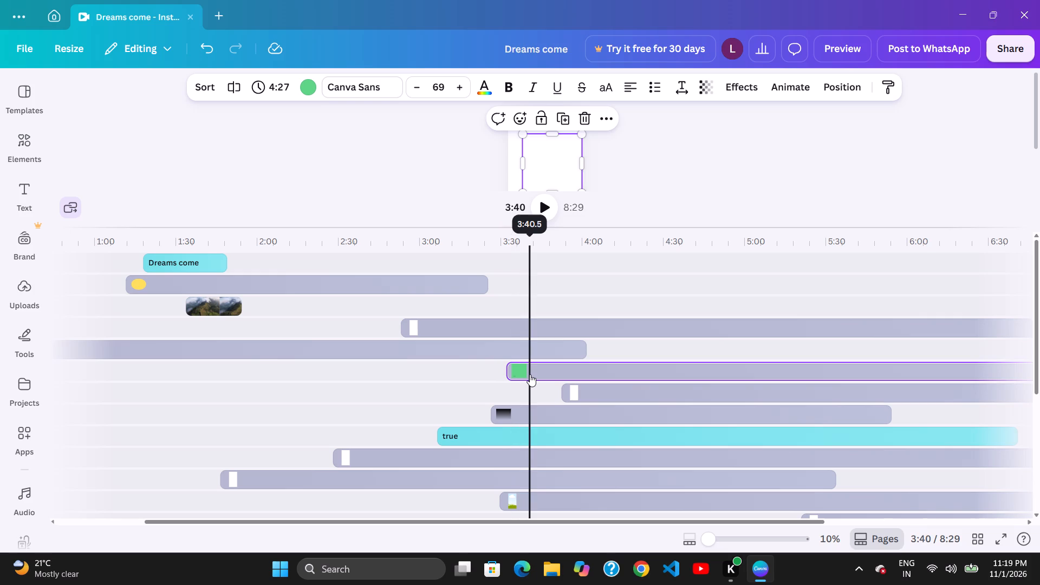
left_click(535, 375)
Move the 4:27-long green clip back along the sixth track so it starts at about 3:24.
left_click_drag(544, 376, 531, 376)
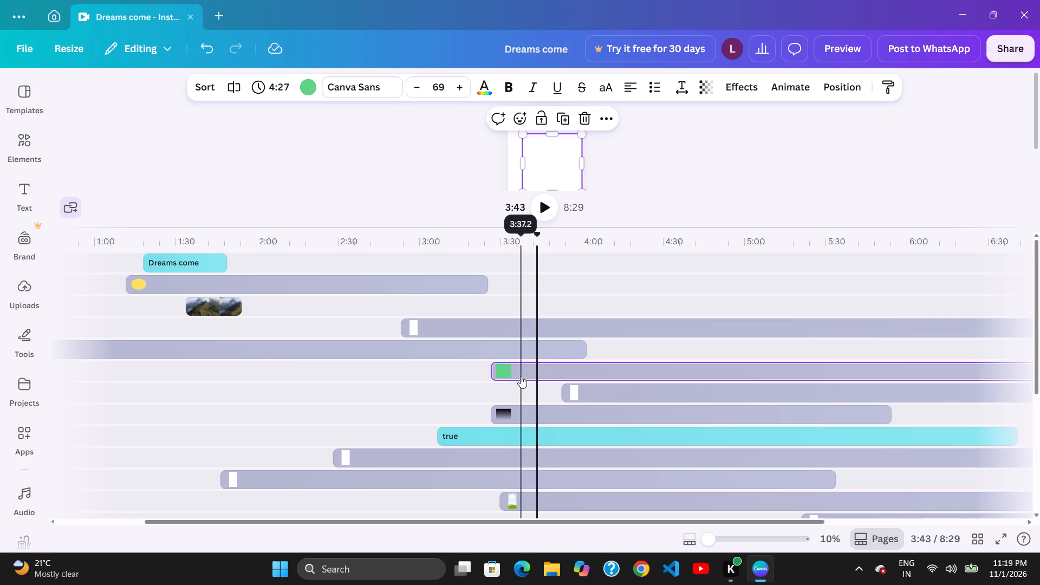
left_click(476, 377)
left_click_drag(509, 372, 502, 372)
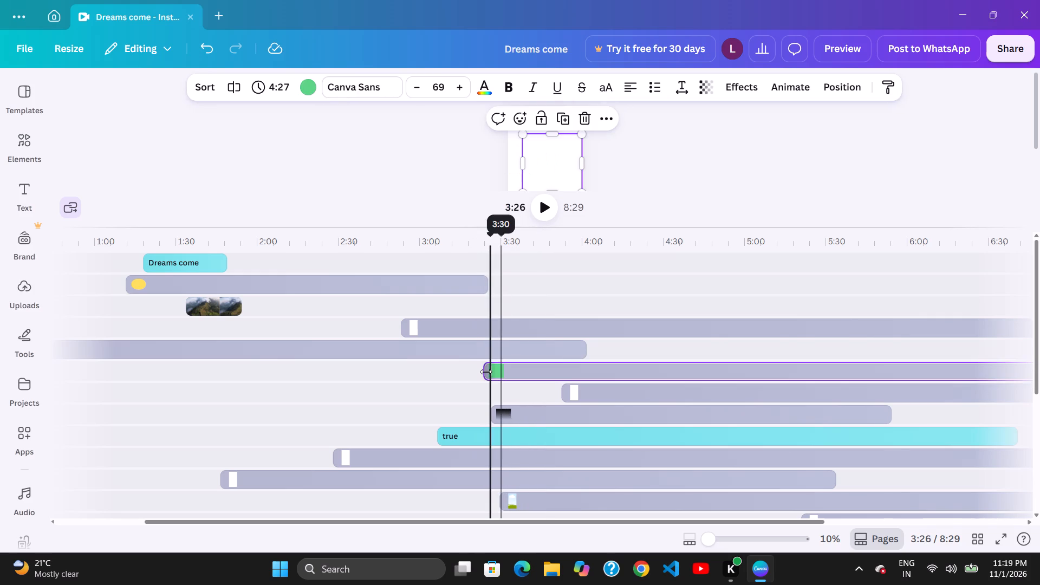
left_click_drag(497, 372, 508, 373)
left_click_drag(573, 370, 566, 370)
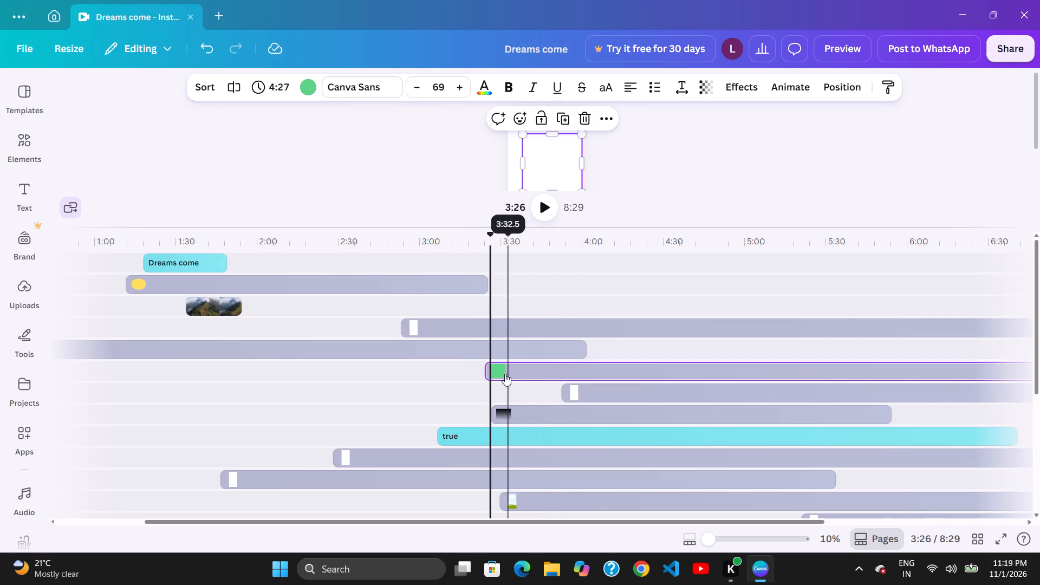
left_click(497, 373)
left_click(519, 374)
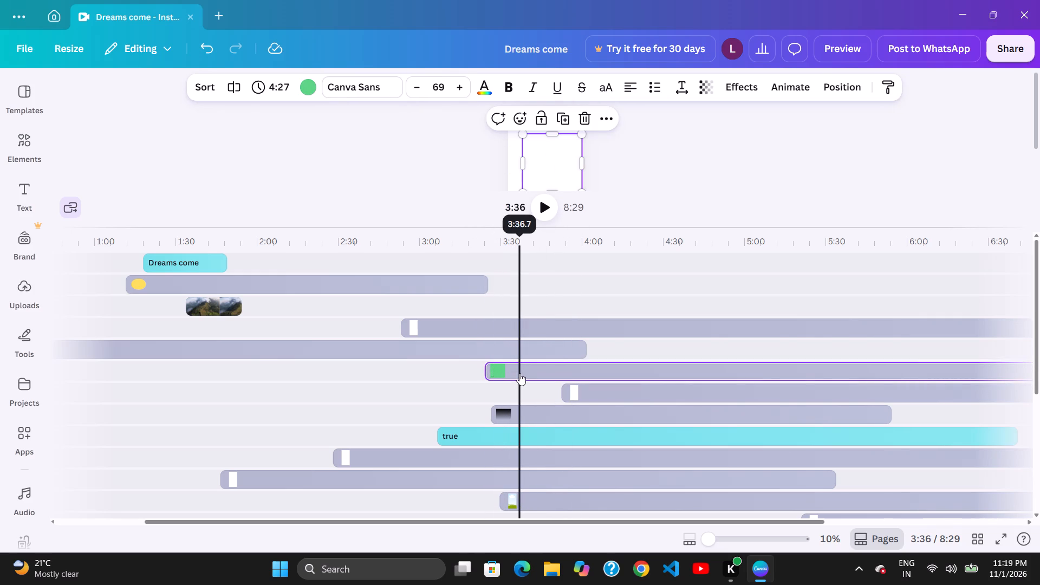
left_click(536, 373)
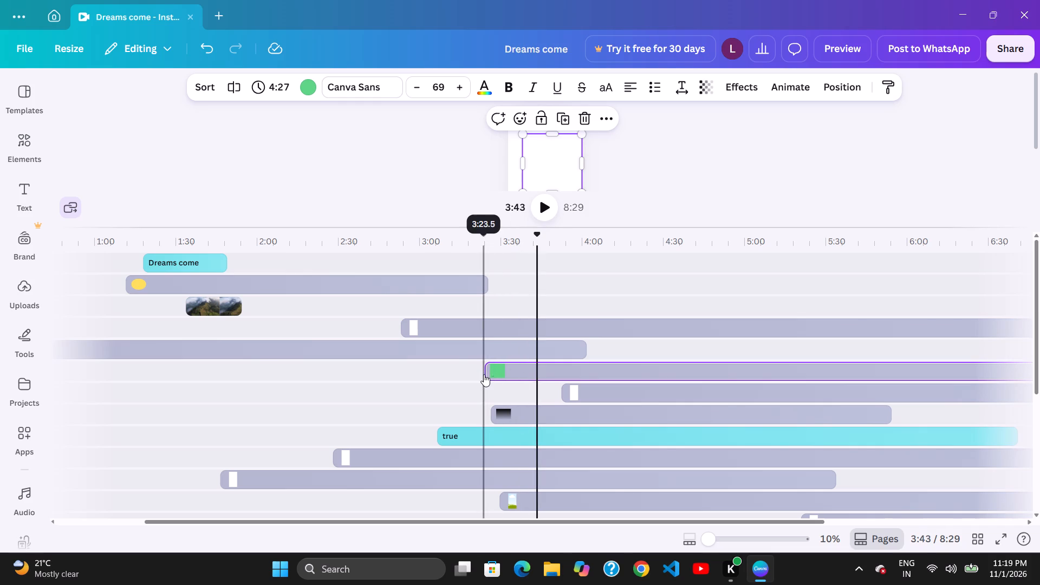
Adjust the start of the green clip on the sixth track to about 3:25, making it 4:28 long.
left_click_drag(498, 376, 503, 377)
left_click(517, 377)
left_click(517, 377)
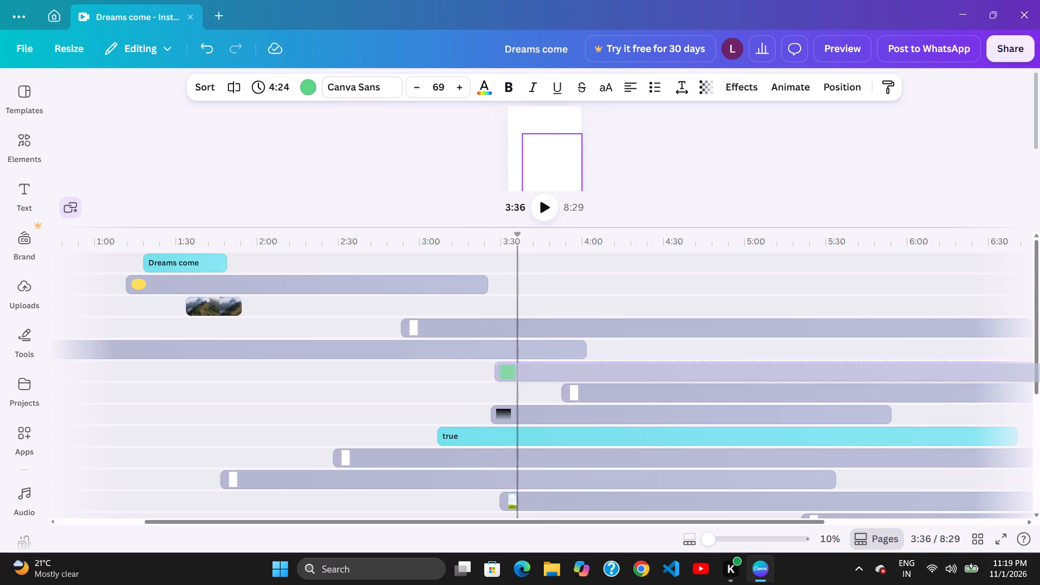
left_click(482, 376)
left_click_drag(504, 374, 493, 373)
left_click(486, 372)
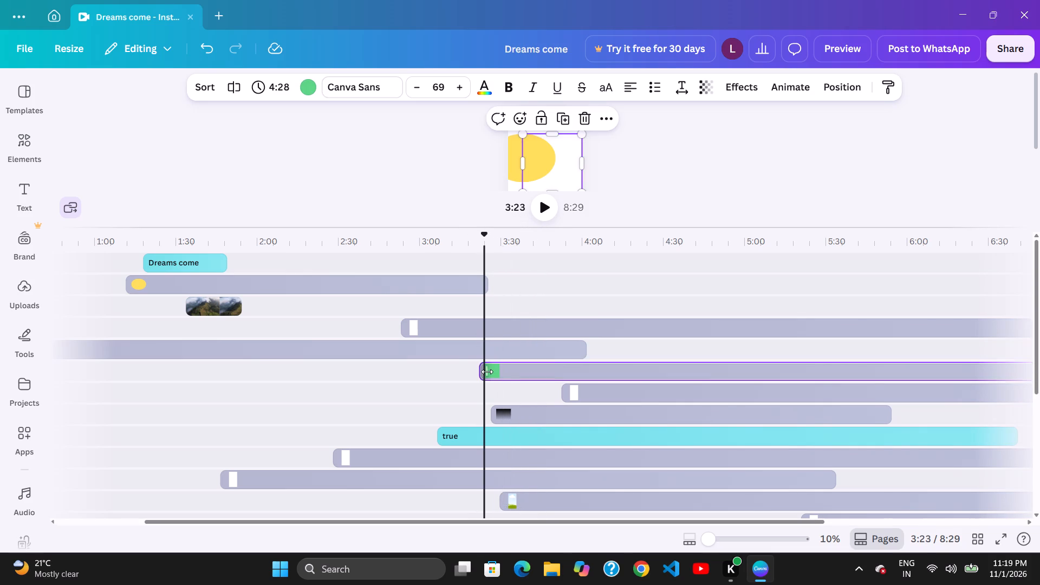
left_click(521, 375)
left_click(535, 377)
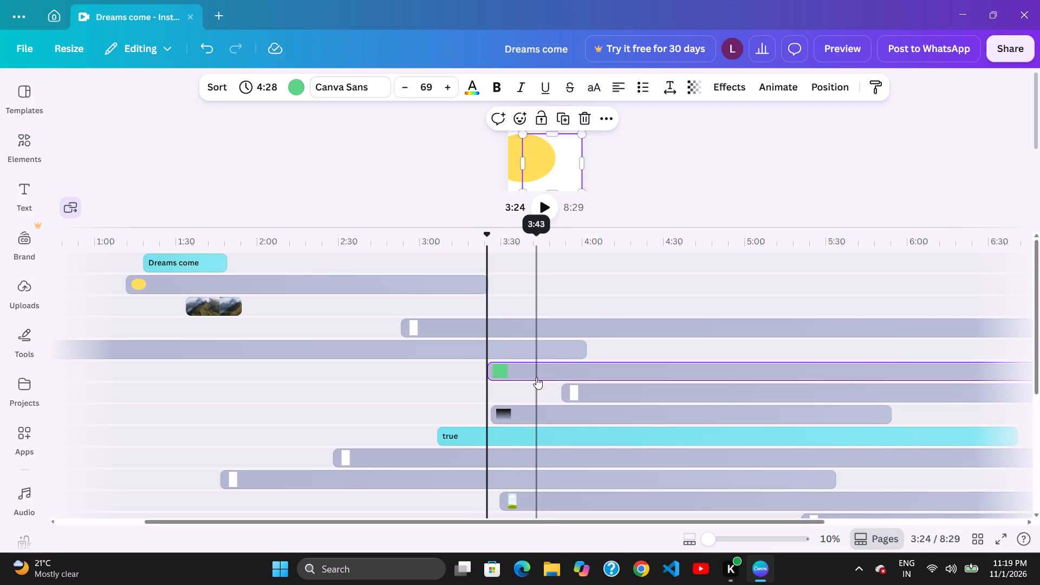
Shorten the green clip on the sixth track to 4:14 and place its start at about 3:43.
left_click_drag(495, 374, 537, 370)
left_click_drag(542, 369, 531, 368)
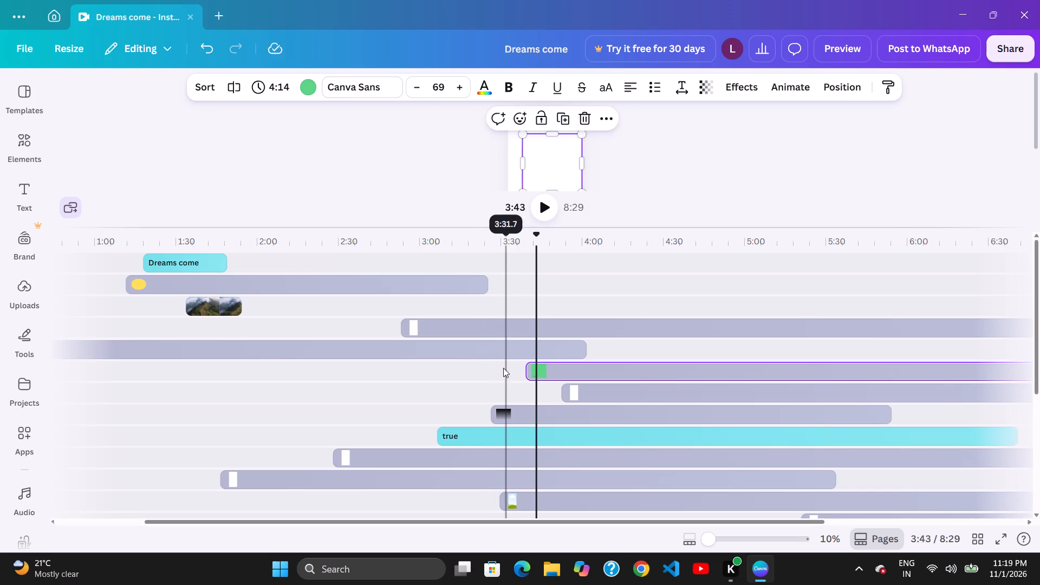
left_click(512, 370)
left_click_drag(544, 370, 552, 371)
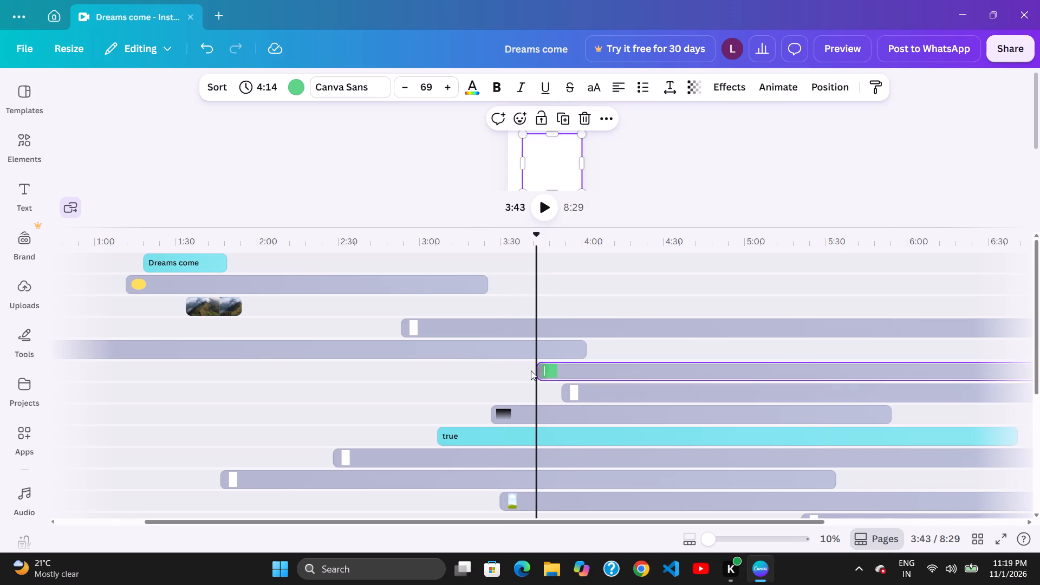
left_click_drag(534, 371, 538, 372)
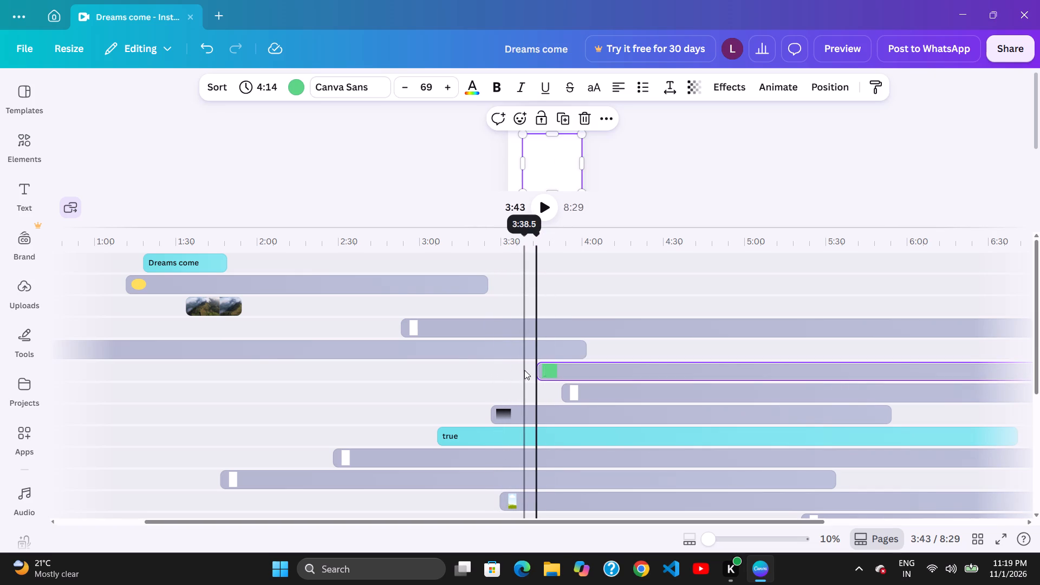
left_click(531, 372)
left_click(535, 373)
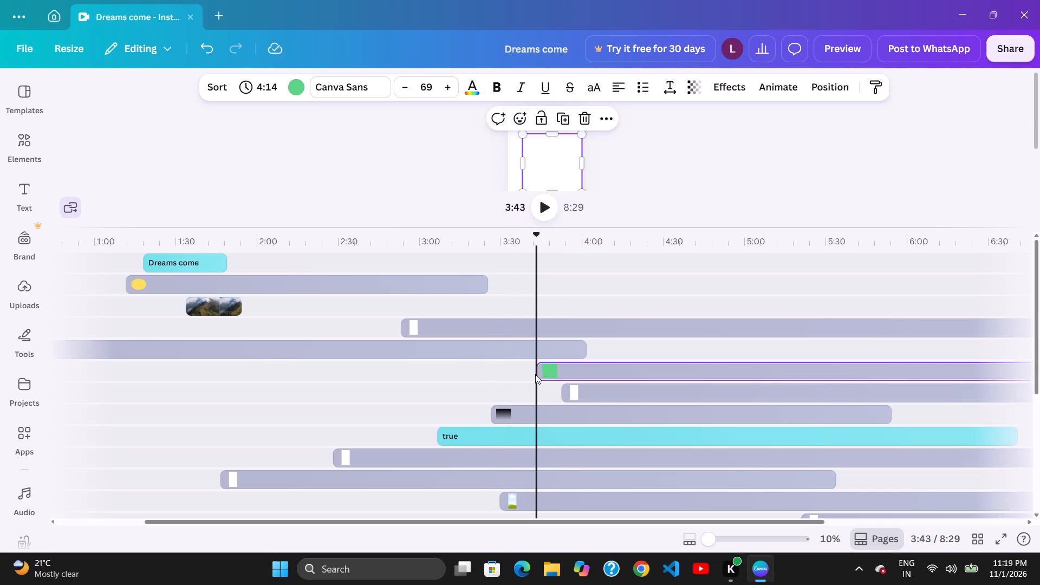
left_click(552, 375)
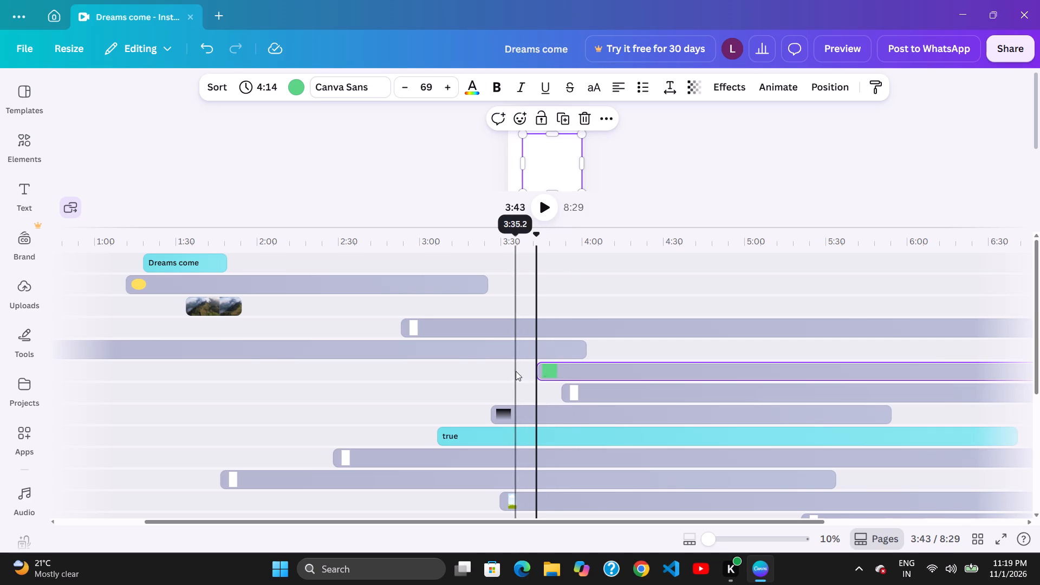
left_click(516, 370)
Nudge the 3:46-long fifth-track clip back to end at about 4:00 and trim the green clip's start to about 3:50.
left_click_drag(589, 358, 577, 359)
left_click_drag(538, 361, 555, 361)
left_click(572, 358)
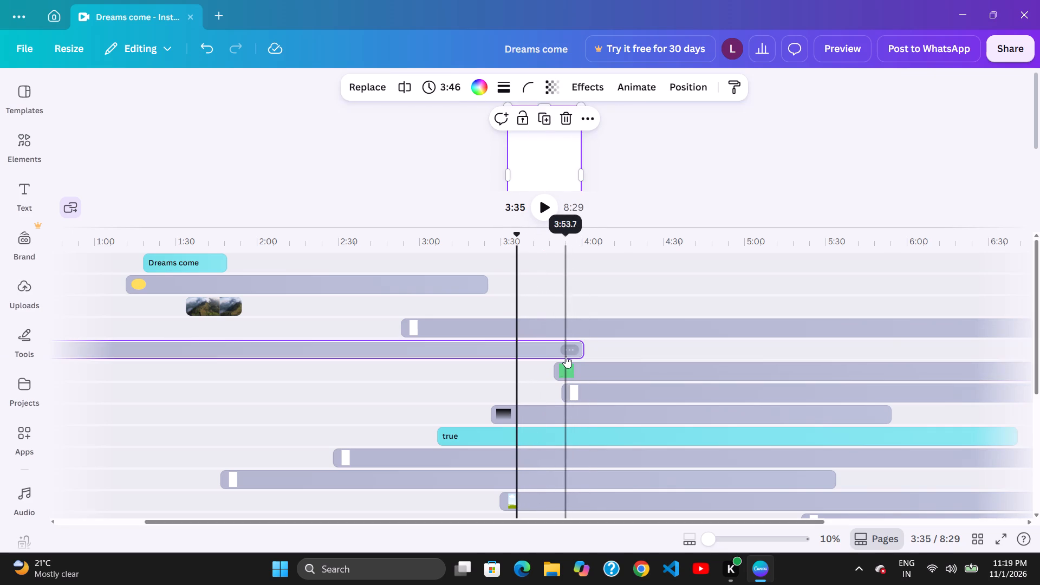
left_click(577, 357)
left_click(591, 357)
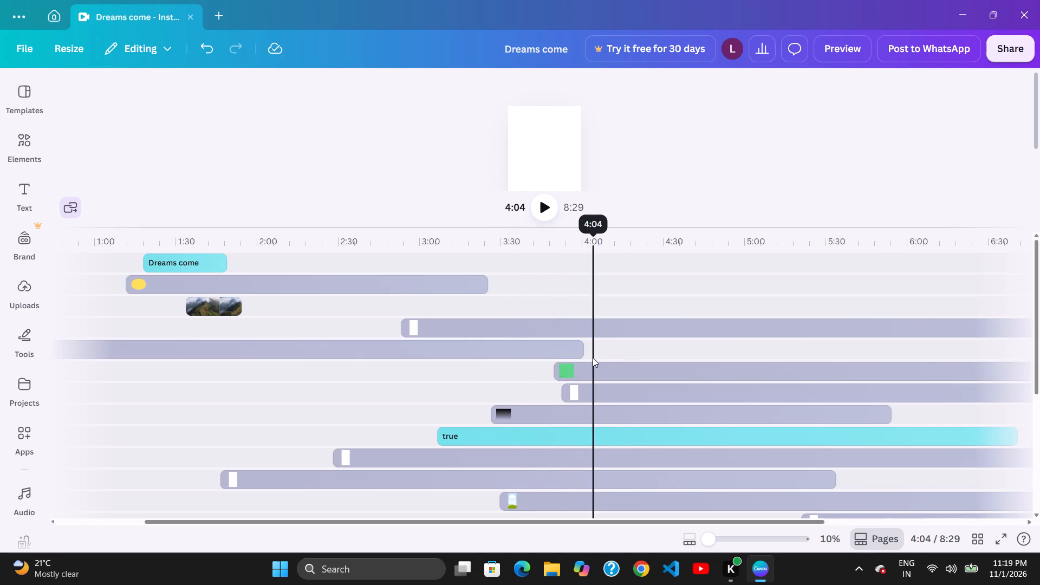
left_click(600, 359)
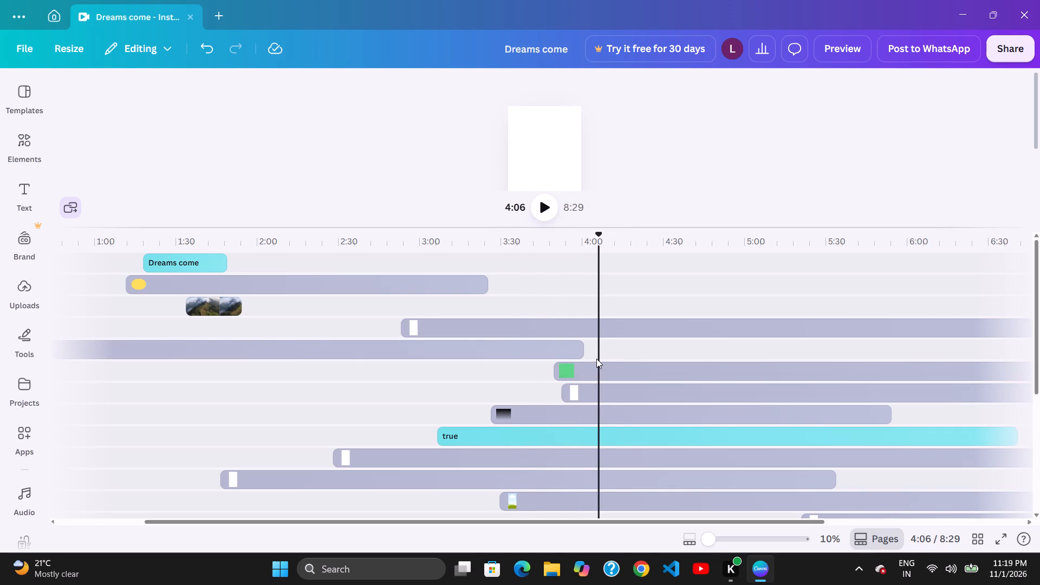
Move the fifth-track clip forward slightly and trim its end to about 3:59, making it 3:41 long.
left_click_drag(542, 356, 555, 357)
left_click_drag(571, 359, 566, 359)
left_click(548, 358)
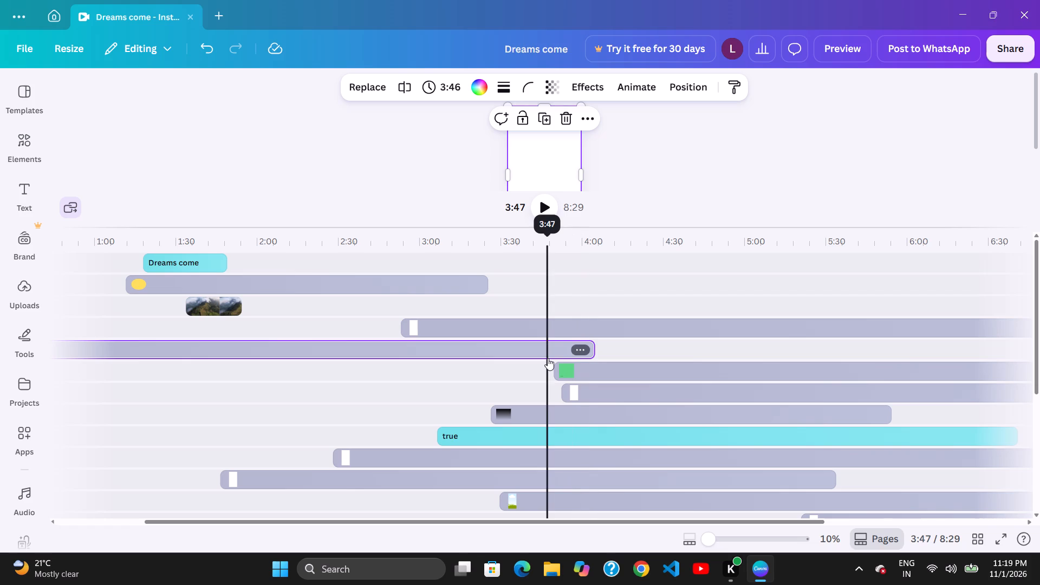
left_click_drag(589, 358, 580, 359)
left_click(542, 358)
left_click_drag(571, 359, 567, 356)
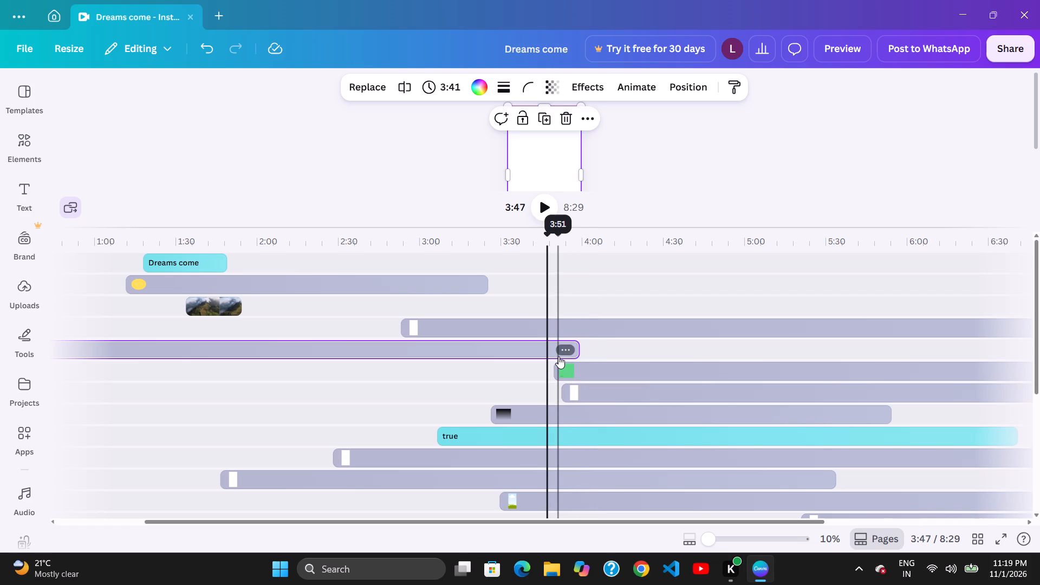
left_click(523, 357)
left_click(547, 355)
left_click(514, 360)
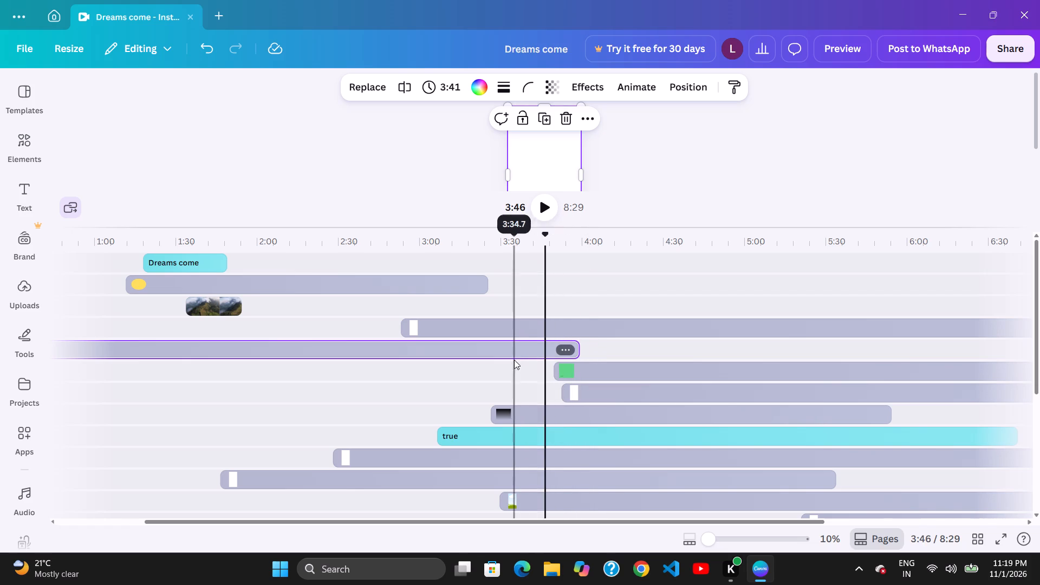
left_click(531, 357)
left_click(531, 357)
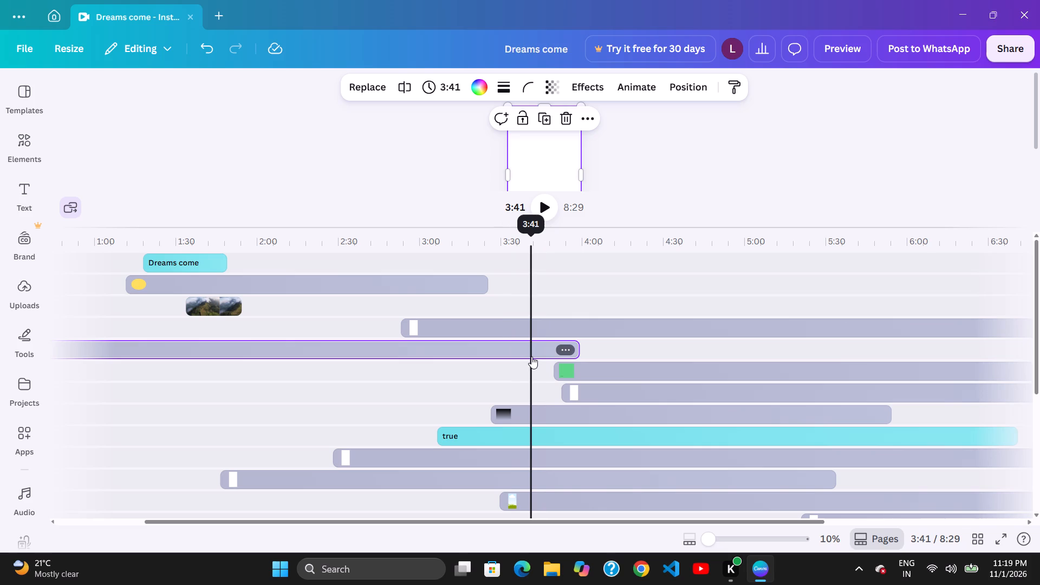
Move the 3:41-long fifth-track clip back to end at about 3:56 and the green clip back to start at about 3:40.
left_click_drag(547, 356, 538, 357)
left_click_drag(529, 360, 564, 362)
left_click_drag(577, 362, 550, 363)
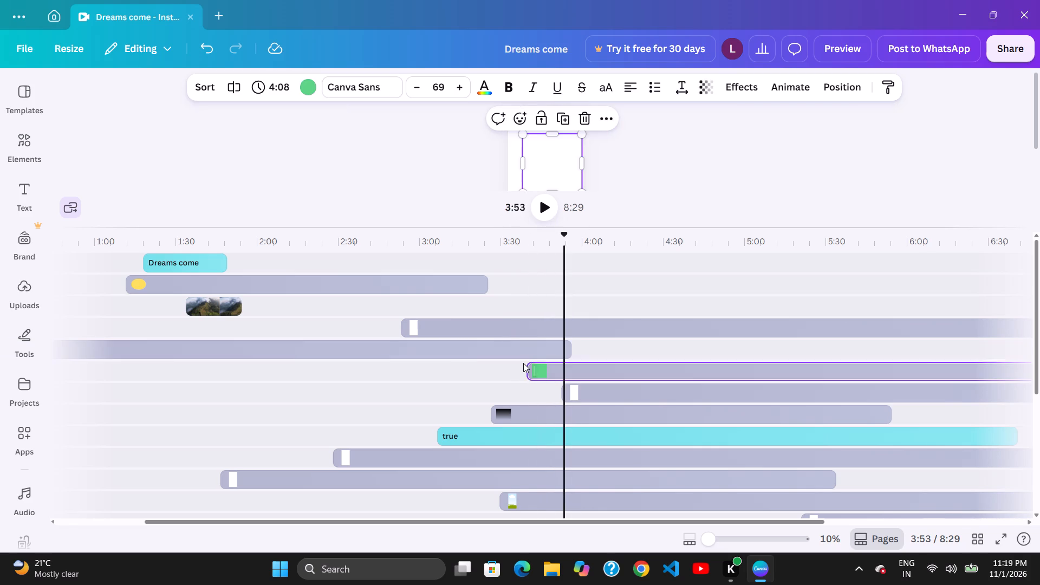
Extend the end of the fifth-track clip to about 3:59, making it 3:44 long.
left_click_drag(522, 362, 567, 360)
left_click_drag(597, 350, 564, 352)
left_click_drag(563, 359, 571, 360)
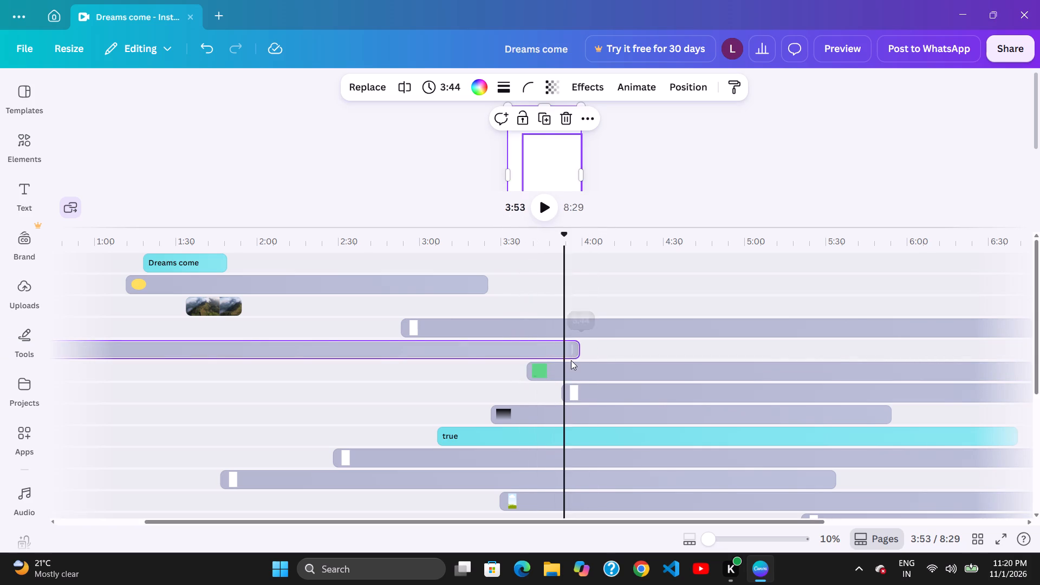
left_click_drag(573, 360, 586, 362)
left_click(571, 362)
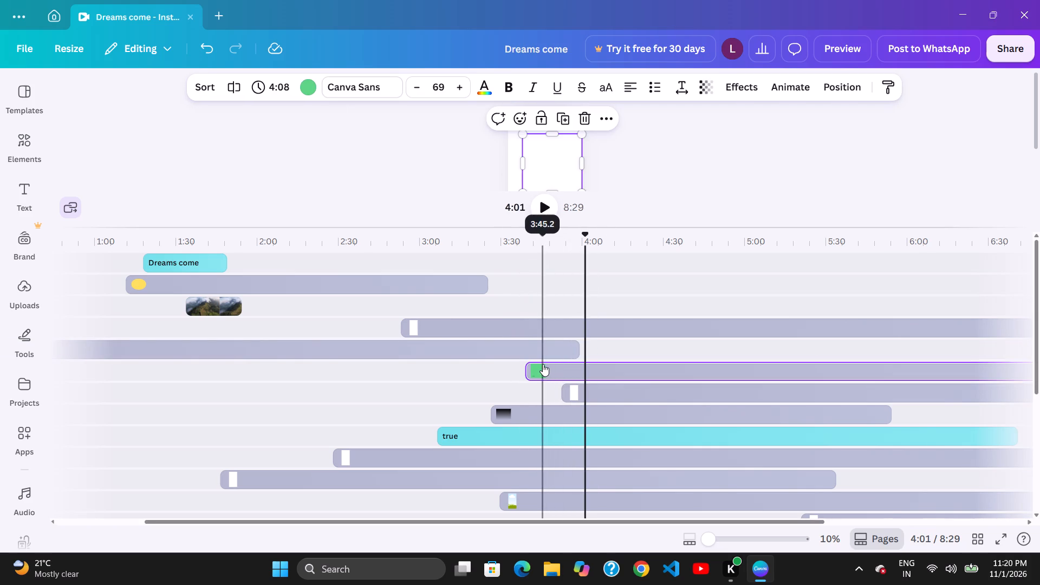
Move the green clip forward along the sixth track and trim its start to about 3:52, making it 4:05 long.
left_click_drag(543, 364, 552, 366)
left_click(563, 364)
left_click(545, 360)
left_click_drag(545, 360, 568, 362)
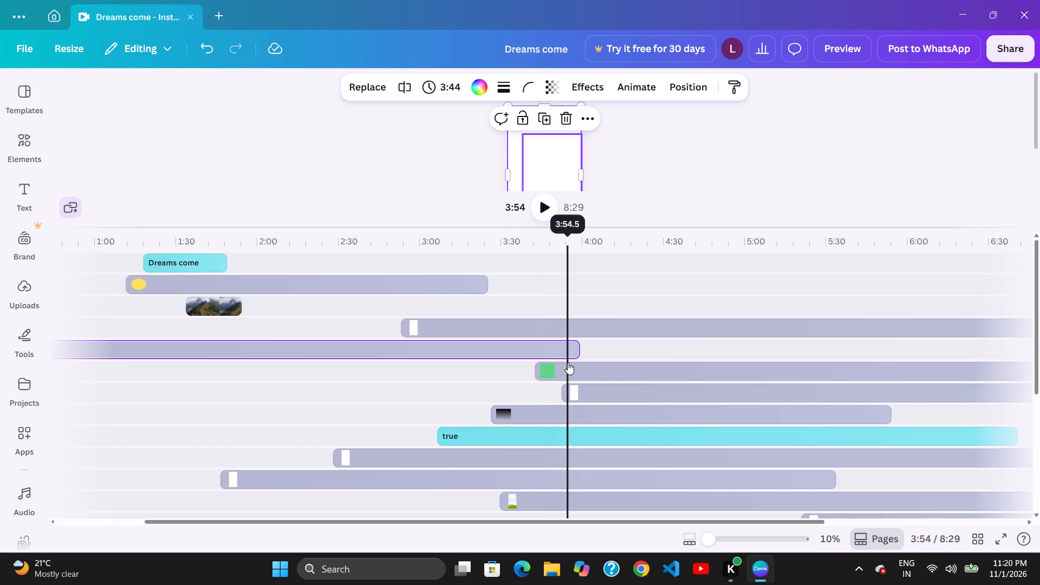
left_click_drag(558, 361, 564, 363)
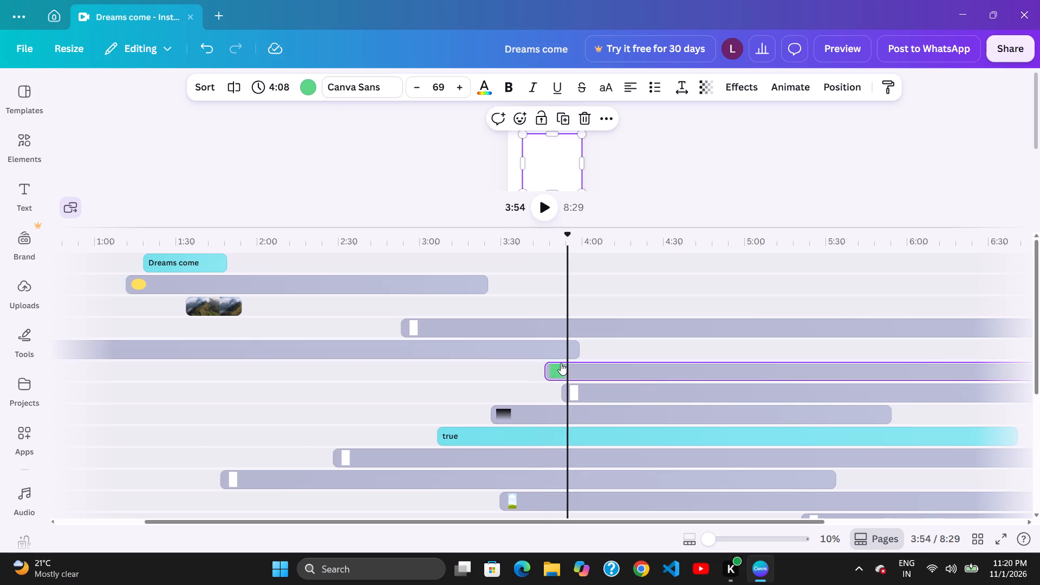
left_click_drag(561, 363, 570, 365)
left_click(564, 363)
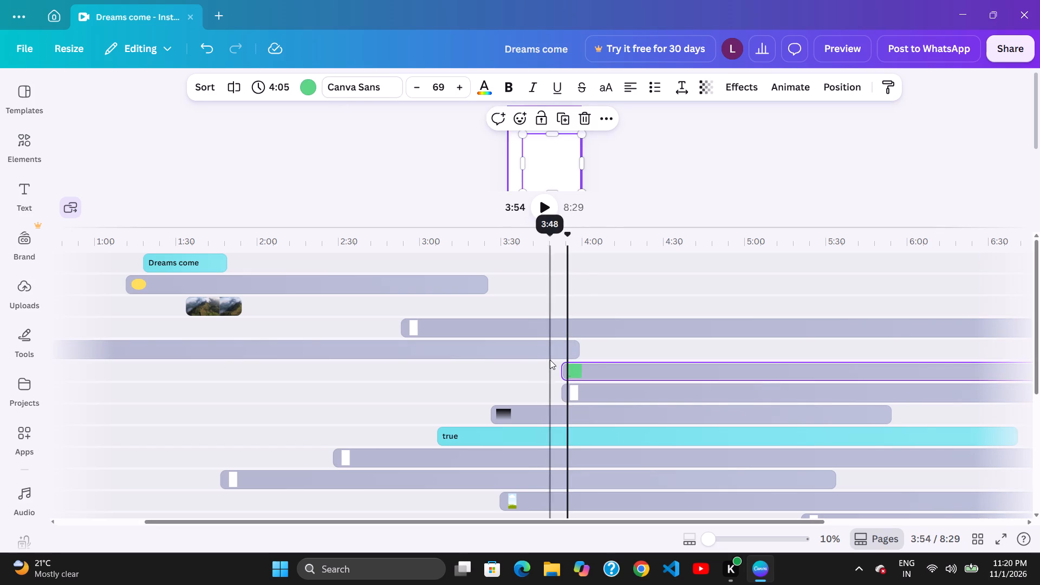
Move the 4:05-long green clip forward along the sixth track so it starts at about 4:12.
left_click_drag(551, 360, 586, 362)
left_click(594, 362)
left_click_drag(595, 362, 615, 363)
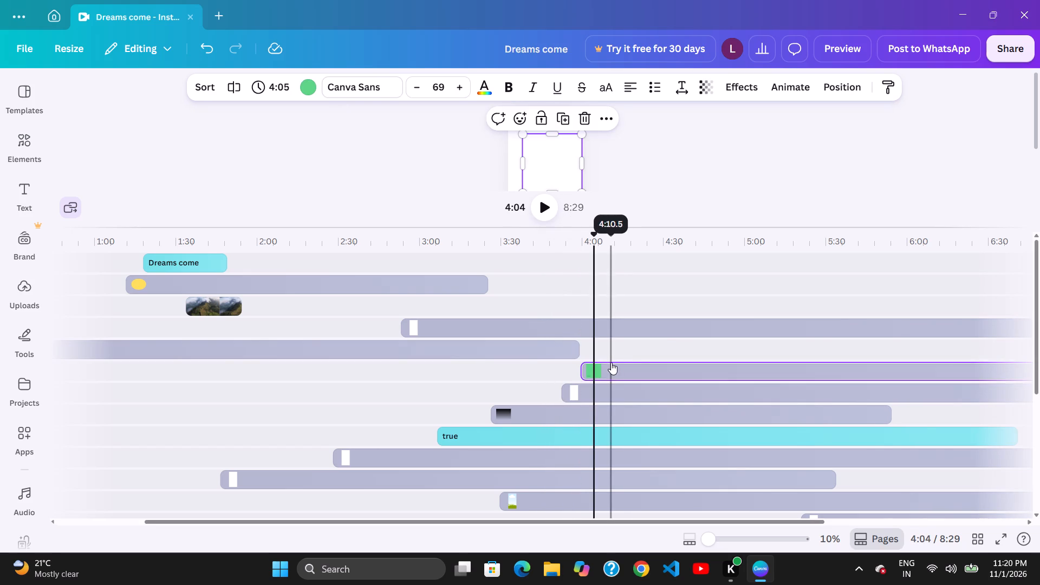
left_click_drag(613, 363, 636, 364)
left_click_drag(626, 364, 636, 365)
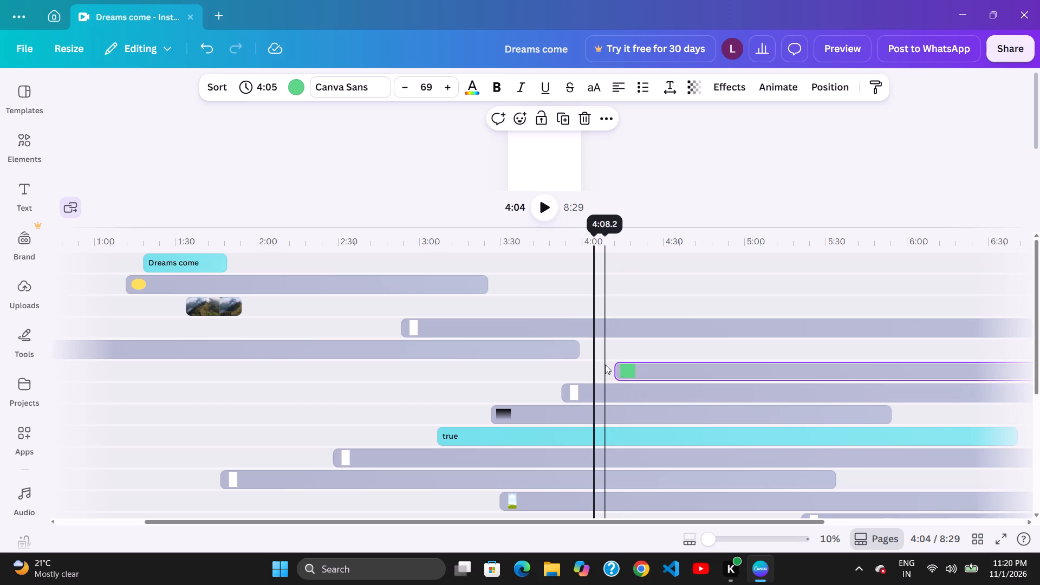
Trim the start of the green clip on the sixth track to about 4:16, making it 4:00 long.
left_click_drag(621, 366, 633, 367)
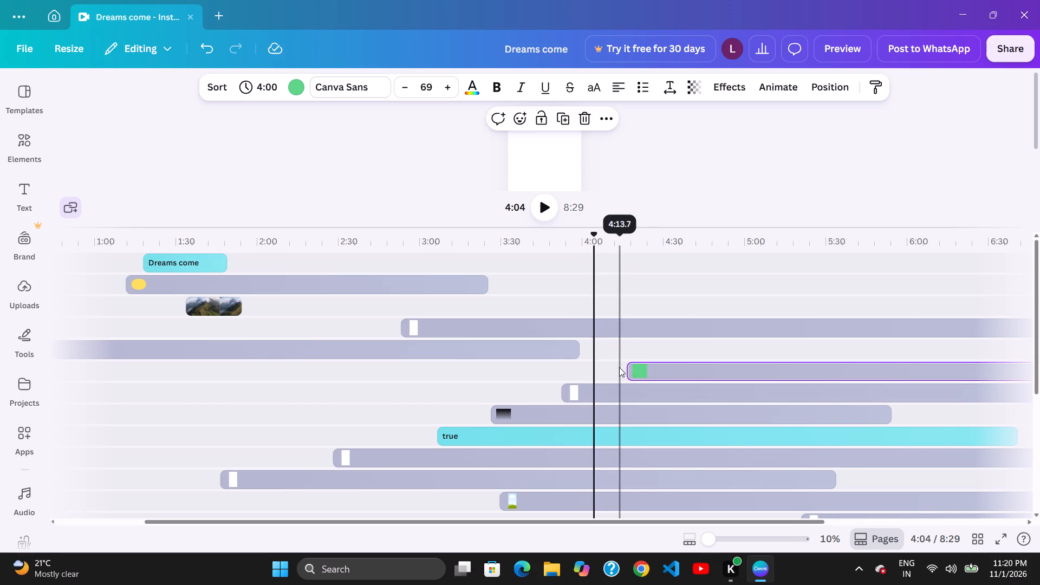
Extend the end of the fifth-track clip to about 4:07, making it 3:52 long.
left_click(575, 358)
left_click_drag(614, 358, 597, 358)
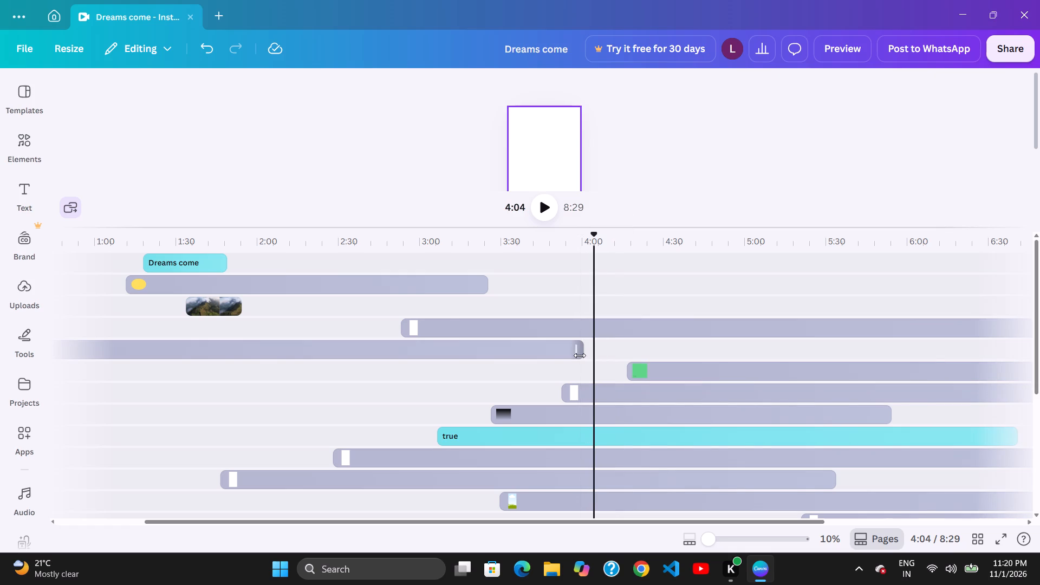
left_click_drag(582, 355, 598, 359)
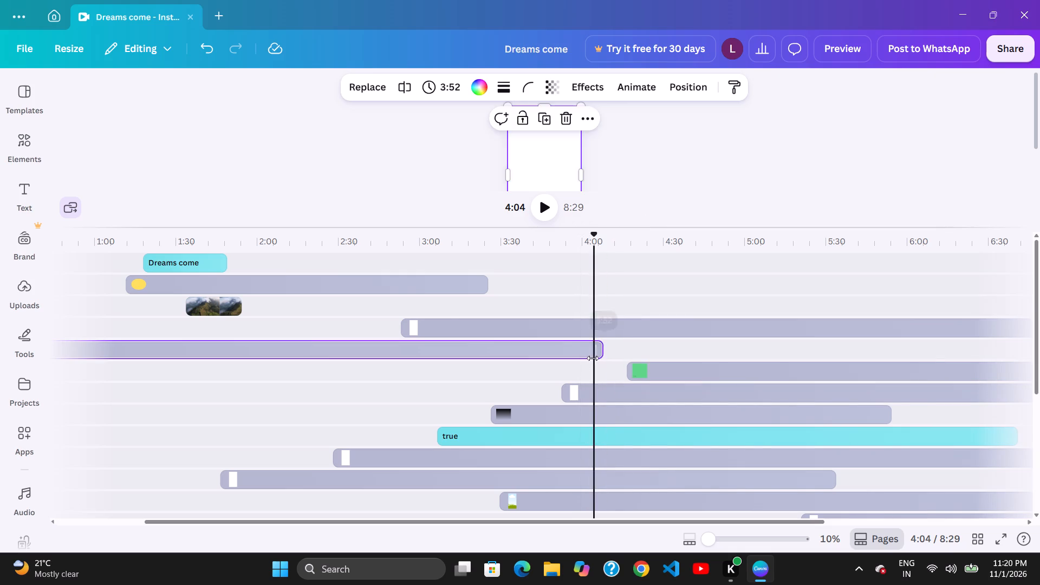
Move the 3:52-long clip forward along the fifth track so it ends at about 4:19.
left_click_drag(583, 356, 589, 359)
left_click(584, 356)
left_click(589, 357)
left_click(565, 365)
left_click_drag(590, 357, 584, 354)
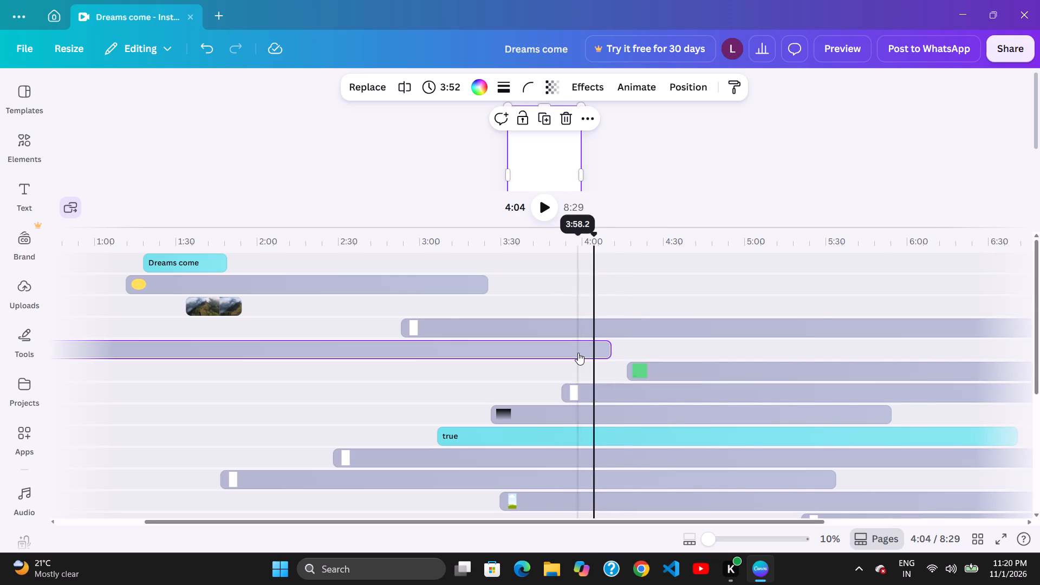
left_click(578, 353)
left_click(584, 354)
left_click_drag(615, 356, 623, 358)
left_click_drag(614, 355, 622, 356)
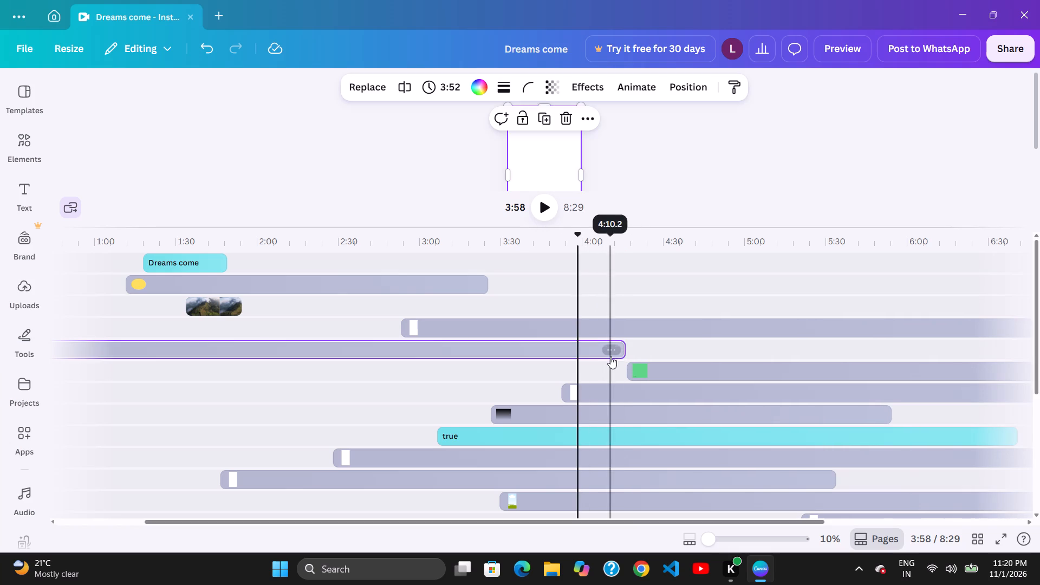
left_click_drag(609, 357, 614, 359)
left_click(610, 359)
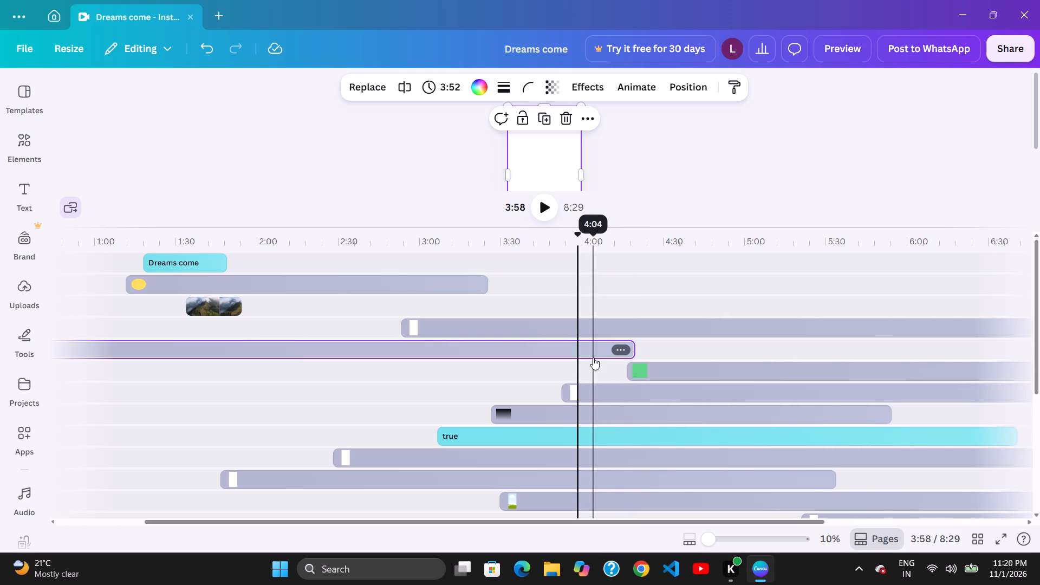
left_click_drag(601, 361, 614, 364)
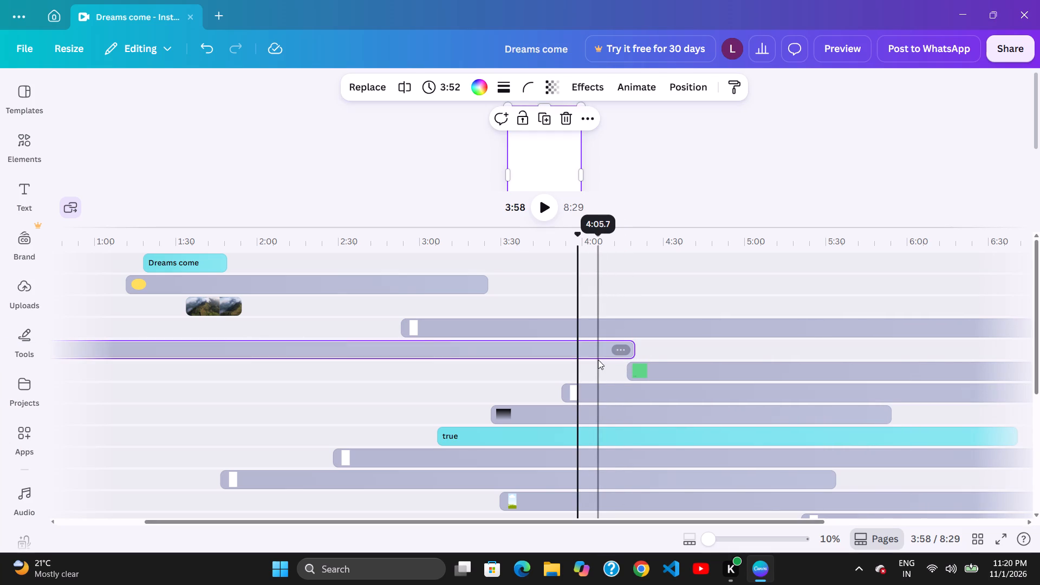
left_click_drag(602, 360, 616, 362)
left_click_drag(596, 360, 604, 361)
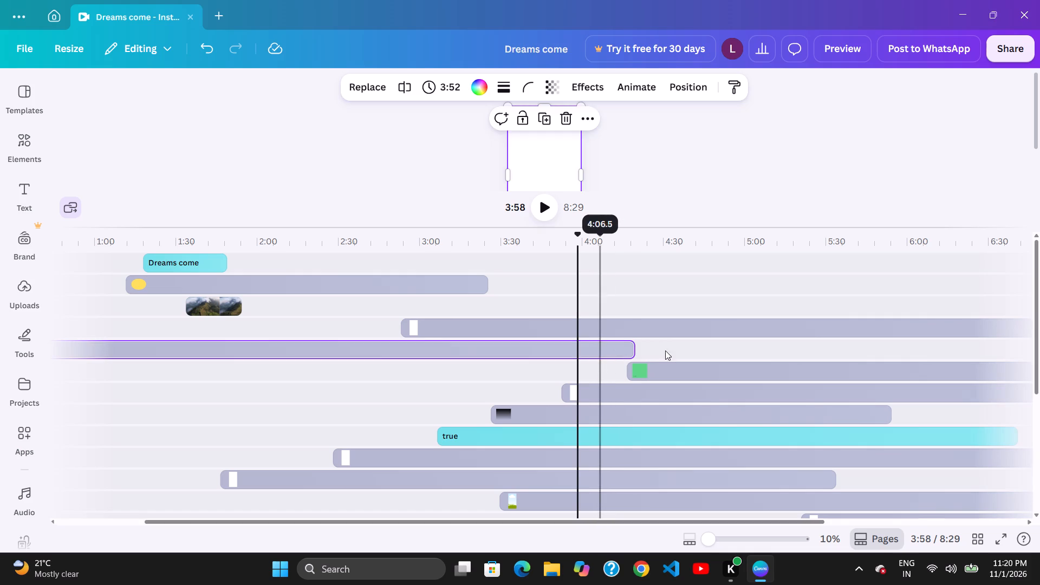
left_click_drag(704, 343, 677, 346)
Move the 4:00-long green clip forward along the sixth track so it starts at about 4:32.
left_click_drag(585, 373, 592, 378)
left_click(630, 373)
left_click(648, 369)
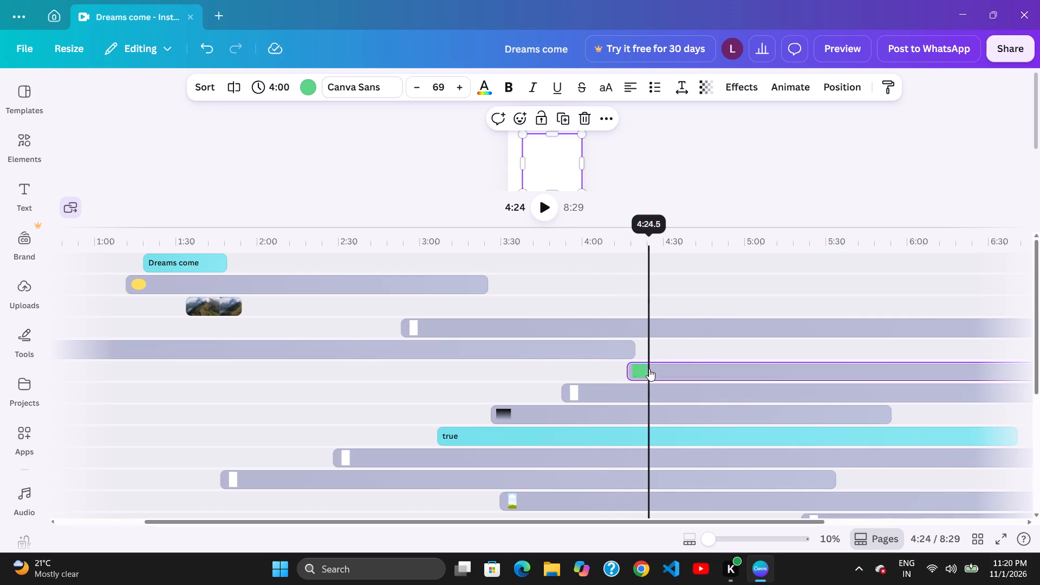
left_click(656, 368)
left_click_drag(656, 368, 666, 368)
left_click_drag(620, 368, 652, 372)
left_click_drag(666, 371, 687, 374)
left_click_drag(665, 376, 675, 377)
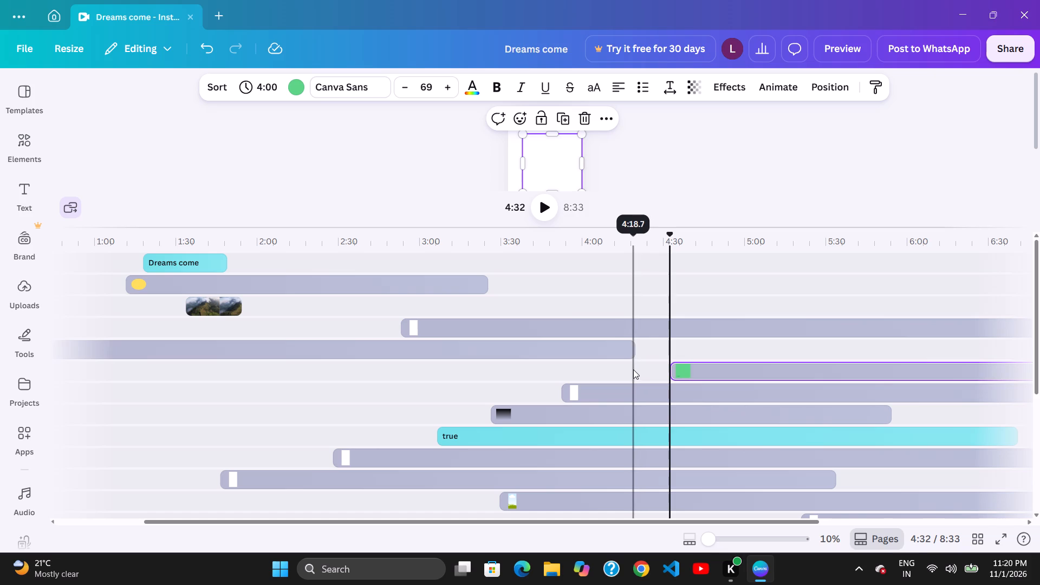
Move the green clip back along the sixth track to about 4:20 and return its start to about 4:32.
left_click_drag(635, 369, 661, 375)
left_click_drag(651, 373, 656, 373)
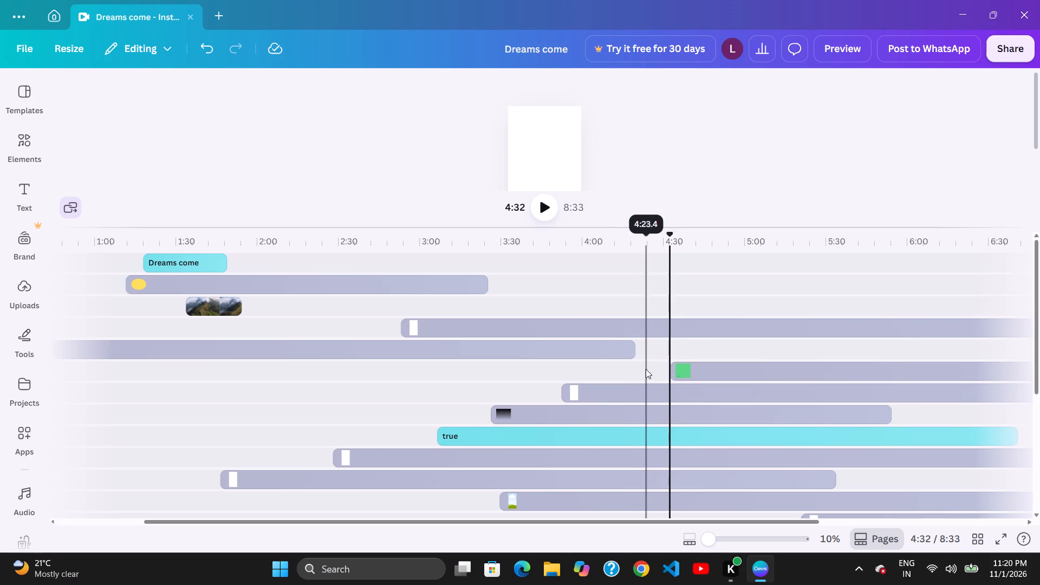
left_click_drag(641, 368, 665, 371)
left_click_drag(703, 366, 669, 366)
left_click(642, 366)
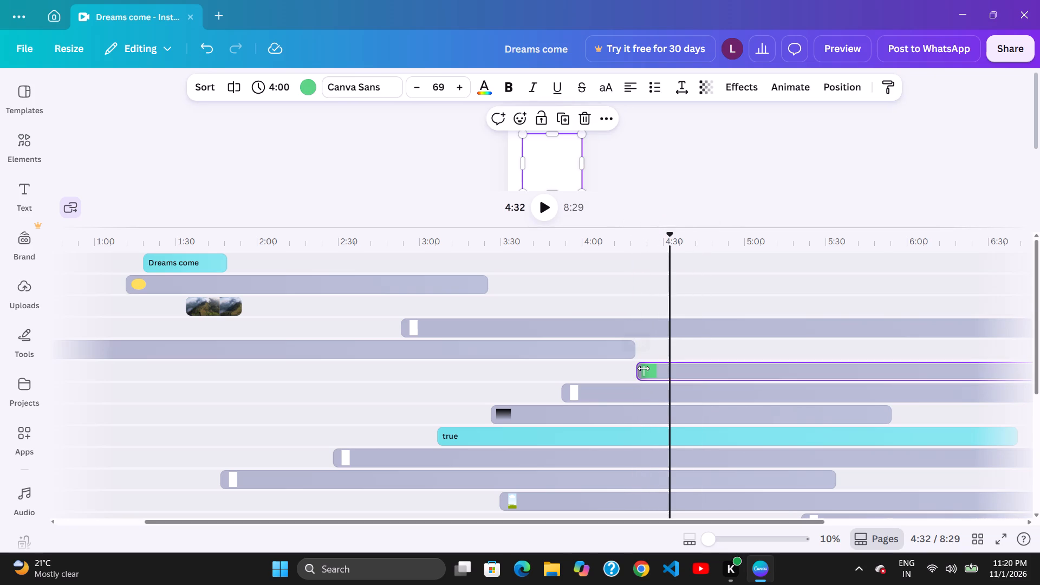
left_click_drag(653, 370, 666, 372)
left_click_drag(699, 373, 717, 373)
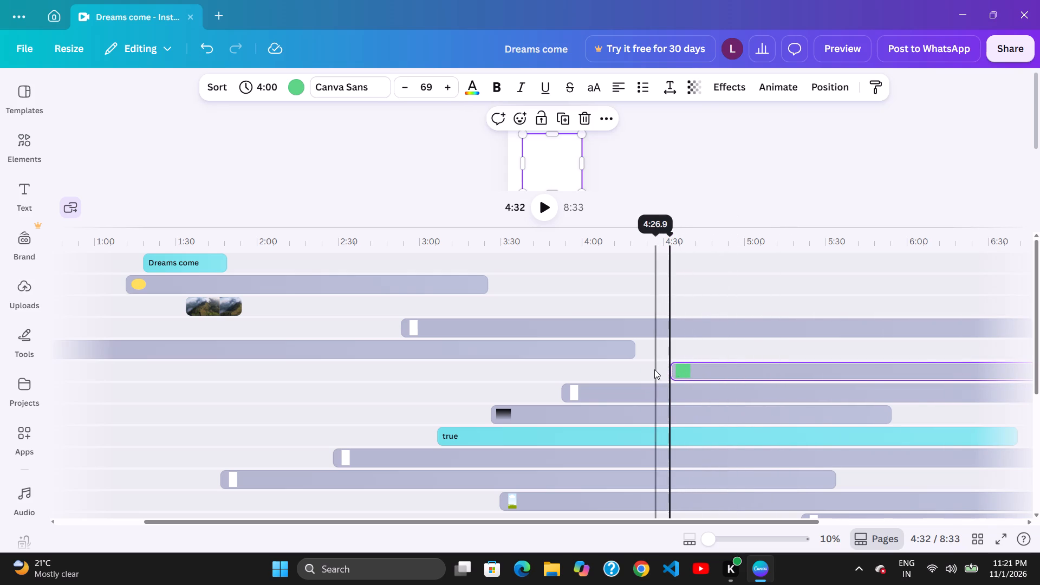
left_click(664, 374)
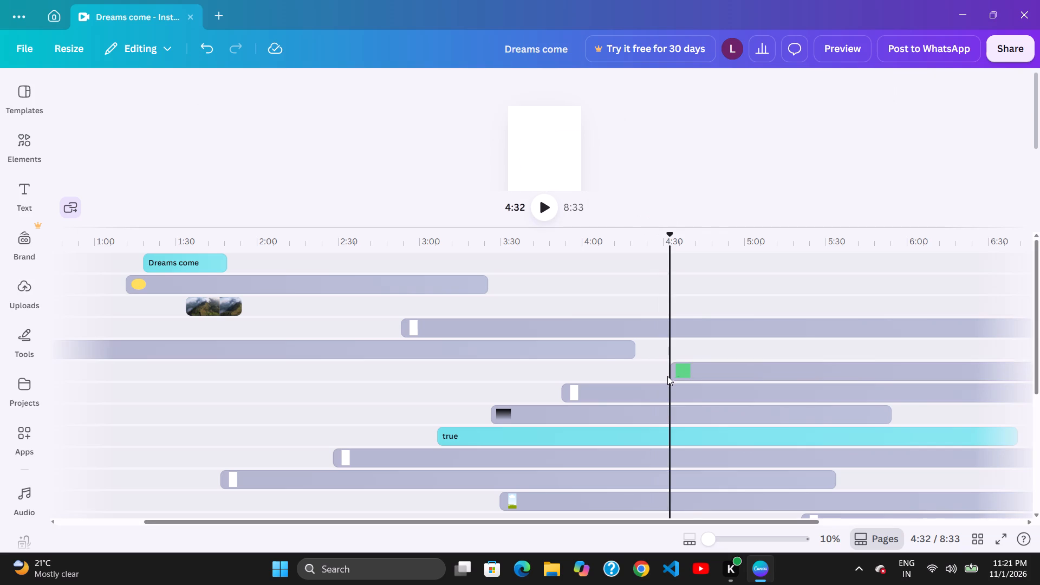
Move the 3:29-long white clip forward along the seventh track so it starts at about 4:11.
left_click_drag(691, 382, 700, 384)
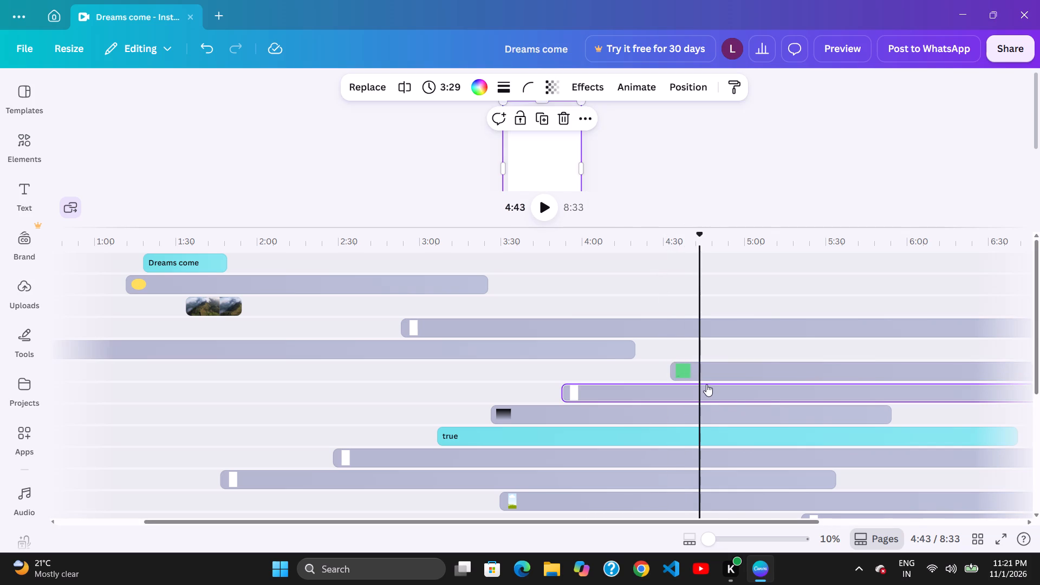
left_click_drag(755, 393, 768, 394)
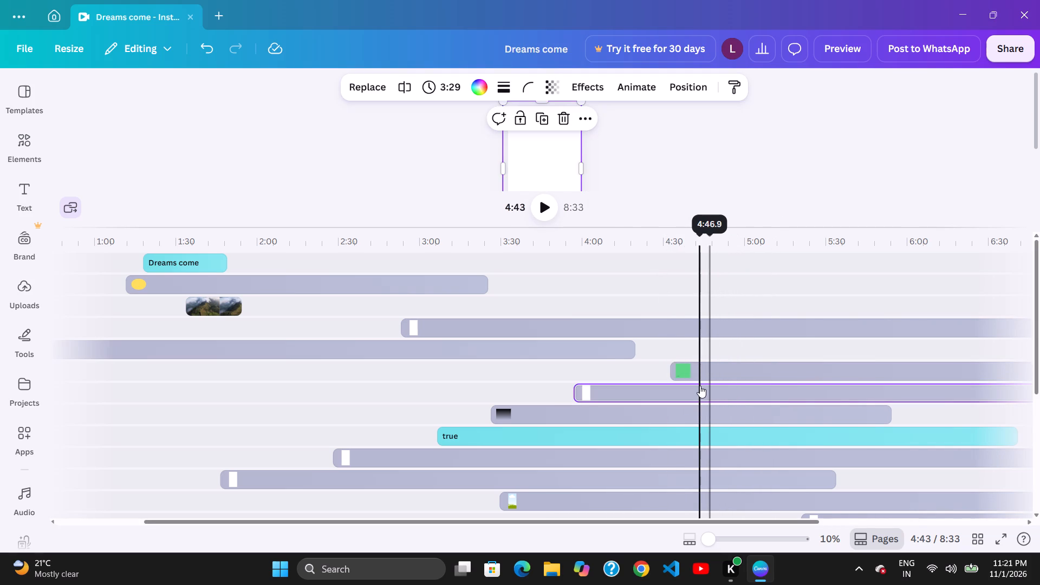
left_click_drag(737, 393, 725, 392)
left_click(753, 394)
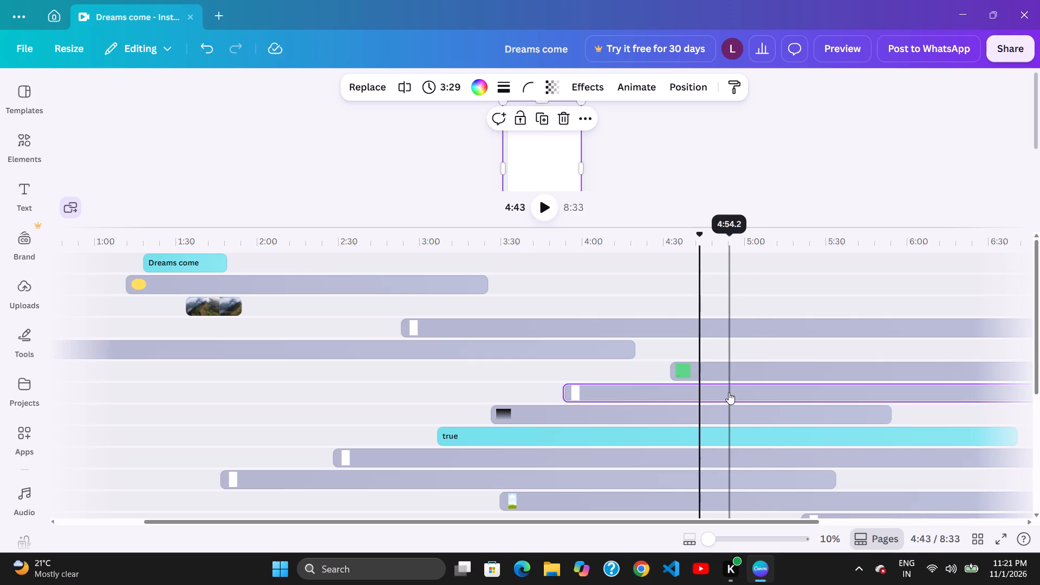
left_click_drag(756, 398, 784, 405)
left_click_drag(726, 401, 760, 410)
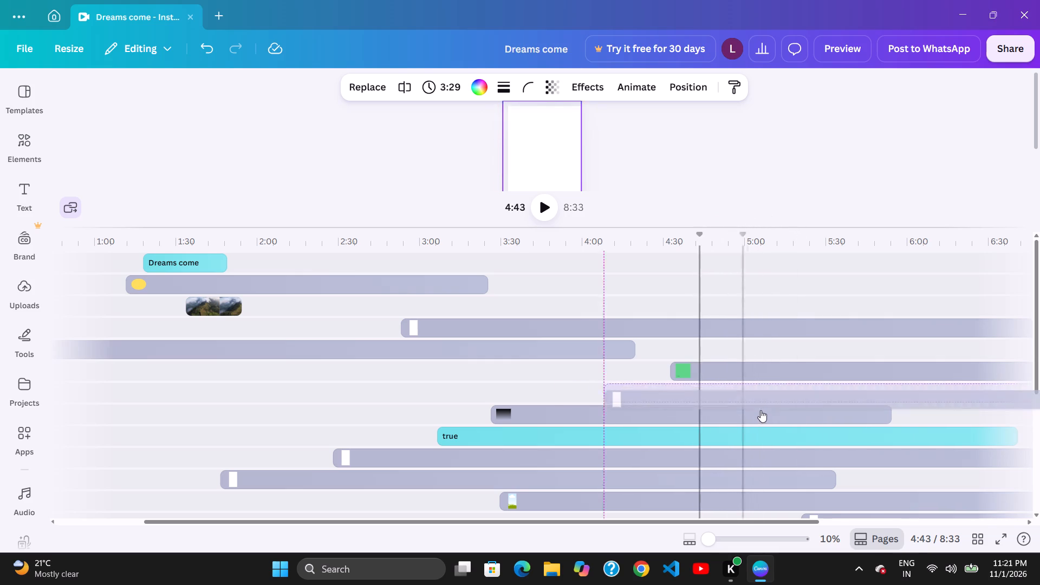
left_click_drag(760, 410, 749, 408)
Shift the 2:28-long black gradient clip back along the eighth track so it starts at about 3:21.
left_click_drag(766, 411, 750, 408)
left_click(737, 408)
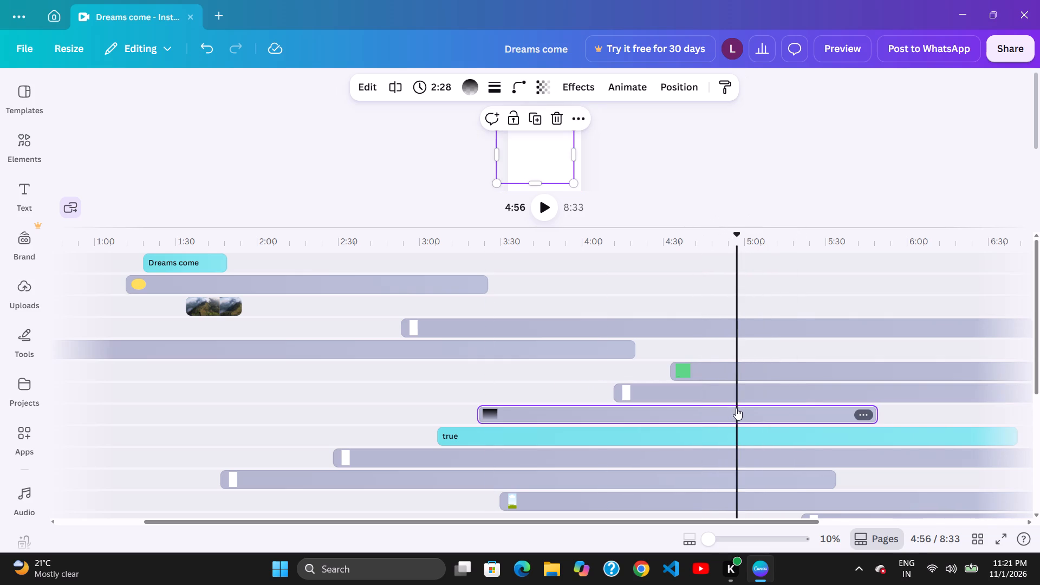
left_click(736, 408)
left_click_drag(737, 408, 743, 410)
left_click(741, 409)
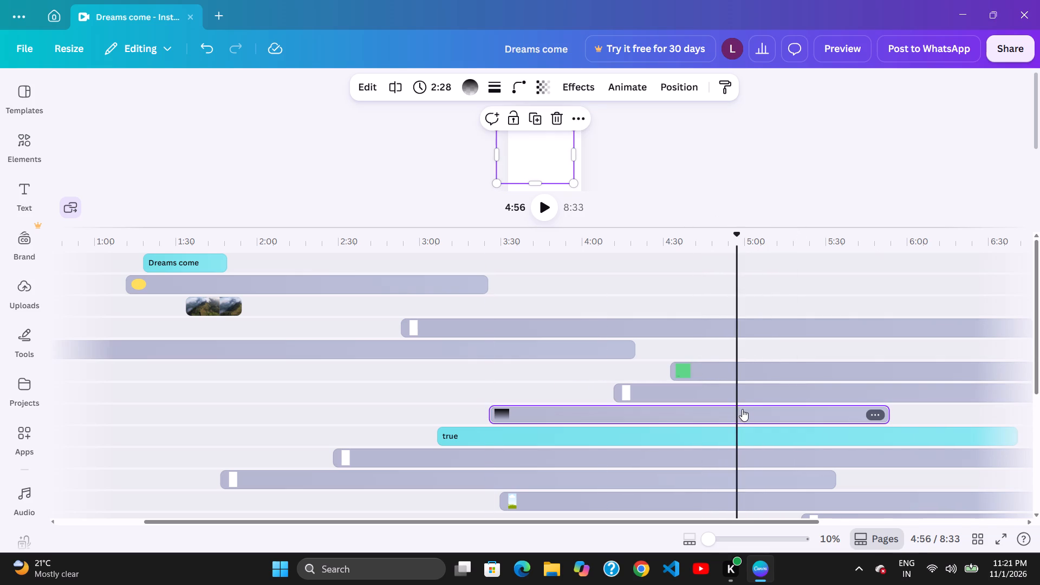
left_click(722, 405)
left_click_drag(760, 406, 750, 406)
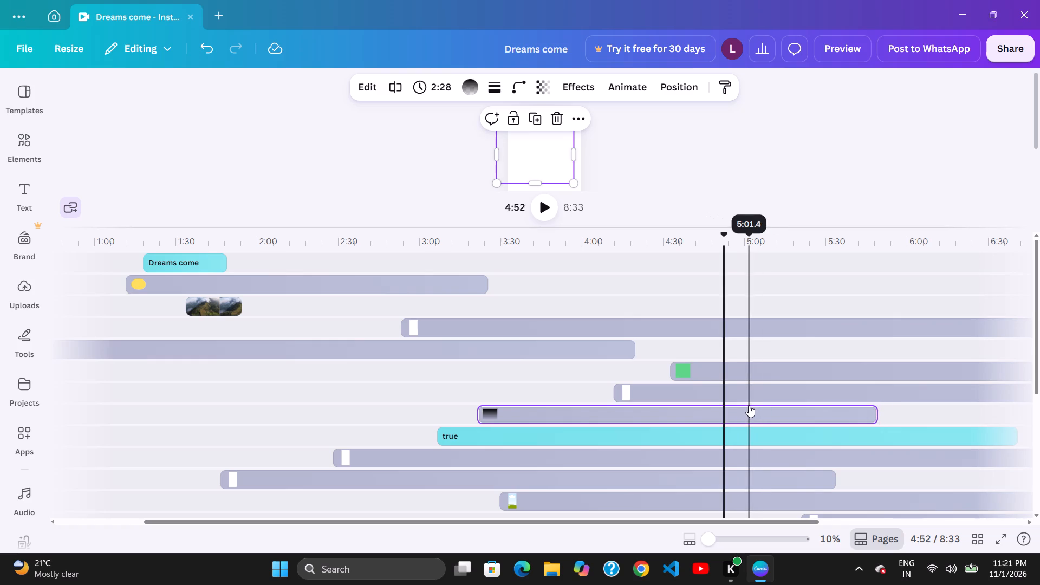
Move the black gradient clip forward along the eighth track so it starts at about 3:40.
left_click_drag(760, 408, 775, 411)
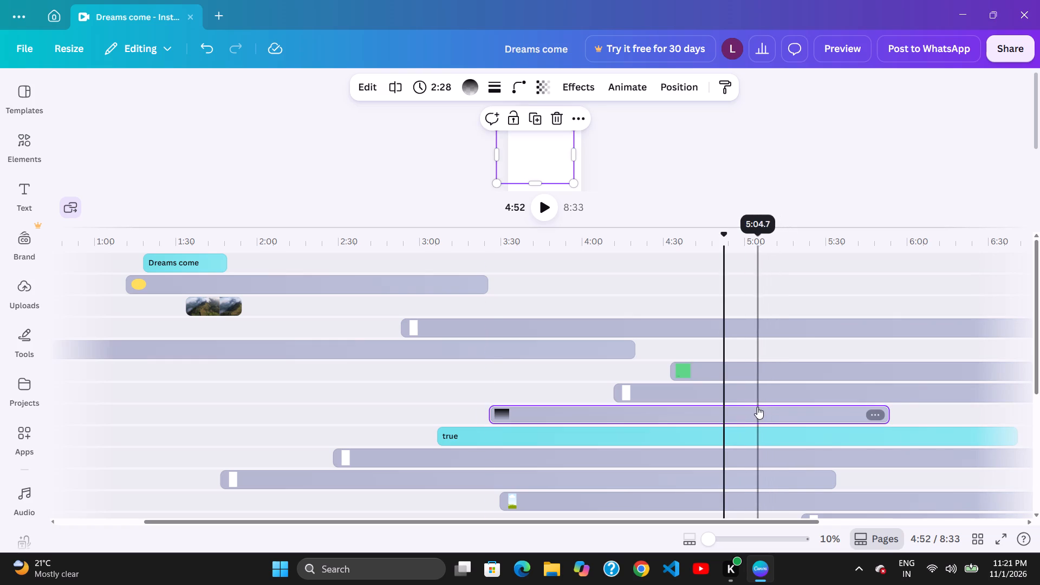
left_click(756, 406)
left_click_drag(759, 408, 777, 413)
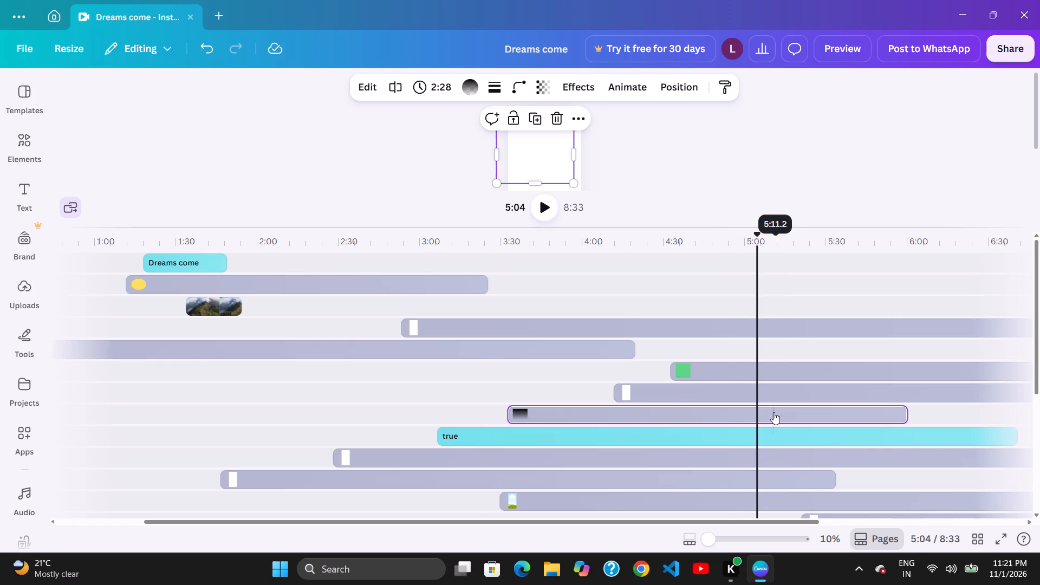
left_click_drag(752, 406, 773, 409)
left_click_drag(808, 409, 783, 407)
left_click_drag(778, 406, 792, 409)
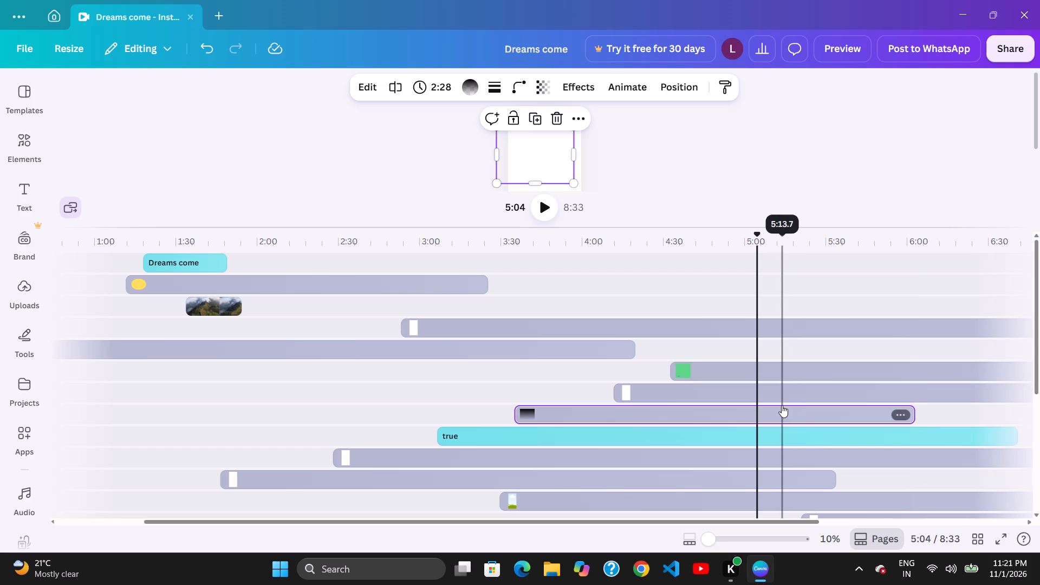
left_click(785, 407)
left_click_drag(787, 408, 792, 409)
left_click_drag(779, 406, 787, 407)
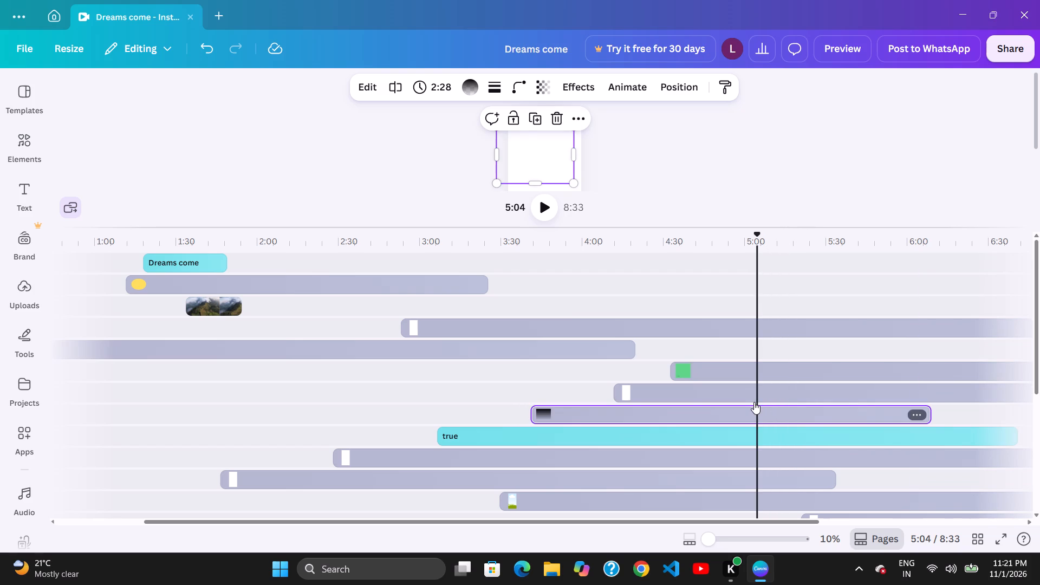
Move the black gradient clip along the eighth track to start at about 4:11, level with the seventh-track clip's start.
left_click(753, 401)
left_click(762, 404)
left_click_drag(786, 408, 840, 417)
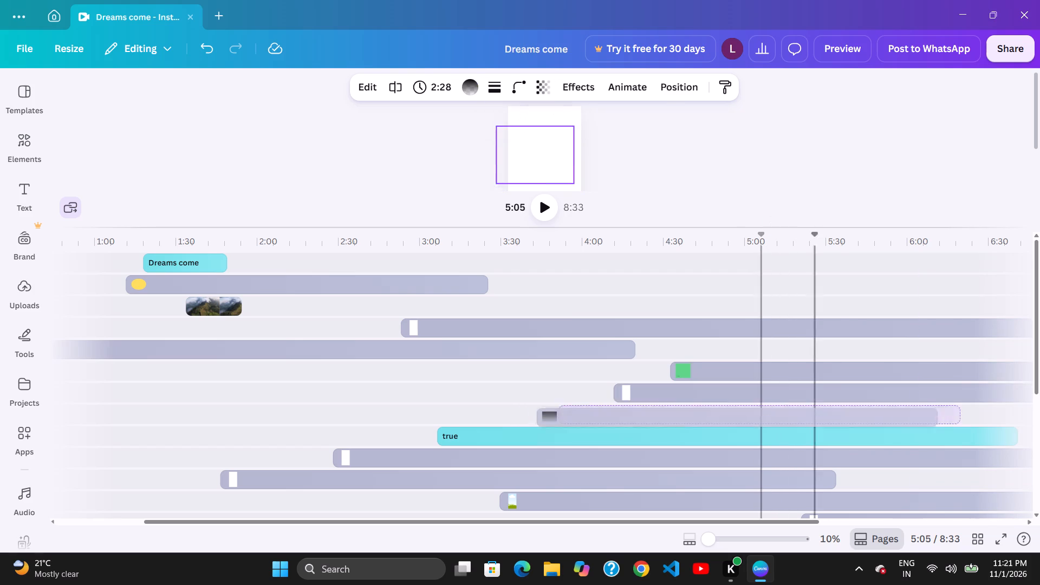
left_click_drag(840, 417, 840, 415)
left_click(837, 411)
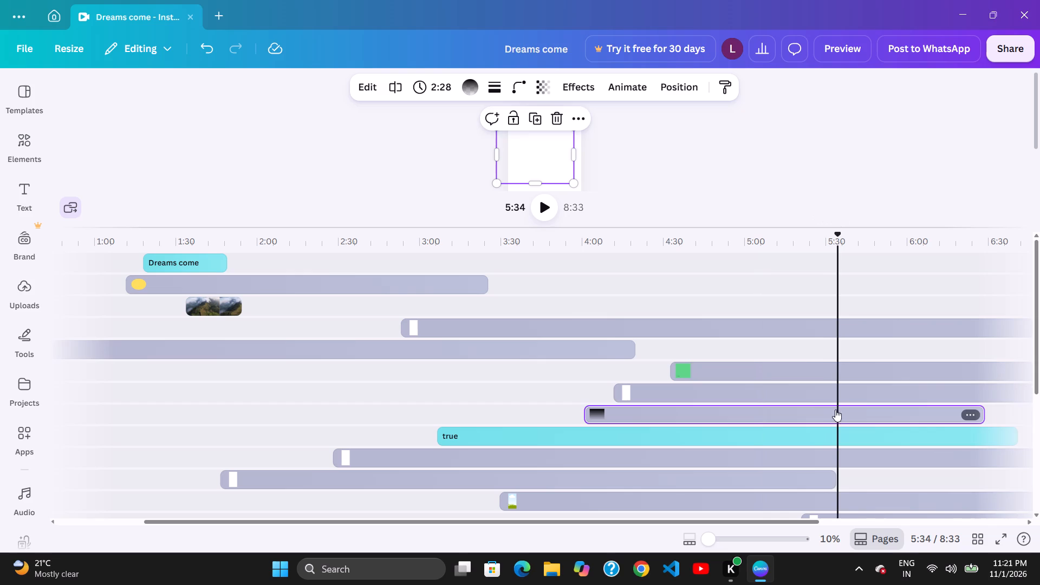
left_click_drag(840, 411, 867, 412)
left_click(836, 413)
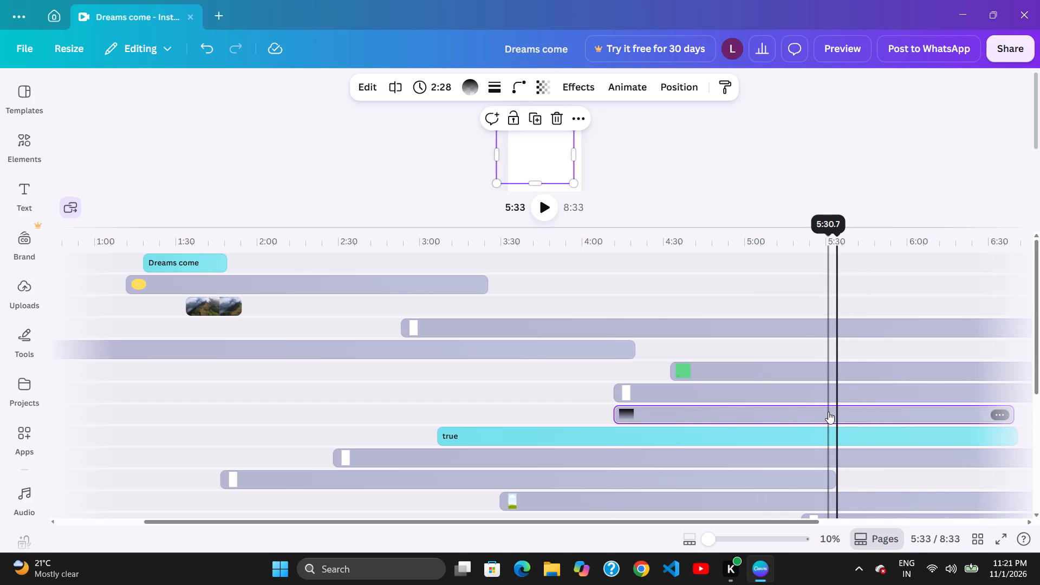
left_click(805, 406)
left_click(847, 410)
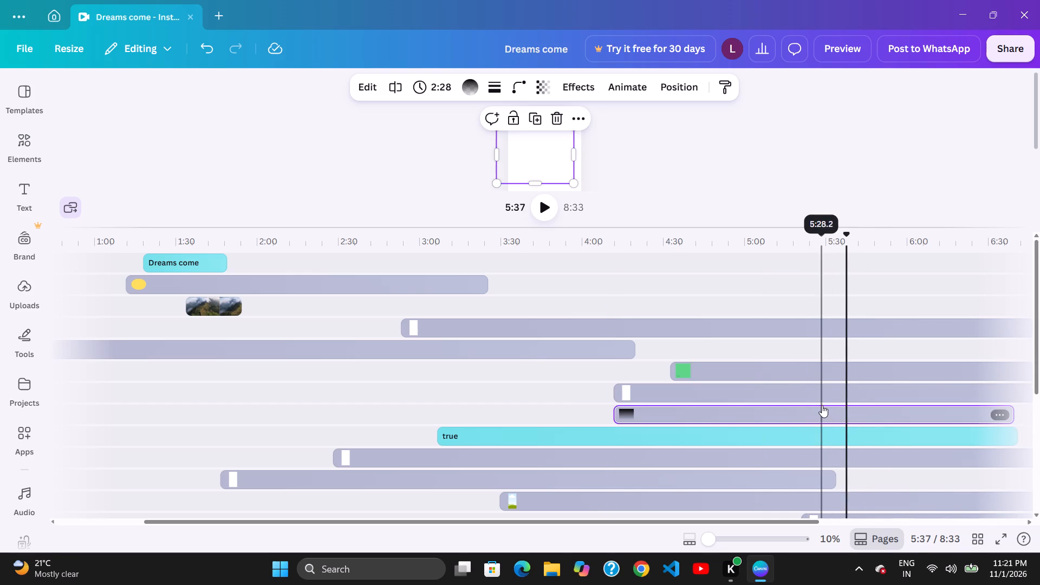
Move the black gradient clip further forward along the eighth track so it starts at about 4:36.
left_click(865, 413)
left_click_drag(863, 414, 880, 416)
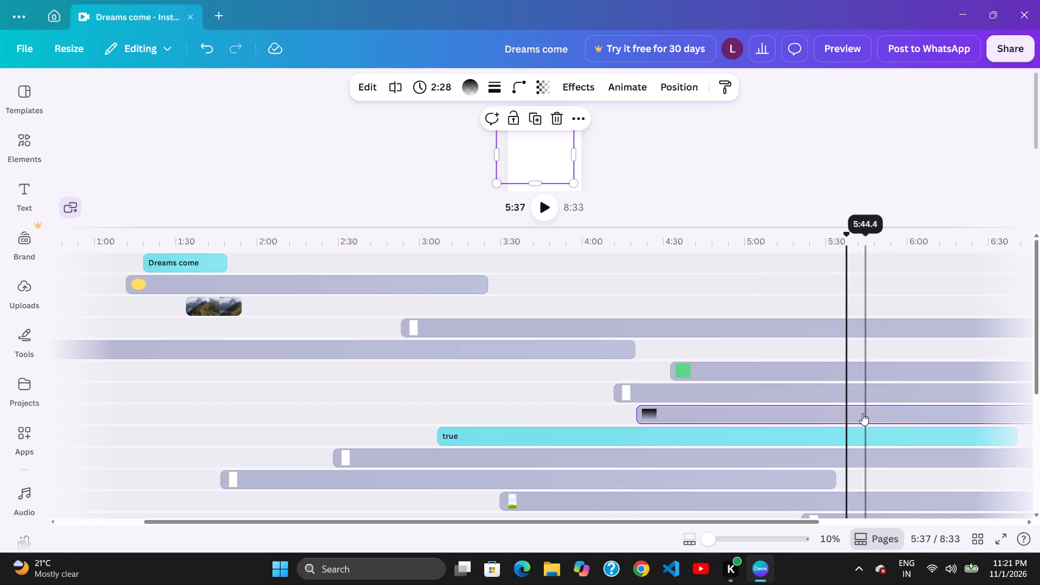
left_click_drag(879, 416, 899, 420)
left_click_drag(835, 406, 860, 411)
left_click(869, 411)
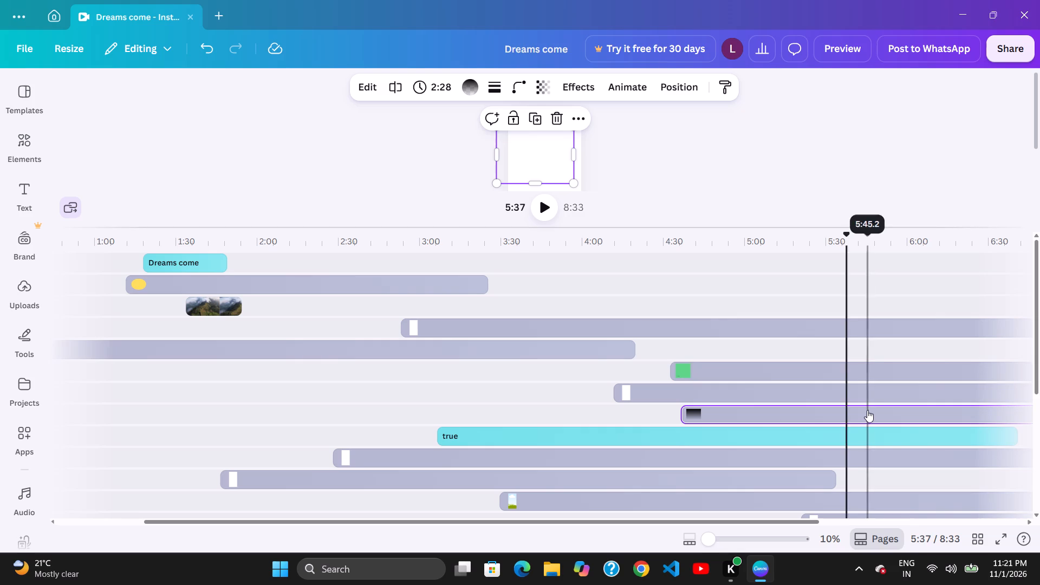
left_click_drag(868, 410, 875, 413)
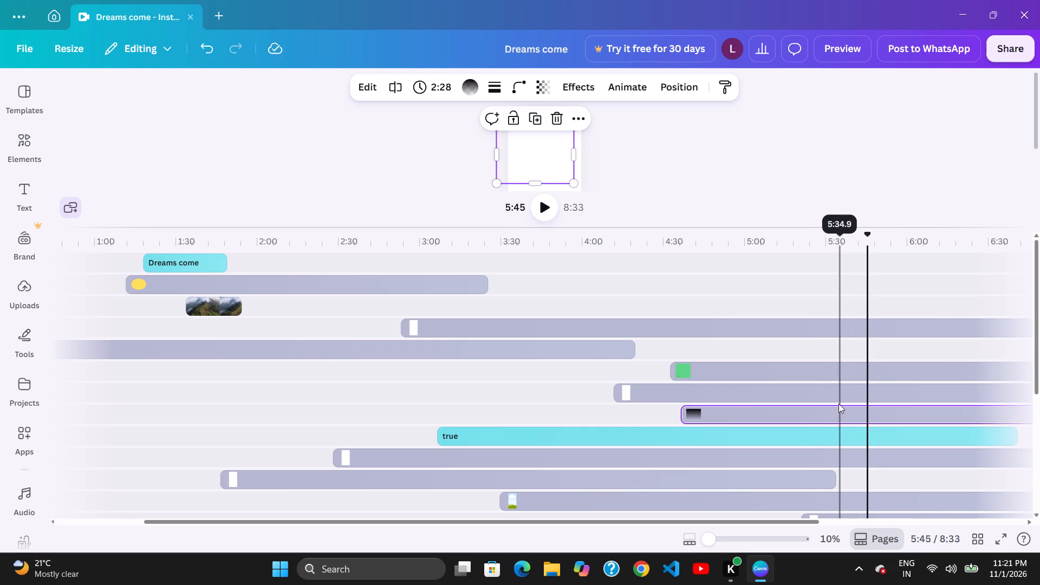
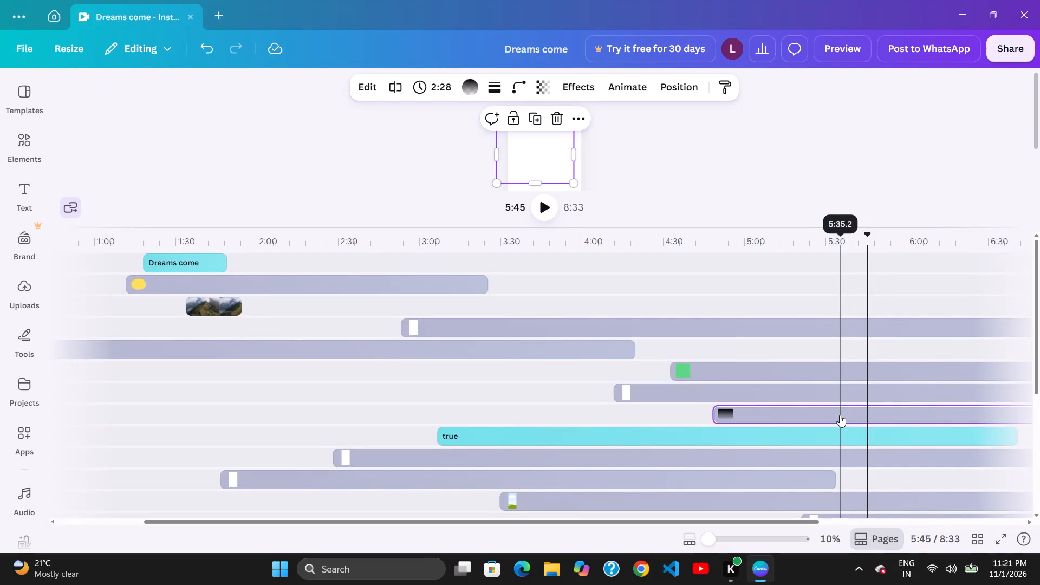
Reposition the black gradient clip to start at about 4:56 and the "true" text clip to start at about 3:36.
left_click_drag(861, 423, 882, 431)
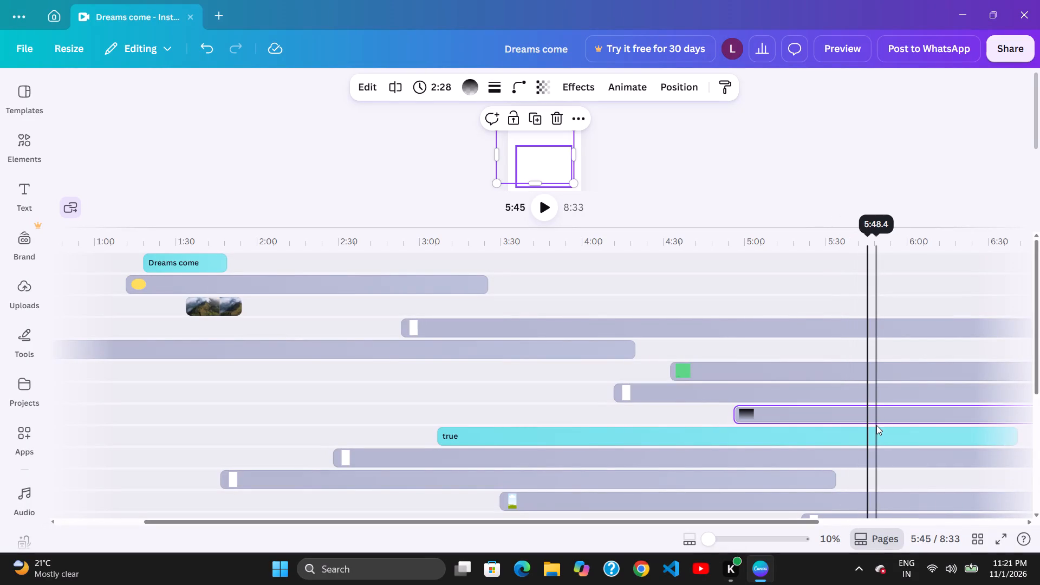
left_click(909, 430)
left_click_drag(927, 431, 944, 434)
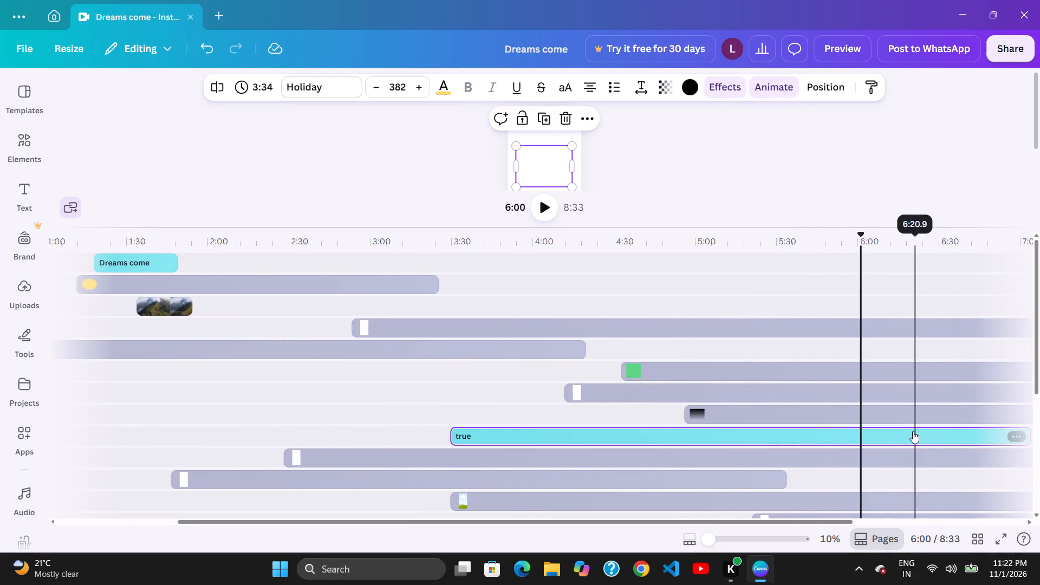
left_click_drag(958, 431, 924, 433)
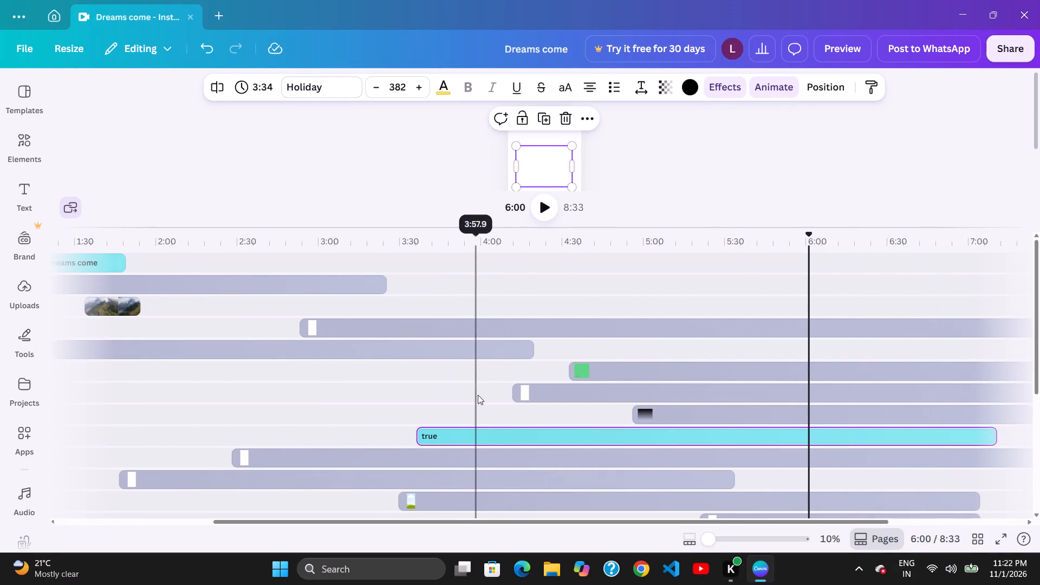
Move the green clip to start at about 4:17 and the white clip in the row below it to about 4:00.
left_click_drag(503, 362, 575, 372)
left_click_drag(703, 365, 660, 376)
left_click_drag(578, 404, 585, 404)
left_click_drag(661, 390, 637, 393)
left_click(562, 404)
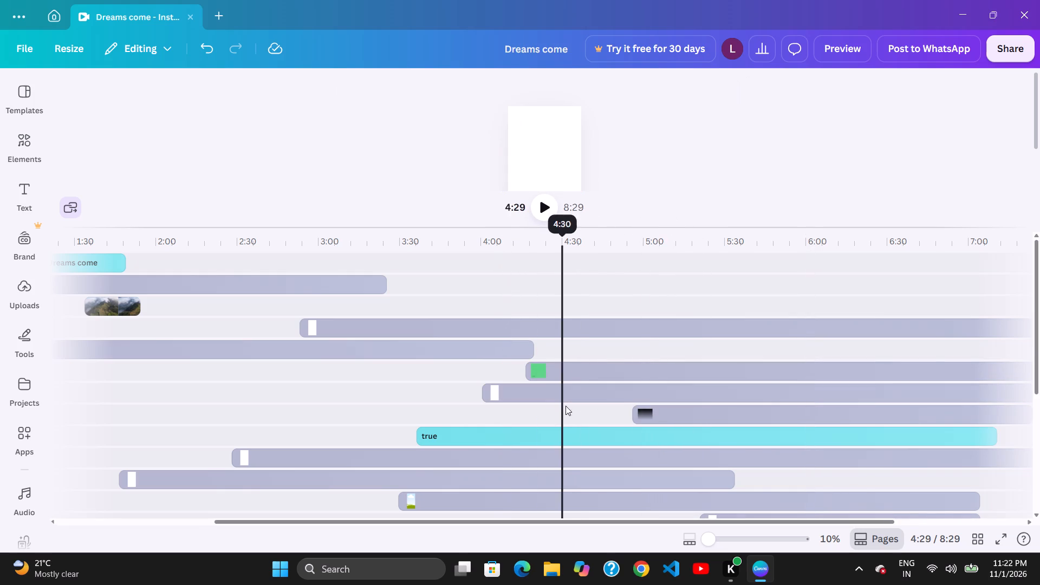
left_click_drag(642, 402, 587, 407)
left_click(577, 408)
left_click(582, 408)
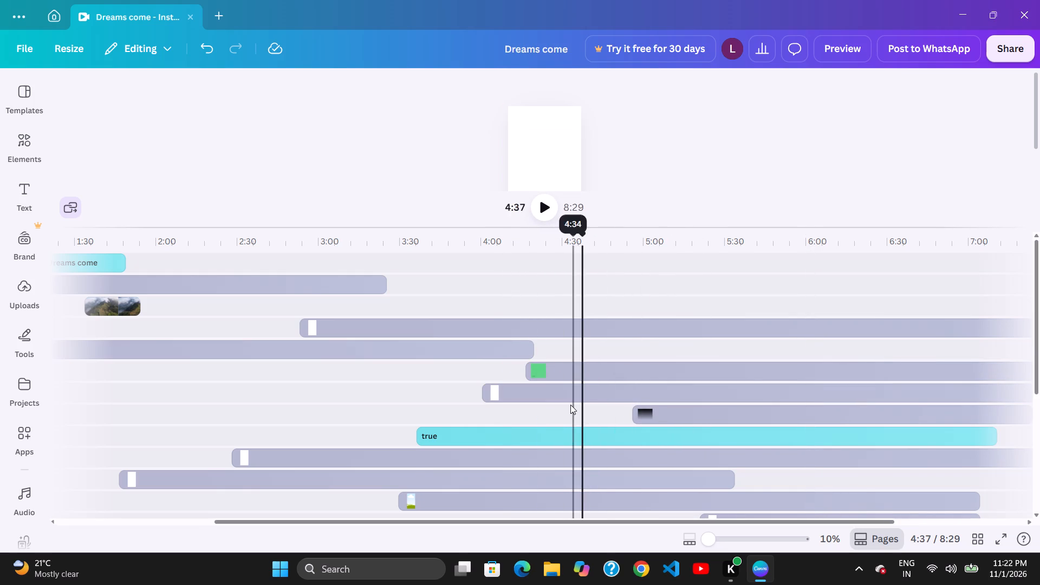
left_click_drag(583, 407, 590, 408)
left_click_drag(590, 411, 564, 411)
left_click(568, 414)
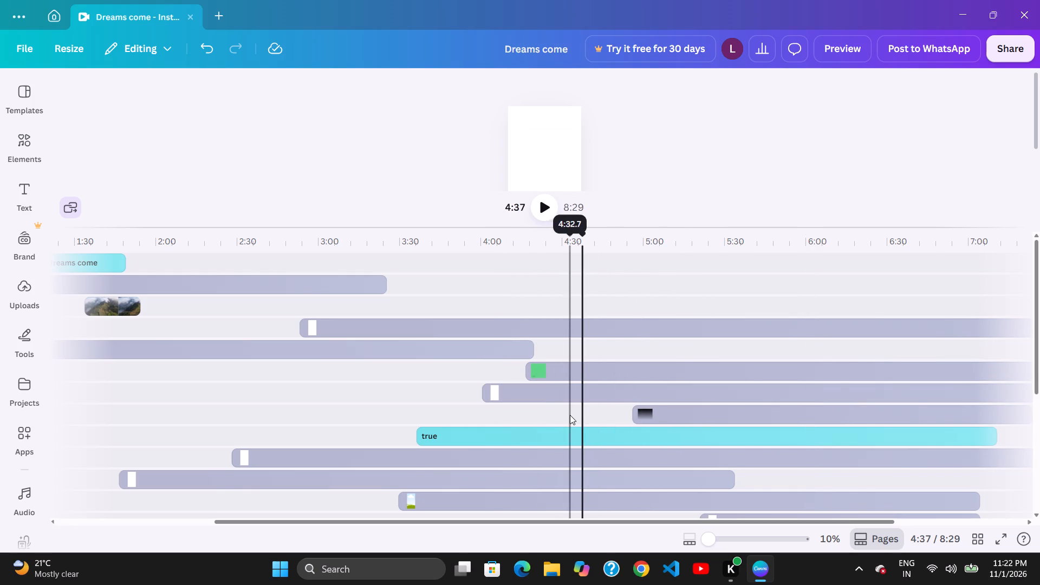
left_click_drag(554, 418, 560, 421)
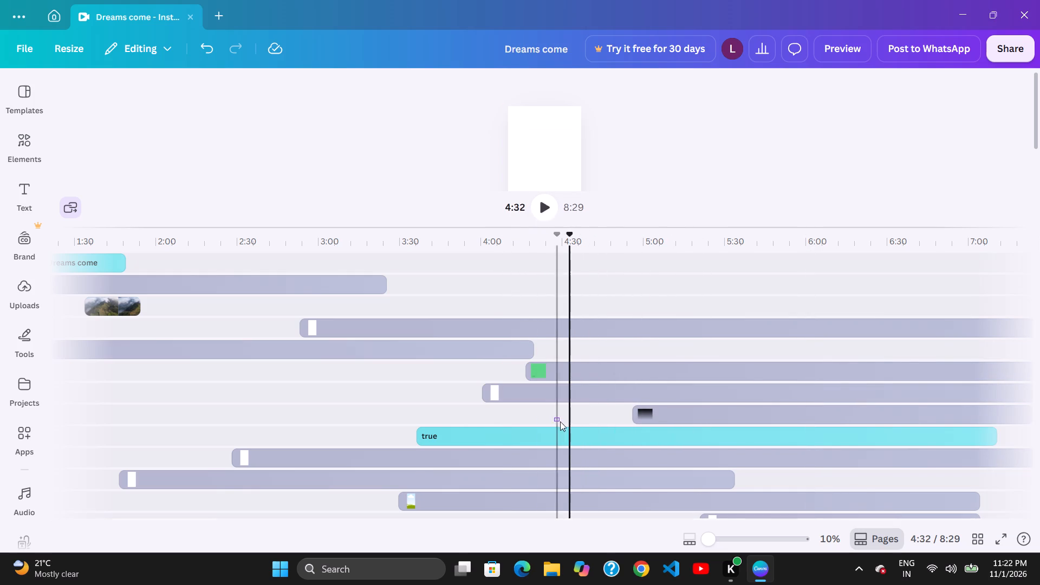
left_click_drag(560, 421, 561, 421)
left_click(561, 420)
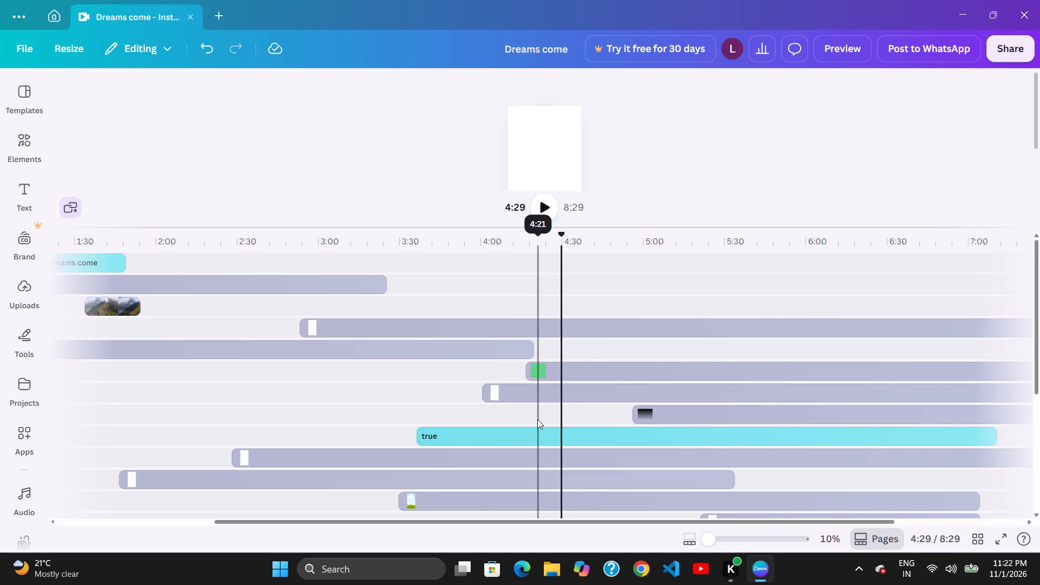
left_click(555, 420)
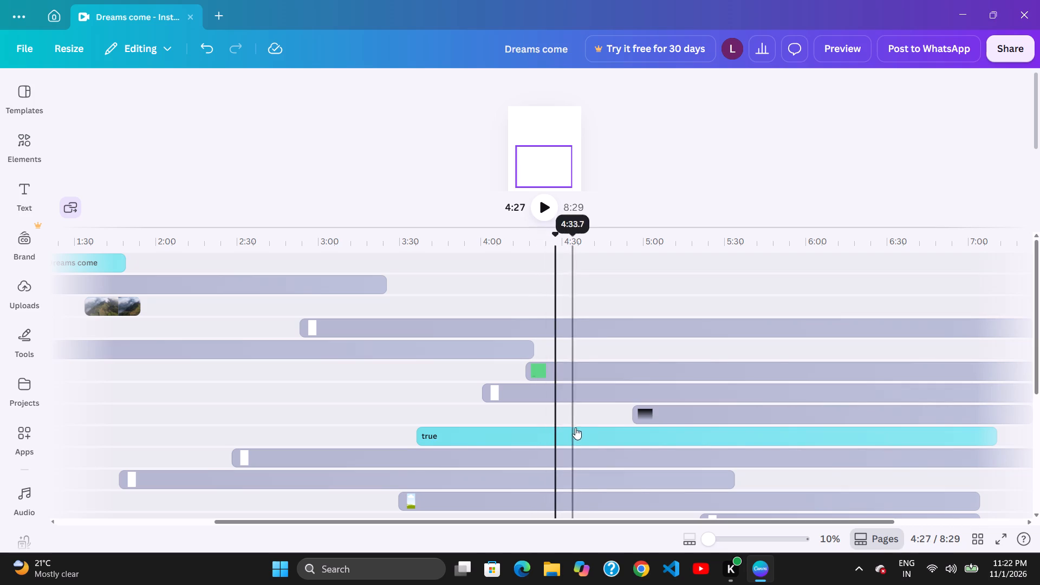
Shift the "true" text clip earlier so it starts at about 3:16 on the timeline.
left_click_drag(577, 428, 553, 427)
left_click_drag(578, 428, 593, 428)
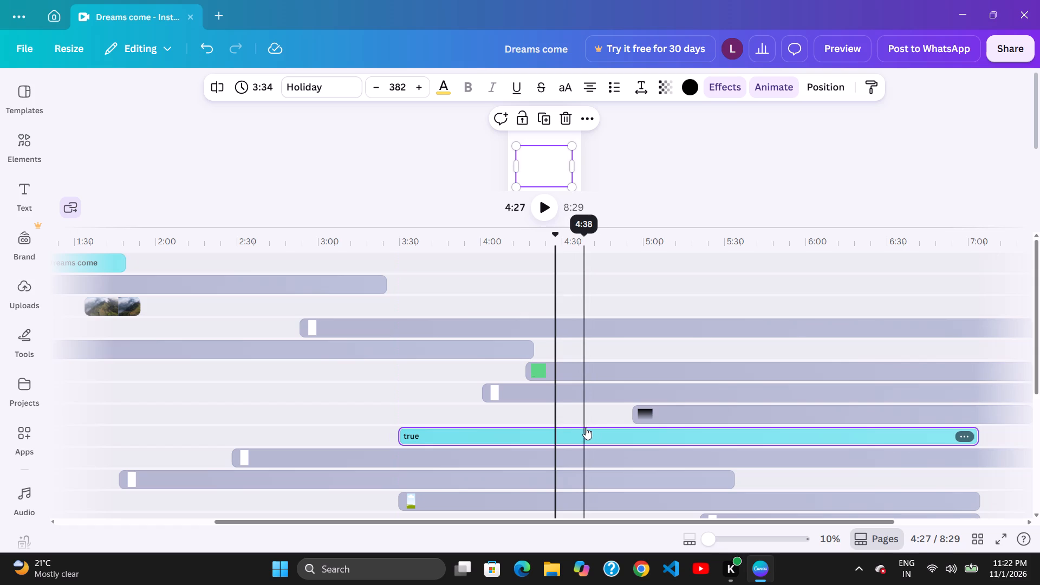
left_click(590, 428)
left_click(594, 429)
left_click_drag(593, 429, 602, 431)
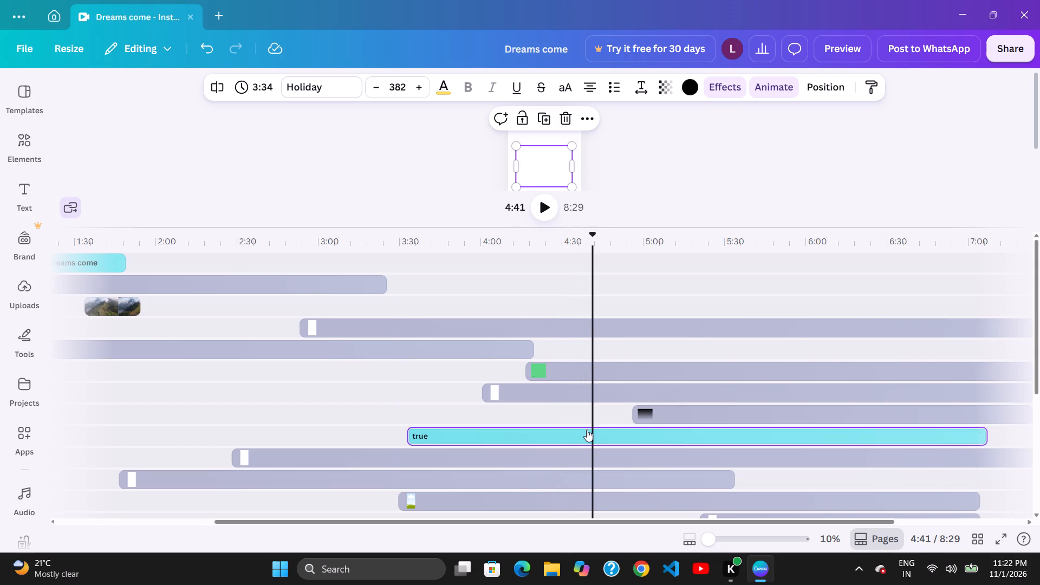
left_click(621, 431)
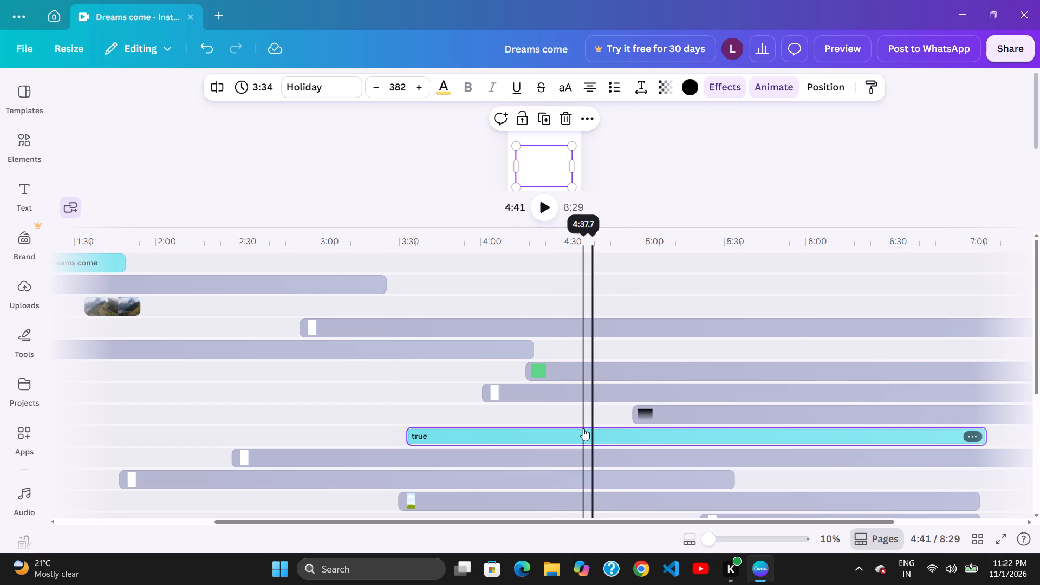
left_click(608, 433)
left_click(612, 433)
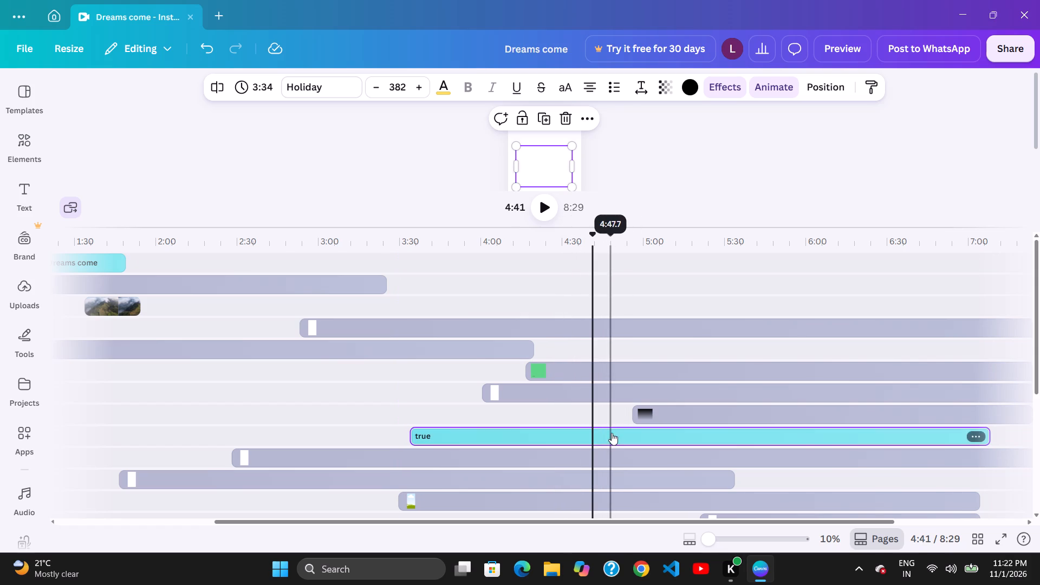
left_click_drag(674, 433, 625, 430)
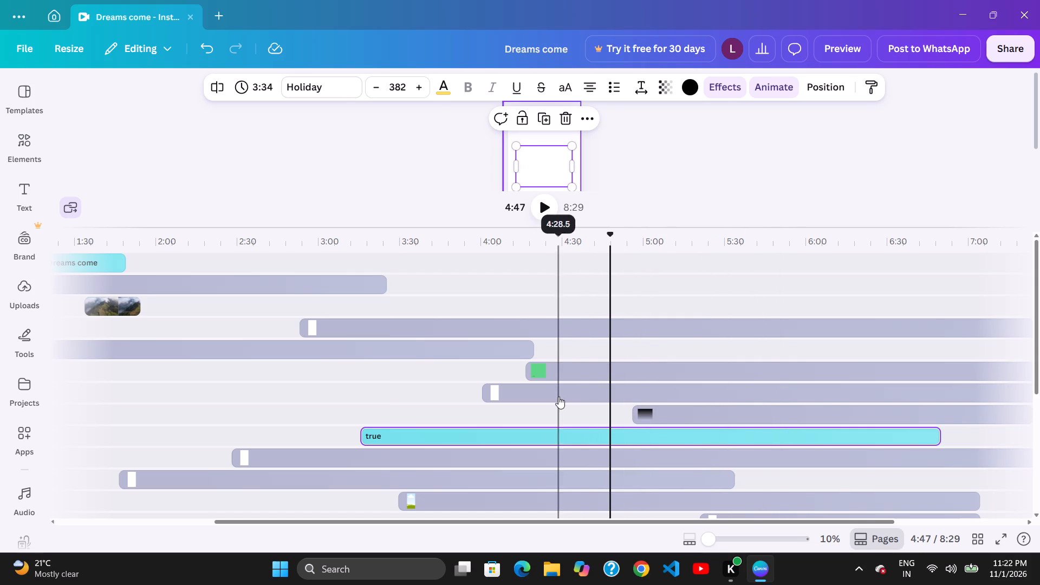
Move the green clip to start at about 4:08 and the white clip in the row below it to about 4:12.
left_click_drag(557, 401, 565, 406)
left_click_drag(773, 368, 747, 366)
left_click_drag(692, 385, 703, 389)
left_click_drag(711, 393, 722, 398)
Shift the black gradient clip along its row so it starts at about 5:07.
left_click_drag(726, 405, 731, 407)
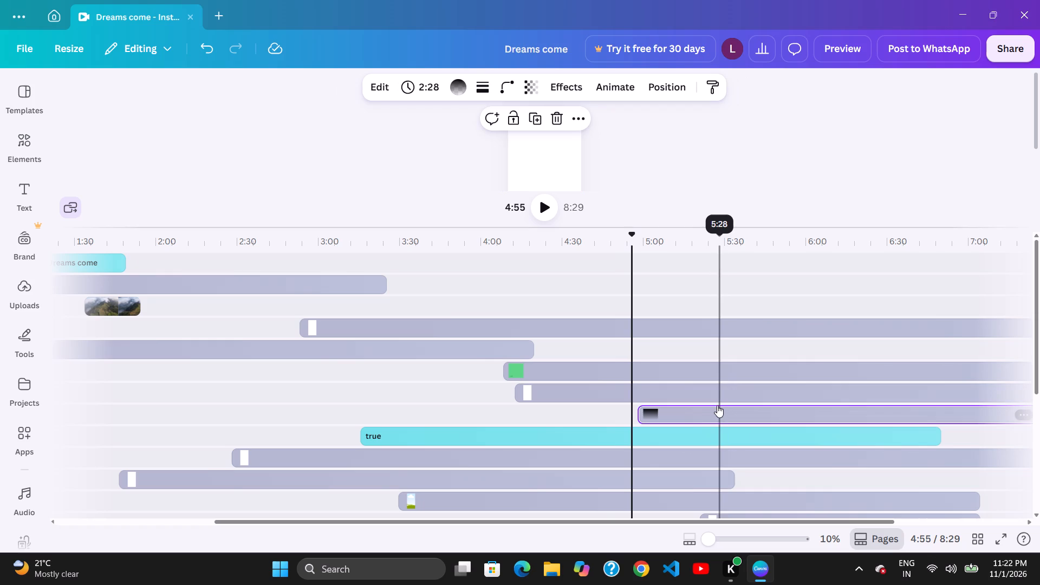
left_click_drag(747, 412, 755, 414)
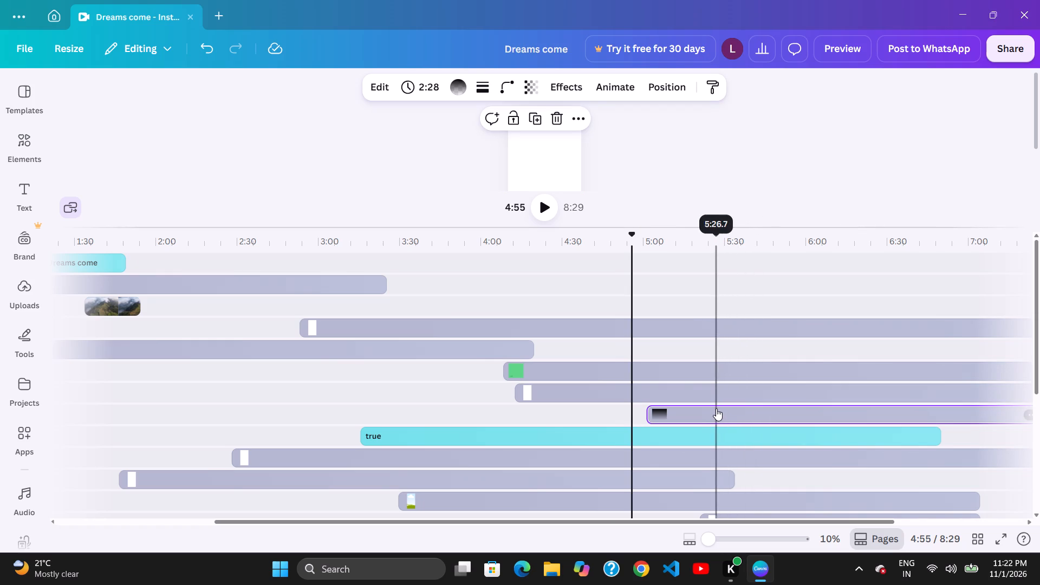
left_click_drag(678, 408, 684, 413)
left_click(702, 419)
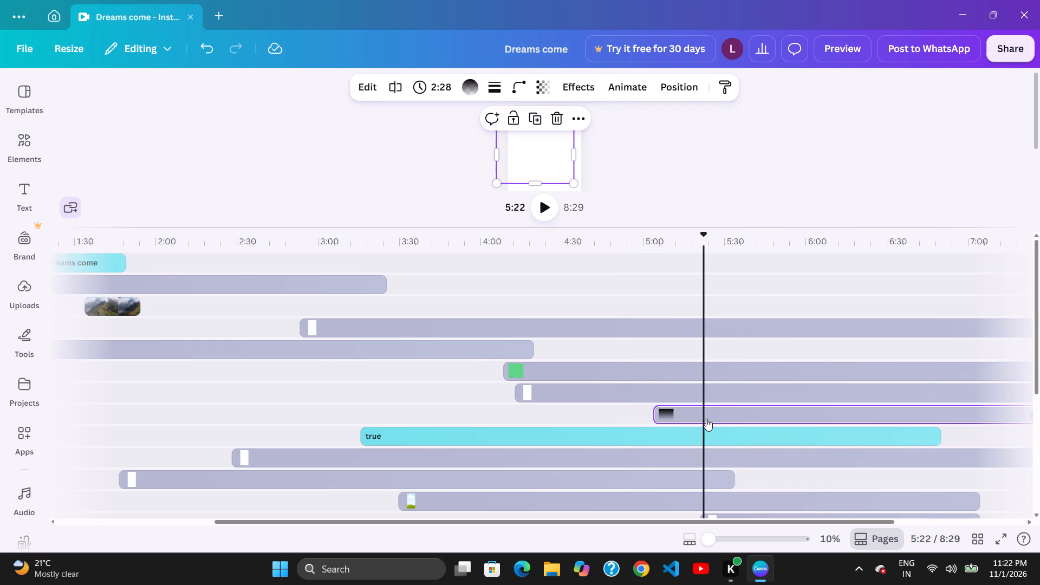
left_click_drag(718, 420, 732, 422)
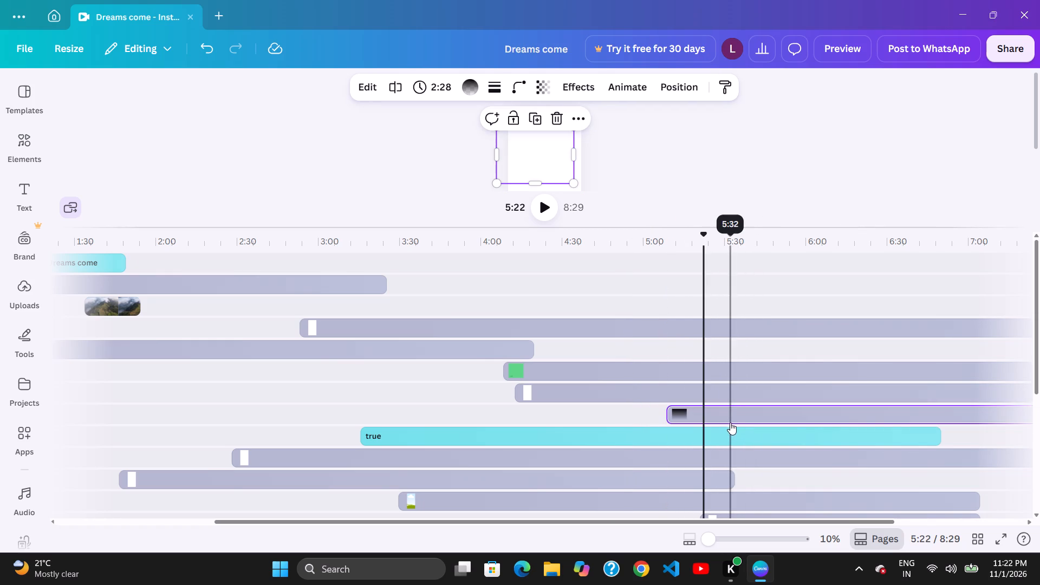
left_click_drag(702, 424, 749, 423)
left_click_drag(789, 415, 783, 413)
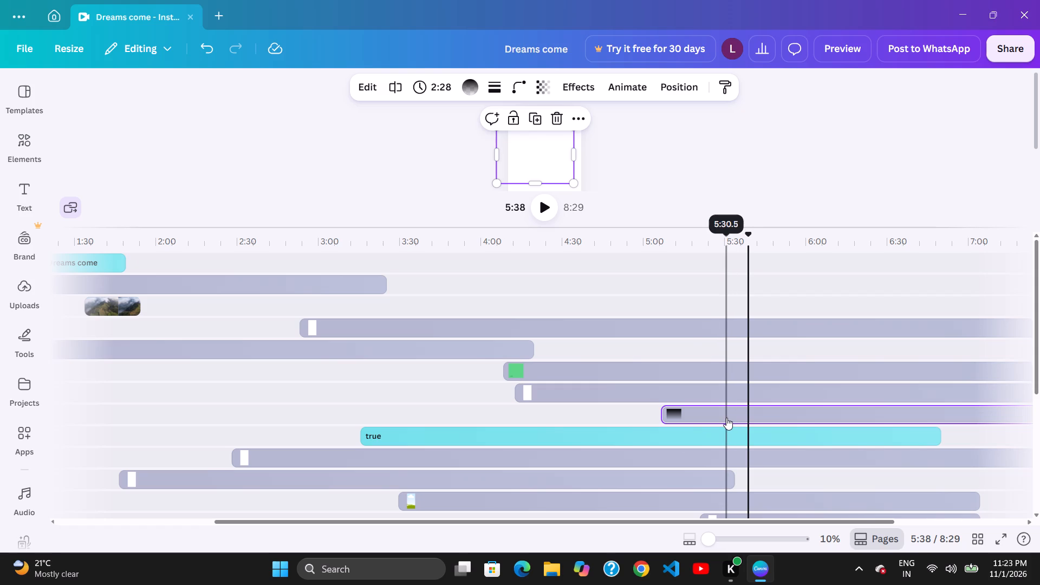
Move the black gradient clip earlier to start at about 4:20 and nudge the "true" text clip to start at about 3:20.
left_click_drag(718, 417, 729, 417)
left_click_drag(693, 416, 669, 419)
left_click_drag(729, 420, 717, 414)
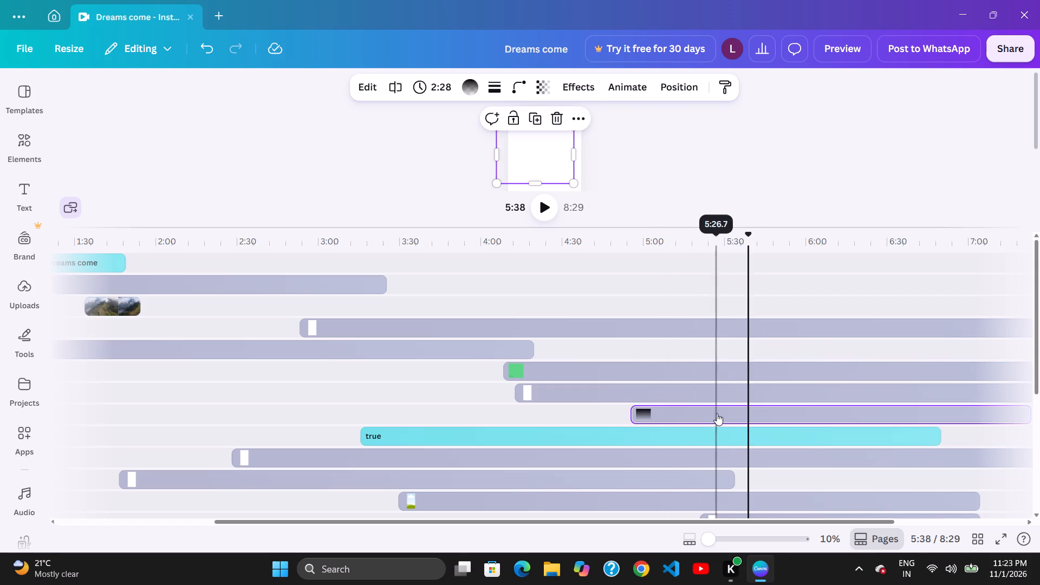
left_click_drag(723, 411, 743, 414)
left_click_drag(768, 420, 729, 413)
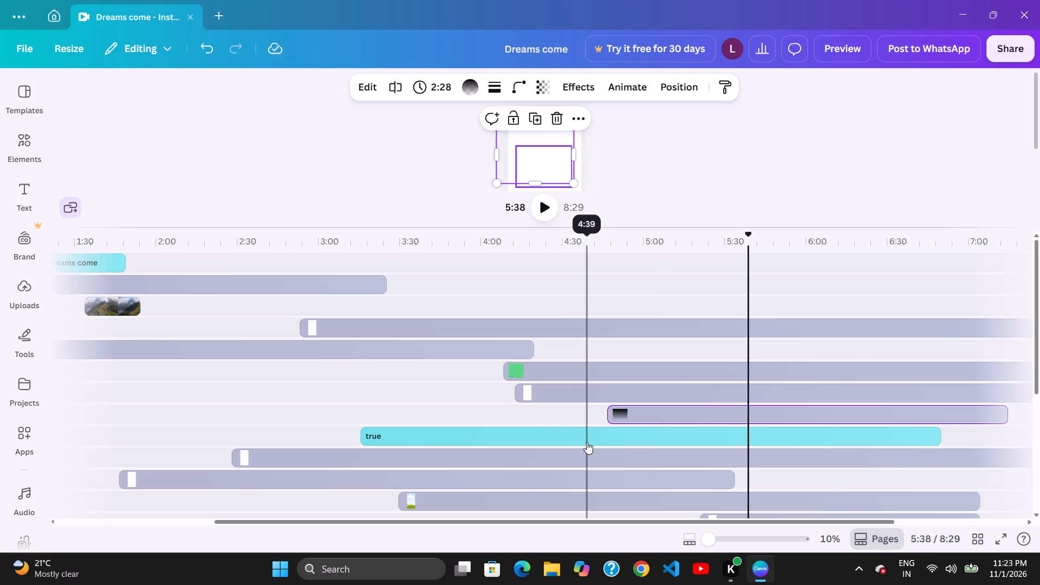
left_click_drag(612, 431, 621, 425)
left_click_drag(641, 410, 606, 414)
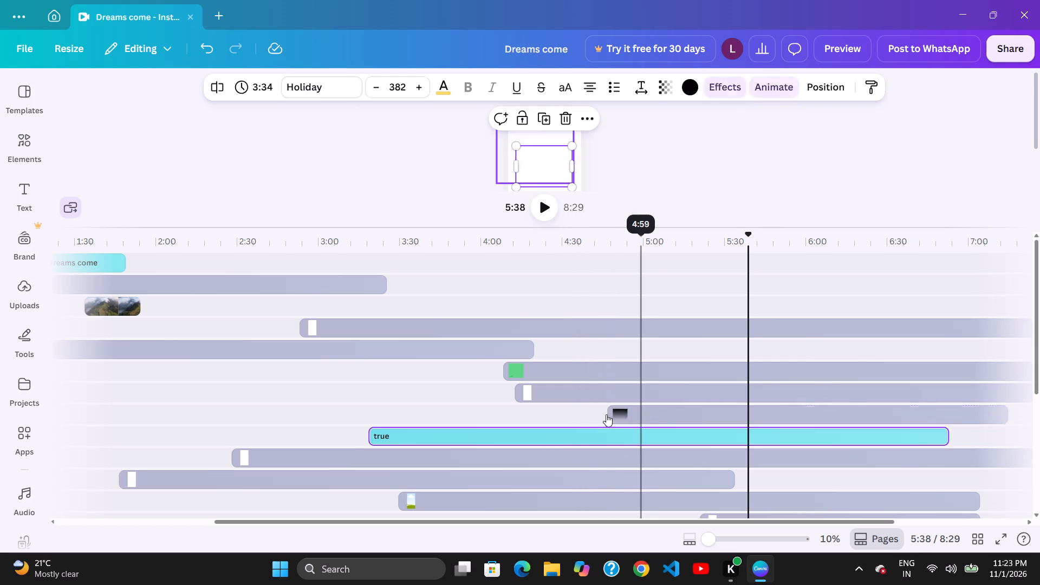
left_click_drag(606, 414, 600, 415)
left_click(600, 417)
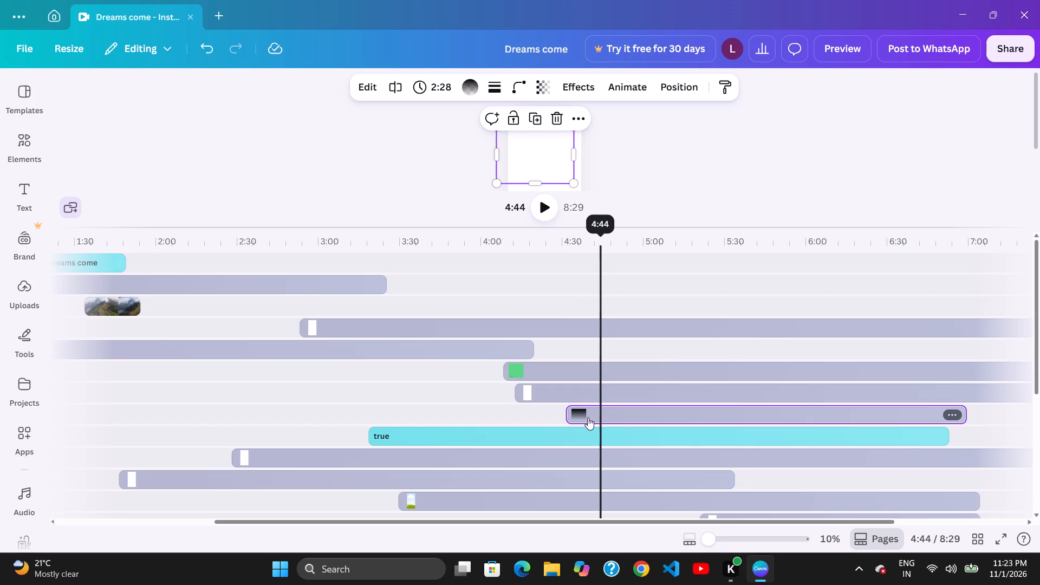
left_click(563, 432)
left_click_drag(653, 404, 549, 420)
left_click_drag(525, 429, 530, 431)
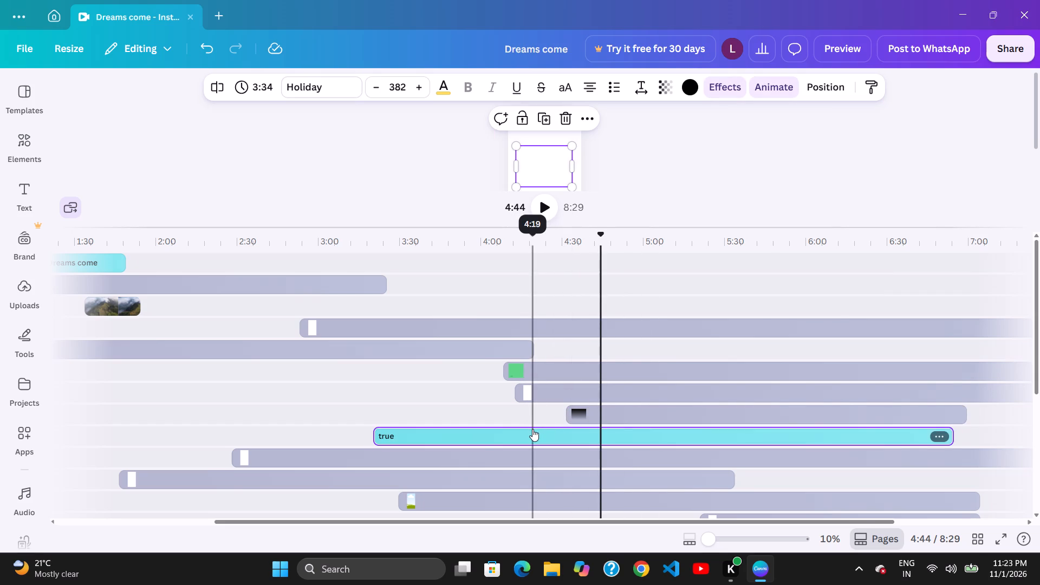
left_click_drag(587, 419, 565, 422)
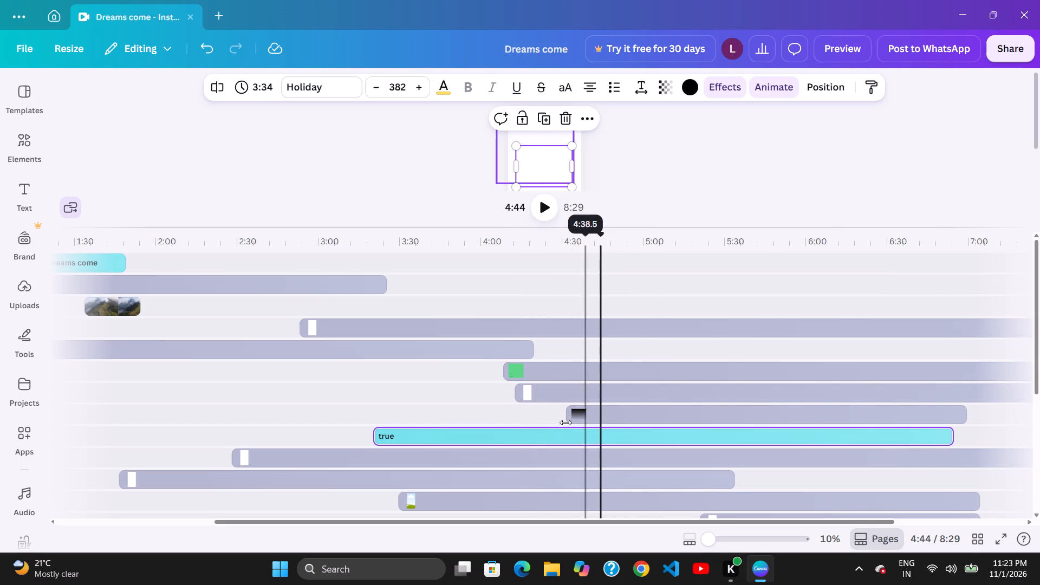
left_click_drag(565, 422, 561, 424)
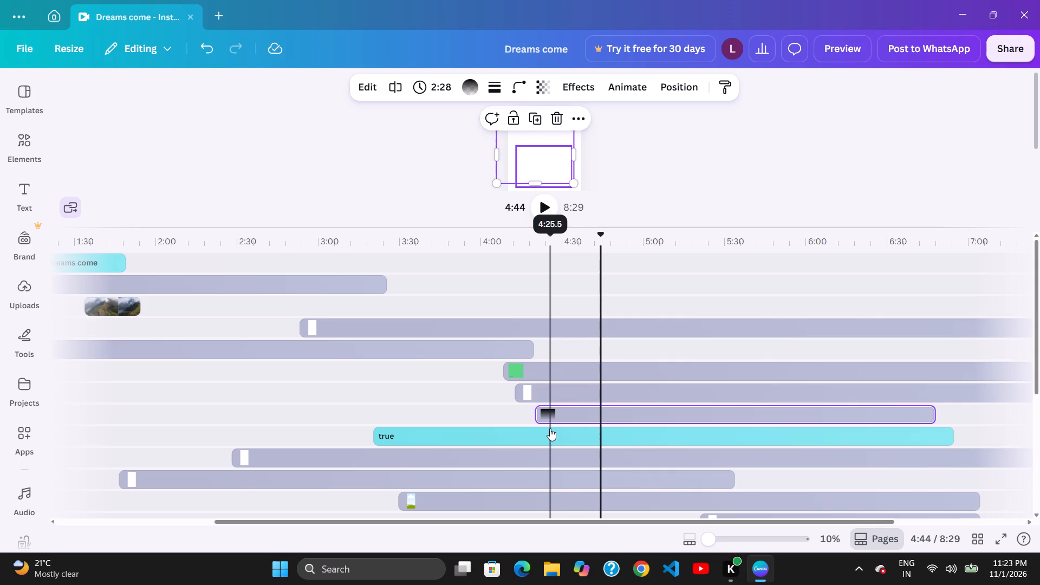
left_click(573, 426)
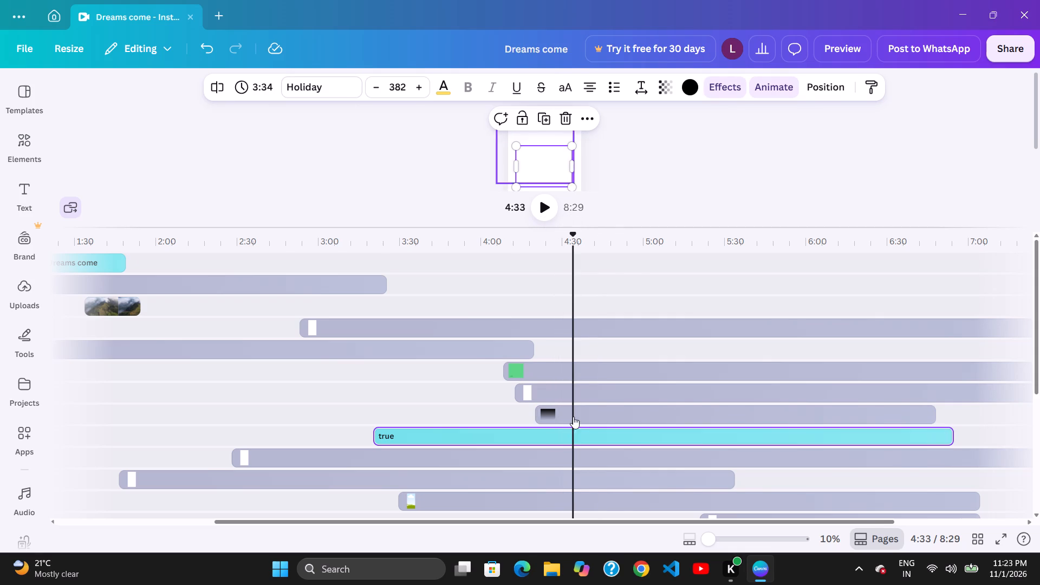
Shift the long clip in the row above the green clip later so it ends at about 4:24.
left_click_drag(456, 350, 491, 341)
left_click_drag(612, 306, 603, 304)
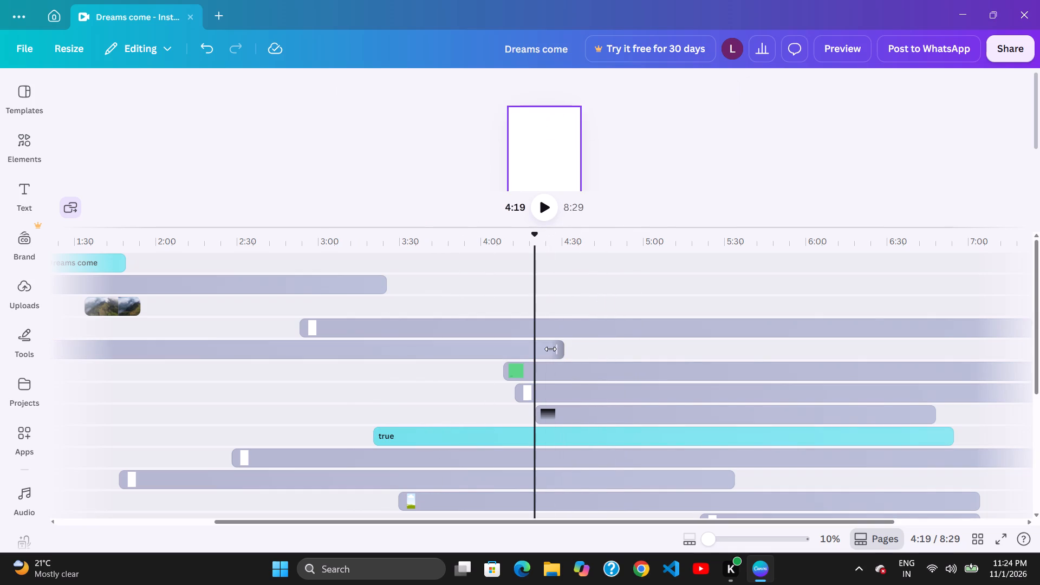
left_click_drag(557, 347, 540, 352)
left_click(565, 349)
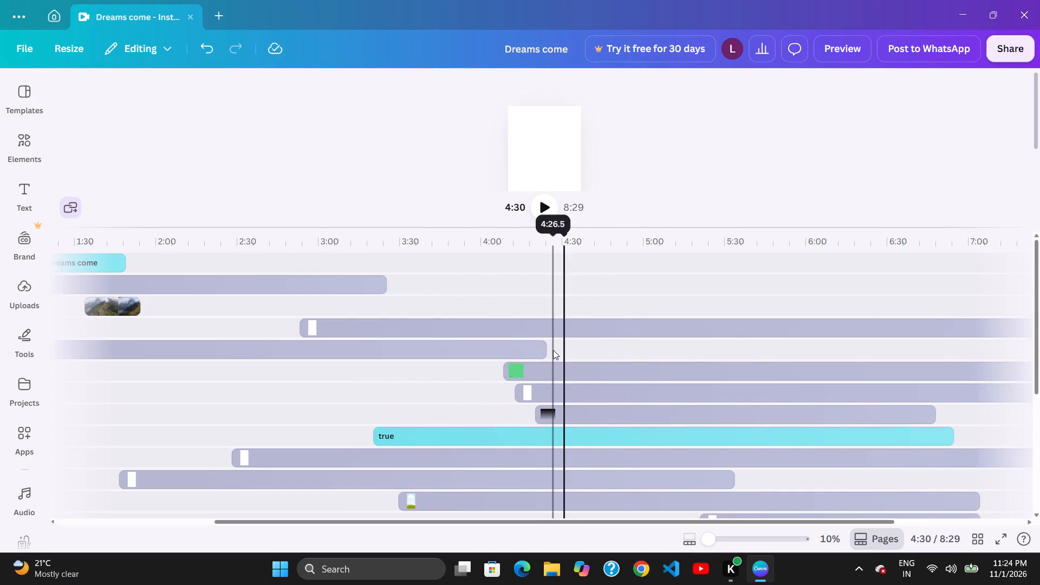
left_click_drag(601, 350, 591, 354)
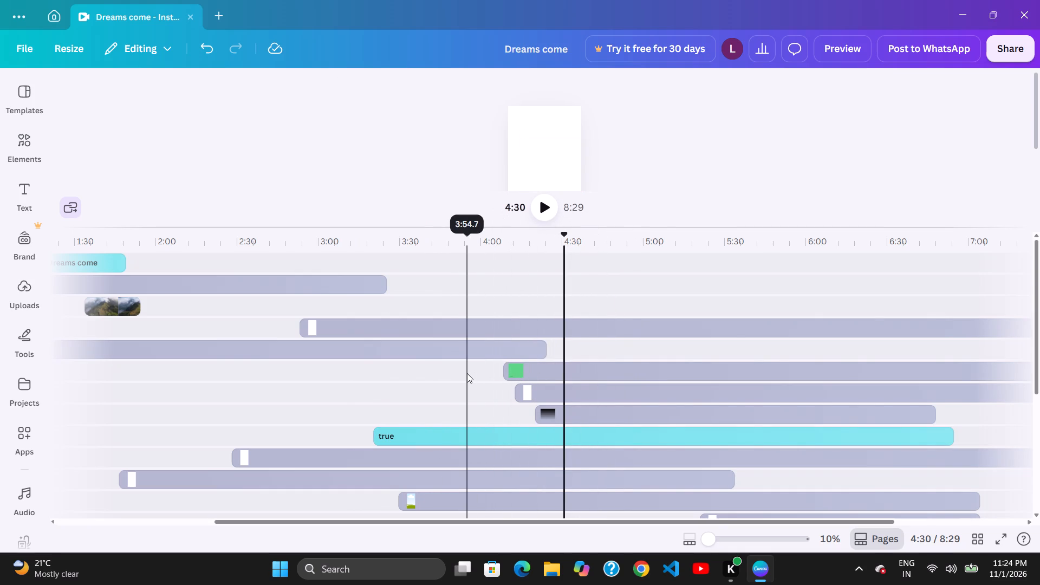
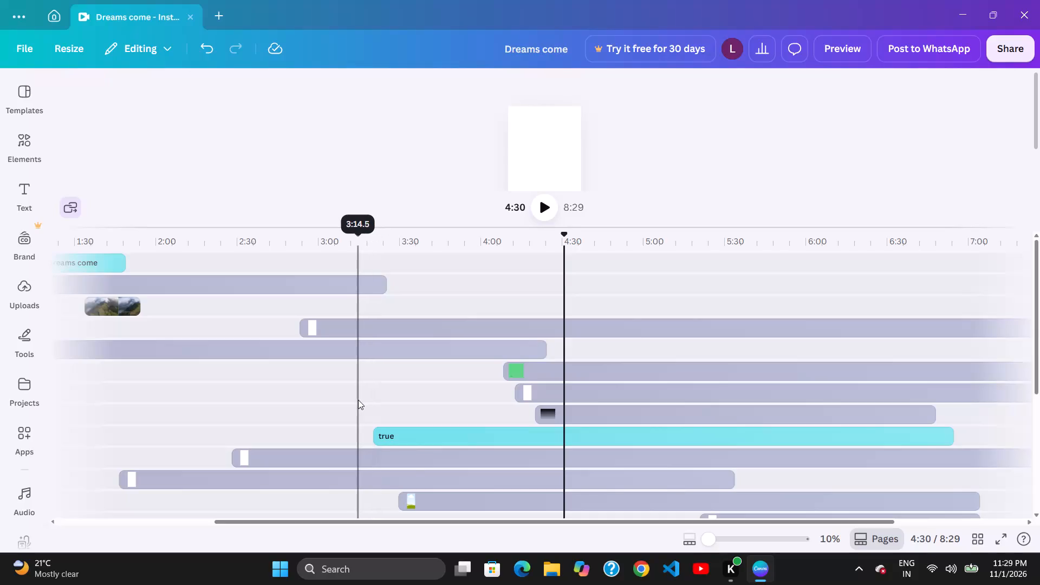
Extend the green clip by pulling its start edge back to about 3:29, giving it a 4:39 duration.
left_click(356, 400)
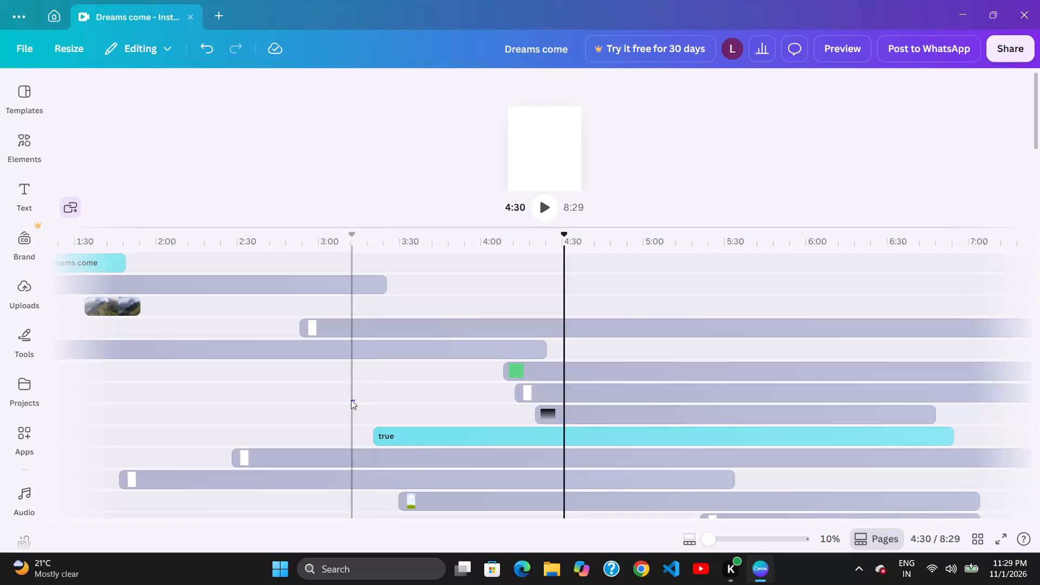
left_click(496, 343)
left_click_drag(274, 431, 285, 424)
left_click_drag(595, 291, 576, 300)
left_click_drag(508, 368, 405, 401)
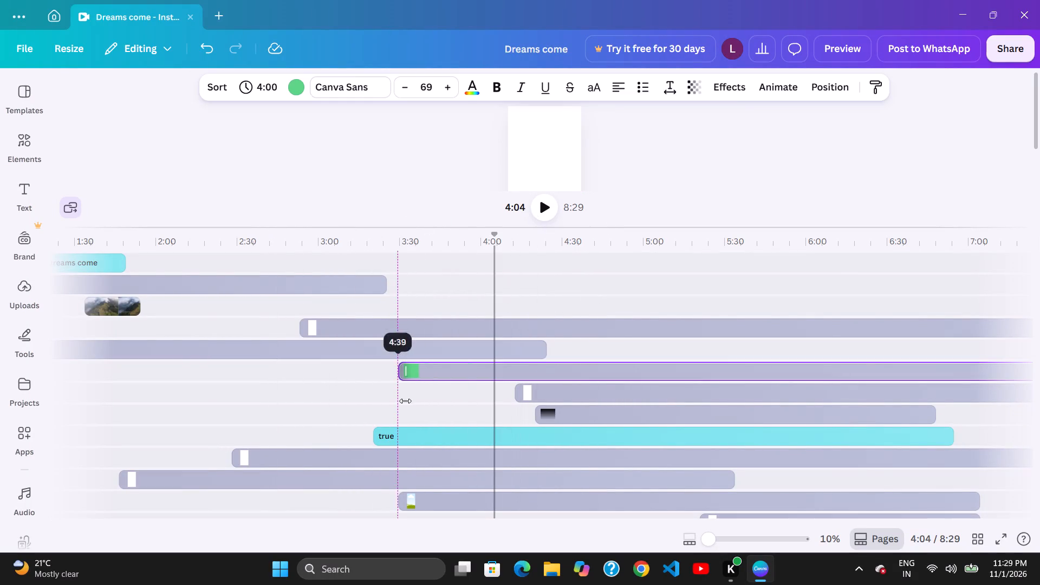
left_click_drag(405, 401, 406, 401)
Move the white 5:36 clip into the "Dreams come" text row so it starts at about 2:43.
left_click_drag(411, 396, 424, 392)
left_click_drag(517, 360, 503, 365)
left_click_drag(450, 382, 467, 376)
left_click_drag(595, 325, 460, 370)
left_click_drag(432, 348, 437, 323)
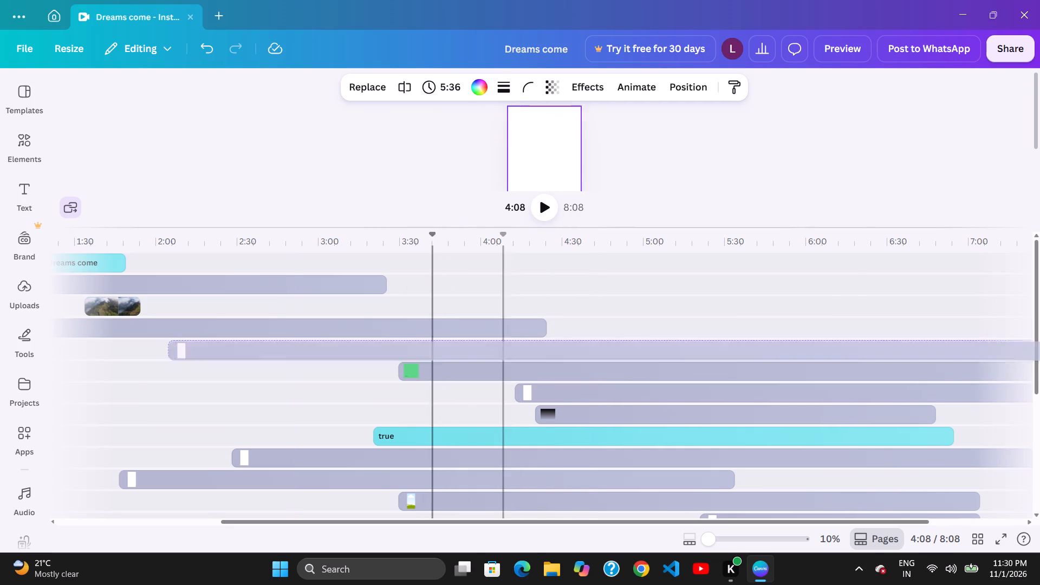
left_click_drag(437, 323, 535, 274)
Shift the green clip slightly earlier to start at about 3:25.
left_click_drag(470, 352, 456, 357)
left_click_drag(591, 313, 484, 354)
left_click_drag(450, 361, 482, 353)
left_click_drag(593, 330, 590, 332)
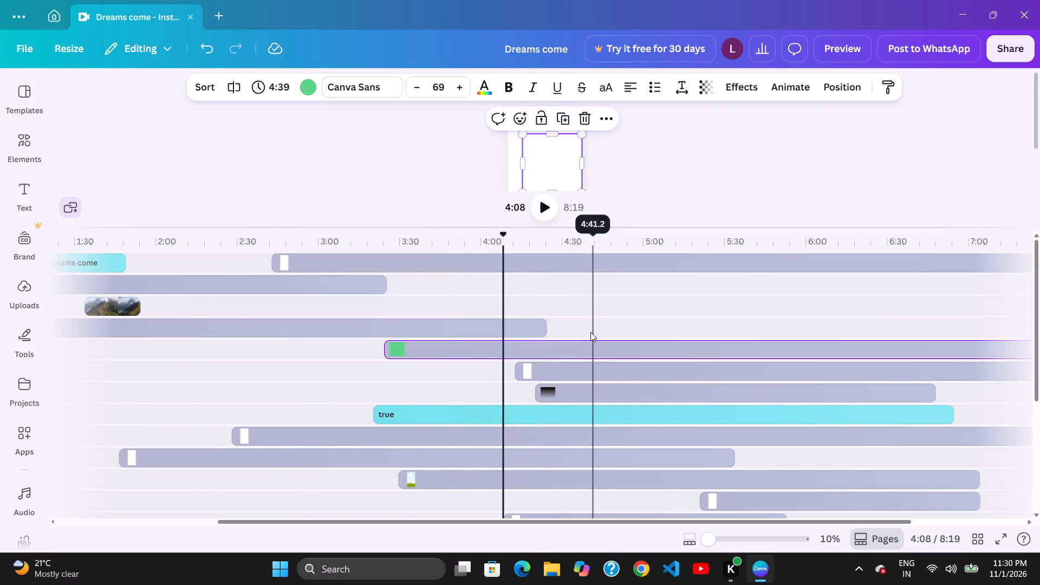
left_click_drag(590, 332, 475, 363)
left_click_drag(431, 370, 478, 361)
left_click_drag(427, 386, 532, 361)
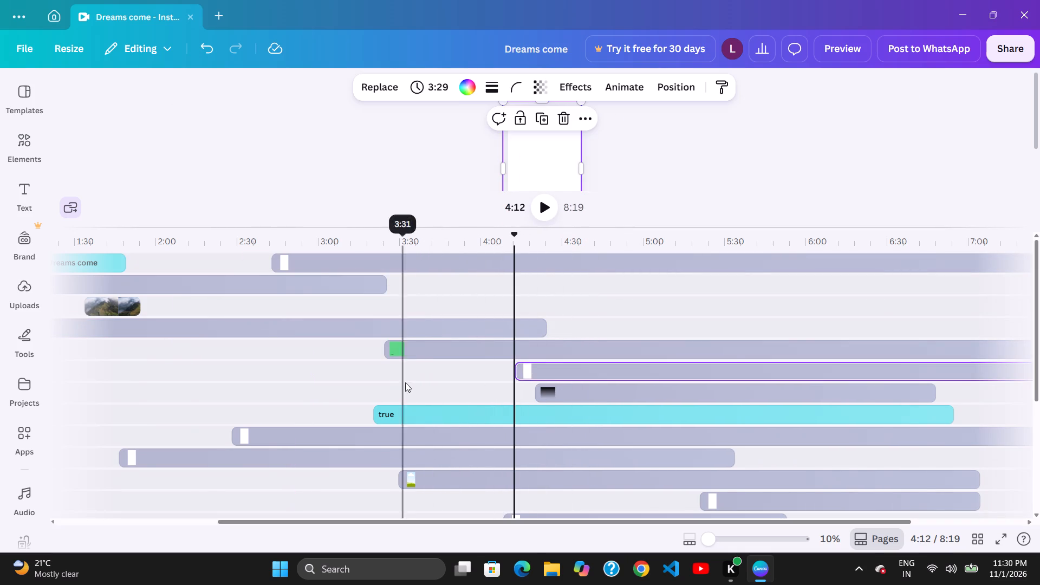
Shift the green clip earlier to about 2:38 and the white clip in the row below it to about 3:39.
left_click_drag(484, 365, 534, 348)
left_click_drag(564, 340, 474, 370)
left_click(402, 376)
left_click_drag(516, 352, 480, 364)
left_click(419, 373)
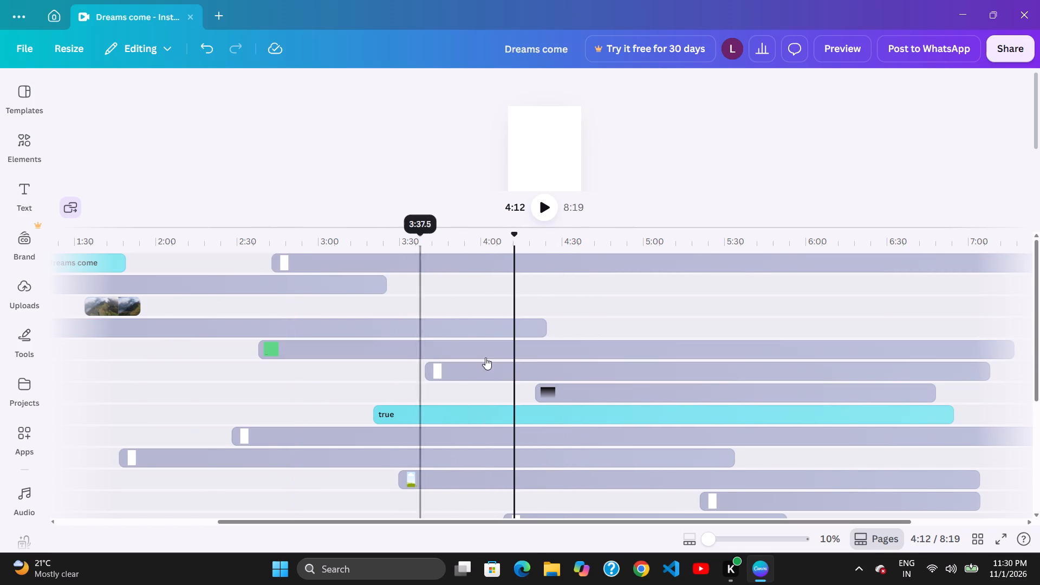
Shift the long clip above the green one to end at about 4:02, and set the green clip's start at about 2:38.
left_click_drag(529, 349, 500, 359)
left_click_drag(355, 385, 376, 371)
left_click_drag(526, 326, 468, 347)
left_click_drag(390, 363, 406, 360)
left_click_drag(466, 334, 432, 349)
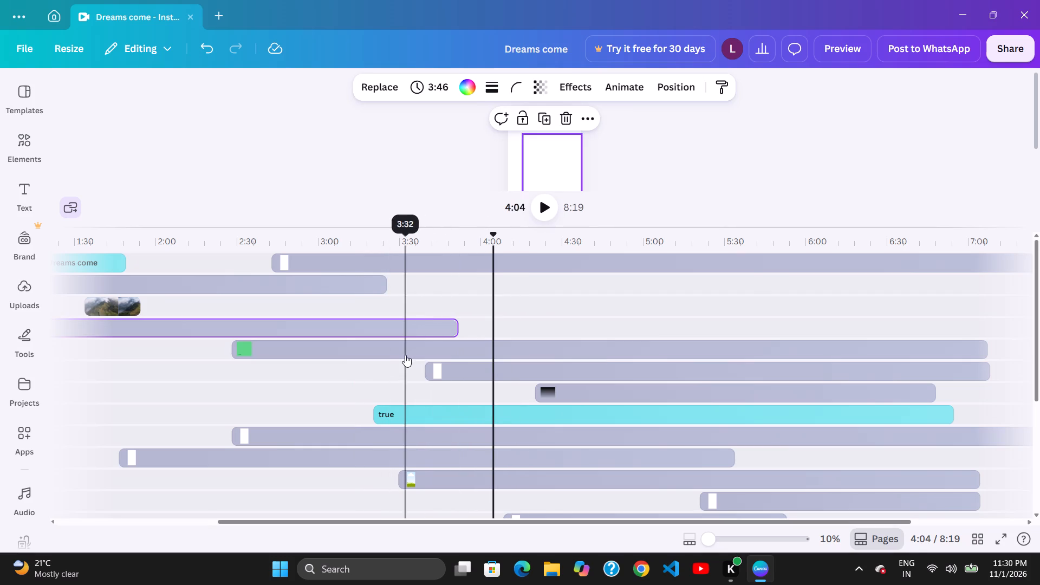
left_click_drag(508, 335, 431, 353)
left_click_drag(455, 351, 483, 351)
Move the white 3:29 clip in the row below the green clip later to start at about 4:07.
left_click_drag(428, 362, 467, 359)
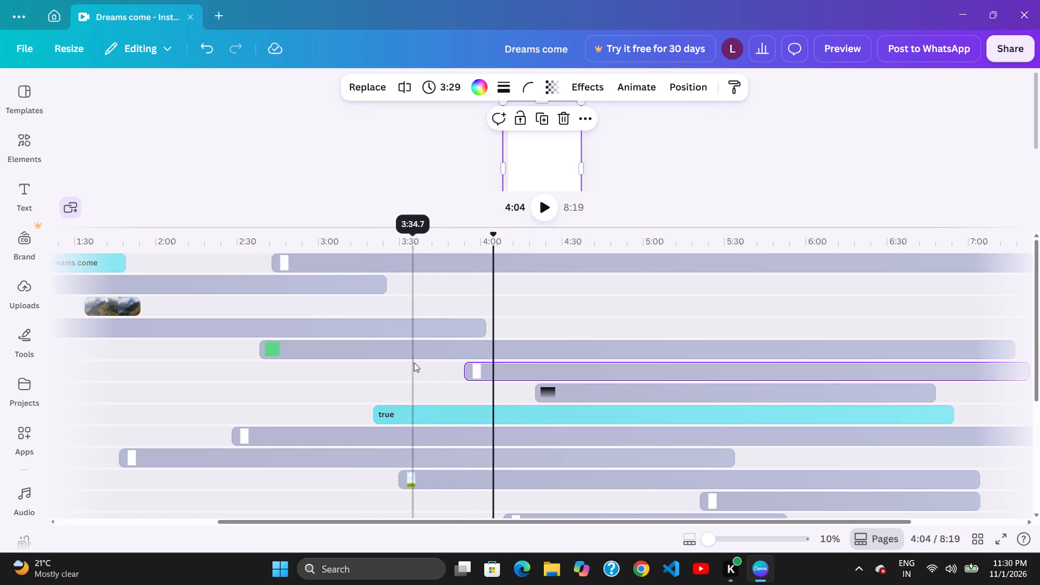
left_click_drag(413, 362, 486, 357)
left_click_drag(406, 364, 492, 351)
left_click_drag(388, 355, 420, 350)
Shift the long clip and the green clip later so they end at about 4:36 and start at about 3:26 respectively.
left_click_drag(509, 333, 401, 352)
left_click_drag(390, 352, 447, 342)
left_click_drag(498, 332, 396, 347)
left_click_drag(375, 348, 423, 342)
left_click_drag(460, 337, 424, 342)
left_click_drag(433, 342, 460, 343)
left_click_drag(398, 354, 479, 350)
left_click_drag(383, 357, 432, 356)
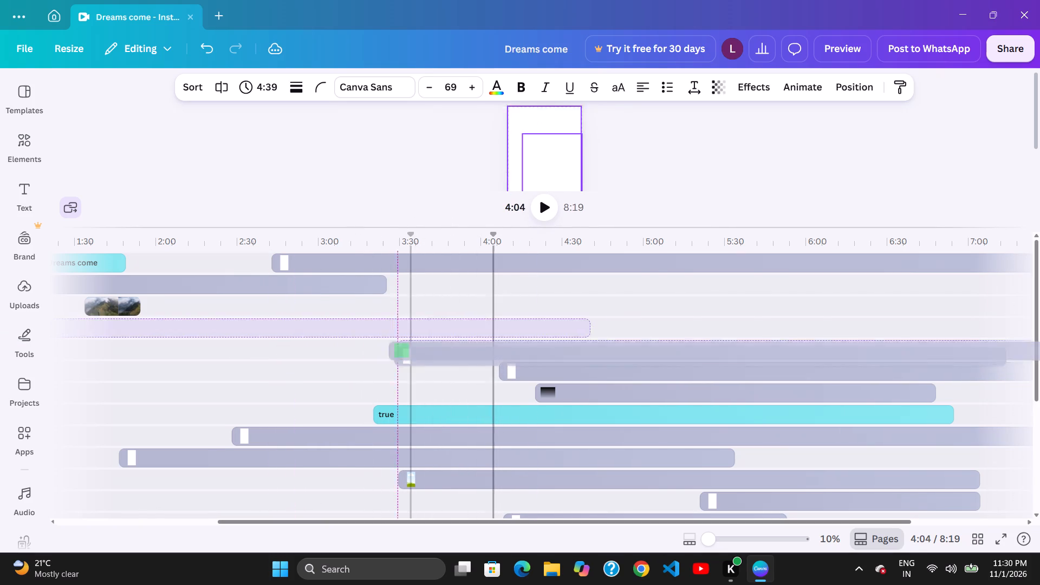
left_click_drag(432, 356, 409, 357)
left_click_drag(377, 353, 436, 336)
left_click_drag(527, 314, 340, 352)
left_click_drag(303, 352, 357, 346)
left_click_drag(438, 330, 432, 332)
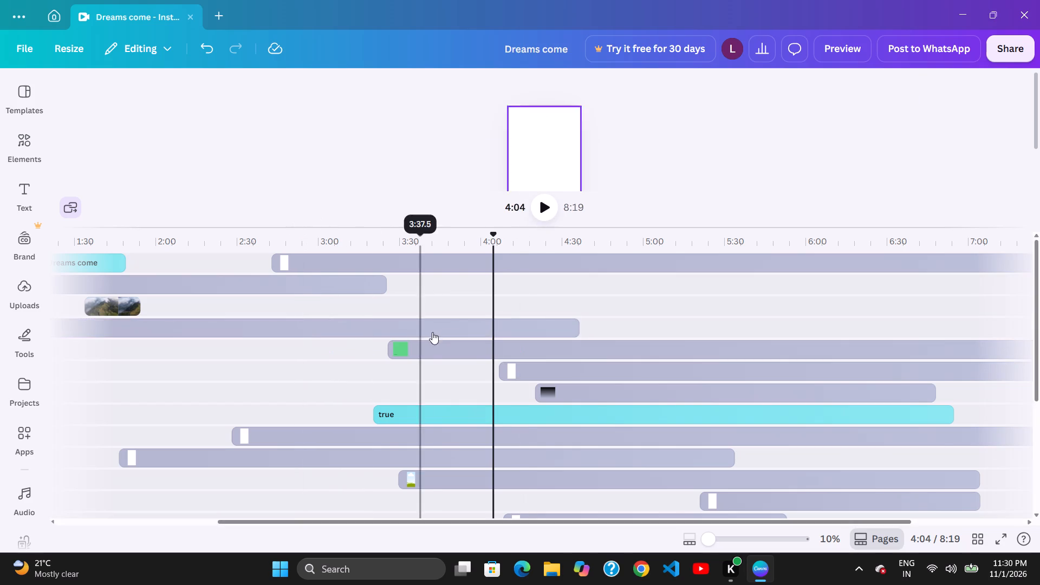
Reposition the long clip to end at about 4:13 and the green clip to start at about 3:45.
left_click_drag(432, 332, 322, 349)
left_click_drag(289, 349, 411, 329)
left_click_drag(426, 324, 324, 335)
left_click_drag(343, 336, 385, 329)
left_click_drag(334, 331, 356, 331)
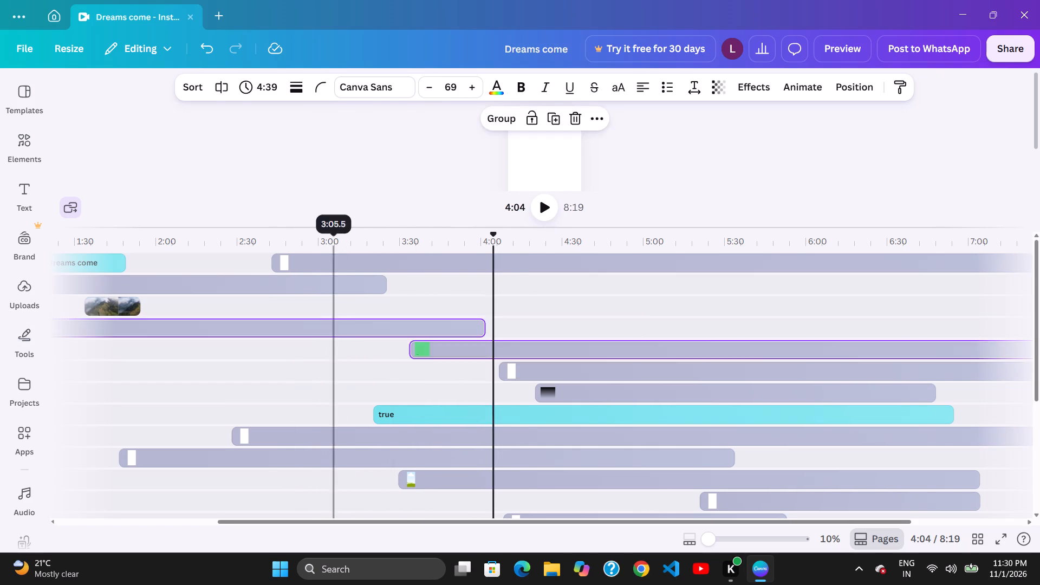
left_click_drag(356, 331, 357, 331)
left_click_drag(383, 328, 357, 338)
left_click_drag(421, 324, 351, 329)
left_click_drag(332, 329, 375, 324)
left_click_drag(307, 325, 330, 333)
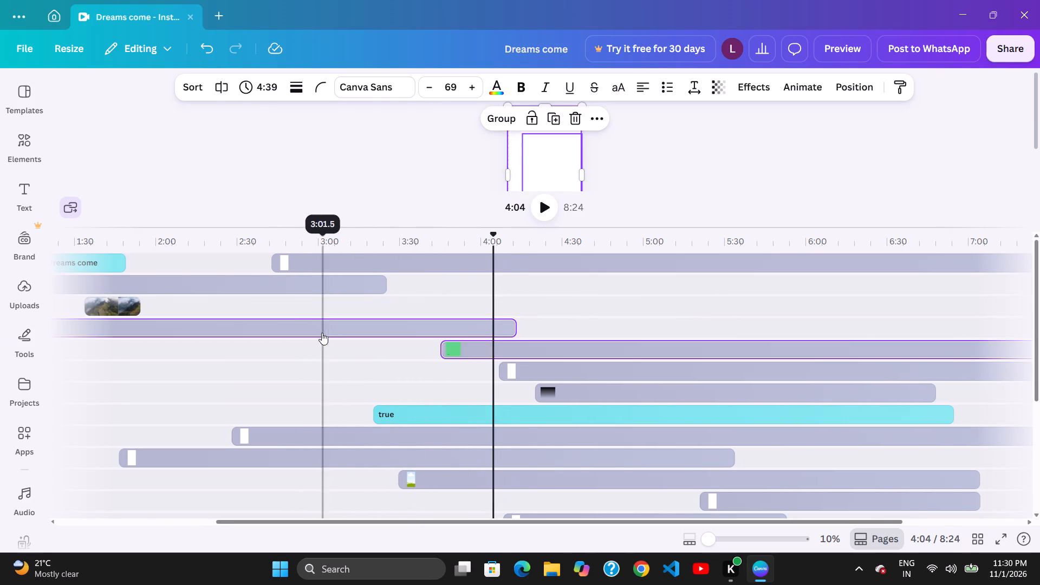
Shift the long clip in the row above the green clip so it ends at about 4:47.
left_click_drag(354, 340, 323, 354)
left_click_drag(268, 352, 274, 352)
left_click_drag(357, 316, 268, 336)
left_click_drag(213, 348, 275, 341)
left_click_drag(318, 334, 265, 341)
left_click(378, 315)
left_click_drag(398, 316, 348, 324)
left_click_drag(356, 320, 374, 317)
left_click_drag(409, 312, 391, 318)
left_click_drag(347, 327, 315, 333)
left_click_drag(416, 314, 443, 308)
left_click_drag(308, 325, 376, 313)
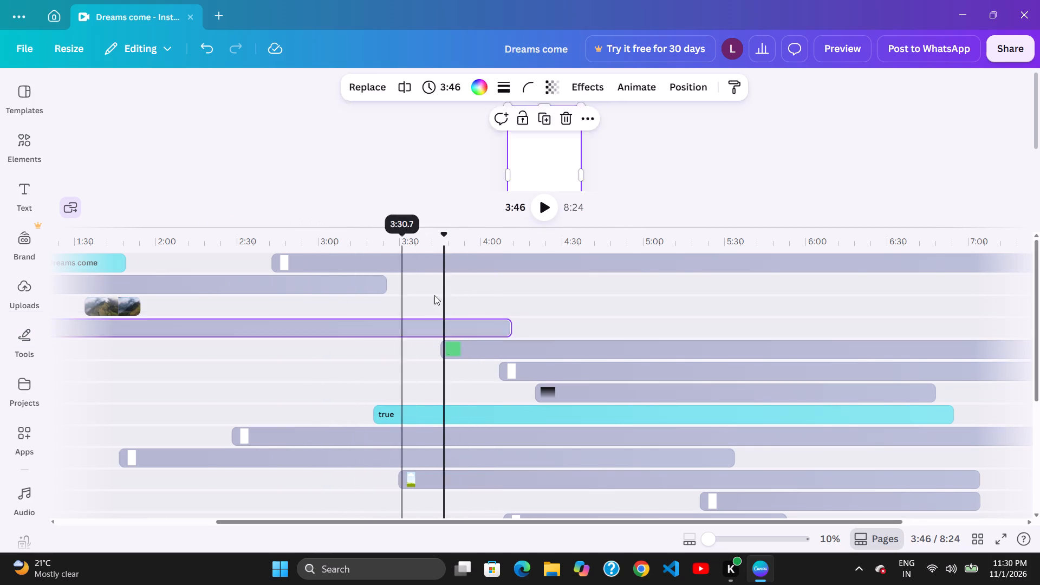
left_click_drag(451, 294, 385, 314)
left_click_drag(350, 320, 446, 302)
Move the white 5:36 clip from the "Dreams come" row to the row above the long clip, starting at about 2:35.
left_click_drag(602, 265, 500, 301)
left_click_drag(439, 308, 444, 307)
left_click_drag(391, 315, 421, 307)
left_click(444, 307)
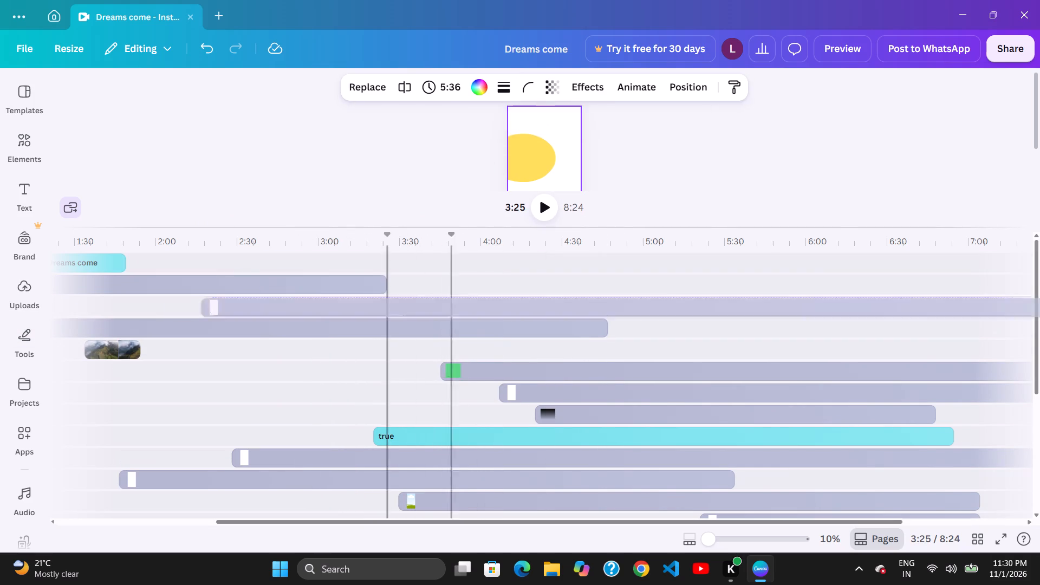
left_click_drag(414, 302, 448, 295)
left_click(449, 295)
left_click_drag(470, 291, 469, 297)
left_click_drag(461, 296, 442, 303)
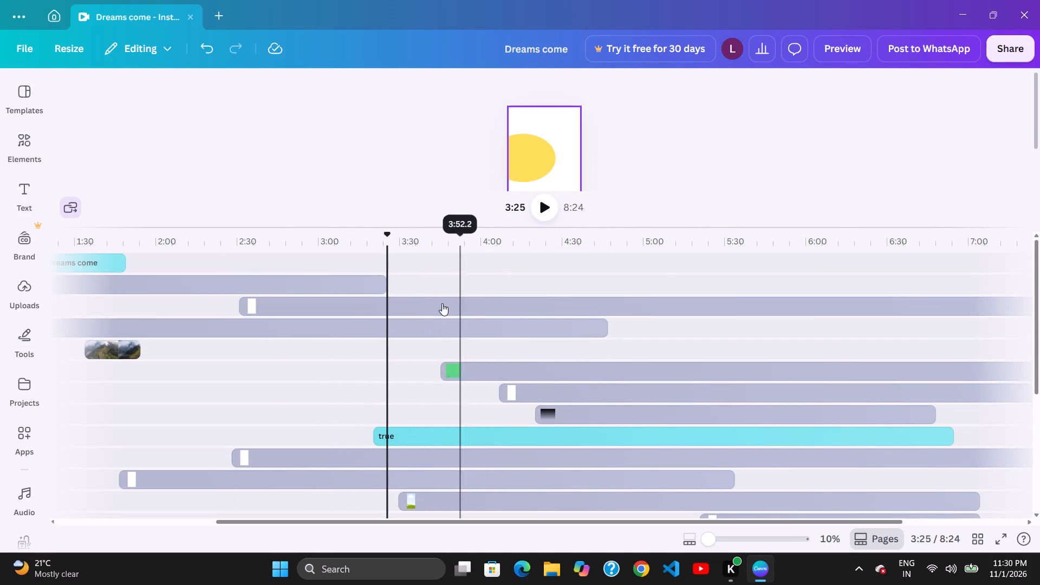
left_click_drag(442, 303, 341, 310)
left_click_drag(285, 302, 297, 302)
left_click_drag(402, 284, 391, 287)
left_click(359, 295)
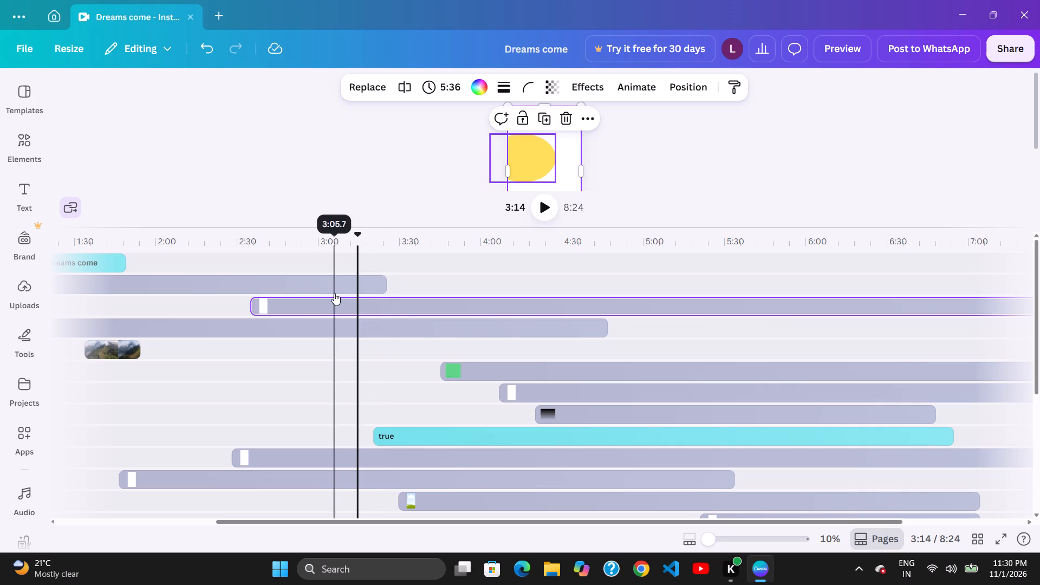
Shift the yellow shape's clip in the second timeline row earlier so it ends at about 3:06.
left_click_drag(363, 293, 315, 298)
left_click(446, 259)
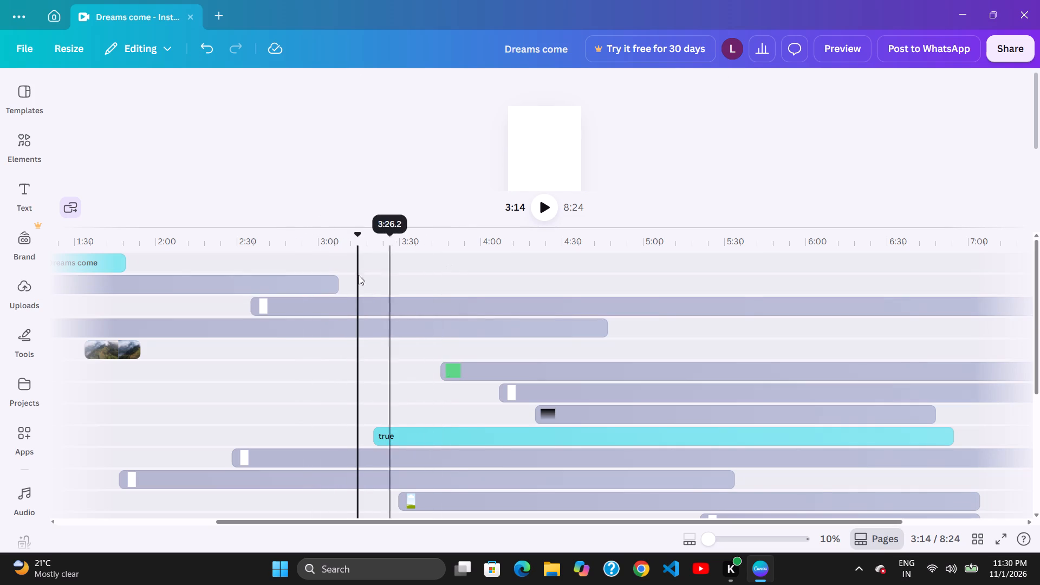
left_click(326, 283)
left_click(334, 278)
left_click_drag(387, 269, 344, 279)
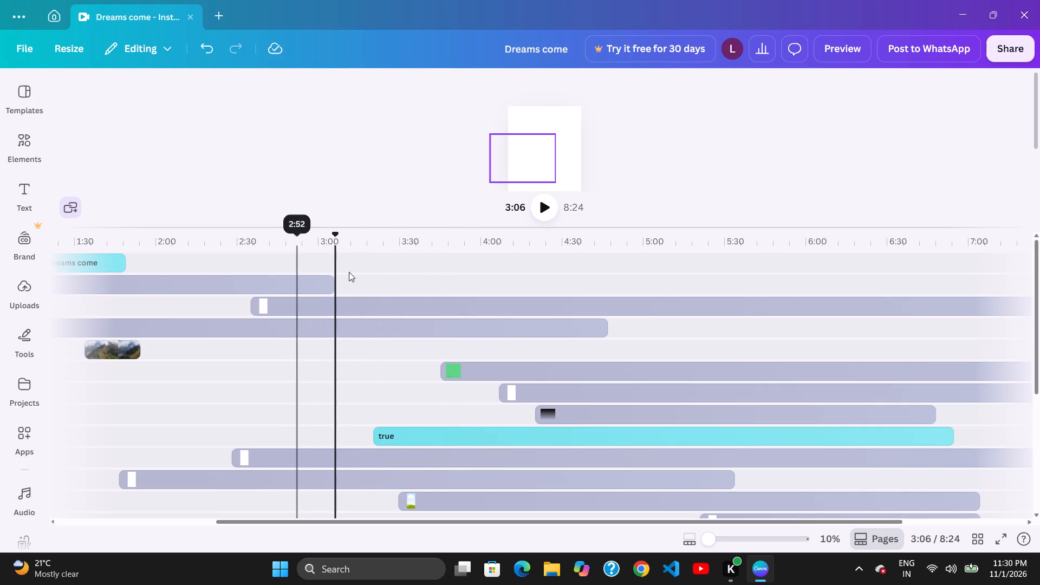
left_click_drag(459, 270, 418, 277)
left_click_drag(421, 282, 426, 282)
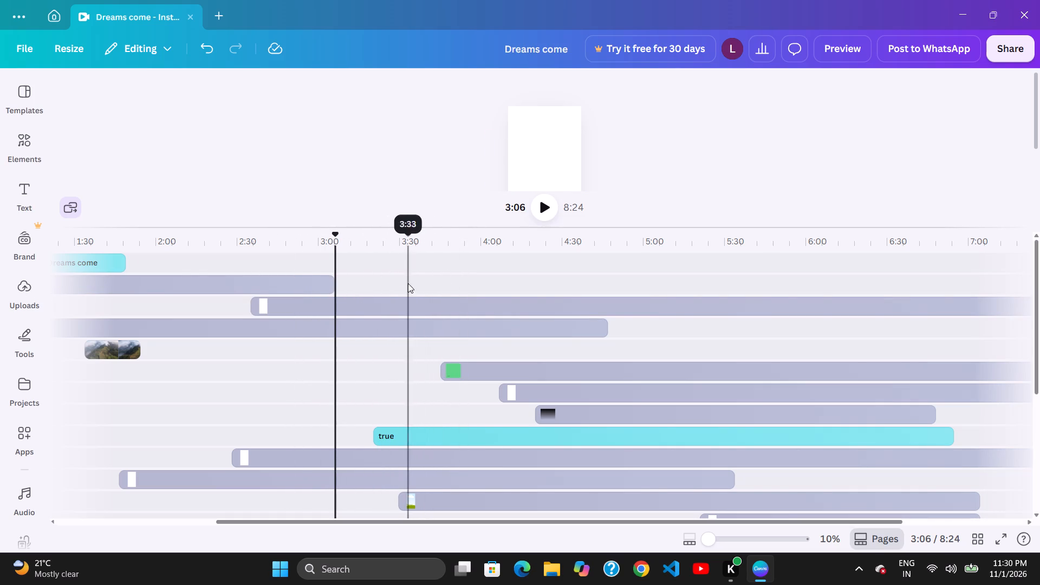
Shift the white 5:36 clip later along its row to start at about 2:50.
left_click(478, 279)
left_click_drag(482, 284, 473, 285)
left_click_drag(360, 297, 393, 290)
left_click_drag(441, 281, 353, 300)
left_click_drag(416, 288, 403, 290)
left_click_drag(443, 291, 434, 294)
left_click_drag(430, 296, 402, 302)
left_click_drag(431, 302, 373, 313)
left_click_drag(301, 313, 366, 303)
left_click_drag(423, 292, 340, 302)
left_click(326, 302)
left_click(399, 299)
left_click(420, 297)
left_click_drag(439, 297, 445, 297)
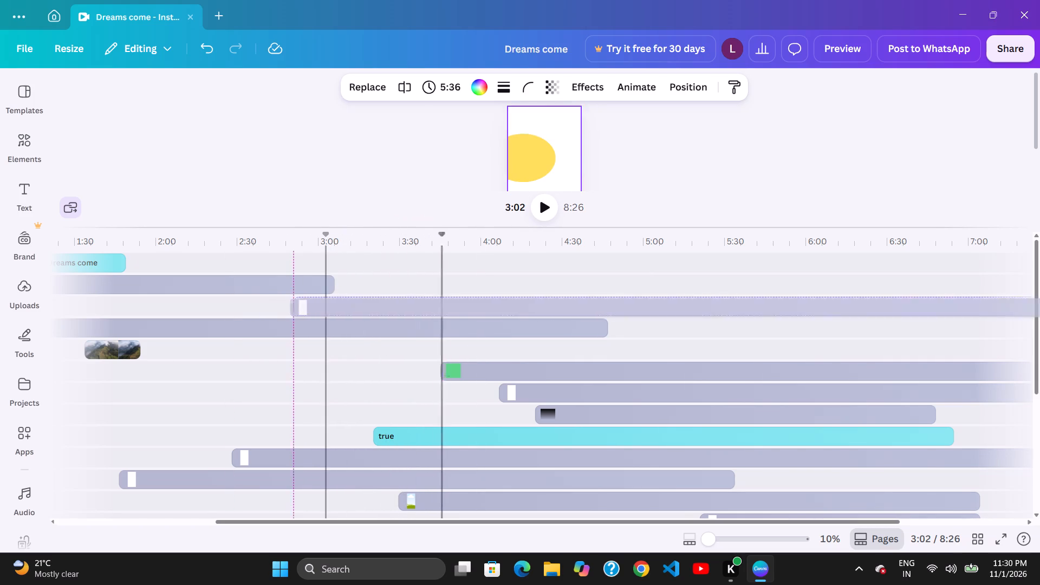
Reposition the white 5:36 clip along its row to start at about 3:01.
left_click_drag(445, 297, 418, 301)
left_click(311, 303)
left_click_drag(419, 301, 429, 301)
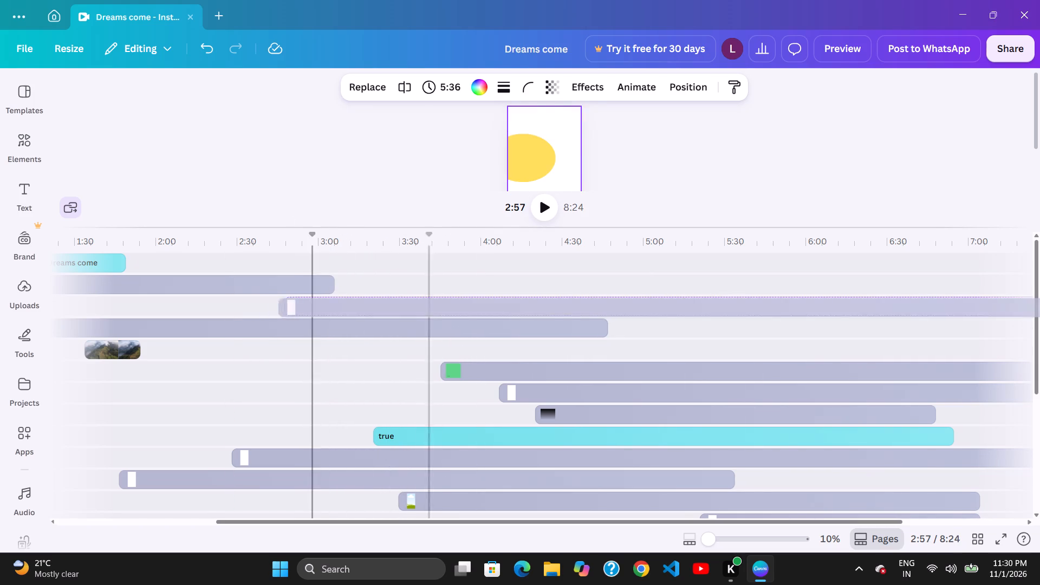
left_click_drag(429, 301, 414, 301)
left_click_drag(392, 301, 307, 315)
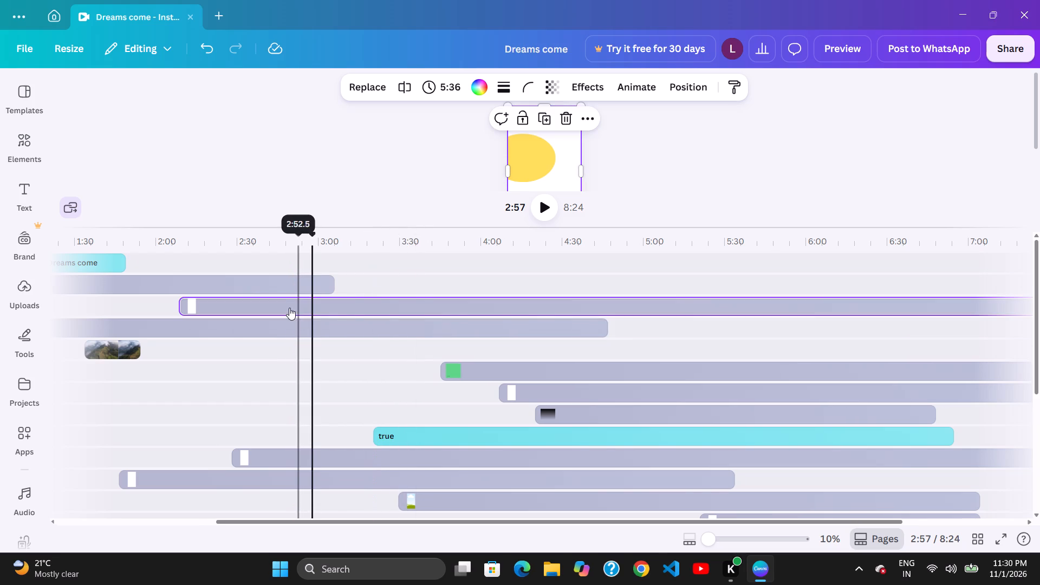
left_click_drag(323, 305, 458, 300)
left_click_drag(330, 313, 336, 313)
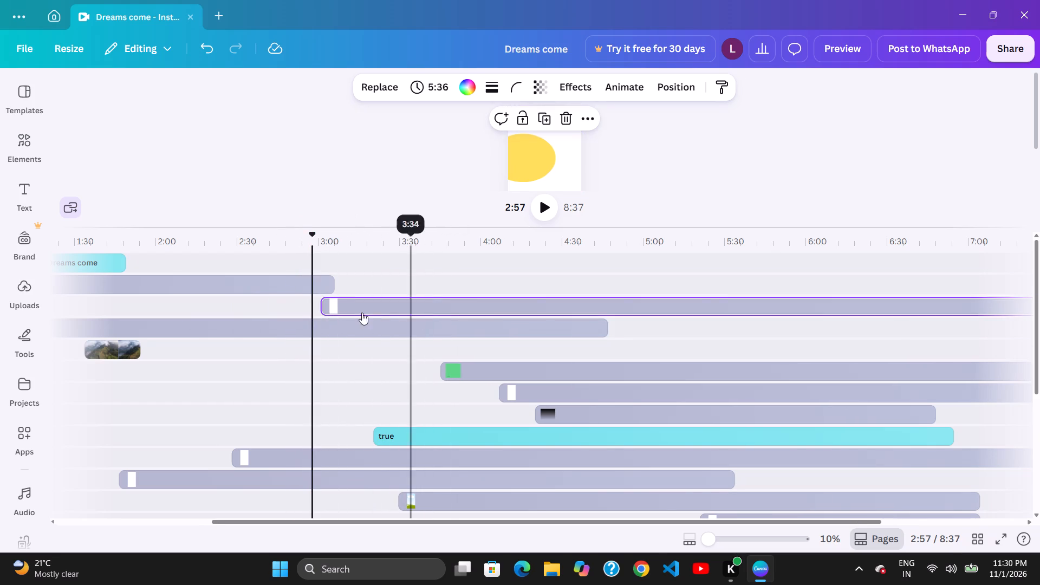
Move the long 3:46 clip to the row above the white 5:36 clip and start it at about 3:06.
left_click_drag(270, 329, 445, 305)
left_click_drag(511, 288, 427, 311)
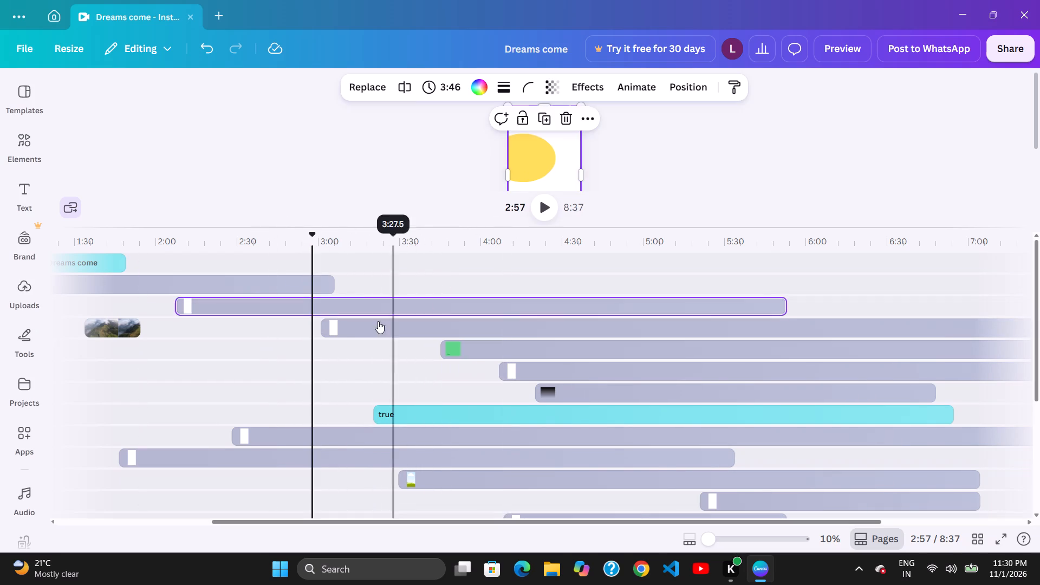
left_click(363, 324)
left_click_drag(448, 295, 357, 314)
left_click_drag(288, 314, 322, 314)
left_click_drag(533, 272, 428, 303)
left_click_drag(477, 287, 394, 307)
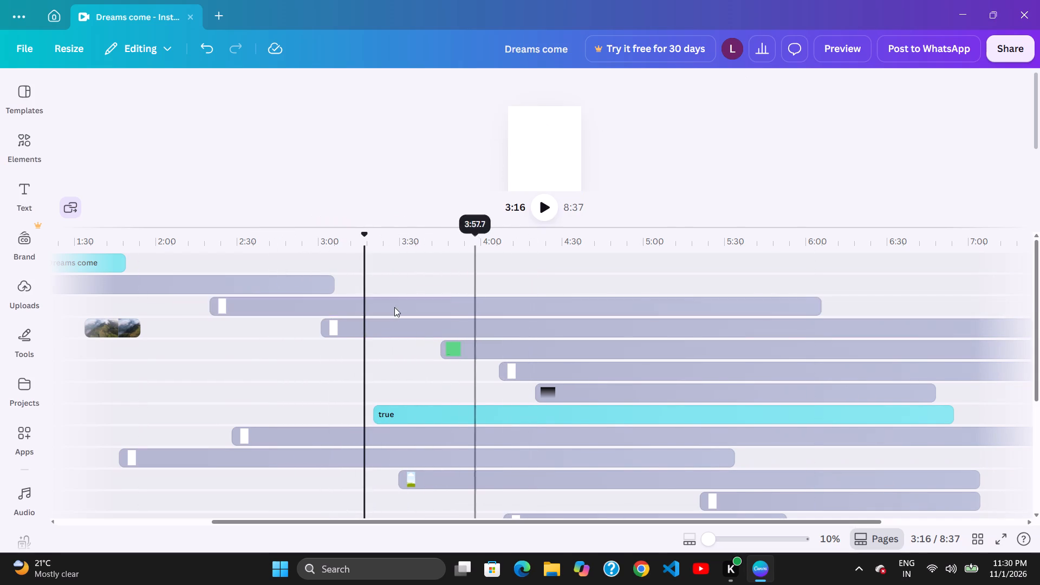
left_click_drag(394, 307, 372, 311)
left_click_drag(249, 315, 372, 302)
left_click_drag(354, 292, 314, 300)
left_click(253, 300)
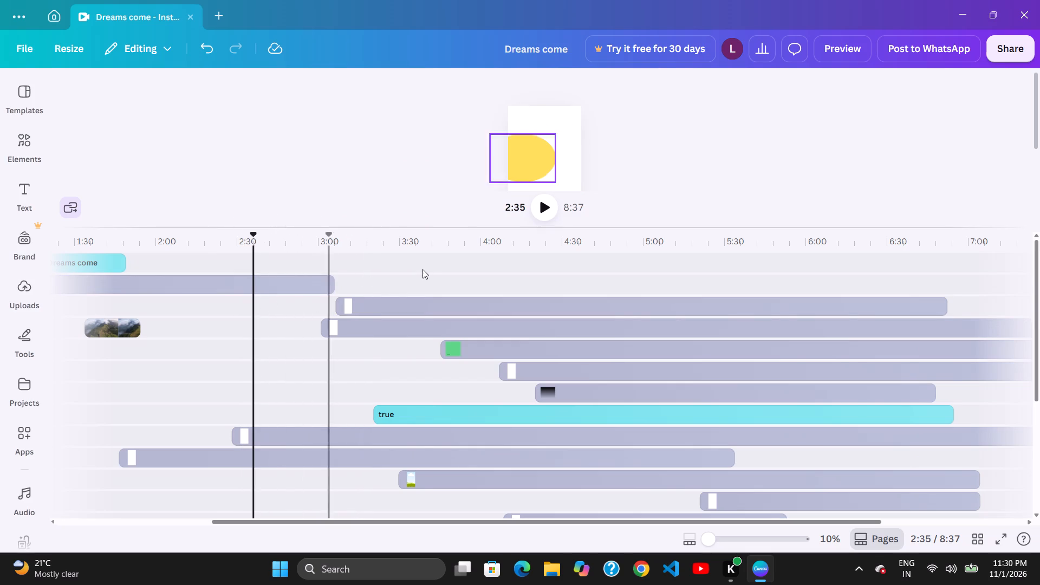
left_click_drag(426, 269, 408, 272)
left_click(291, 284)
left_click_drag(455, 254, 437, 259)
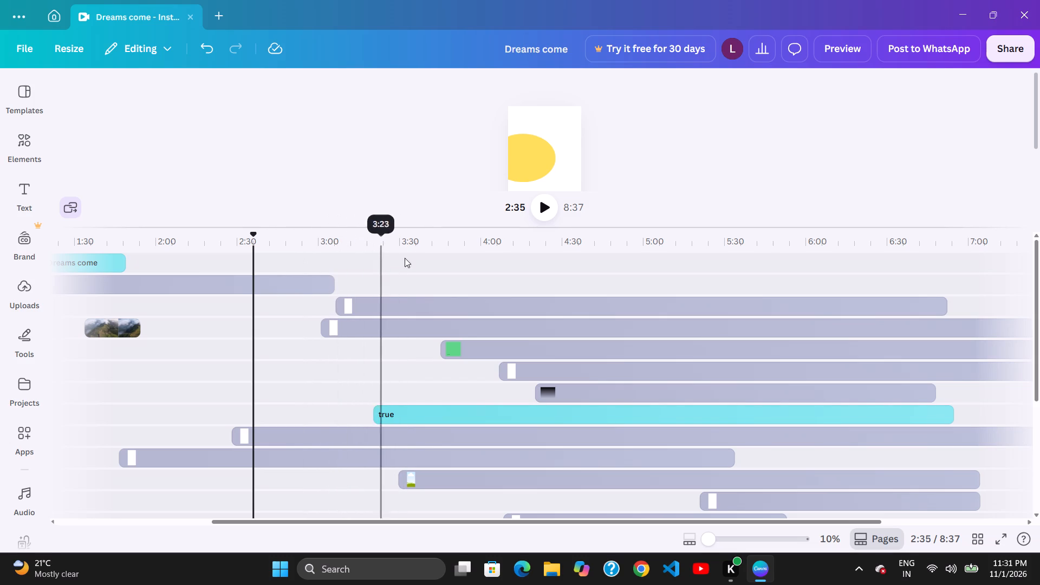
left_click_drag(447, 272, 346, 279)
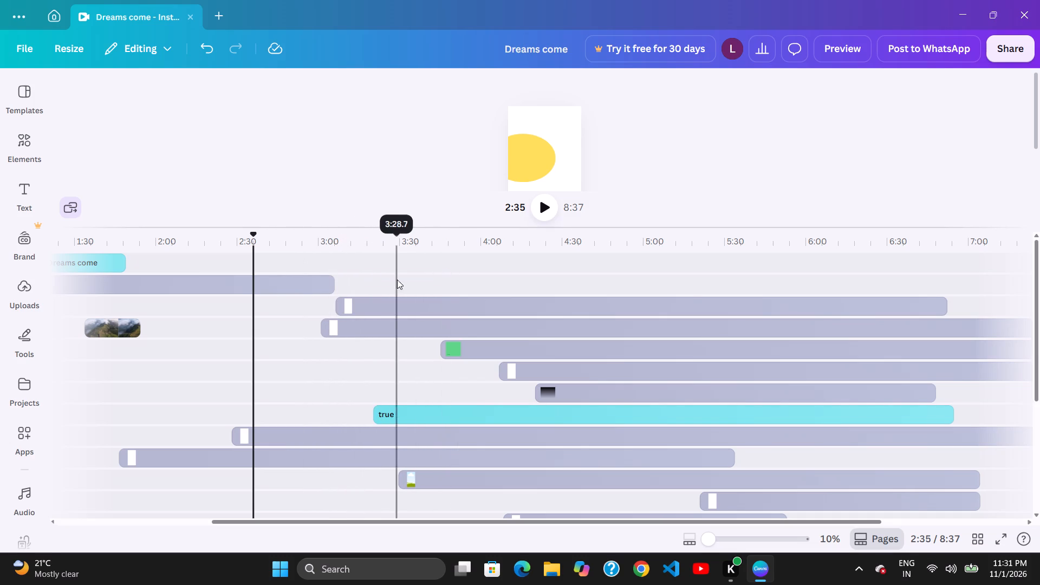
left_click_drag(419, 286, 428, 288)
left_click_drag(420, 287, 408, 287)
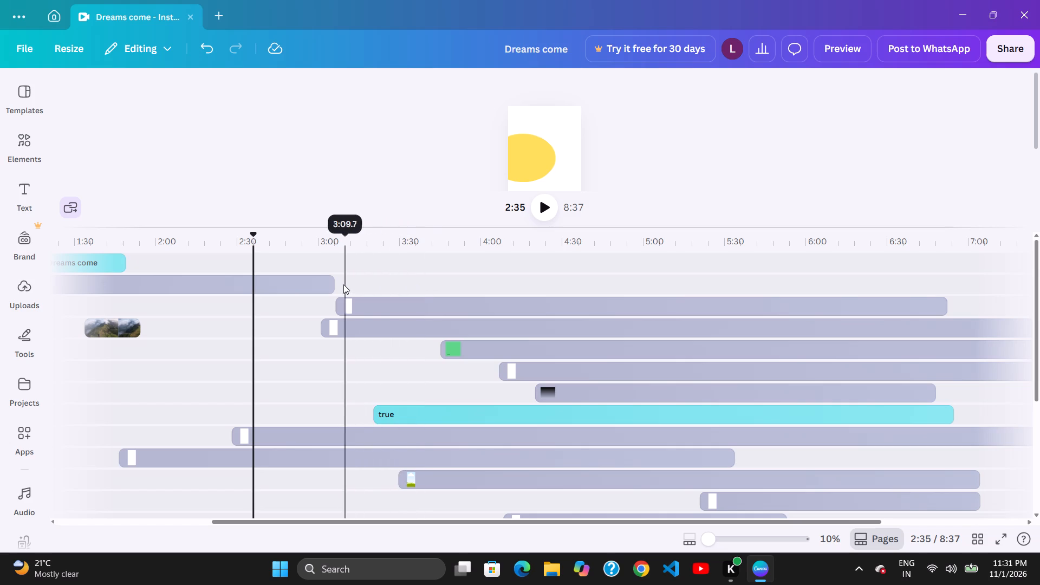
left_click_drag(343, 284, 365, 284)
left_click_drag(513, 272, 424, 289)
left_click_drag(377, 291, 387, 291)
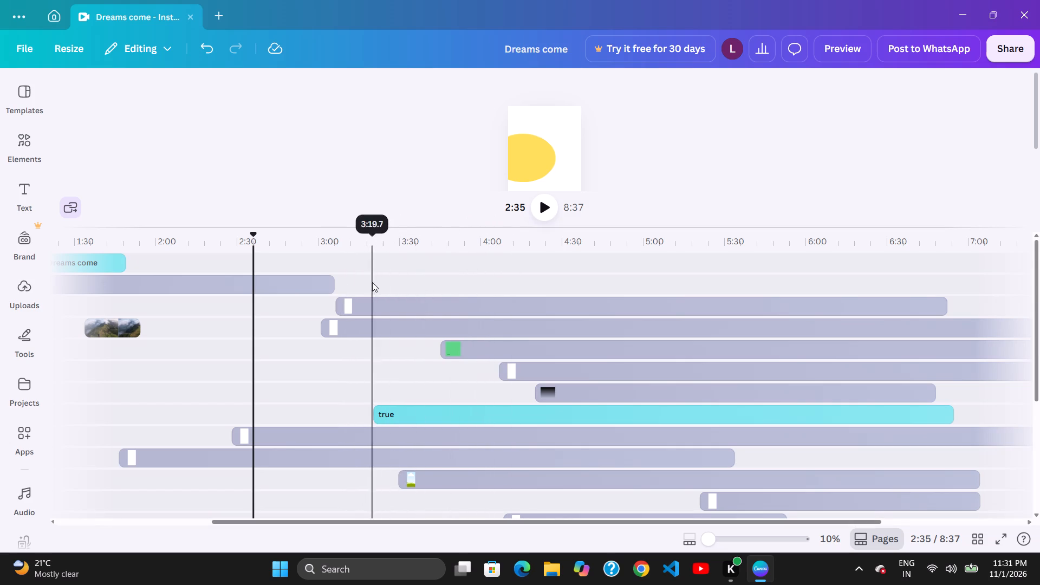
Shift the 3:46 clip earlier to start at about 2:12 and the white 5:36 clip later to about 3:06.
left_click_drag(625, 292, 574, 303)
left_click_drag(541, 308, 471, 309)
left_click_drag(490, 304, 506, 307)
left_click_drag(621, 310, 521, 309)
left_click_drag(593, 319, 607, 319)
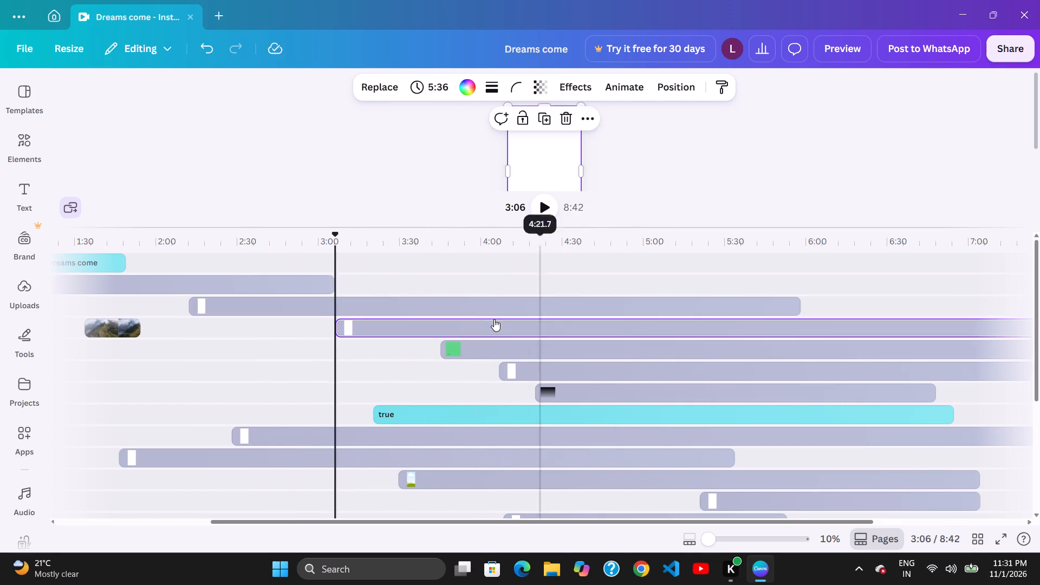
Shift the 3:46 clip to start at about 2:34 and the white 5:36 clip below it to about 2:12.
left_click(495, 319)
left_click_drag(659, 322, 507, 318)
left_click_drag(456, 316, 635, 312)
left_click(523, 311)
left_click(607, 313)
left_click_drag(511, 314, 536, 316)
left_click_drag(667, 317, 523, 320)
left_click_drag(495, 315, 524, 318)
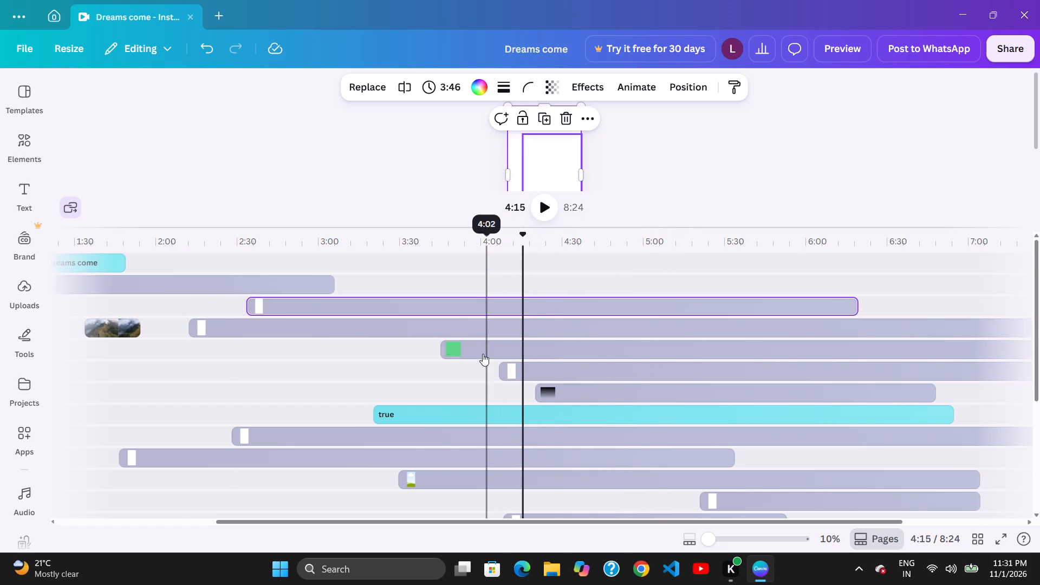
Move the green clip up one row to start at about 2:56 and the 5:36 clip below it, ending at about 6:30.
left_click_drag(515, 344, 363, 361)
left_click_drag(350, 363, 408, 355)
left_click_drag(538, 335, 354, 353)
left_click_drag(334, 353, 334, 354)
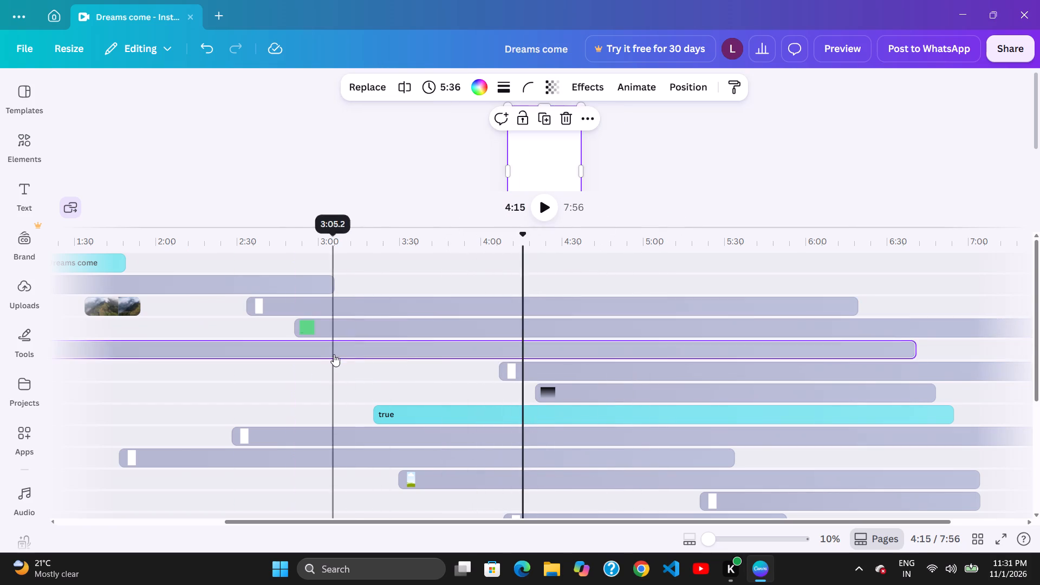
left_click_drag(334, 354, 344, 354)
left_click_drag(433, 350, 380, 354)
left_click_drag(232, 357, 240, 356)
left_click_drag(357, 333, 370, 334)
Place the 3:46 clip on its own row beneath the mountain clip at about 1:35 and the green clip below it at about 3:17.
left_click_drag(493, 313, 383, 324)
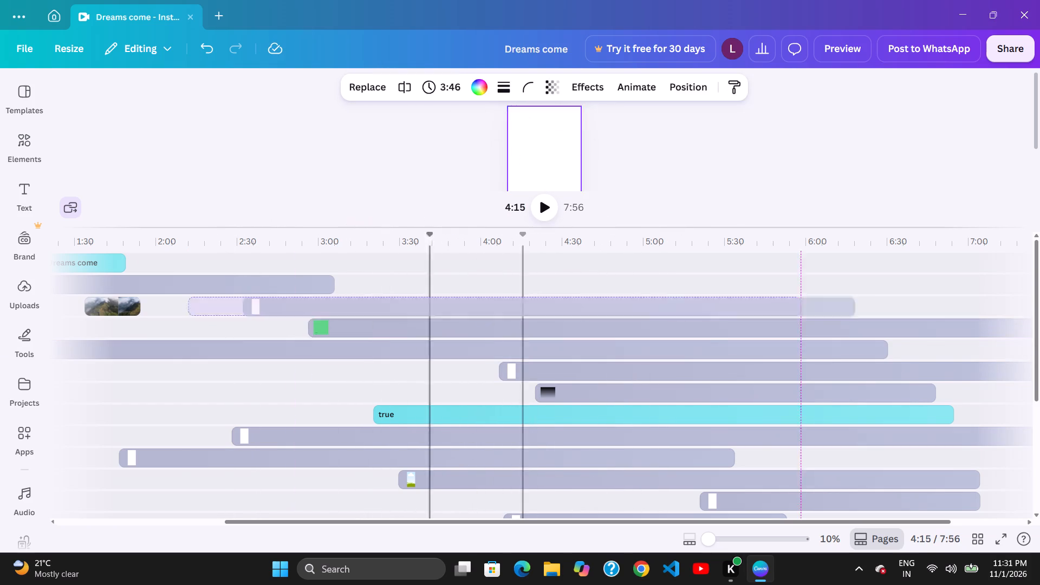
left_click_drag(383, 324, 393, 323)
left_click_drag(365, 324, 422, 319)
left_click_drag(538, 299, 490, 309)
left_click_drag(405, 309, 429, 309)
left_click_drag(514, 296, 484, 299)
left_click_drag(386, 299, 408, 301)
left_click(520, 295)
left_click_drag(398, 303, 473, 296)
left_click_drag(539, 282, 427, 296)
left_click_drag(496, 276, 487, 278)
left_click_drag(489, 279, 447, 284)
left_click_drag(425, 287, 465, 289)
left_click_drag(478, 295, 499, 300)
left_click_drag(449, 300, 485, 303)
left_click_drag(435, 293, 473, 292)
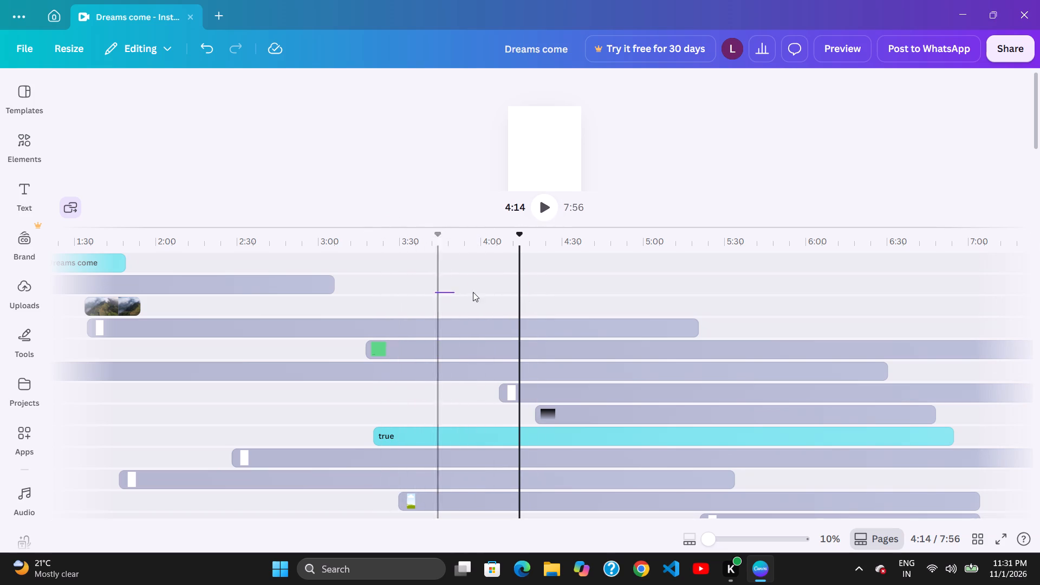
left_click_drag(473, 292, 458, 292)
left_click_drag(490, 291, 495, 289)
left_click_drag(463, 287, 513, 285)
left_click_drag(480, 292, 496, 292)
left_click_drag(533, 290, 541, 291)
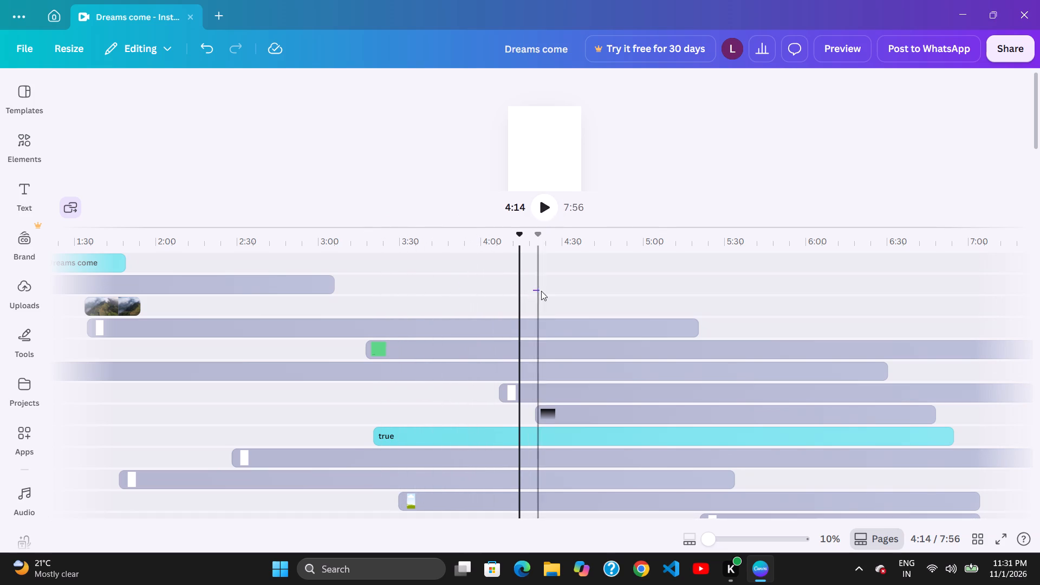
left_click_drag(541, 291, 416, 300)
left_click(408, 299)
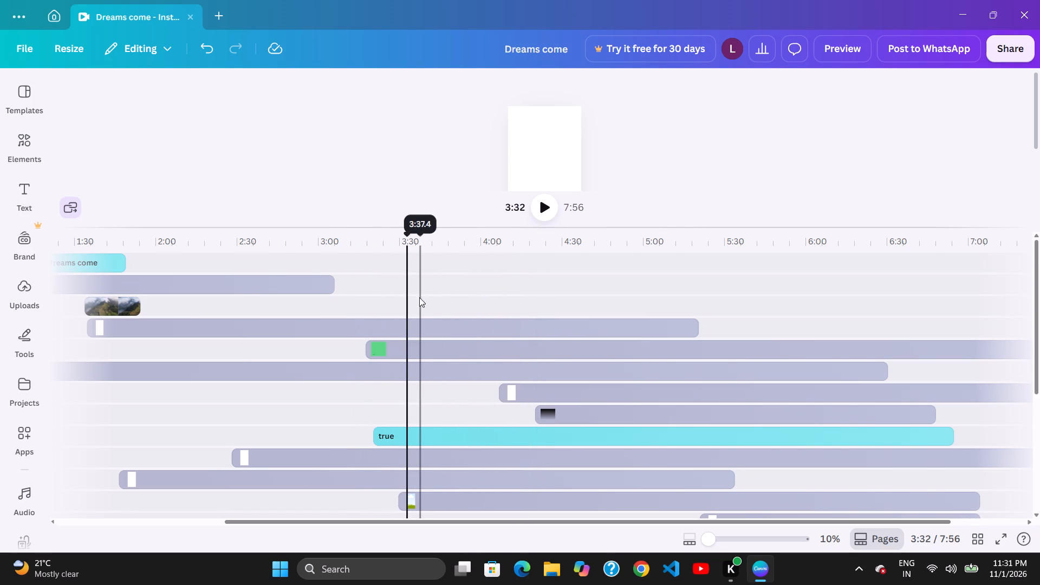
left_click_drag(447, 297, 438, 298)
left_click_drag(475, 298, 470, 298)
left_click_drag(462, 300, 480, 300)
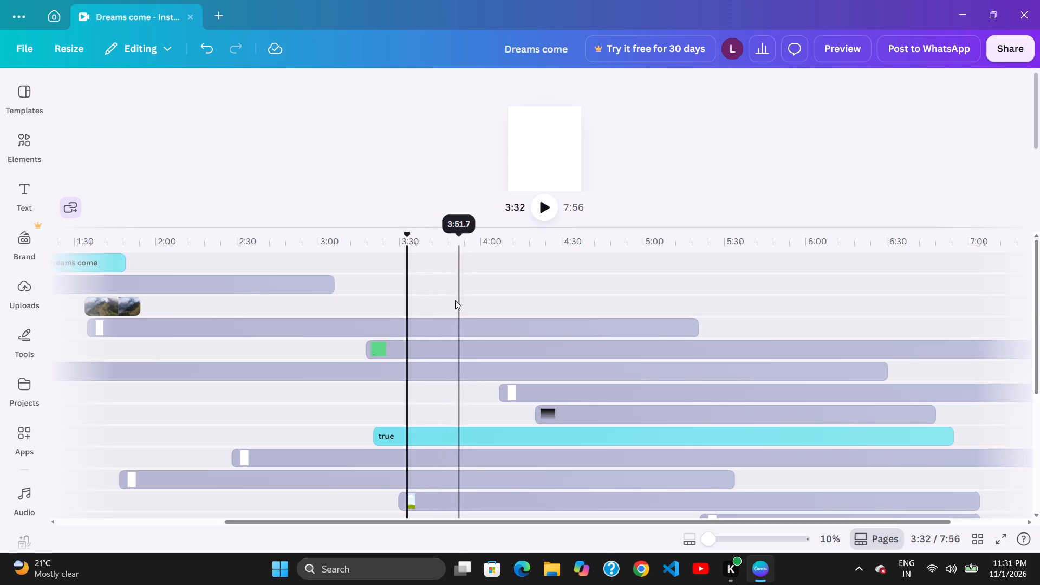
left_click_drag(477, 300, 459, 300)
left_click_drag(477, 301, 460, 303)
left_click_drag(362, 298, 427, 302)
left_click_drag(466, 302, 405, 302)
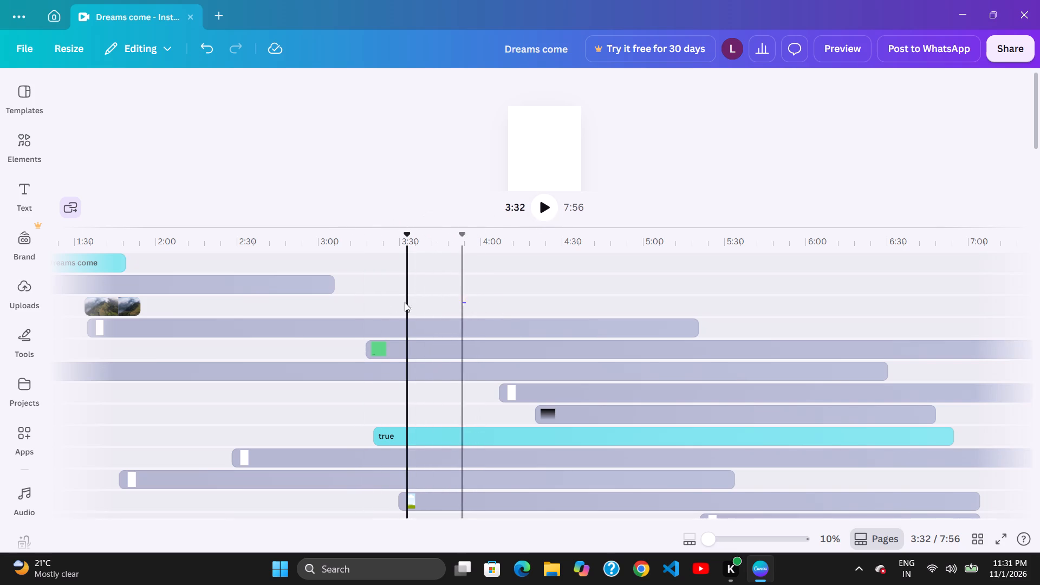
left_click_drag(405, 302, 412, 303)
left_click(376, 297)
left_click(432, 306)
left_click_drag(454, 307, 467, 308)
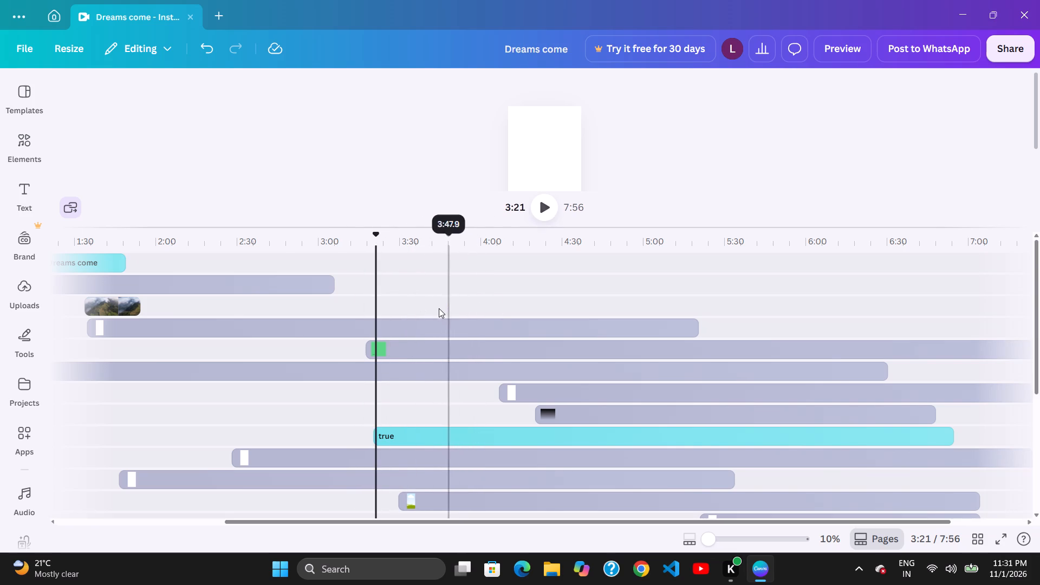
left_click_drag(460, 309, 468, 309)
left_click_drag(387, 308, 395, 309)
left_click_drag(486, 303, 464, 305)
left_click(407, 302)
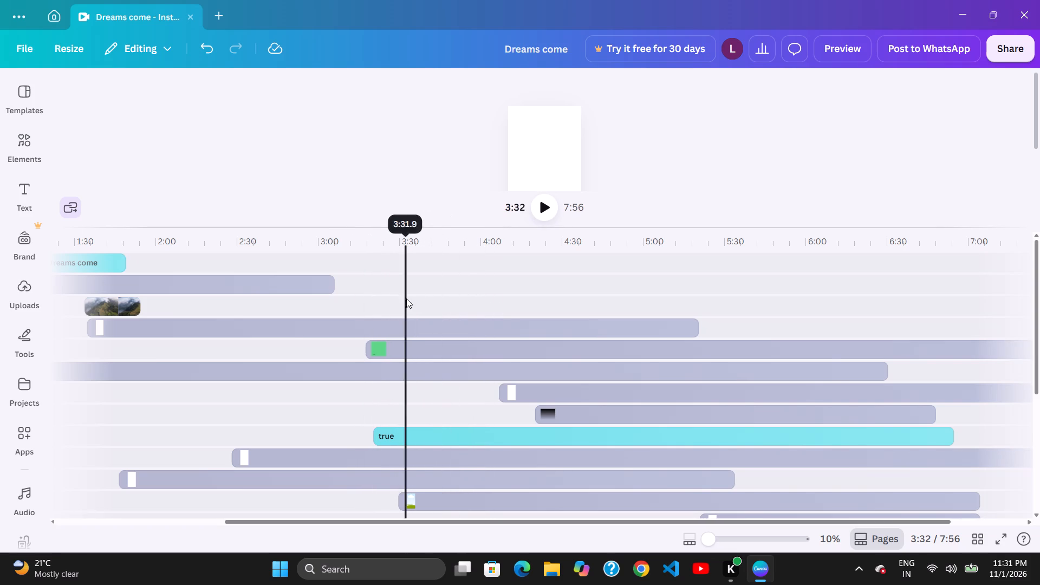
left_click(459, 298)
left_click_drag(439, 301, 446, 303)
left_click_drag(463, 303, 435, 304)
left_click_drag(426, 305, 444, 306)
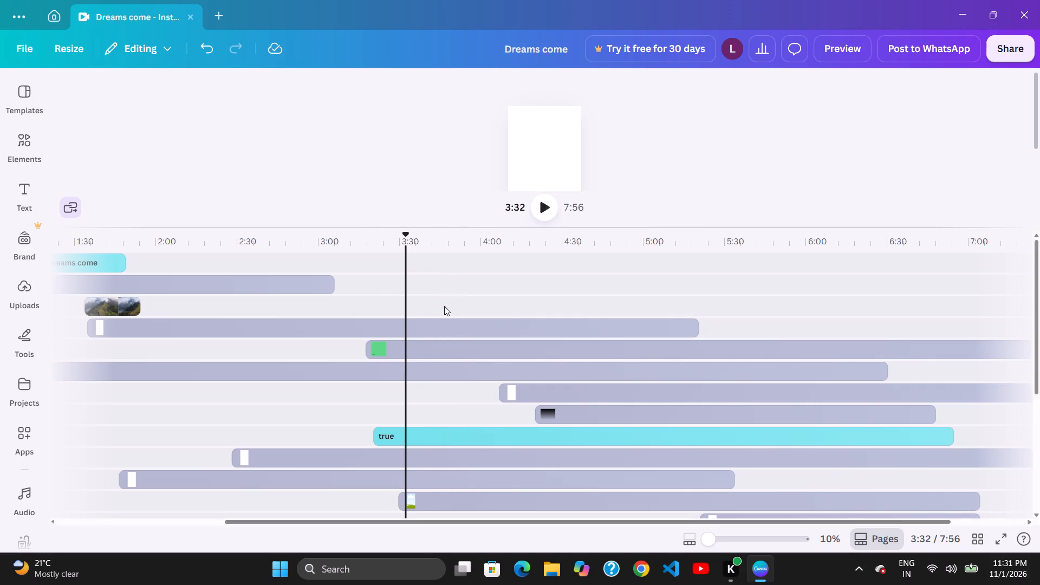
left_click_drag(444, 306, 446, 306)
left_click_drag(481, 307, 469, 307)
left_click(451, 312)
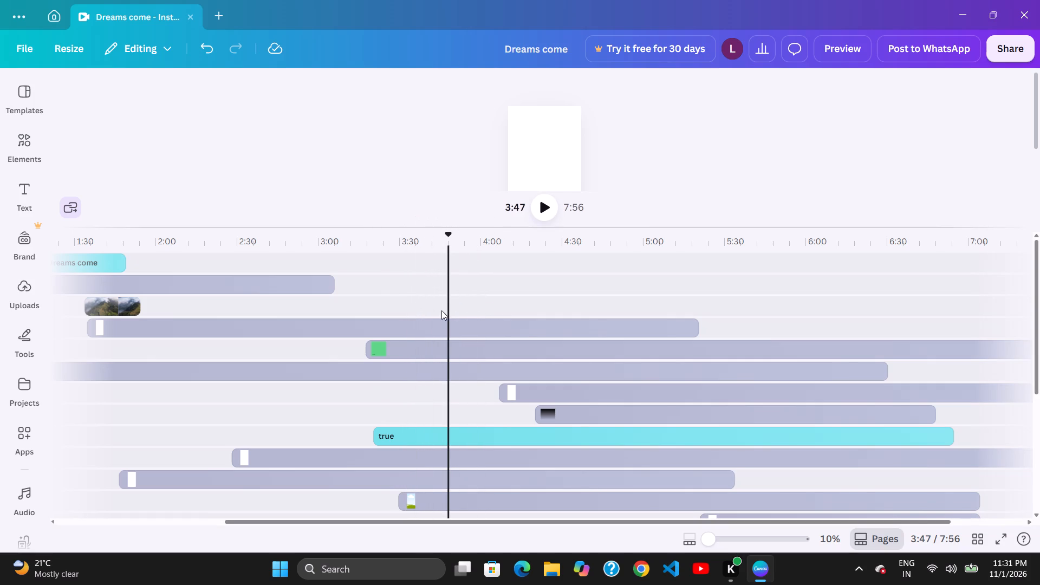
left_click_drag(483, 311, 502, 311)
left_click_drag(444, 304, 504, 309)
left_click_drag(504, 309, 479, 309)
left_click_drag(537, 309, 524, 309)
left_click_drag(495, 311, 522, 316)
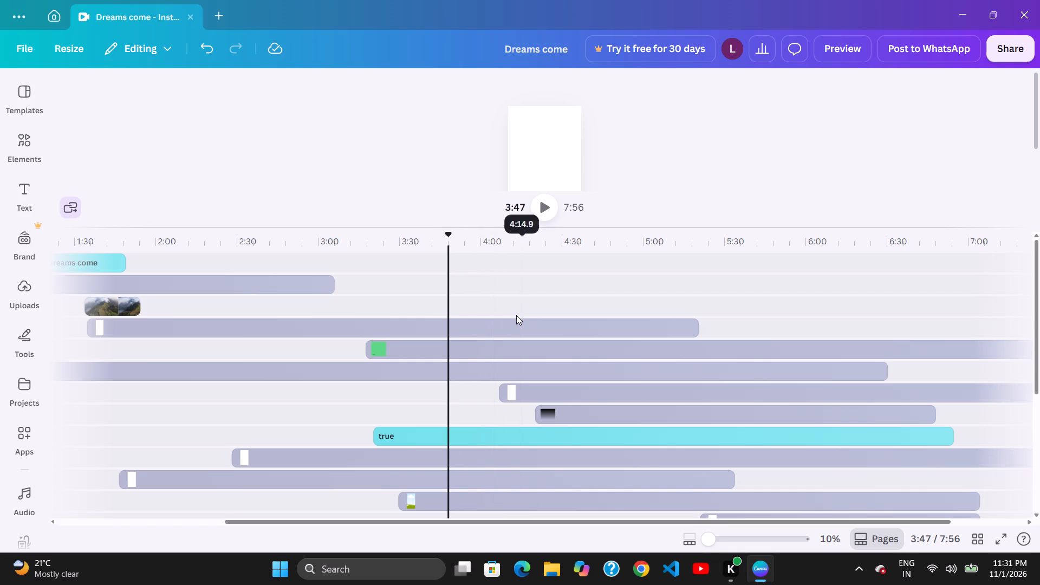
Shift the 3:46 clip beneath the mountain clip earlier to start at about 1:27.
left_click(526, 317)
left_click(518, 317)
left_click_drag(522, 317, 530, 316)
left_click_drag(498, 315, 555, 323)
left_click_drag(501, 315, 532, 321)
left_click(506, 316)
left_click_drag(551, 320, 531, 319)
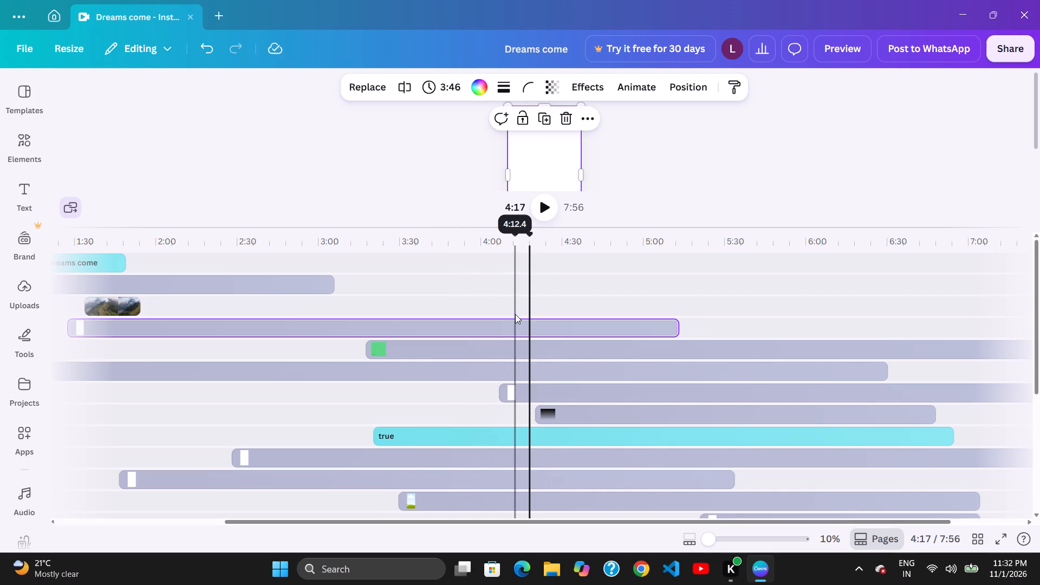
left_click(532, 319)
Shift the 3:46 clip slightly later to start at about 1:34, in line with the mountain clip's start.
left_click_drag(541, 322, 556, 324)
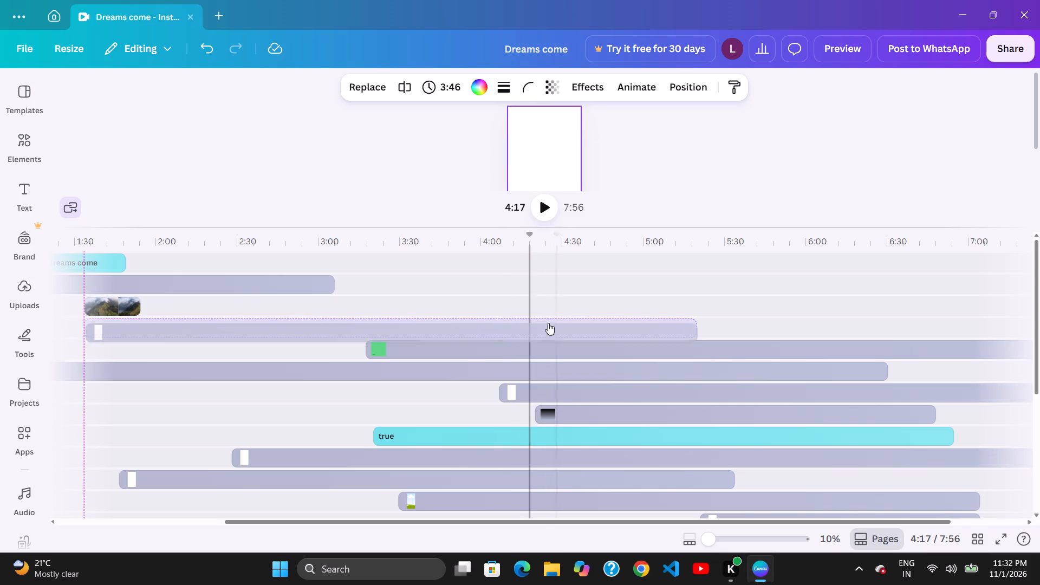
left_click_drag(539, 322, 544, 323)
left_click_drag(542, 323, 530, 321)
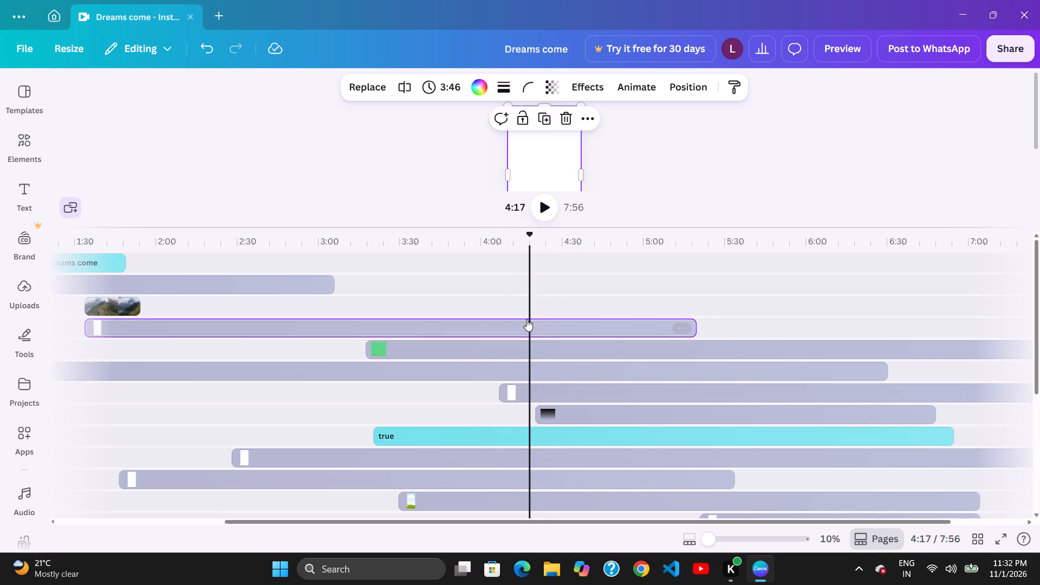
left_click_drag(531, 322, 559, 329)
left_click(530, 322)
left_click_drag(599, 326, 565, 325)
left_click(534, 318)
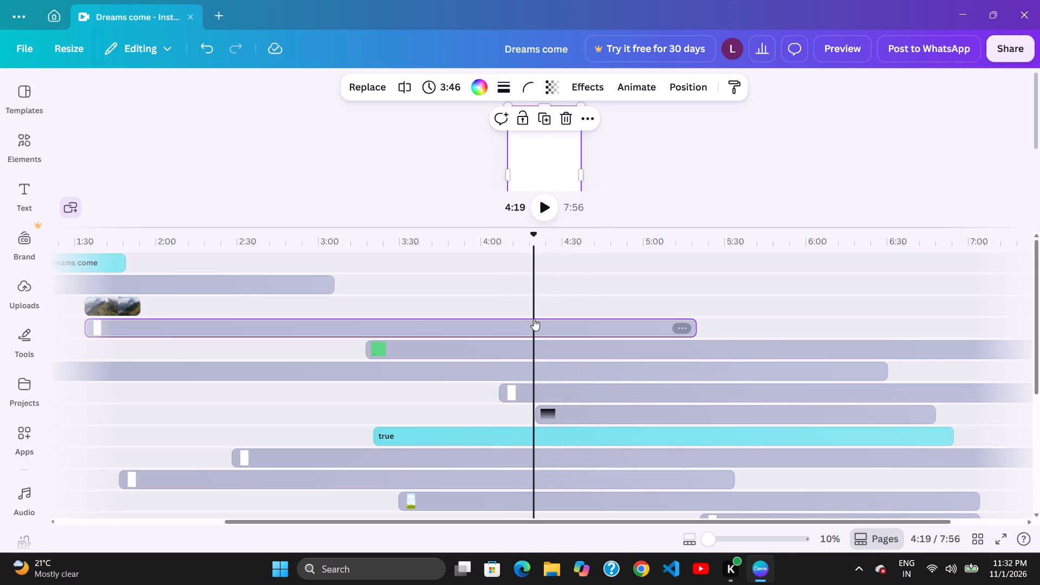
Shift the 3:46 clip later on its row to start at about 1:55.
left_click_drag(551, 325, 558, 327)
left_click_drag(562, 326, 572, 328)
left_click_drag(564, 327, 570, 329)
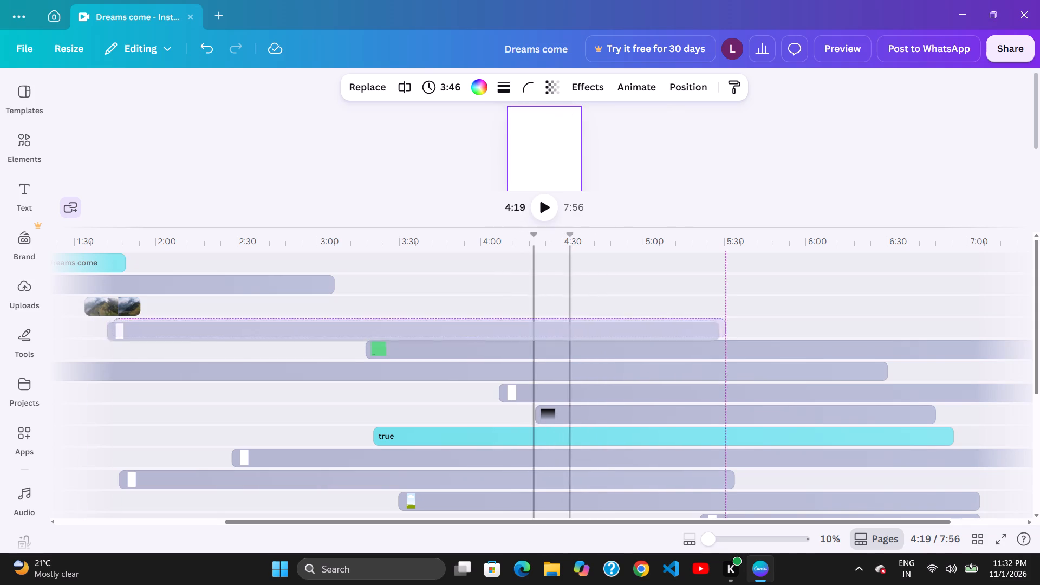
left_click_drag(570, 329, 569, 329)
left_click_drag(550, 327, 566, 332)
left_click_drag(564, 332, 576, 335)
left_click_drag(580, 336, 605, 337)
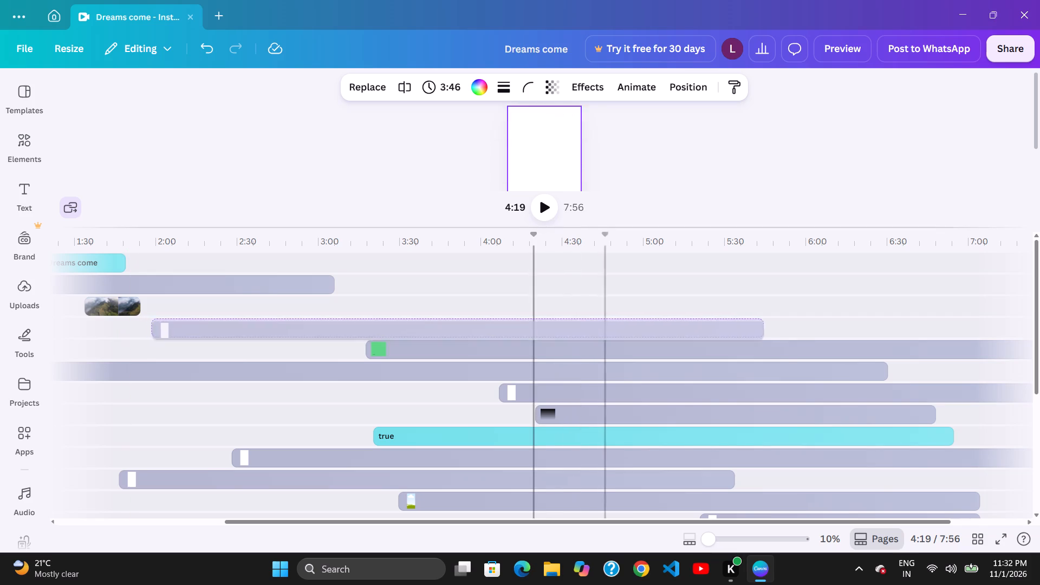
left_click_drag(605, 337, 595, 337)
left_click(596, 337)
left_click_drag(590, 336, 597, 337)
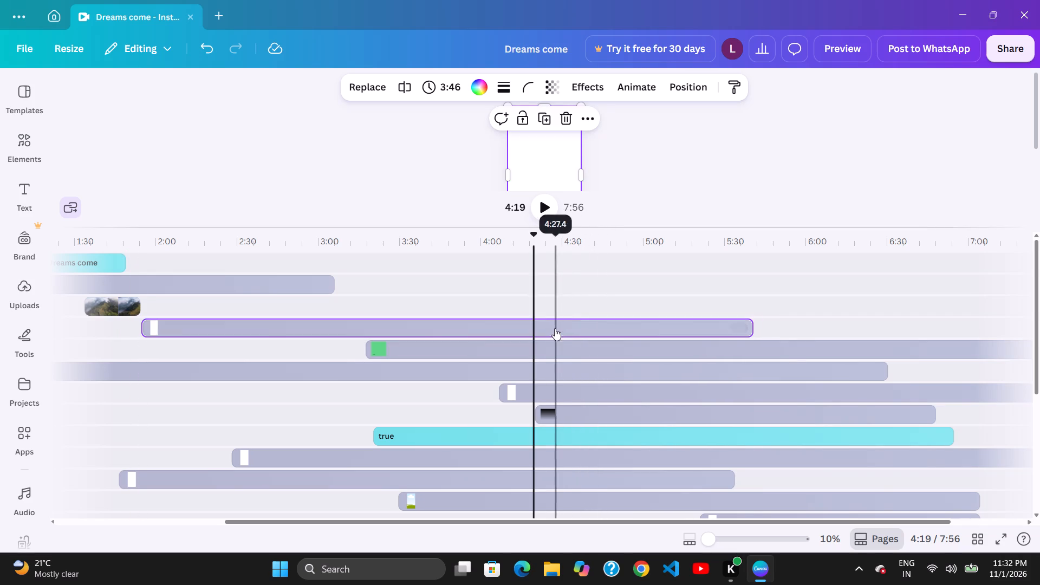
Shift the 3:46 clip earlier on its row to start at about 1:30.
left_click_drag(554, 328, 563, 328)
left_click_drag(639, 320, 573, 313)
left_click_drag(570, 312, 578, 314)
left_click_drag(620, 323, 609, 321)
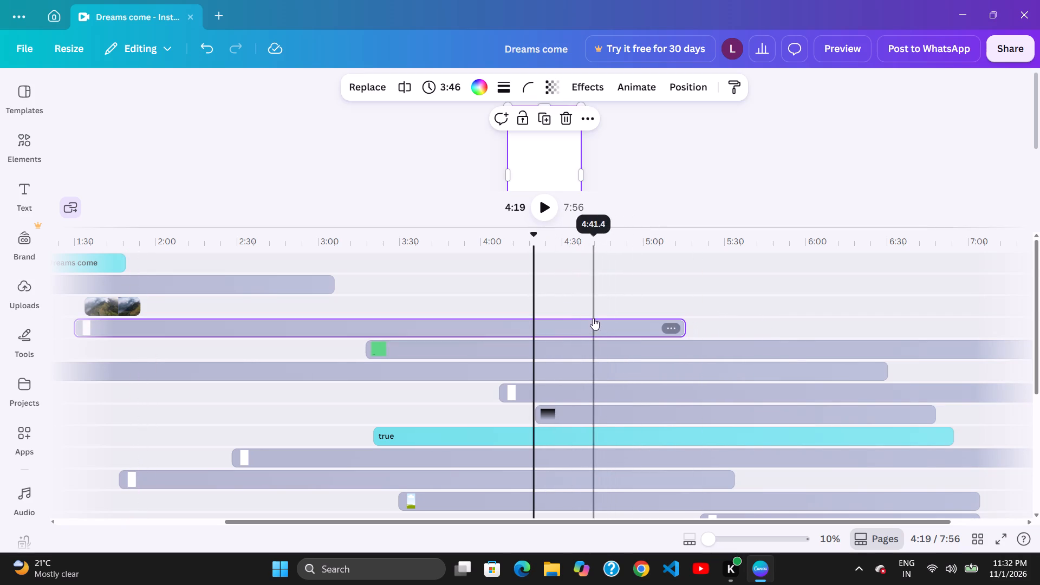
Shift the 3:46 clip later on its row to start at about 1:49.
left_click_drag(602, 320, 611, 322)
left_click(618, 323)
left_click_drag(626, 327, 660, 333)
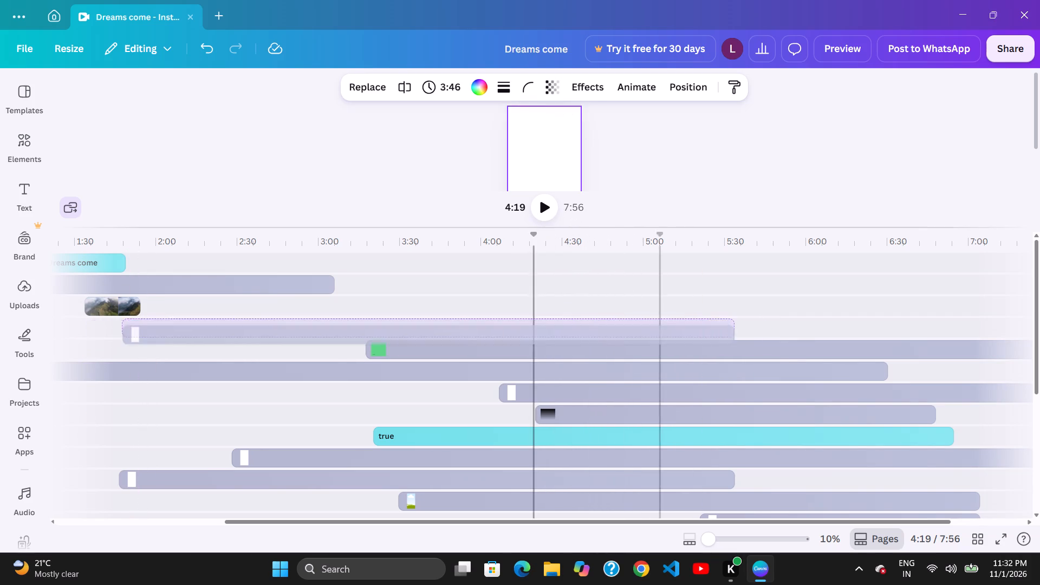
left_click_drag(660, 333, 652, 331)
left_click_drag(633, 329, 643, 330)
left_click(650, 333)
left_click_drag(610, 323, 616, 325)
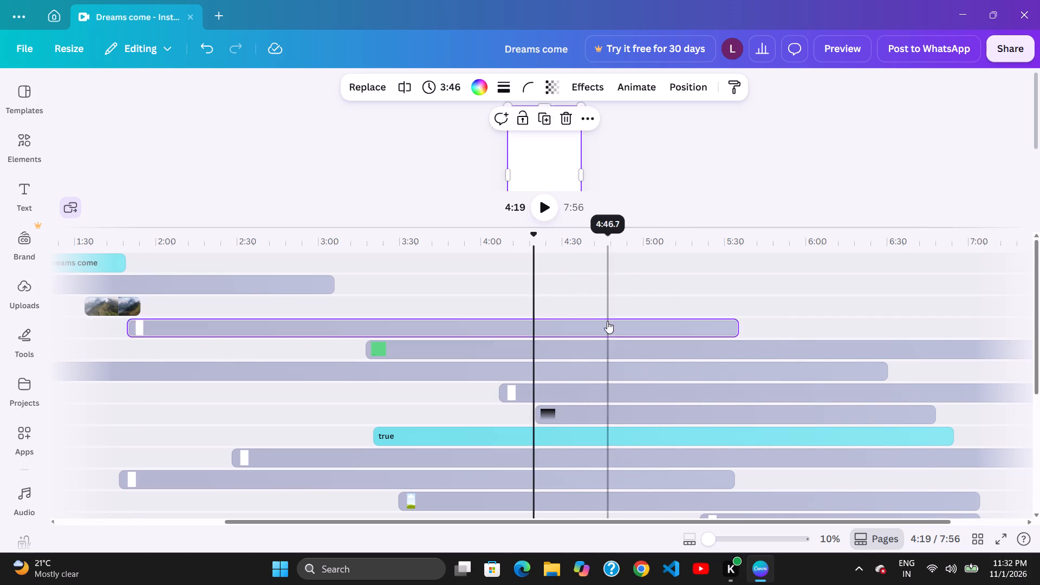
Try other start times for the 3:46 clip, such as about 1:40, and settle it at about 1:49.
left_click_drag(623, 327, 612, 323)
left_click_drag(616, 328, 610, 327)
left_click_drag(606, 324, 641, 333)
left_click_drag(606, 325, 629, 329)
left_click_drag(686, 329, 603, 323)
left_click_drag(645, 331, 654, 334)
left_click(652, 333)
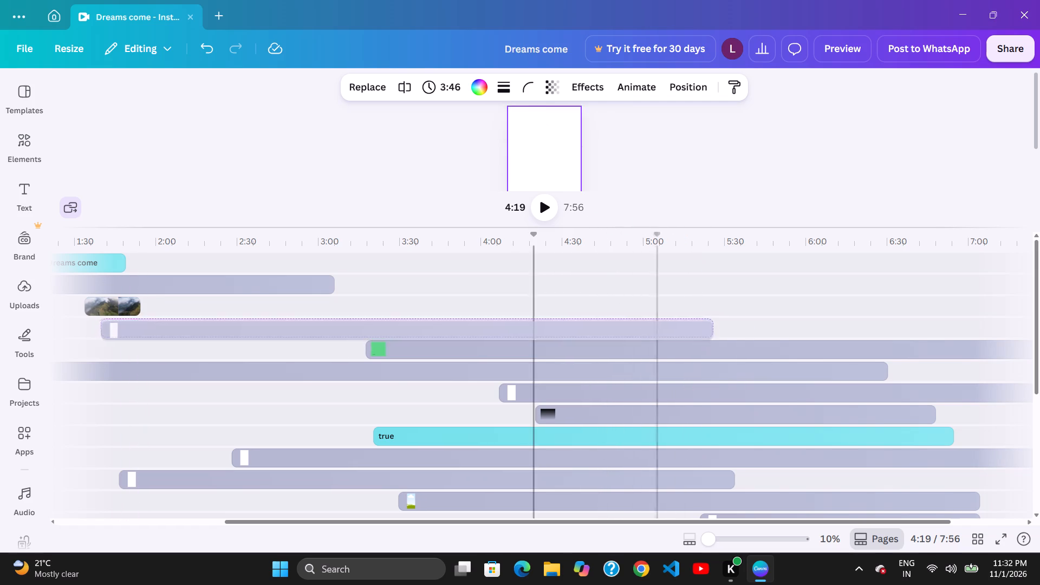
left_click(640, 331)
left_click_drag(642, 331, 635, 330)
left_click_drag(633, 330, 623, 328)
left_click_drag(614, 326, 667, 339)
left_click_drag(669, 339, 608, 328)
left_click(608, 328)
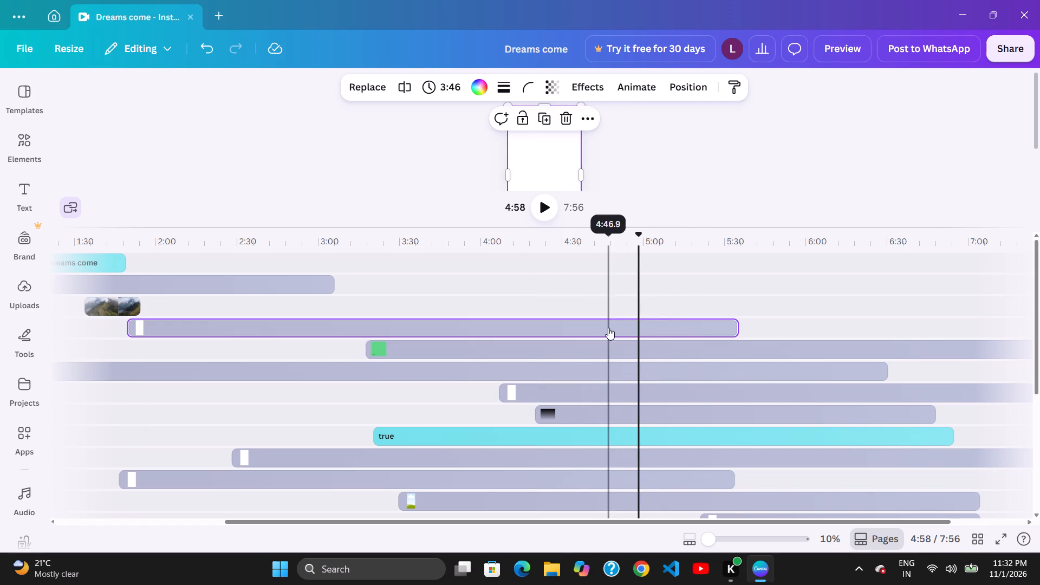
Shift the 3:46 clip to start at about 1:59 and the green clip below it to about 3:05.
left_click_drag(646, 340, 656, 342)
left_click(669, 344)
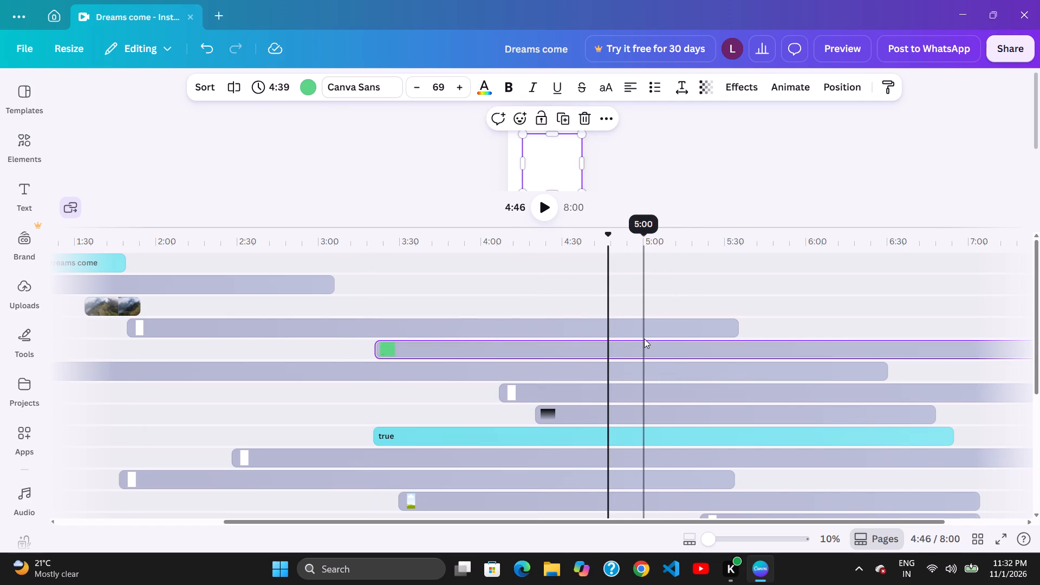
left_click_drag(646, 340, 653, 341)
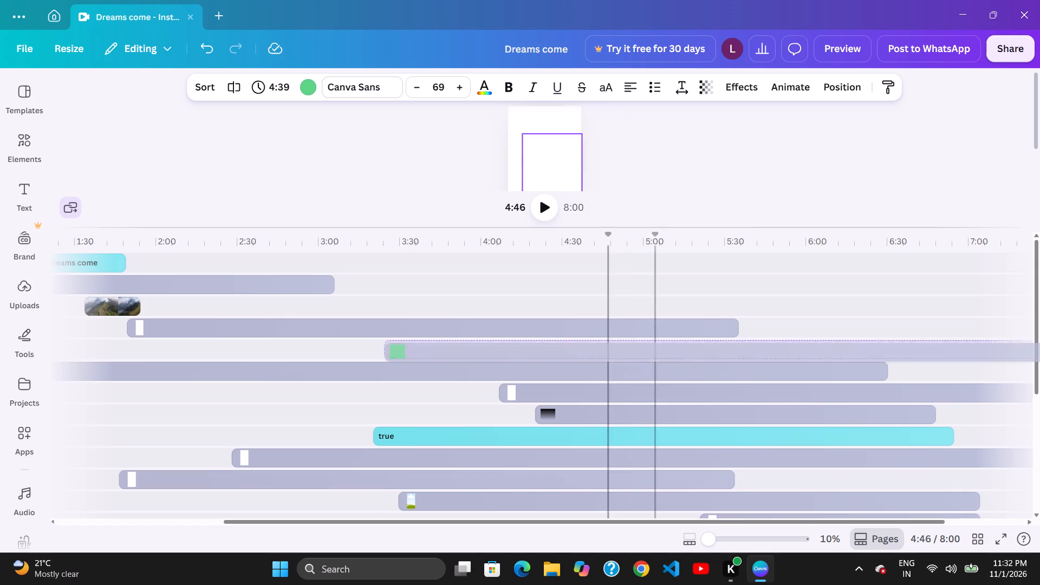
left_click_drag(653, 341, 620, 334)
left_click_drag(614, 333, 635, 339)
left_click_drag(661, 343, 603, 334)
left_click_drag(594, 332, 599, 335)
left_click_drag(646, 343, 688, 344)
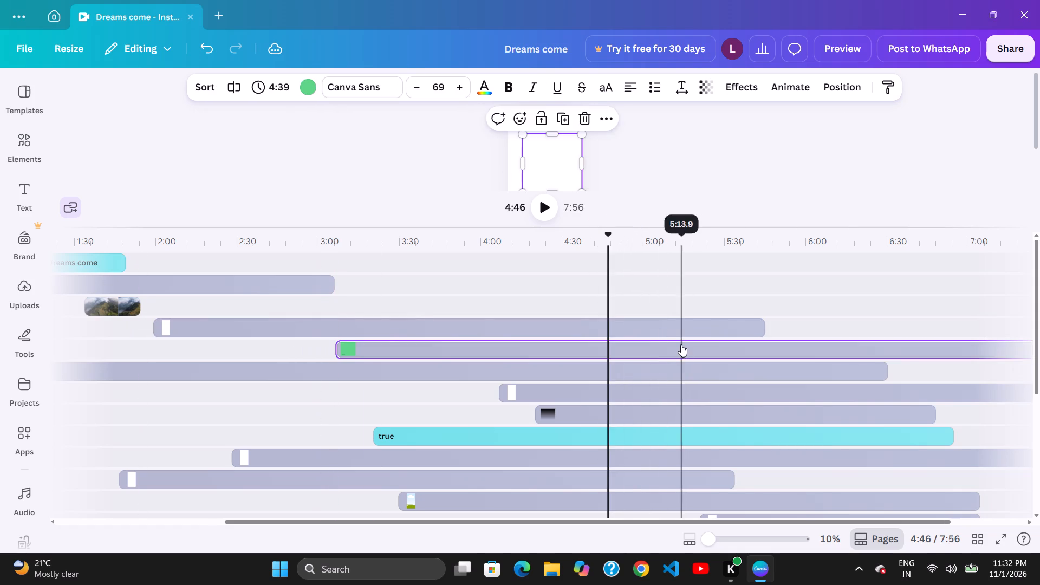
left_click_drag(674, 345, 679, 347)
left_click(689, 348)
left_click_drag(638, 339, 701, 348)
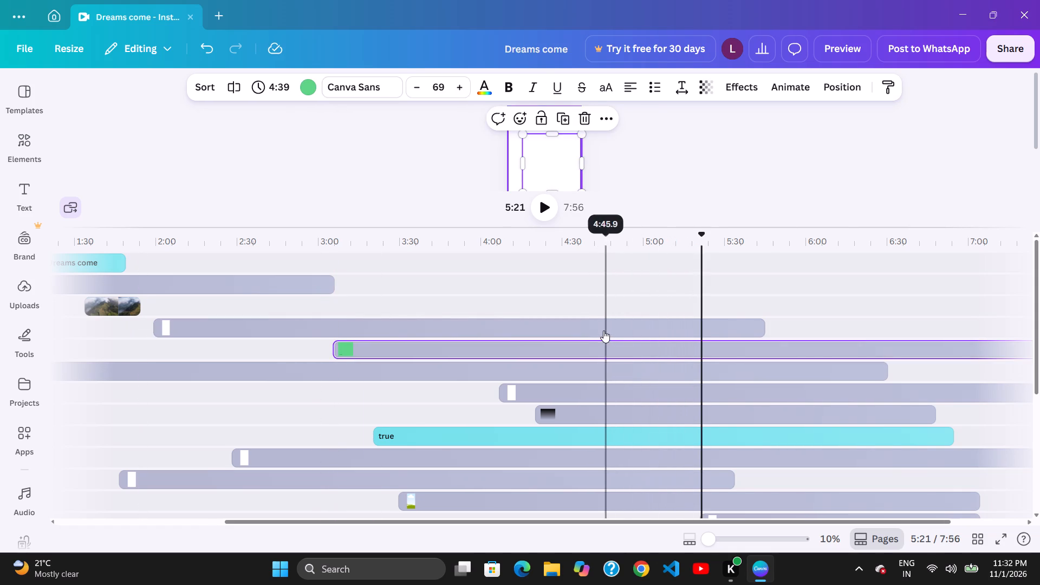
Shift the 3:46 clip later to start at about 3:18 and the green clip below it earlier to about 1:54.
left_click_drag(602, 330, 652, 339)
left_click_drag(703, 340, 612, 330)
left_click_drag(610, 330, 716, 342)
left_click_drag(716, 343, 616, 335)
left_click_drag(612, 333, 638, 340)
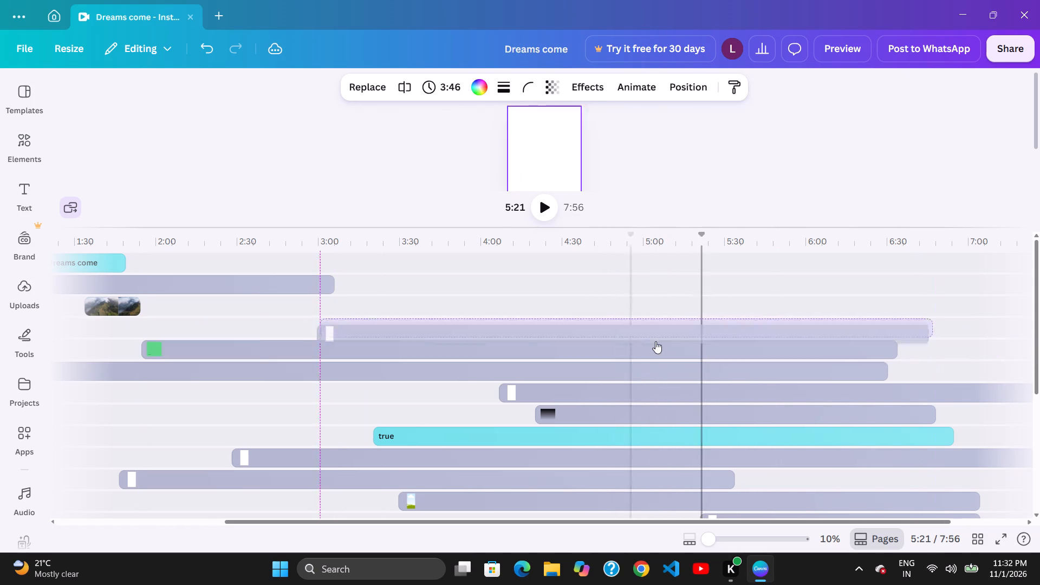
left_click_drag(661, 343, 615, 335)
left_click_drag(602, 331, 632, 339)
left_click(681, 345)
Shift the green clip to start at about 1:49, ending near the end of the 5:36 clip below it.
left_click_drag(680, 346, 681, 346)
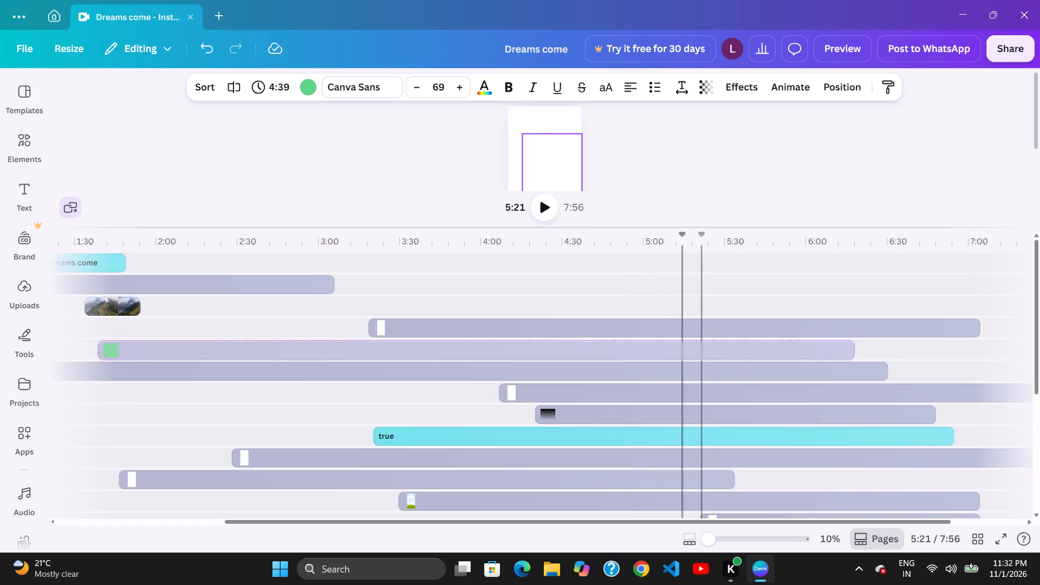
left_click_drag(681, 346, 655, 343)
left_click_drag(648, 342, 671, 348)
left_click_drag(571, 344, 620, 355)
left_click_drag(589, 342, 630, 352)
left_click_drag(691, 355, 619, 344)
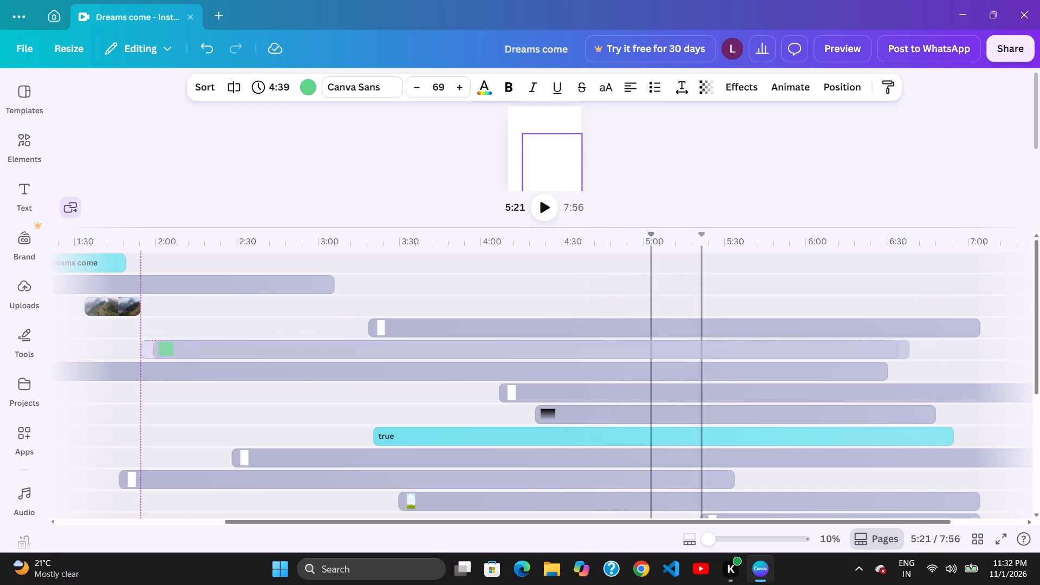
left_click_drag(619, 344, 601, 336)
left_click_drag(615, 342, 632, 348)
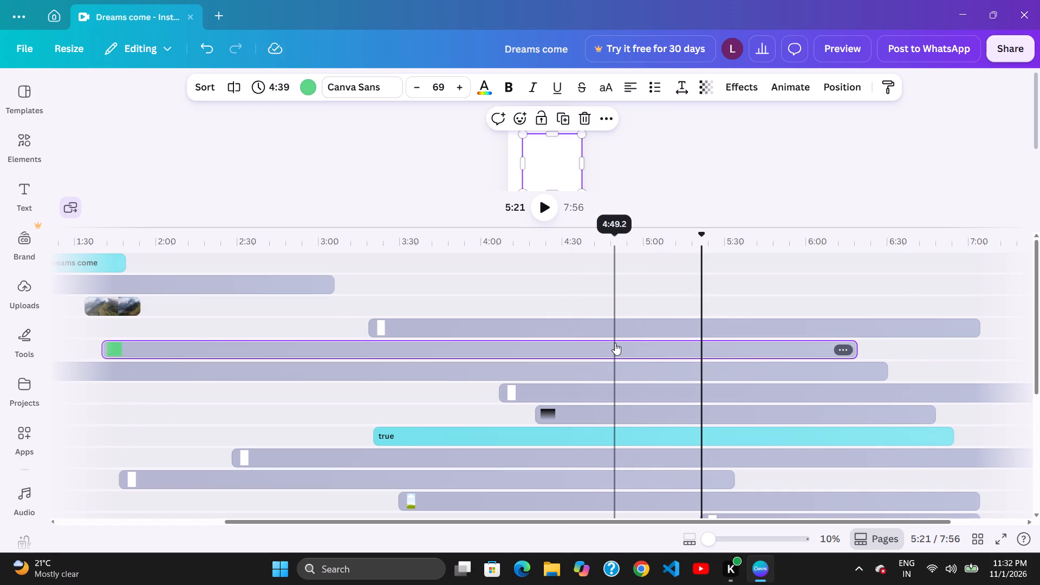
left_click_drag(637, 348, 648, 349)
left_click(639, 349)
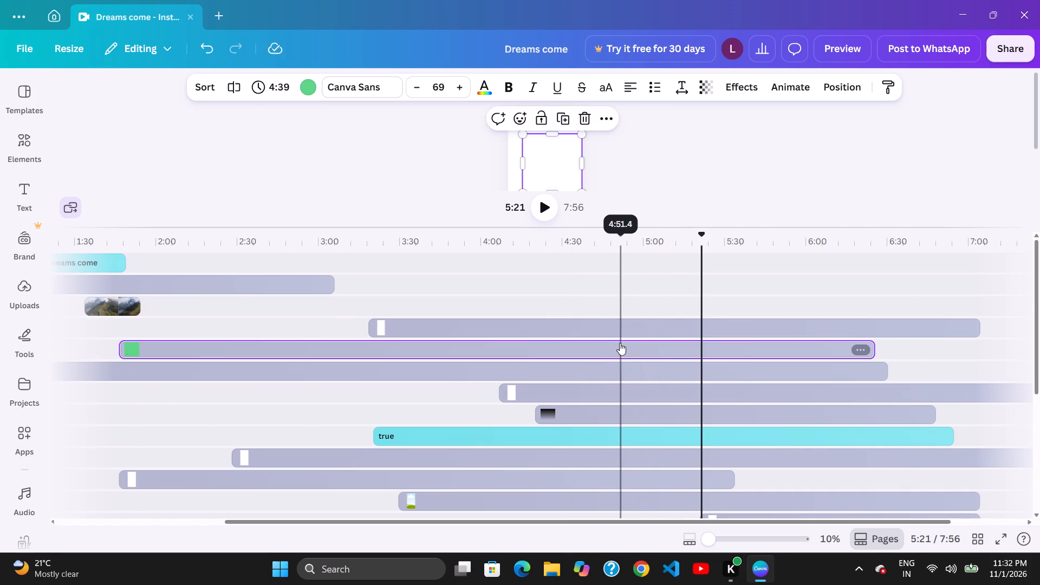
left_click_drag(619, 343, 631, 347)
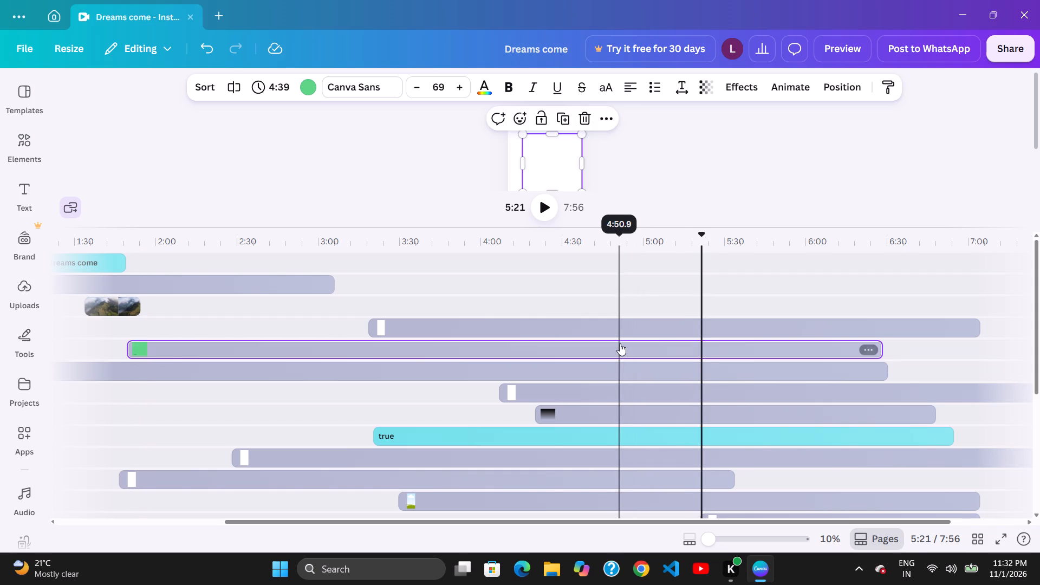
left_click(624, 346)
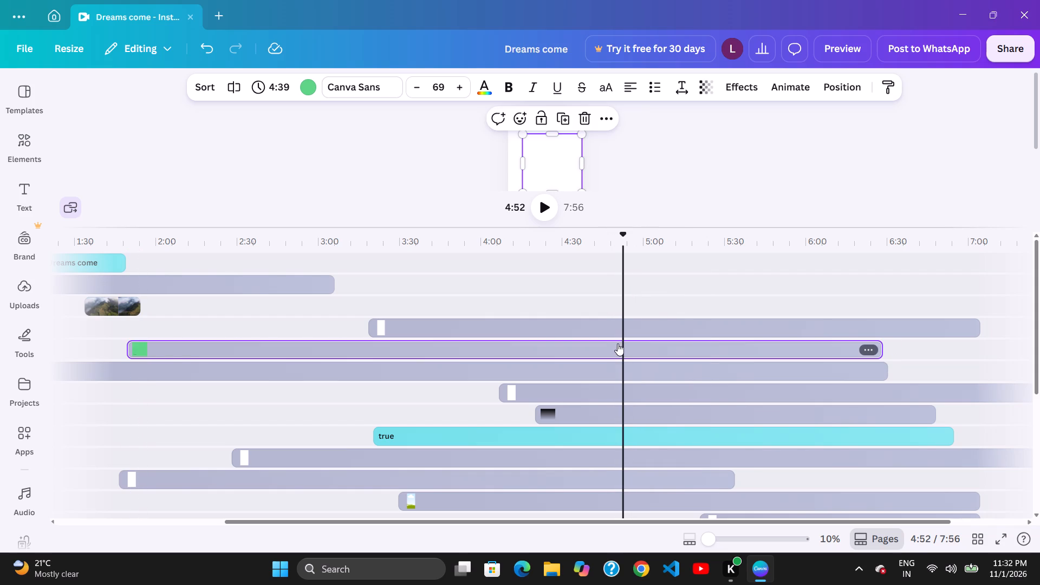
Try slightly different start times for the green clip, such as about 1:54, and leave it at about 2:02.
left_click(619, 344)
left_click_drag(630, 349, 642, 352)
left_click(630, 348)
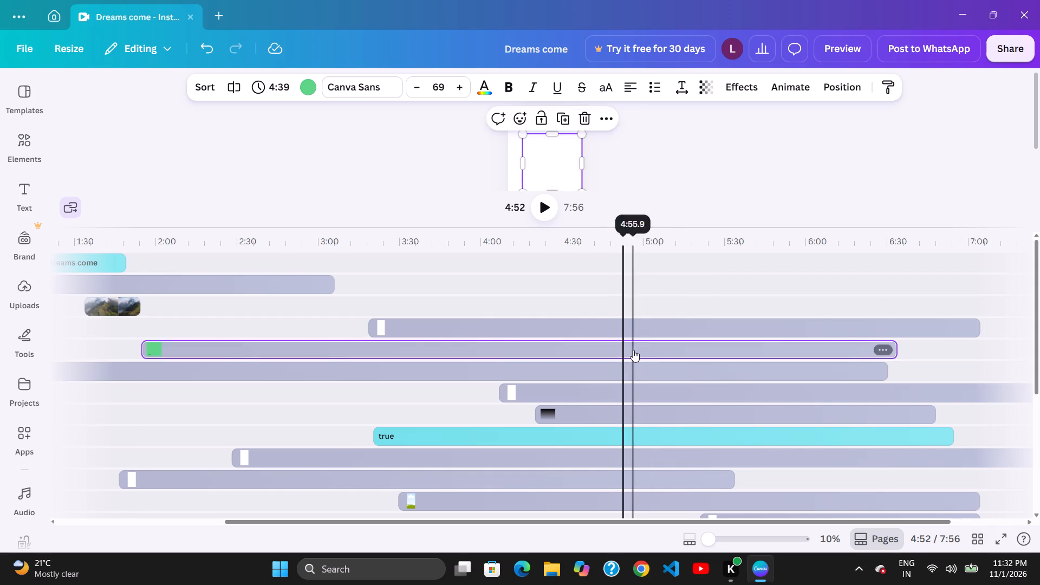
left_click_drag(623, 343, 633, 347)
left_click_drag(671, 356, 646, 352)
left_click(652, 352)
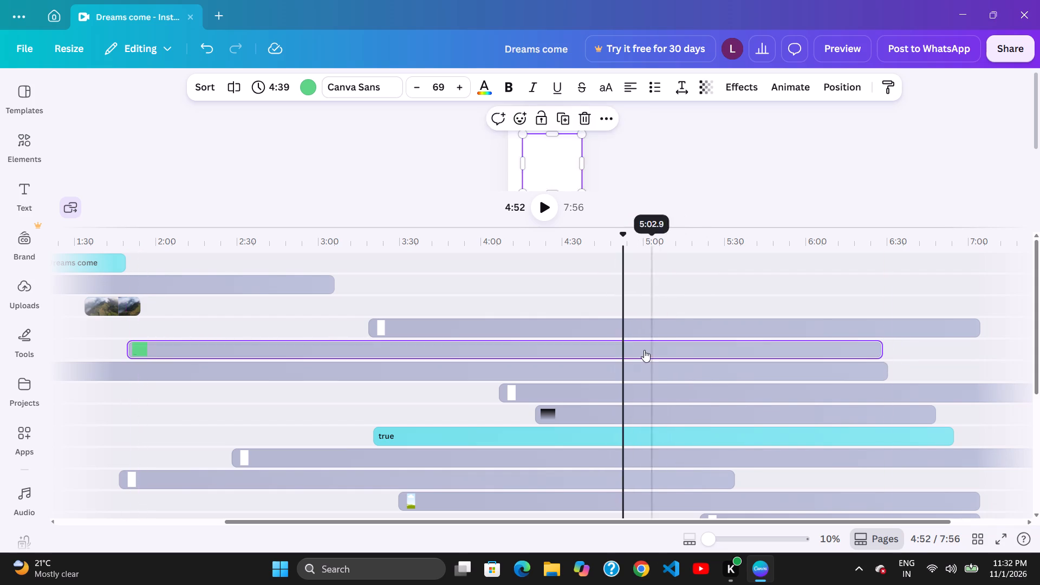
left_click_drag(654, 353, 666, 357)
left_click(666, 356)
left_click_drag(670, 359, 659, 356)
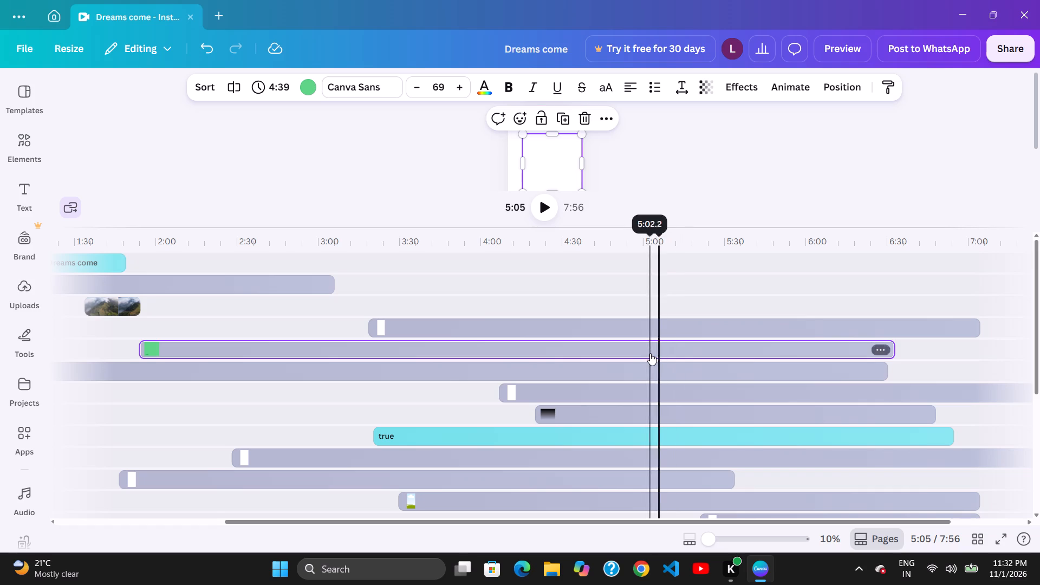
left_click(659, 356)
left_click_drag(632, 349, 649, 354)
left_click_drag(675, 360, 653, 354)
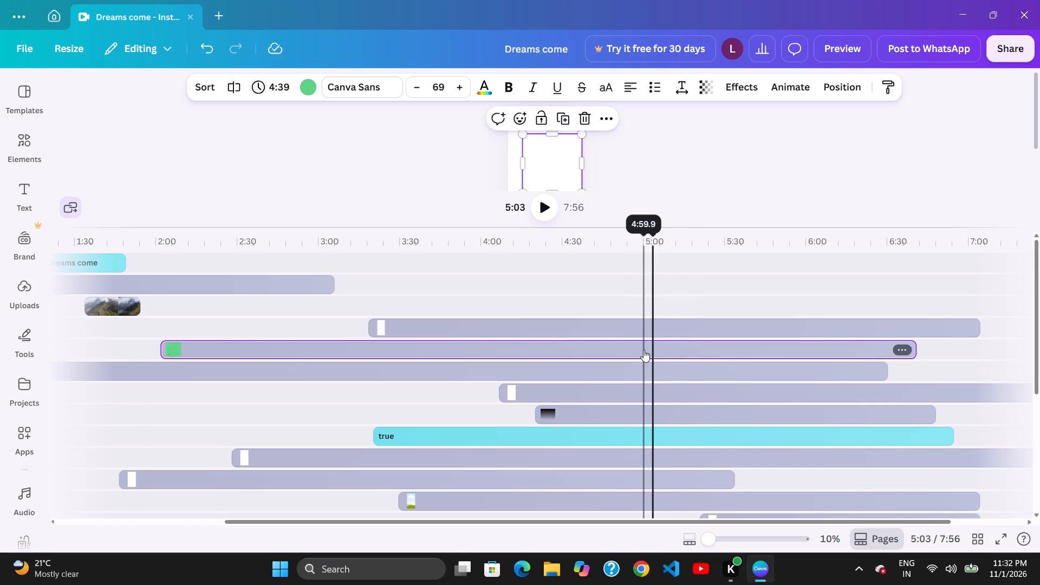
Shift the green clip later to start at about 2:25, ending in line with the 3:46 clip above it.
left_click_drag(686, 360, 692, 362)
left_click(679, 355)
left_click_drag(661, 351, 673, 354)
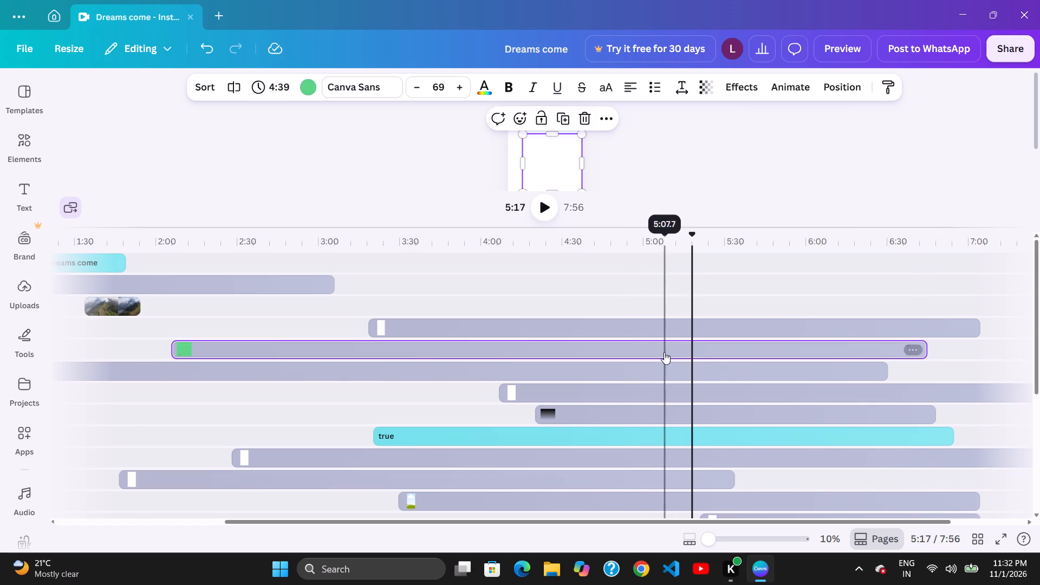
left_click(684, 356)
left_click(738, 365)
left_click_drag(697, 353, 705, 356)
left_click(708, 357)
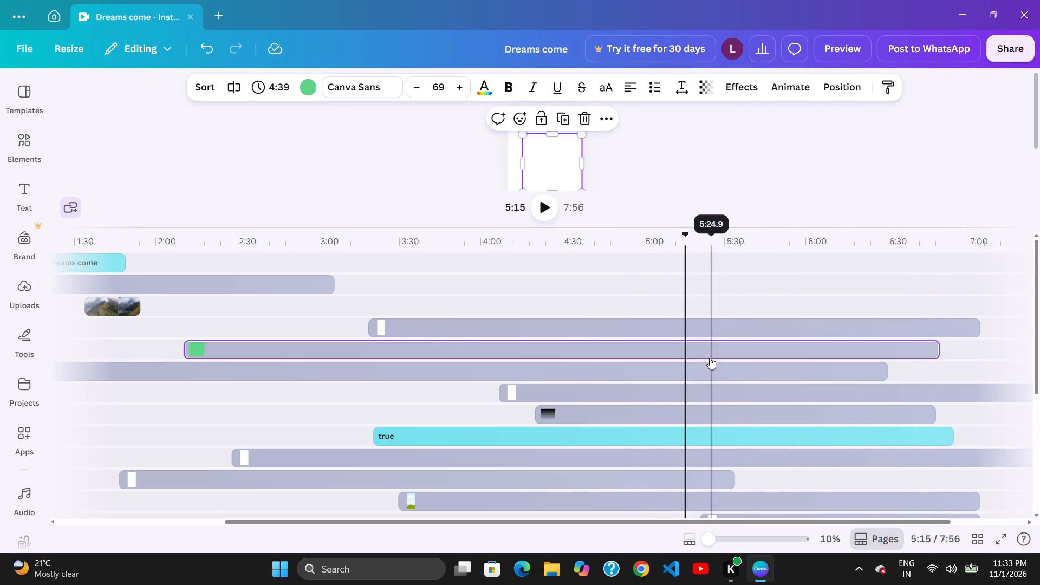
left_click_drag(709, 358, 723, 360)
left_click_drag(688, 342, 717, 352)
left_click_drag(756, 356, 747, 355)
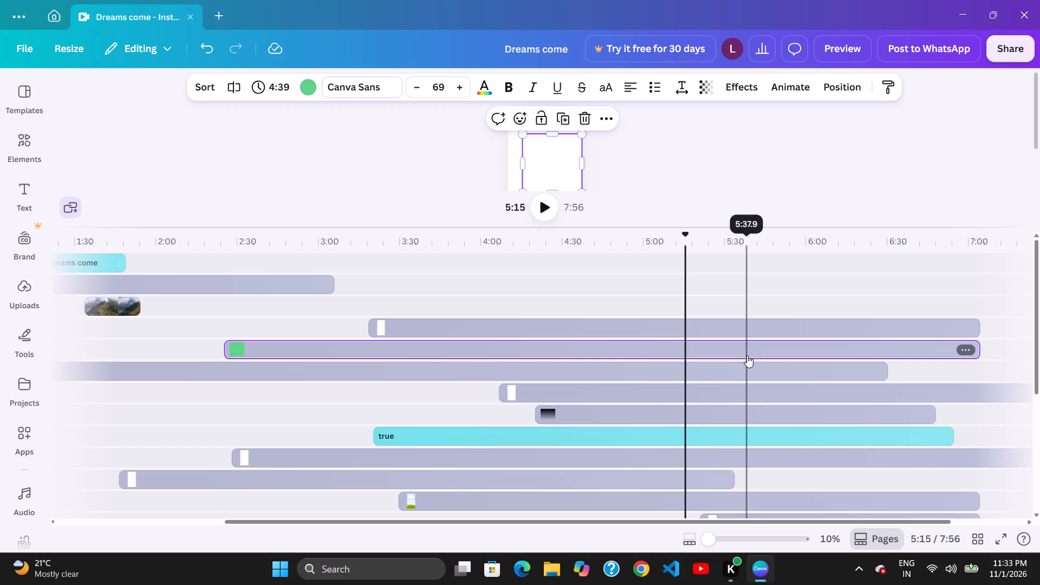
Shift the 3:46 clip earlier to start at about 2:40 and move it up into the mountain photo clip's row.
left_click_drag(686, 335, 593, 336)
left_click_drag(596, 336, 682, 334)
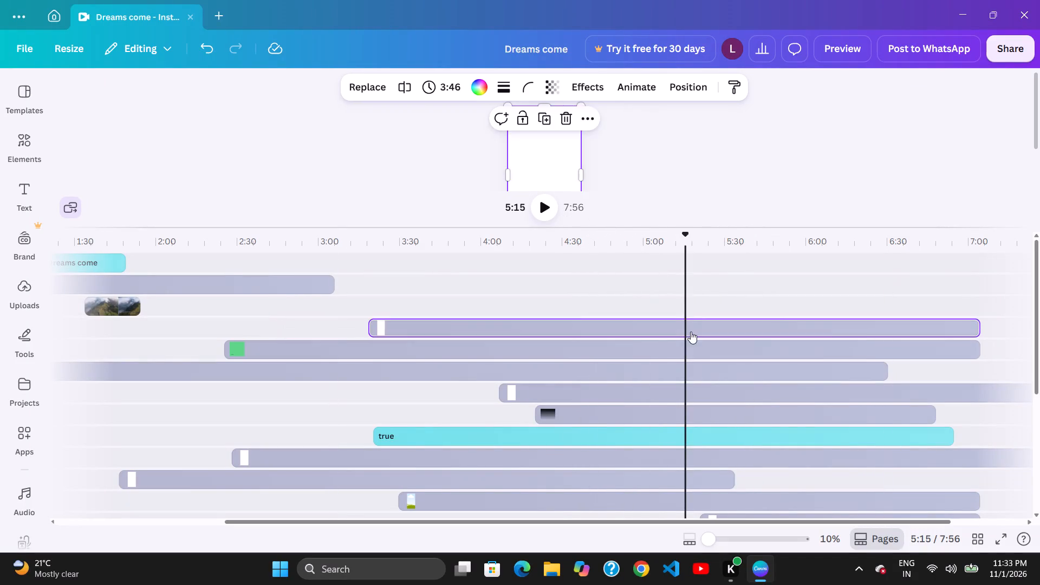
left_click_drag(621, 335, 606, 335)
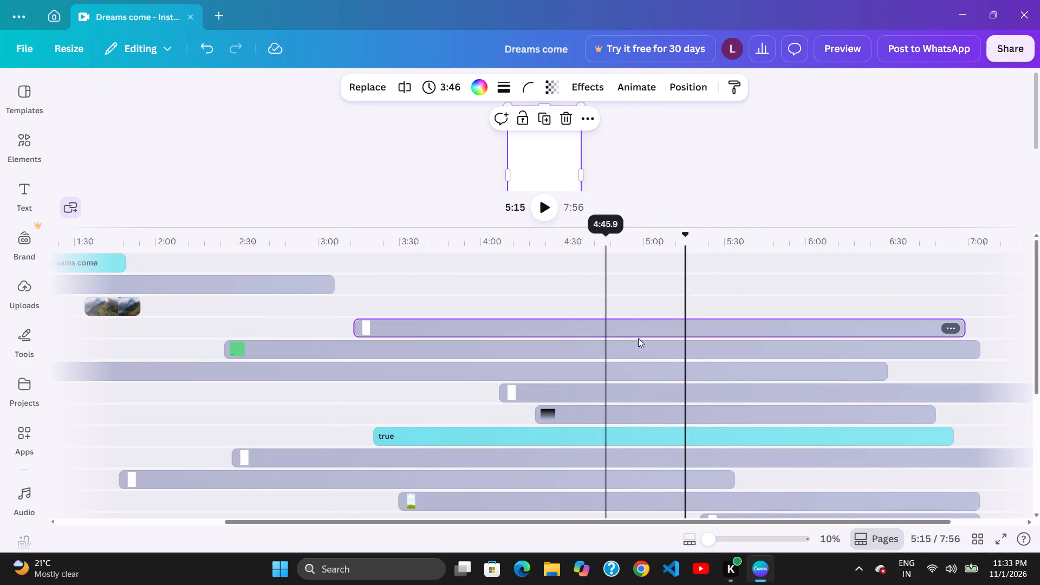
left_click_drag(648, 338, 634, 336)
left_click(578, 336)
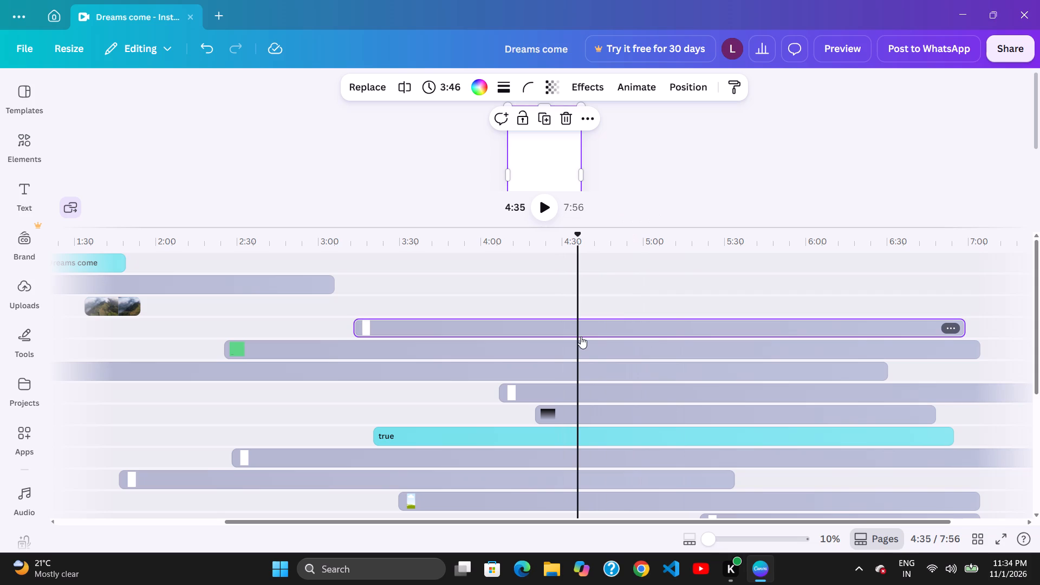
left_click_drag(516, 334, 538, 329)
left_click_drag(570, 321, 530, 328)
left_click(463, 341)
left_click_drag(527, 324, 510, 326)
left_click(457, 336)
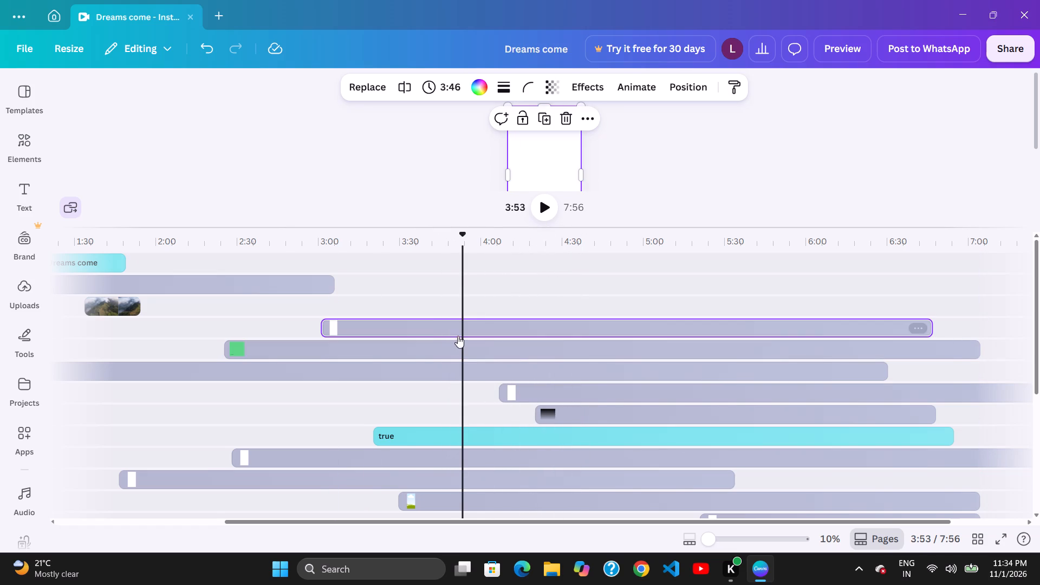
left_click_drag(482, 328, 476, 328)
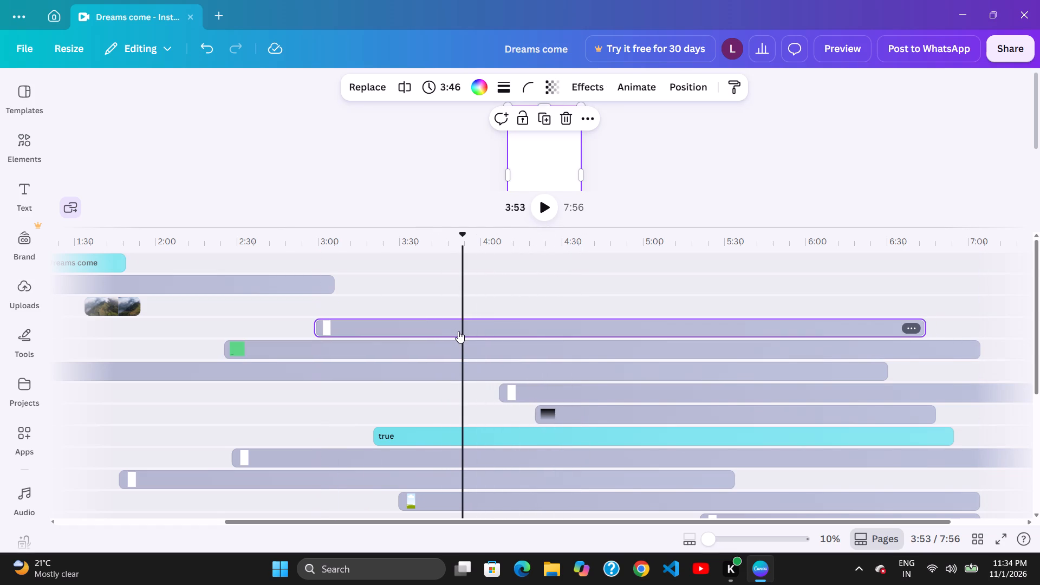
left_click_drag(451, 337, 466, 335)
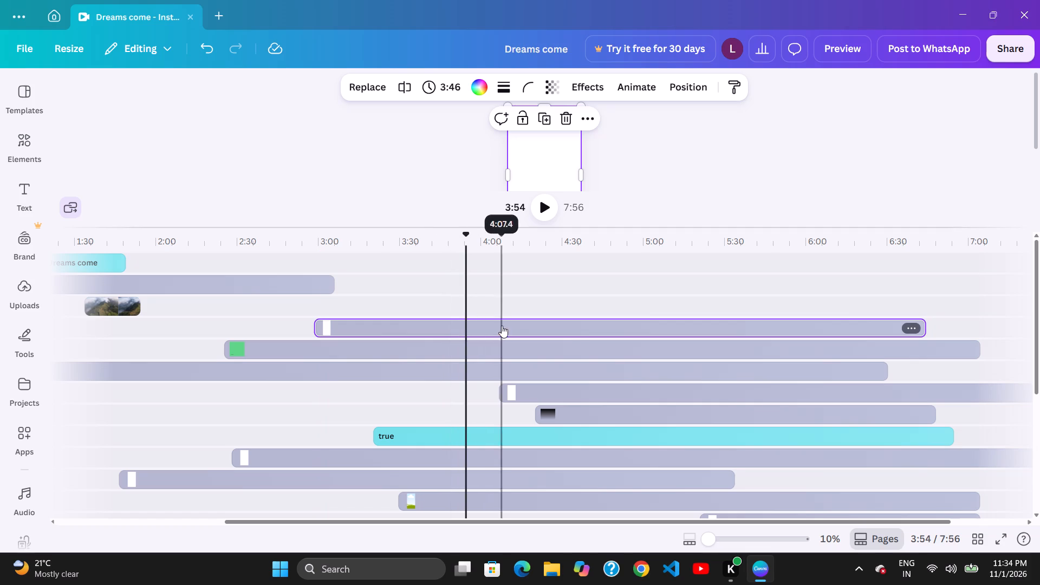
left_click_drag(502, 326, 484, 329)
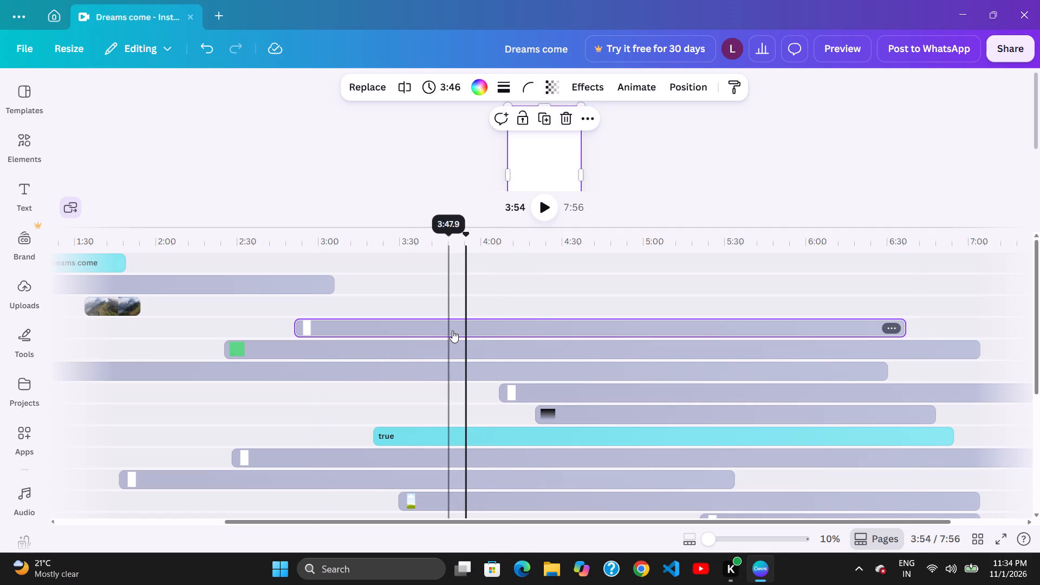
left_click_drag(446, 352, 457, 347)
left_click_drag(543, 324, 424, 350)
left_click_drag(420, 352, 510, 325)
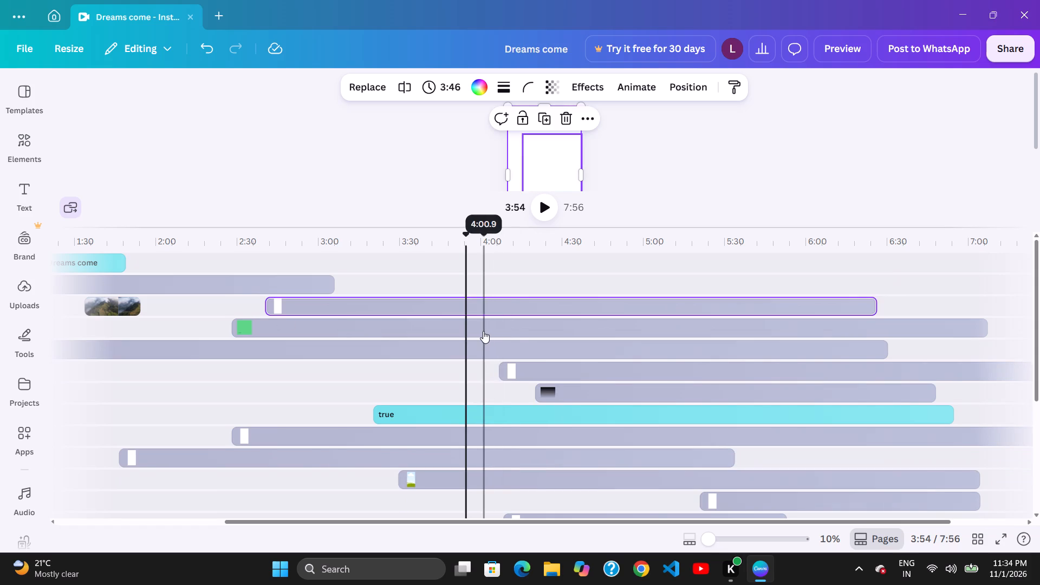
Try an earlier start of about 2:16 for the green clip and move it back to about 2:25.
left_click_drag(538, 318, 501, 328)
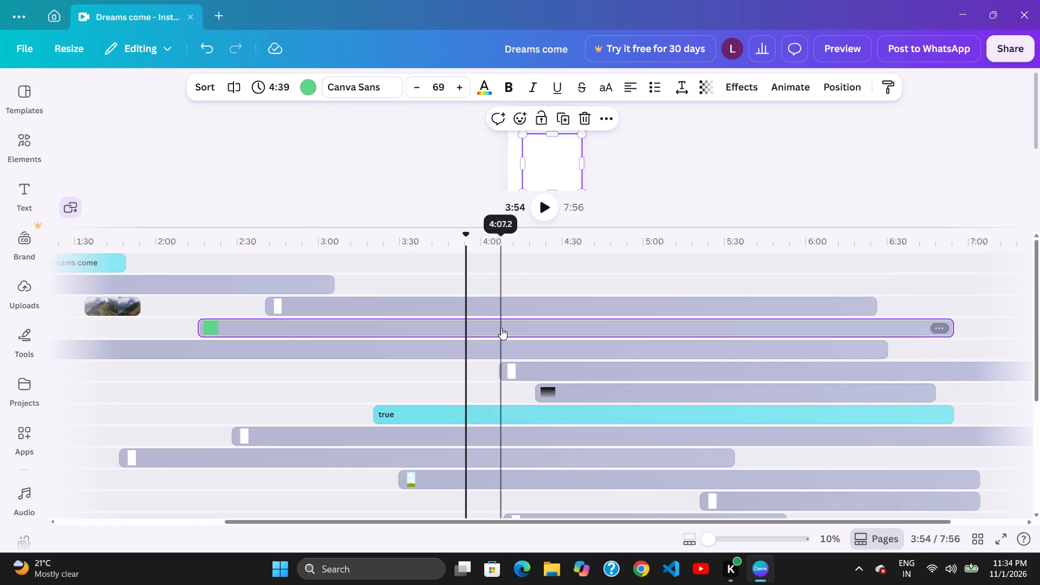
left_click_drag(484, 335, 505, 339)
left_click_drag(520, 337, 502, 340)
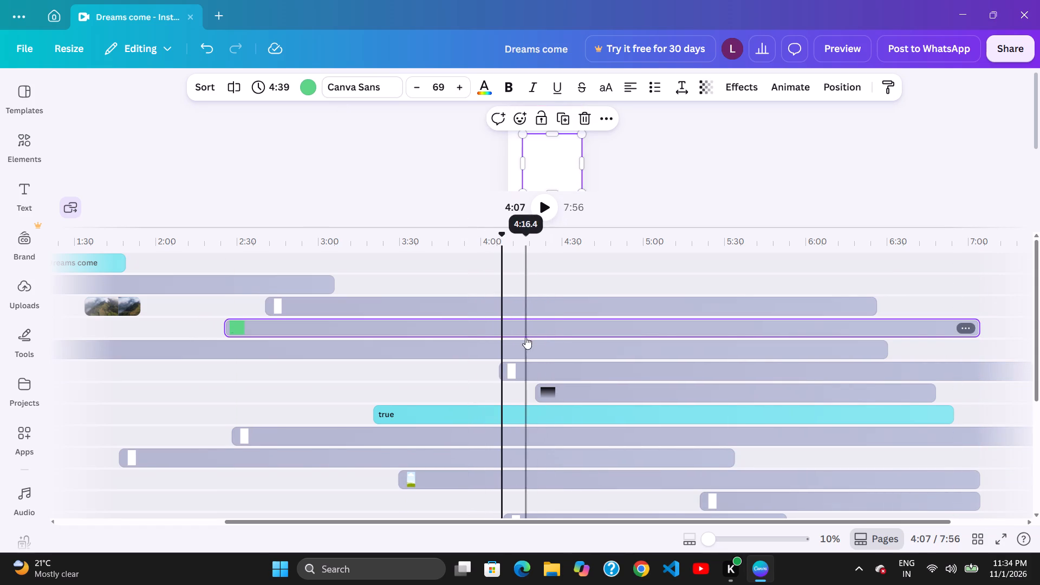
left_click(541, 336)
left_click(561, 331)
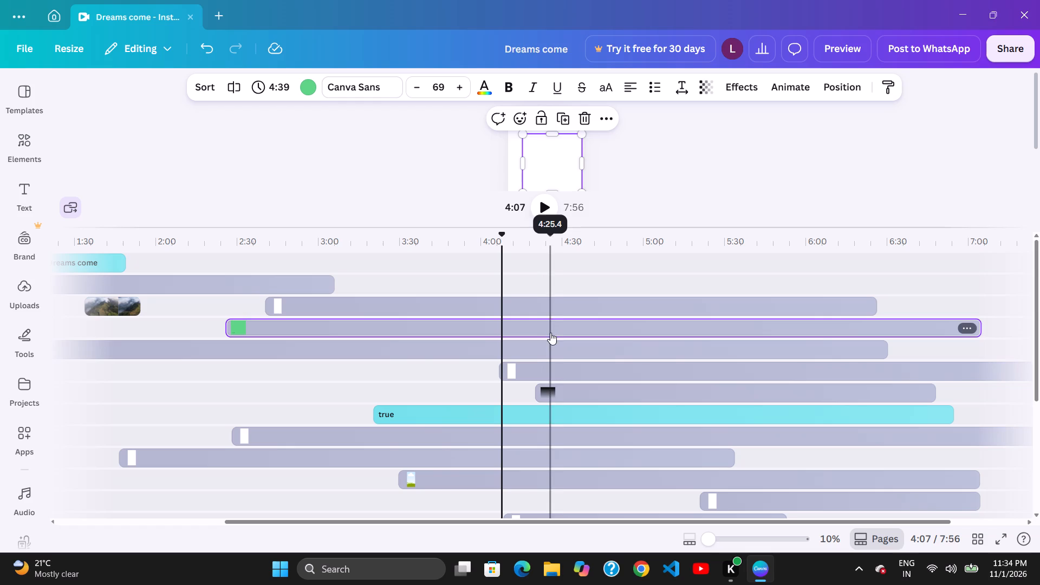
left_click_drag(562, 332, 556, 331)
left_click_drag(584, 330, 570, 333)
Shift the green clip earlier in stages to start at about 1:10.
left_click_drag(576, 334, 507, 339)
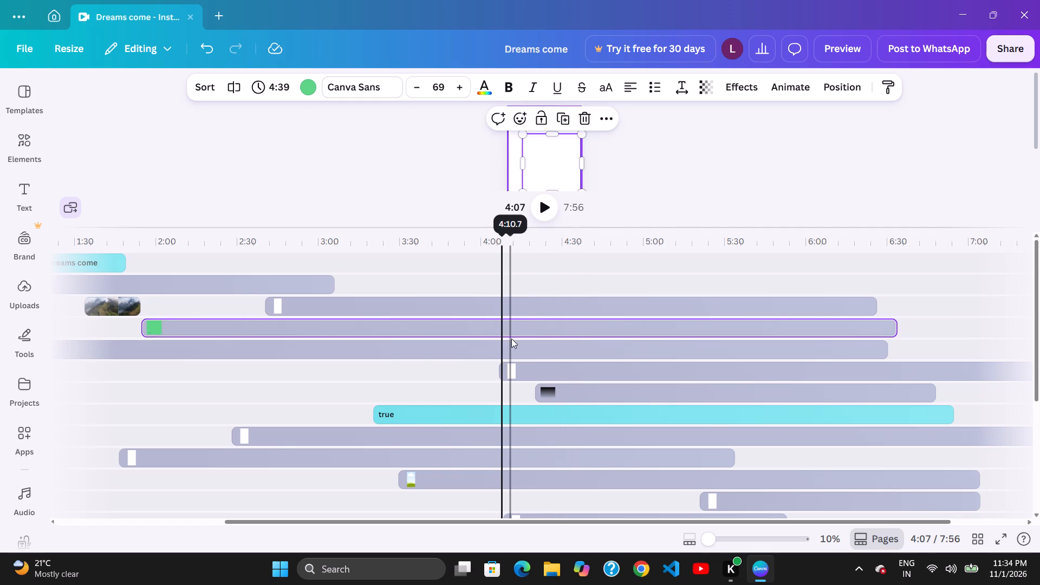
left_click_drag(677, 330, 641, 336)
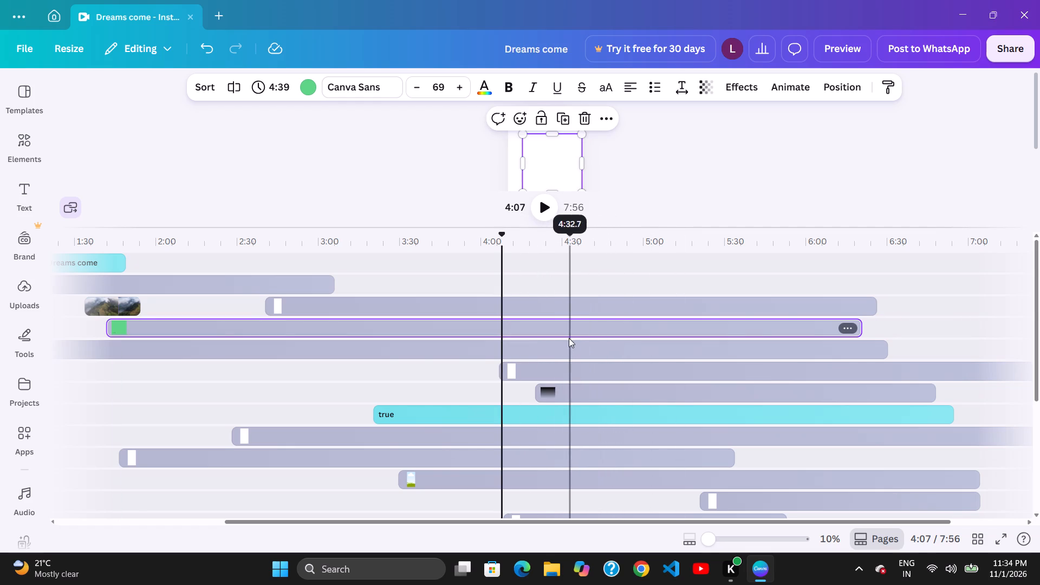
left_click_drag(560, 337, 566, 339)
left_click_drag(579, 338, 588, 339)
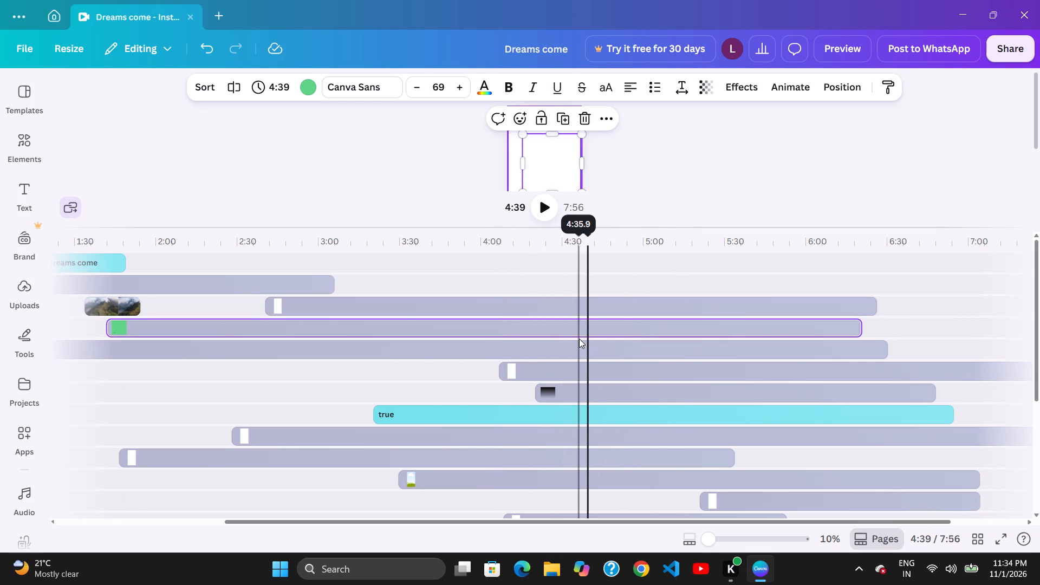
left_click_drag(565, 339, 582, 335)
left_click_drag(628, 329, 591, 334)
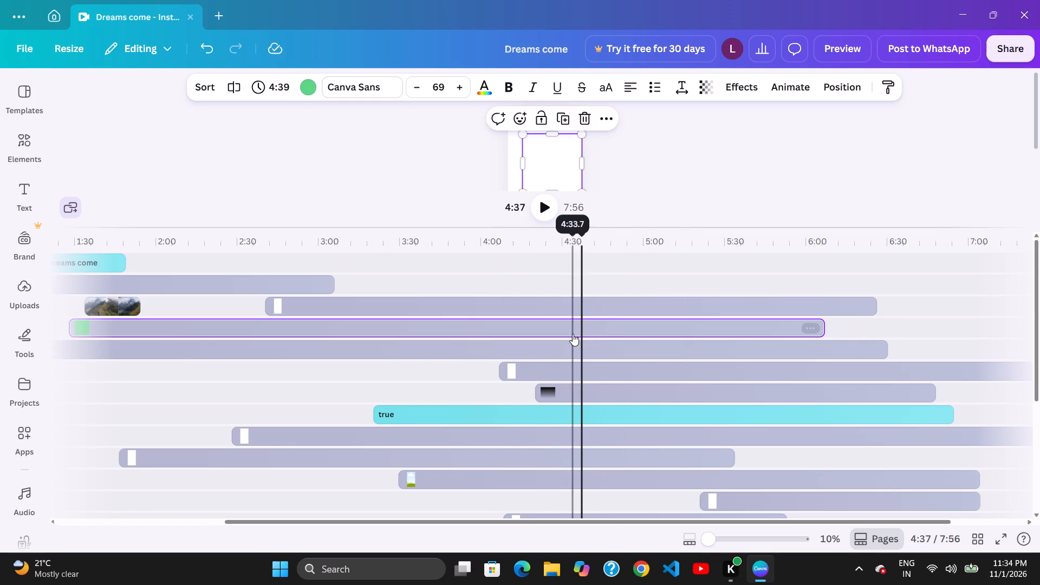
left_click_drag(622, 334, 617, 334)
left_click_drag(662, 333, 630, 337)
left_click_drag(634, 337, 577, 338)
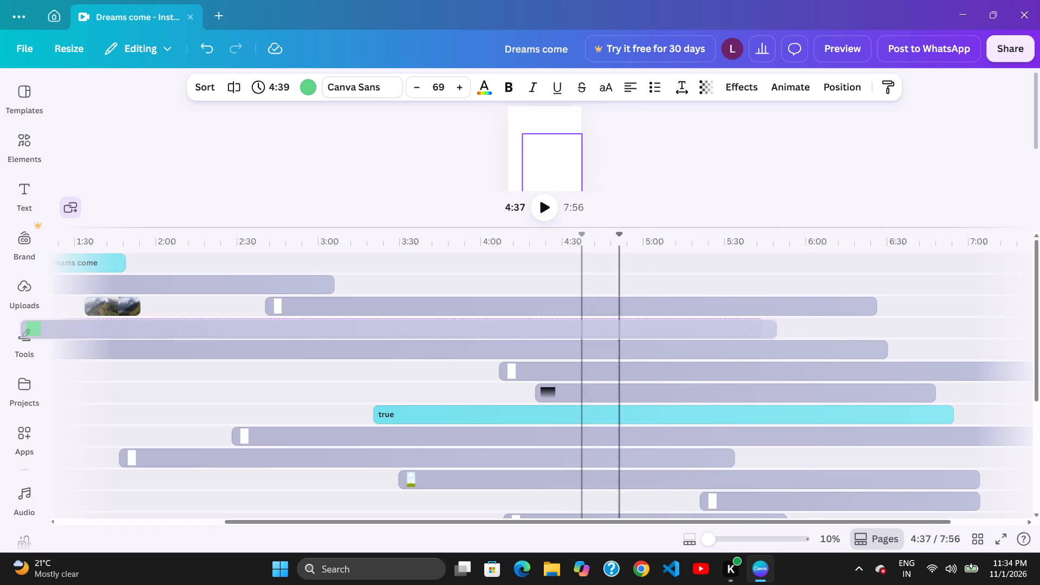
Shift the 5:36 clip later so it ends in line with the "true" text clip at about 6:55.
left_click_drag(577, 338, 656, 329)
left_click_drag(566, 344, 620, 340)
left_click_drag(552, 344, 577, 341)
left_click_drag(604, 335, 580, 338)
left_click(598, 338)
left_click_drag(612, 338, 613, 338)
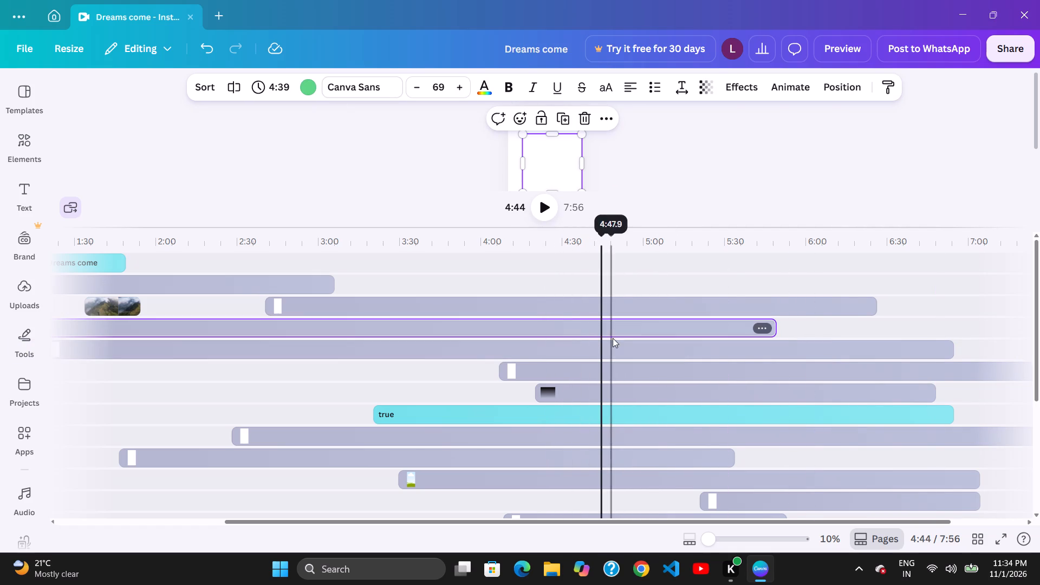
Shift the green clip further earlier, trying an end time of about 5:08, and settle its end at about 5:26.
left_click_drag(613, 338, 603, 338)
left_click_drag(585, 338, 611, 337)
left_click_drag(559, 337, 576, 335)
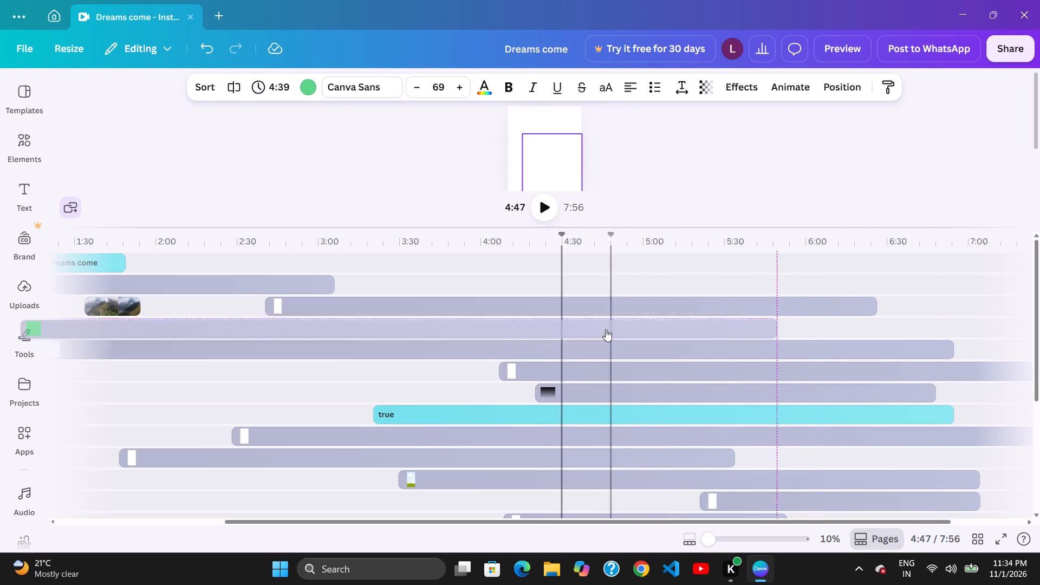
left_click_drag(615, 328, 573, 330)
left_click(568, 330)
left_click(607, 324)
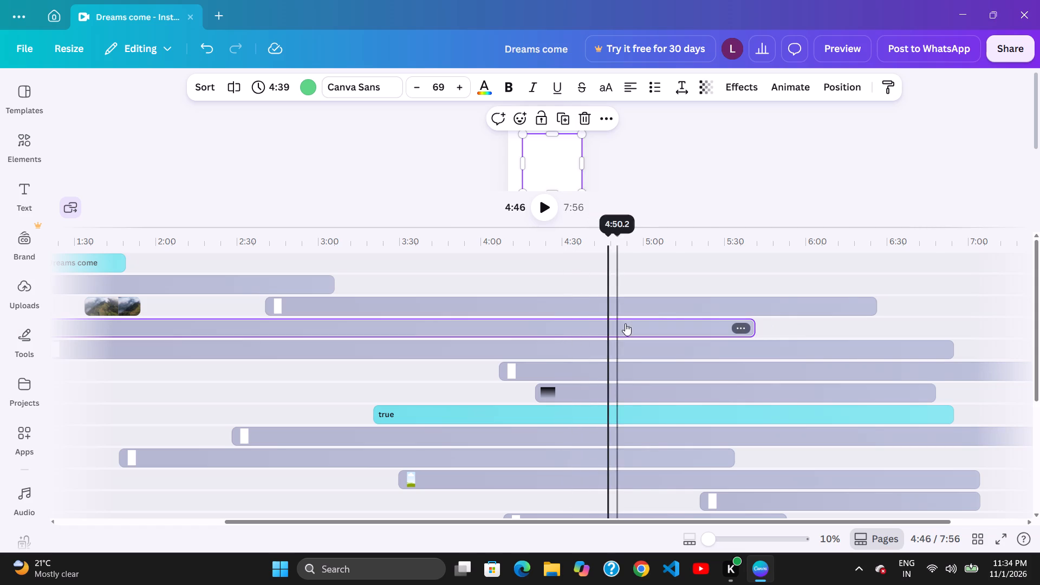
left_click(625, 323)
left_click_drag(664, 318, 613, 325)
left_click(626, 326)
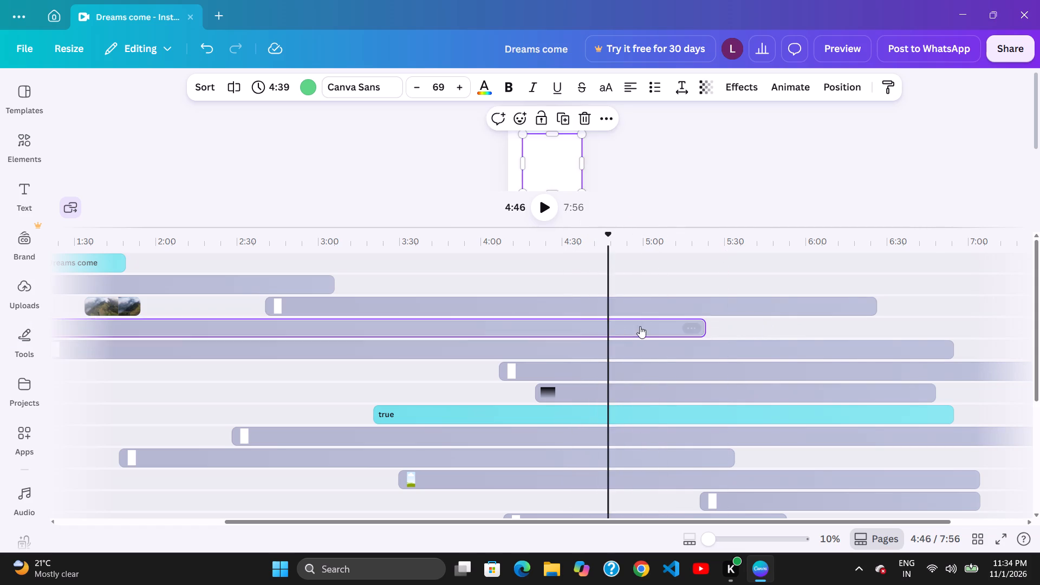
left_click_drag(644, 326, 620, 329)
left_click_drag(638, 329, 615, 330)
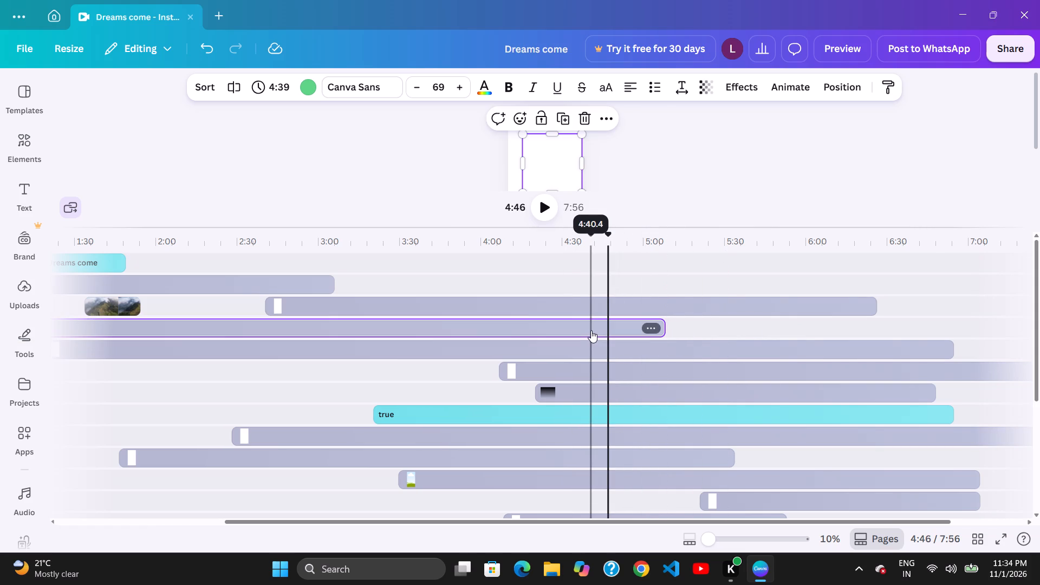
left_click_drag(595, 332, 636, 334)
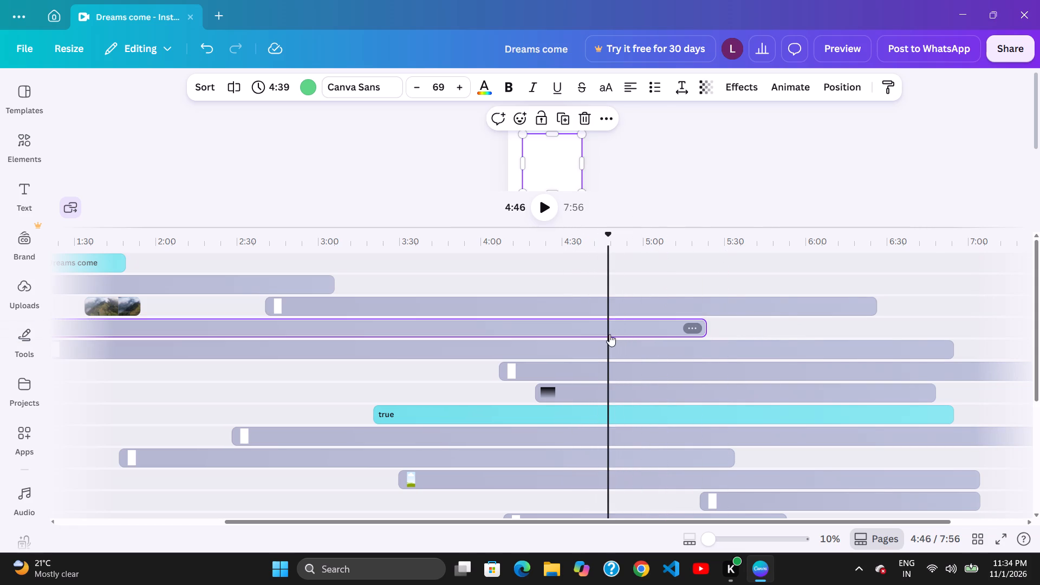
left_click_drag(726, 321, 565, 335)
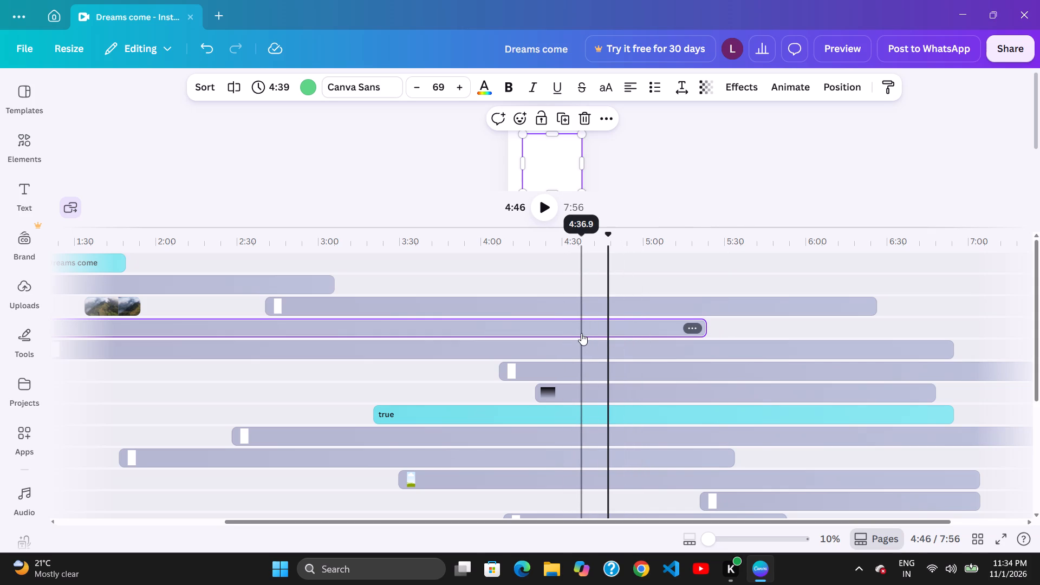
left_click_drag(622, 333, 629, 333)
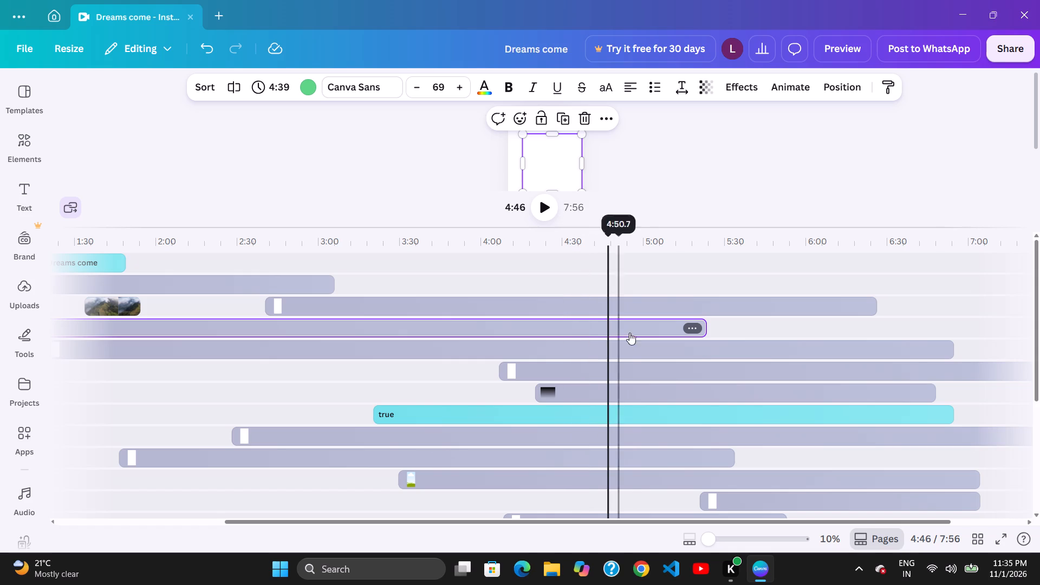
left_click_drag(629, 333, 630, 333)
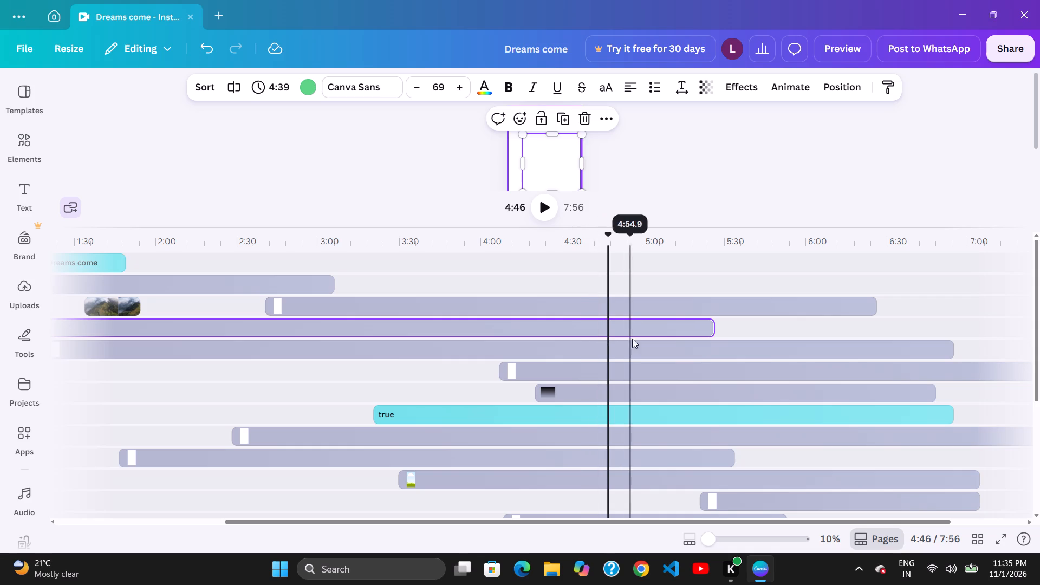
Bring the green clip's end back to about 4:58.
left_click(591, 341)
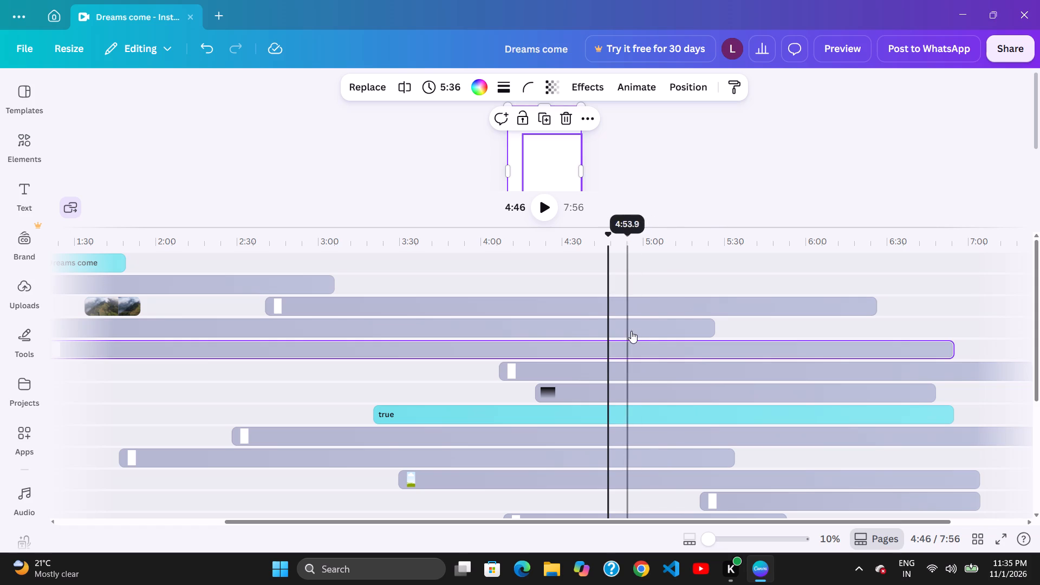
left_click_drag(710, 331, 631, 331)
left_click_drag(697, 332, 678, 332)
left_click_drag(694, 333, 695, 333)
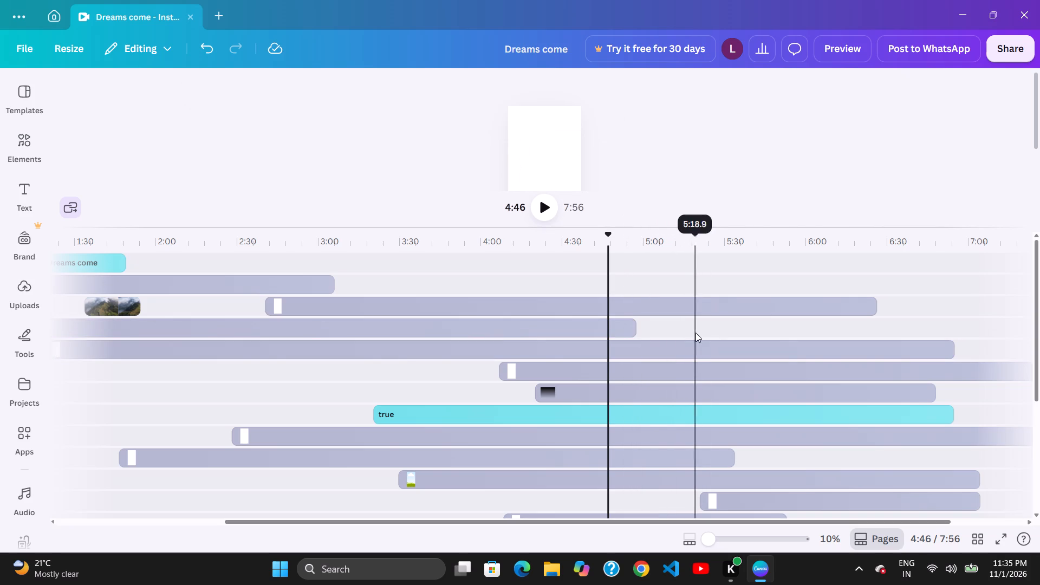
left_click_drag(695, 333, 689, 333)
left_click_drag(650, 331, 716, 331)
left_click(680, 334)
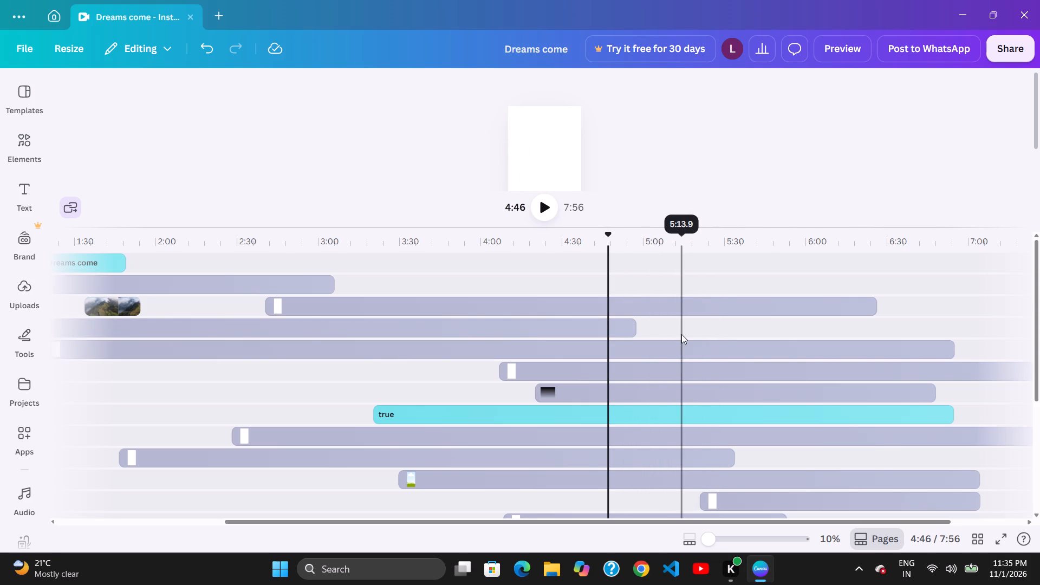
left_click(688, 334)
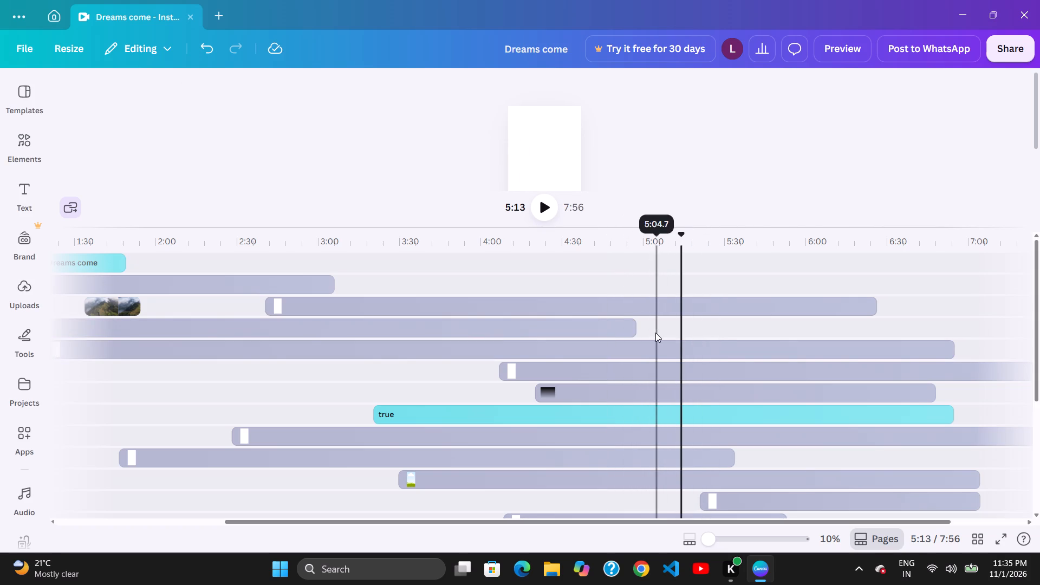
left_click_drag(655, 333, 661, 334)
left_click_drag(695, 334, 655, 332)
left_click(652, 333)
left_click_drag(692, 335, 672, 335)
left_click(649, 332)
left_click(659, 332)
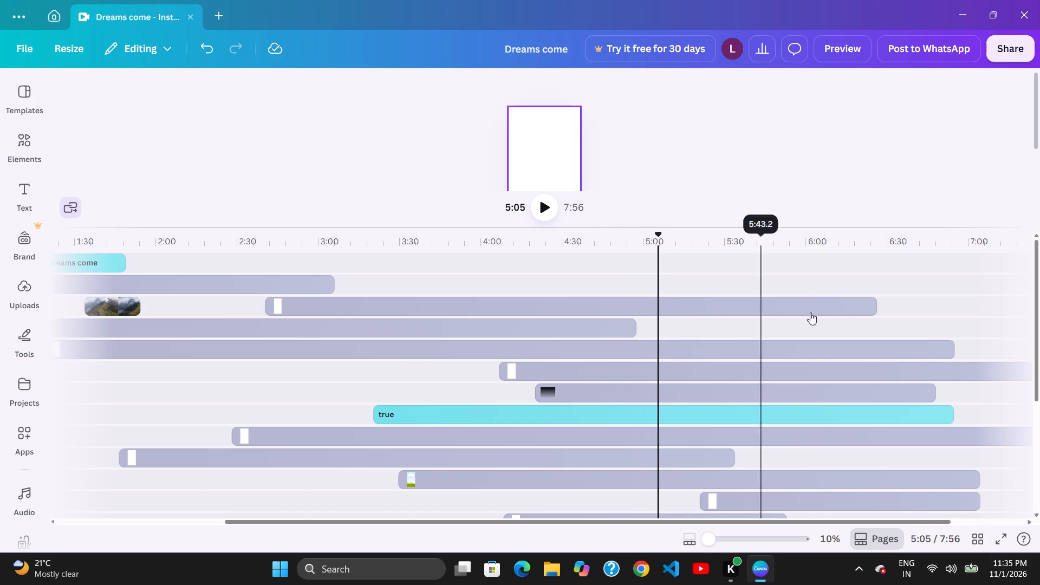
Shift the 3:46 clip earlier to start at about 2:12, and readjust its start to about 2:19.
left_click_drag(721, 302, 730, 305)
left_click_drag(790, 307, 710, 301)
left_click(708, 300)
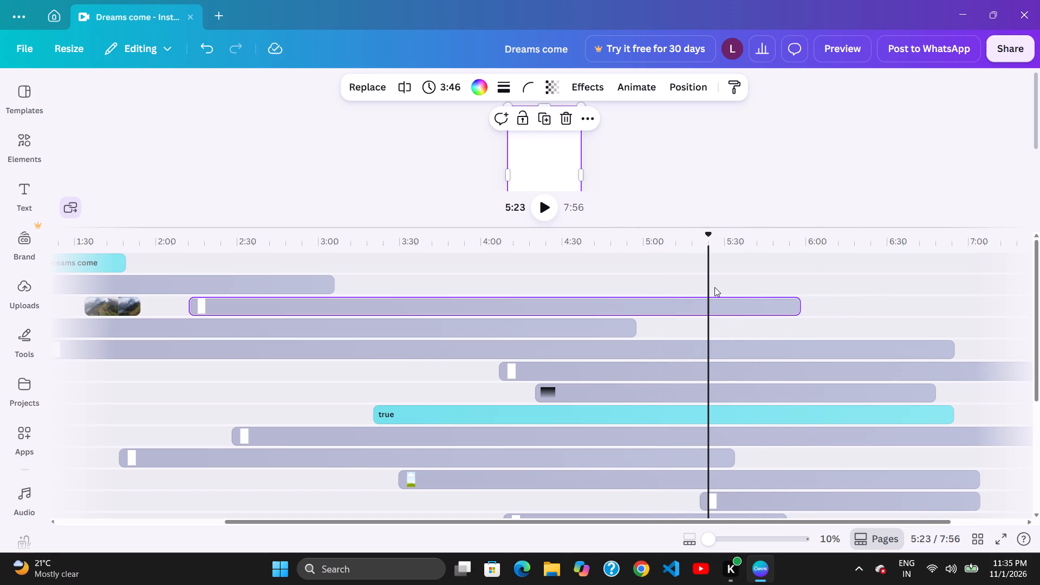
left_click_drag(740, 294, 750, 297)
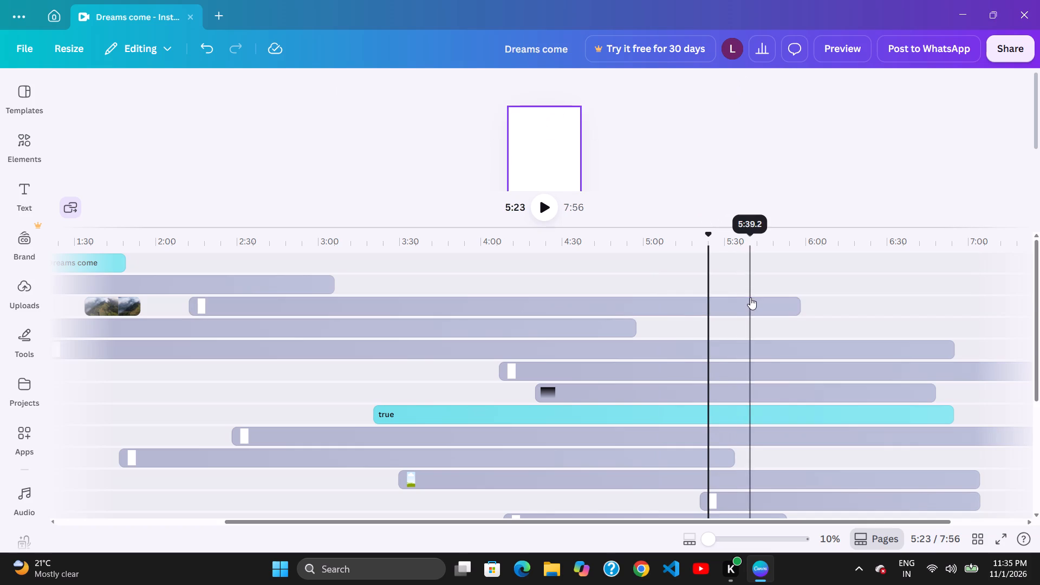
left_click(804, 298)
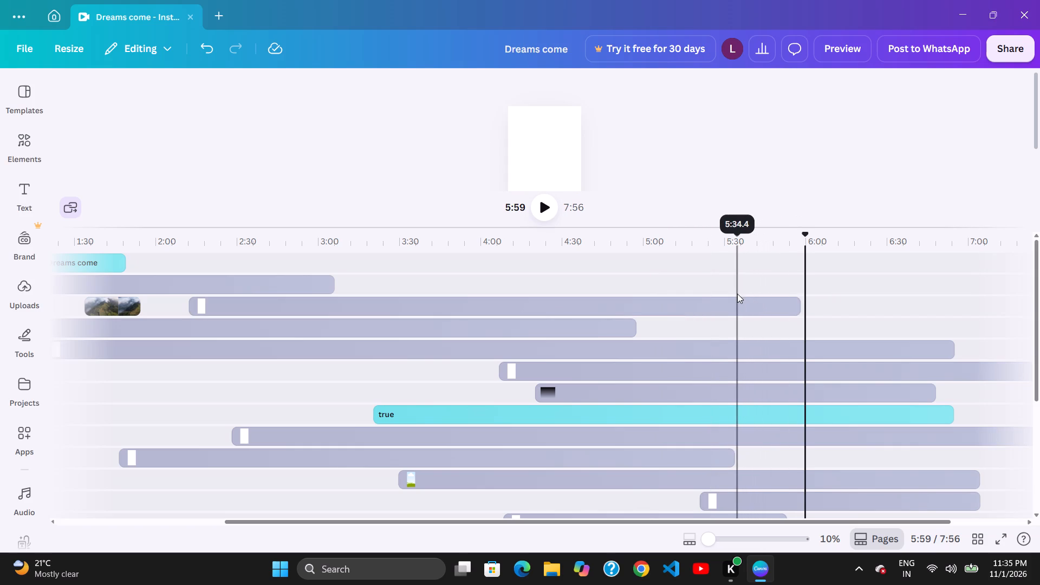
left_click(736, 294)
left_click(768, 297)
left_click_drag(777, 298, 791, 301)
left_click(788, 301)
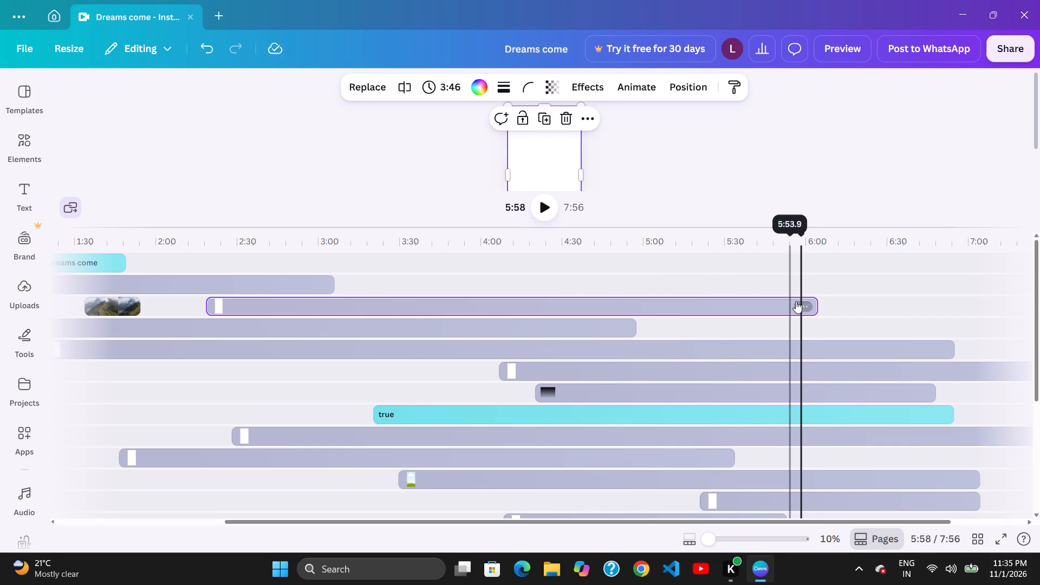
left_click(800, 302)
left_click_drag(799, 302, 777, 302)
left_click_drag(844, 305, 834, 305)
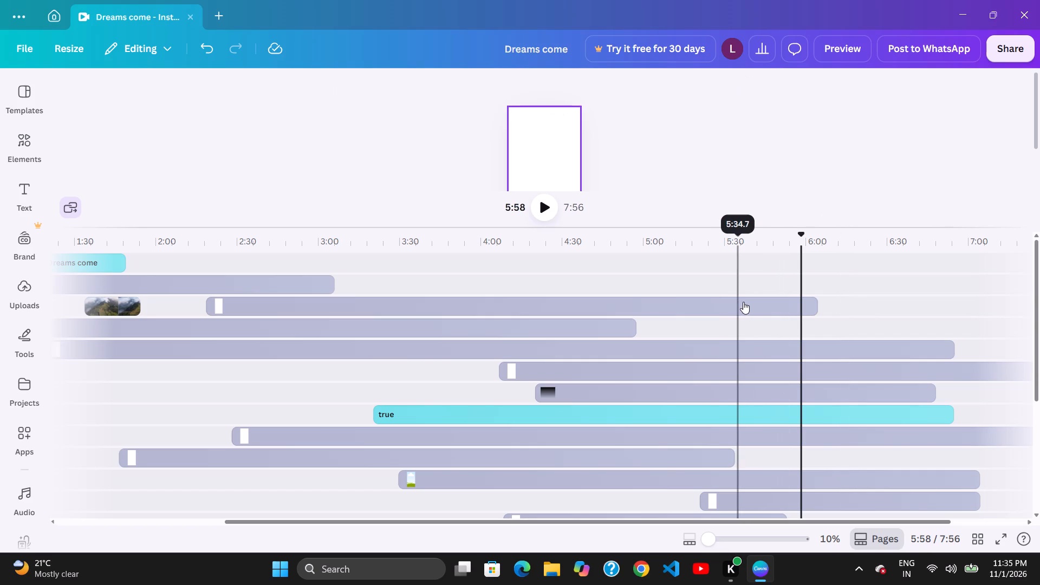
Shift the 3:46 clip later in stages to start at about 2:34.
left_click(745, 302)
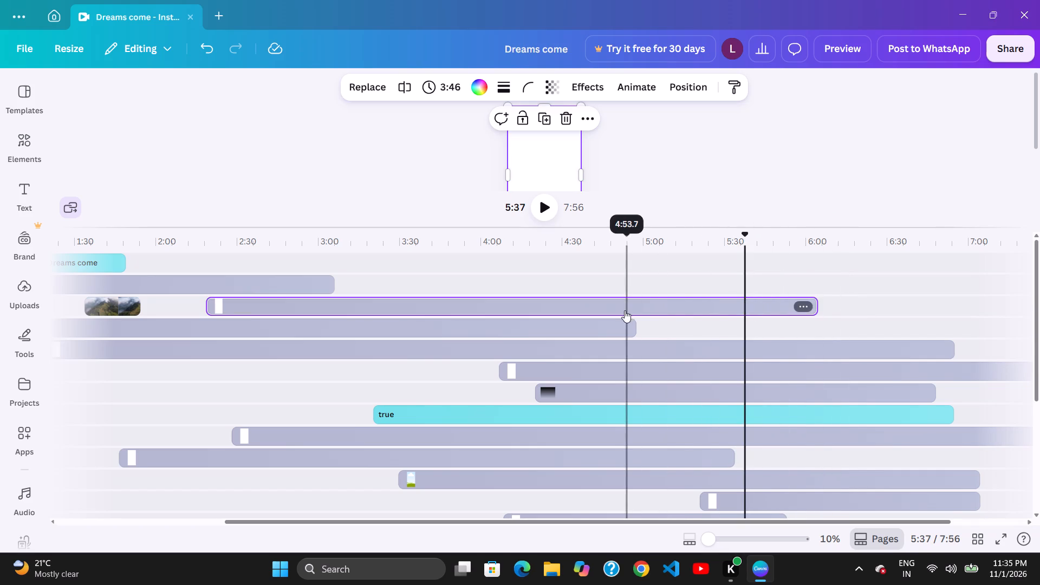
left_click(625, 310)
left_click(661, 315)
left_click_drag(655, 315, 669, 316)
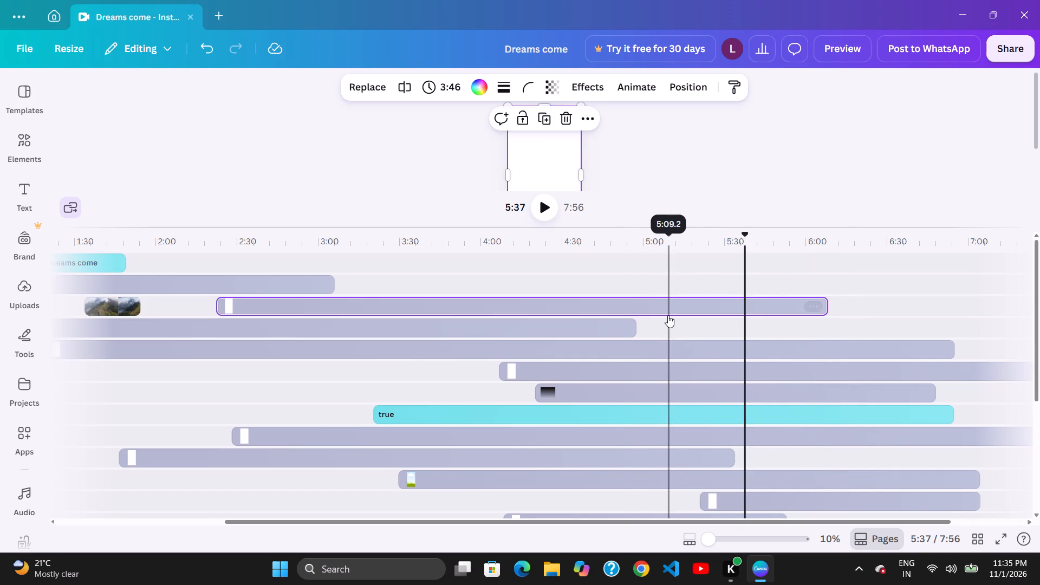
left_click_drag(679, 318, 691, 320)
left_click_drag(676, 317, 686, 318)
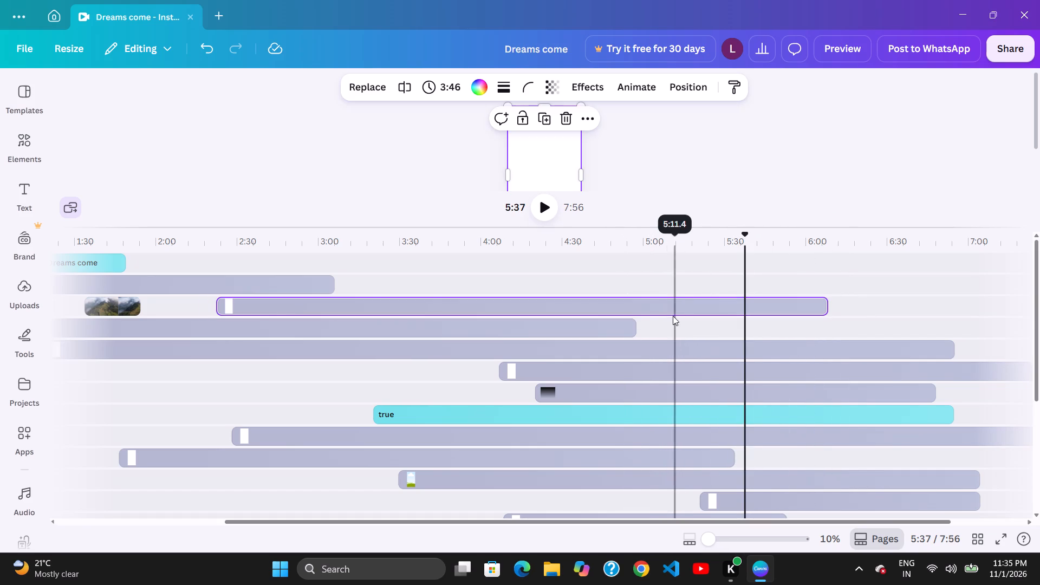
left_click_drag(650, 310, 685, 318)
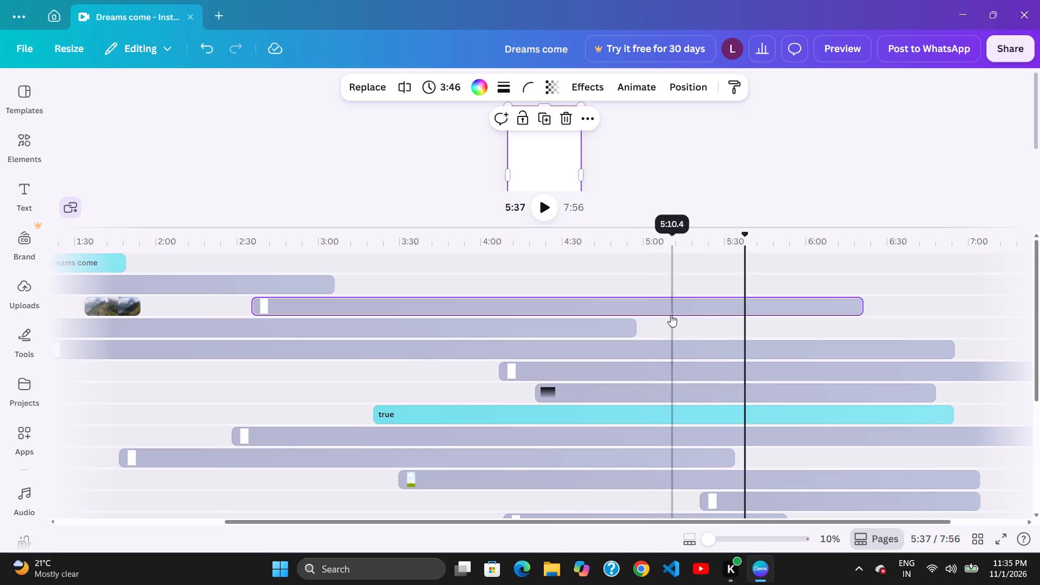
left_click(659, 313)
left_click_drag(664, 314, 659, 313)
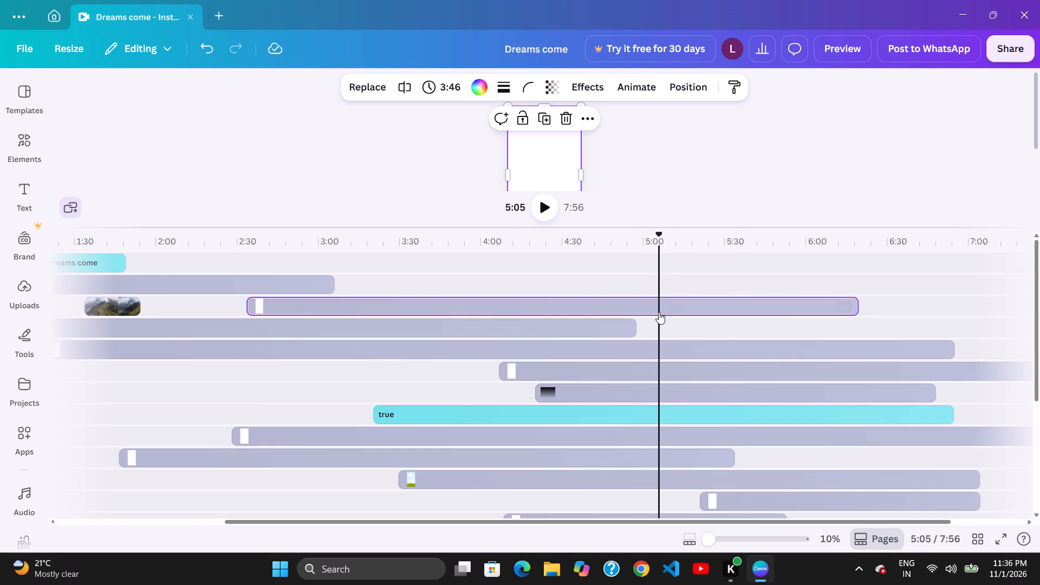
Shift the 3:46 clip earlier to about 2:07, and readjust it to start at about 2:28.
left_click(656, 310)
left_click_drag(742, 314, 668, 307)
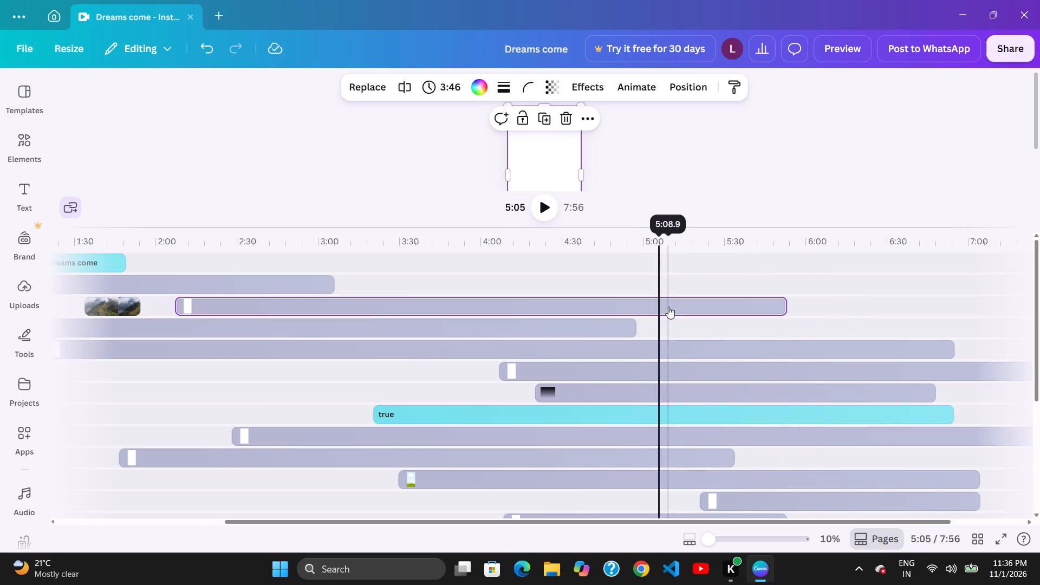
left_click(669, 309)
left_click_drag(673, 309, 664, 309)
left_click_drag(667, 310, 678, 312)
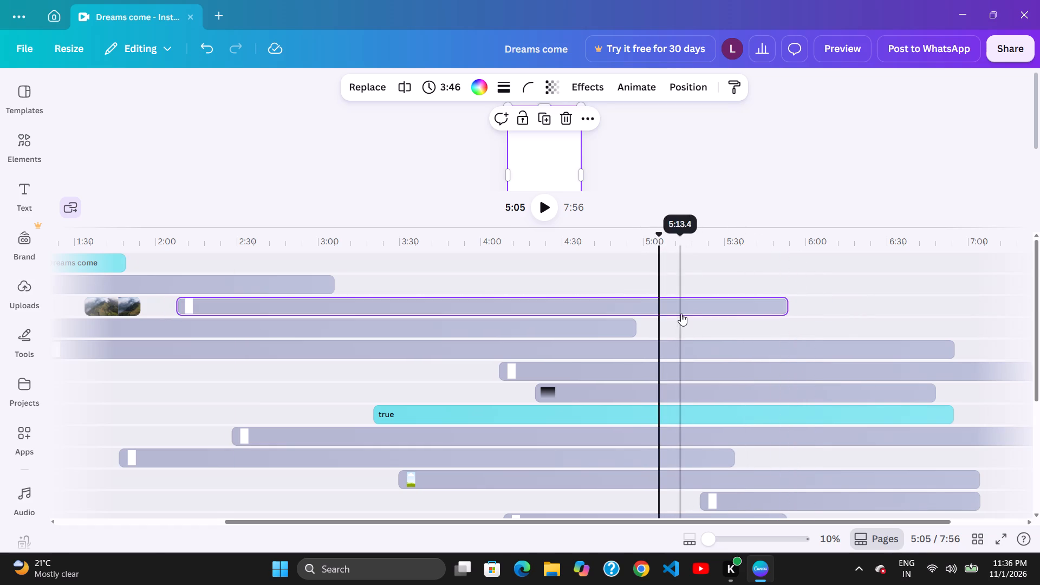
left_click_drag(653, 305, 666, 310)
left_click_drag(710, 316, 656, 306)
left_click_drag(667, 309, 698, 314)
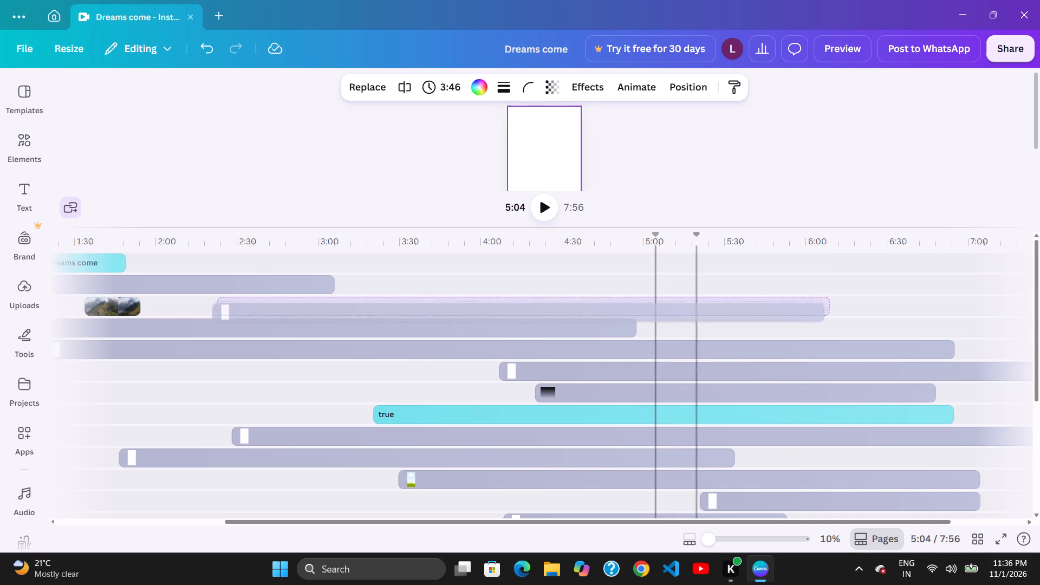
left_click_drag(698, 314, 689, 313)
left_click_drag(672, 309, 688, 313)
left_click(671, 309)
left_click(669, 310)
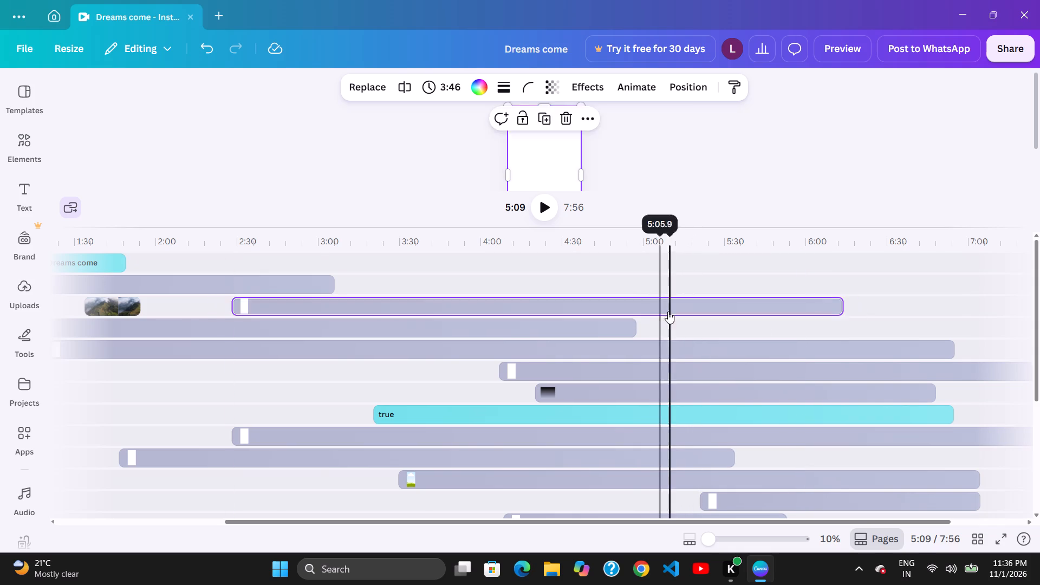
Shift the 3:46 clip later in stages to start at about 3:19.
left_click_drag(674, 313, 757, 322)
left_click_drag(713, 315, 734, 319)
left_click_drag(760, 322, 737, 318)
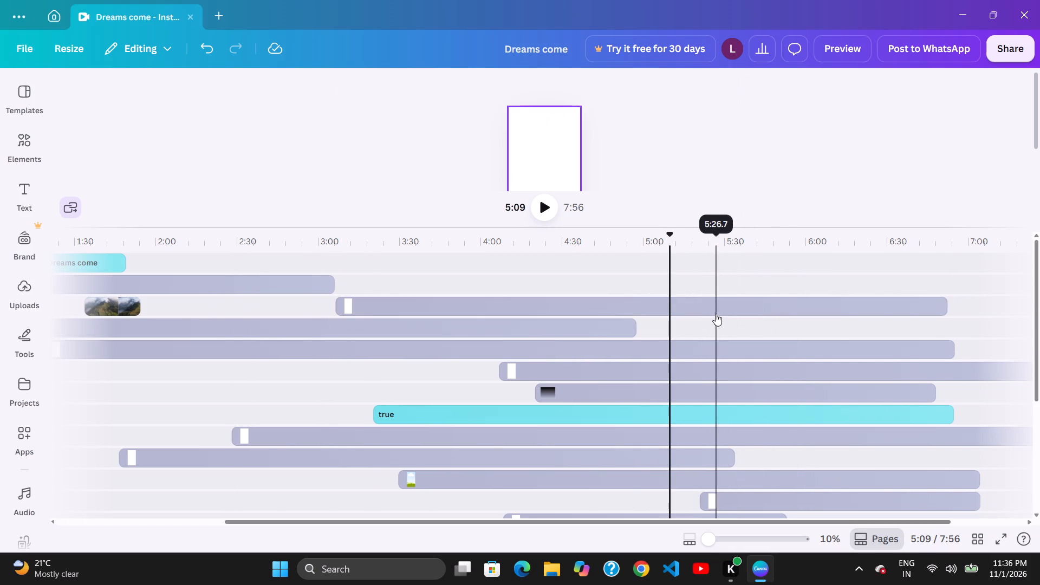
left_click_drag(693, 300, 689, 311)
left_click_drag(663, 297, 668, 299)
left_click(694, 302)
left_click_drag(730, 307, 744, 307)
left_click_drag(743, 309, 752, 311)
left_click(746, 311)
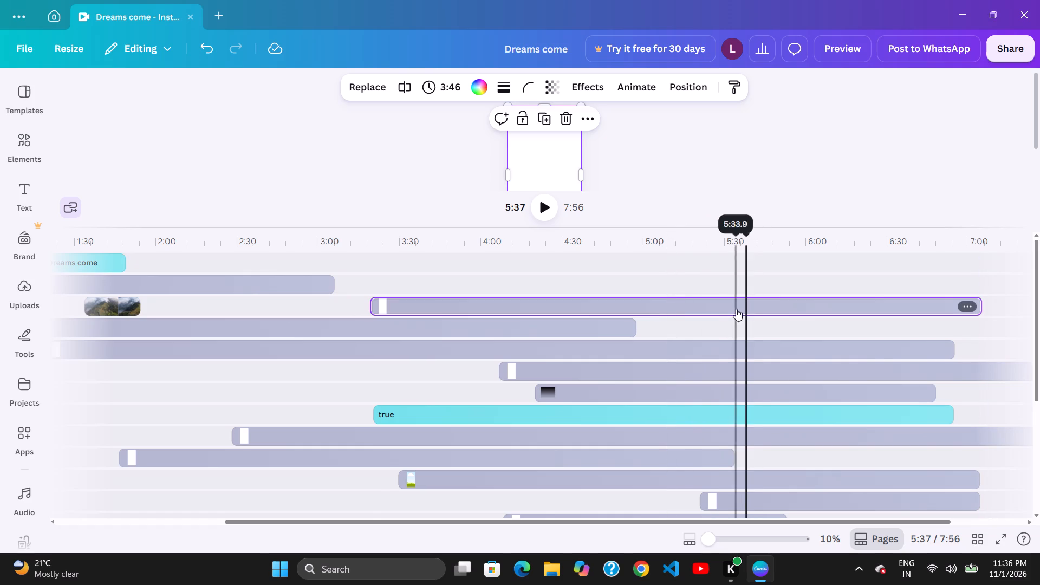
Fine-tune the 3:46 clip's position so it starts at about 3:24 and ends at about 7:10.
left_click(682, 300)
left_click_drag(719, 310, 713, 309)
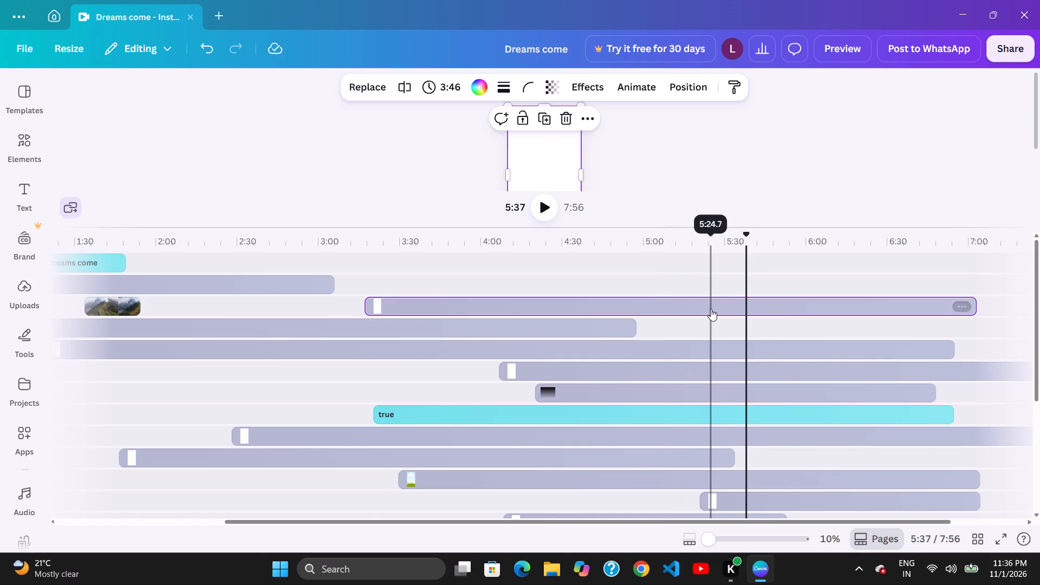
left_click_drag(733, 314, 752, 317)
left_click_drag(738, 316, 764, 318)
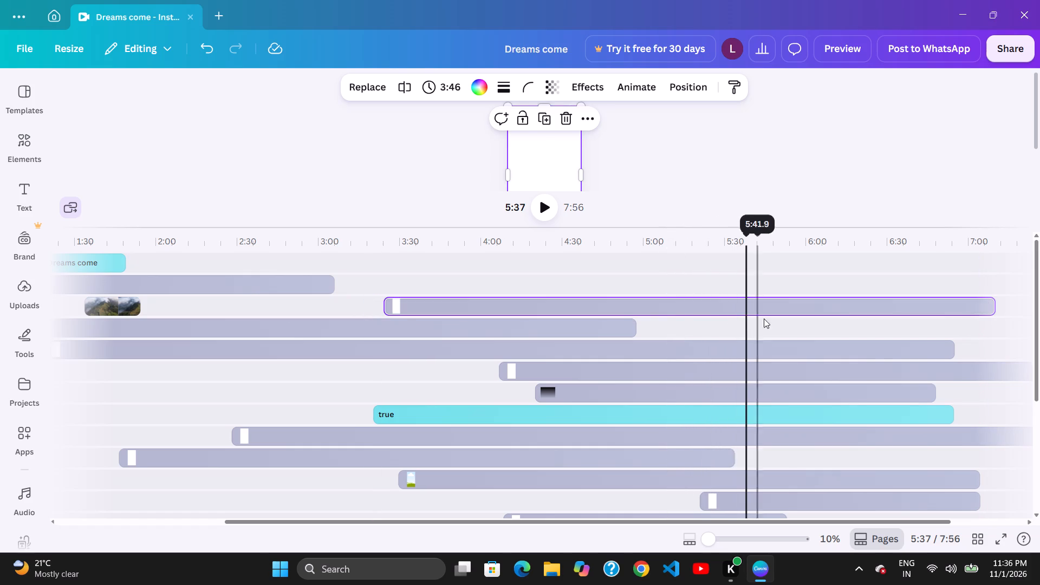
left_click_drag(764, 318, 712, 310)
left_click_drag(733, 316, 743, 317)
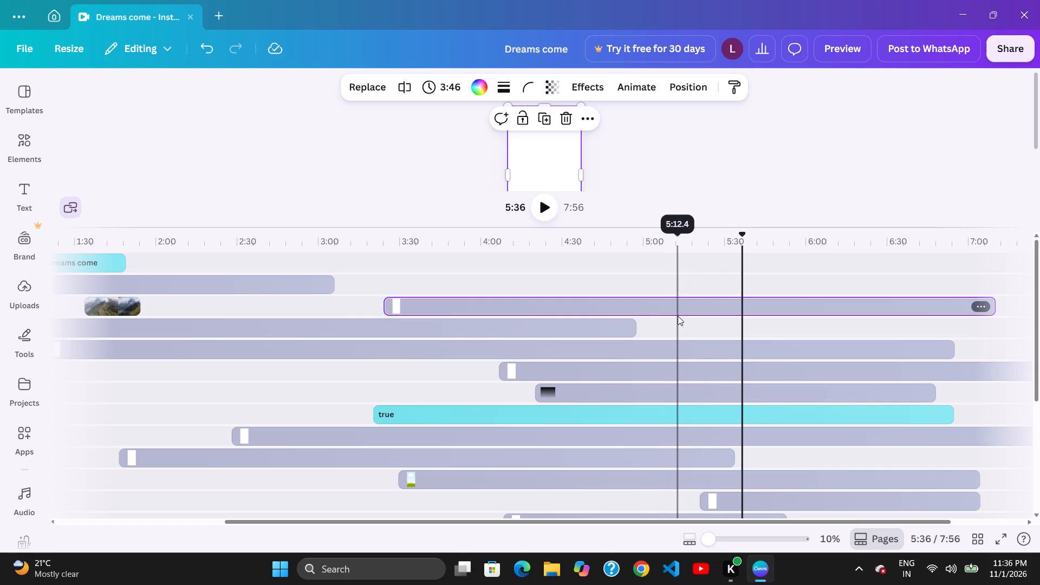
Nudge the 5:36 clip slightly earlier, keeping its end level with the "true" text clip.
left_click_drag(585, 354, 588, 356)
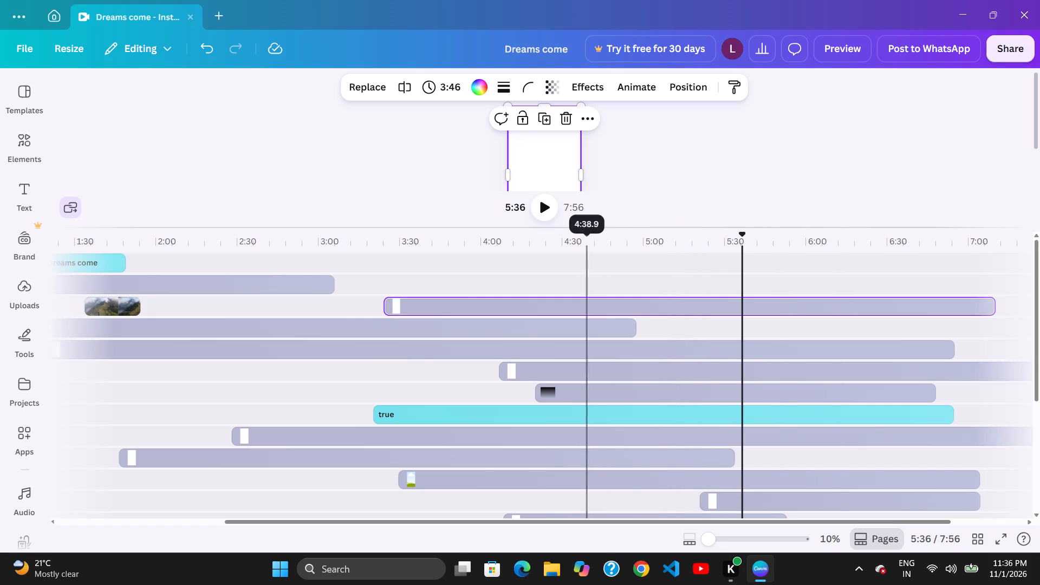
left_click_drag(588, 356, 603, 356)
left_click_drag(733, 356, 712, 356)
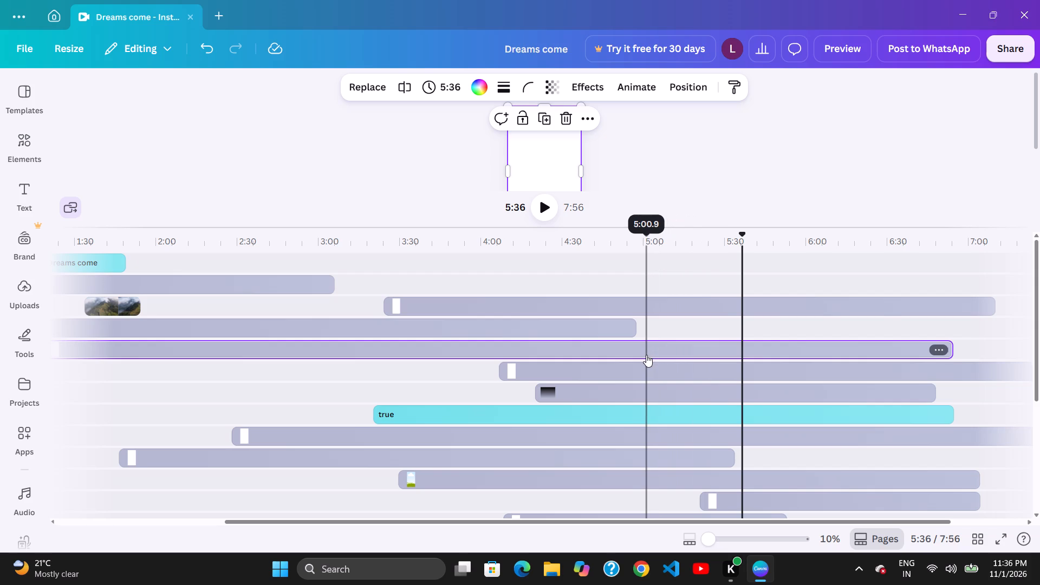
Shift the 3:29 clip earlier in stages to start at about 3:52.
left_click_drag(652, 370, 657, 370)
left_click_drag(610, 360, 615, 363)
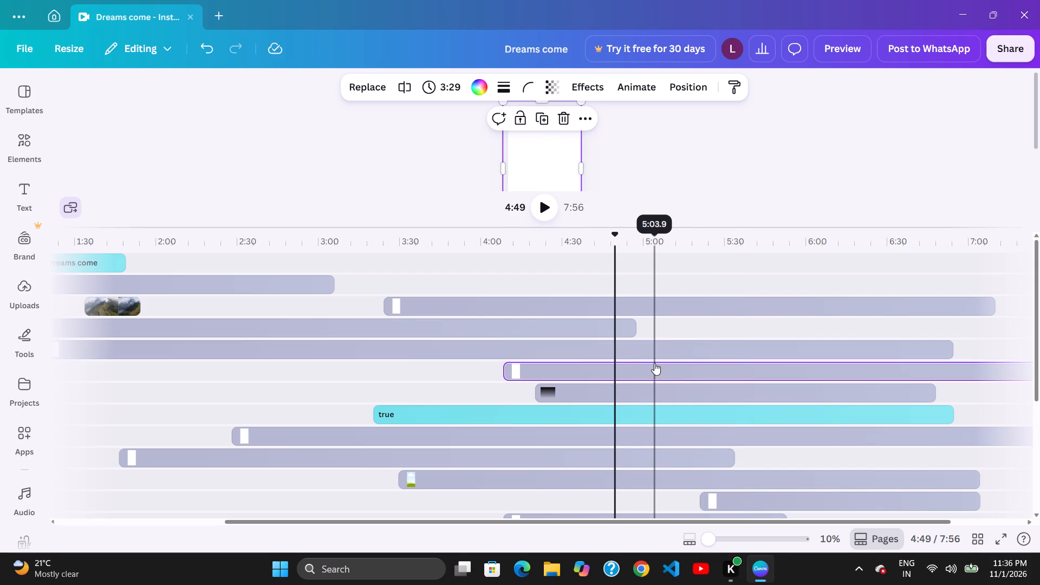
left_click_drag(714, 372, 697, 369)
left_click_drag(707, 372, 712, 374)
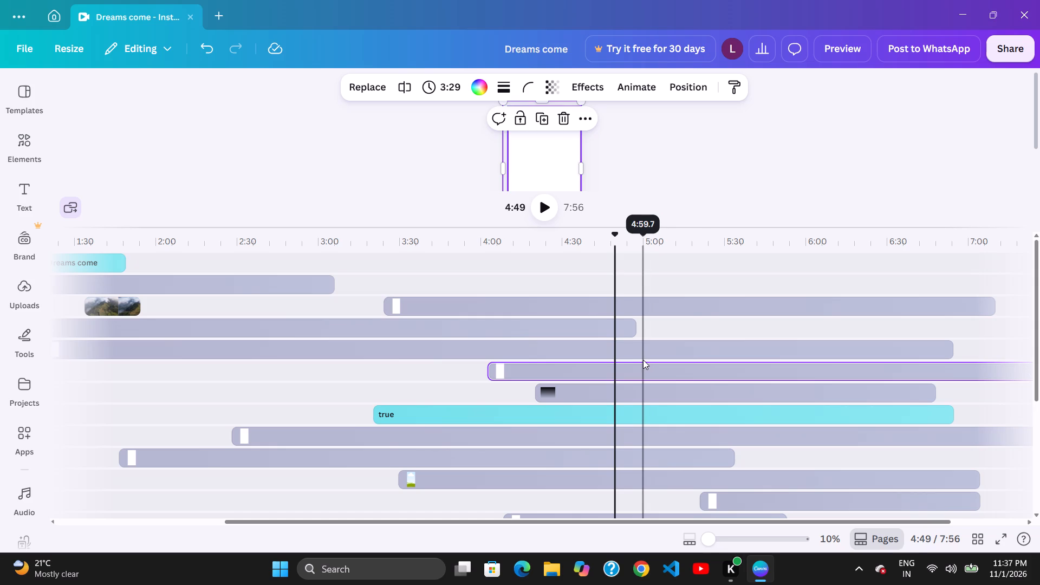
left_click_drag(692, 370, 665, 366)
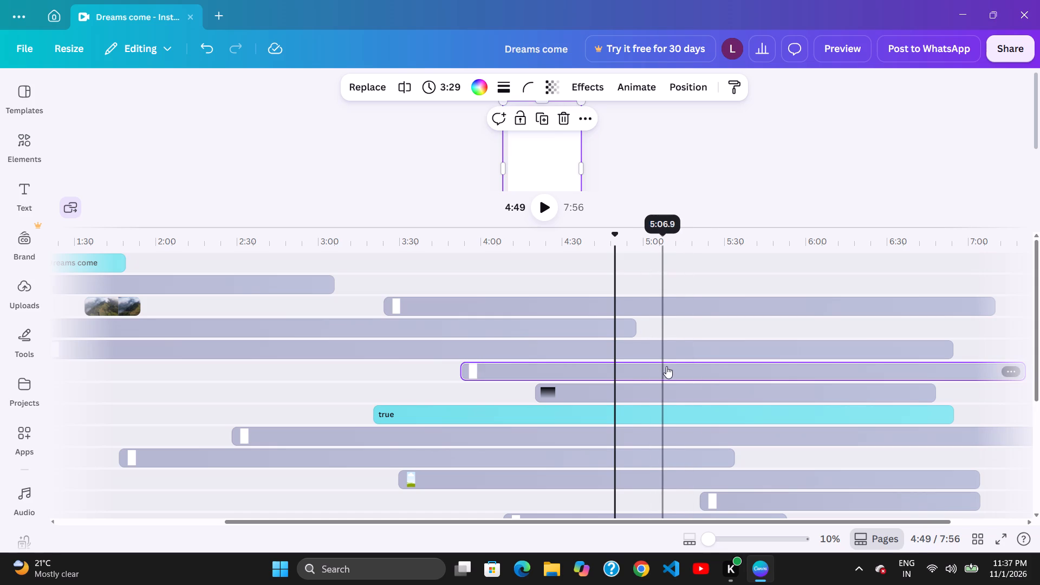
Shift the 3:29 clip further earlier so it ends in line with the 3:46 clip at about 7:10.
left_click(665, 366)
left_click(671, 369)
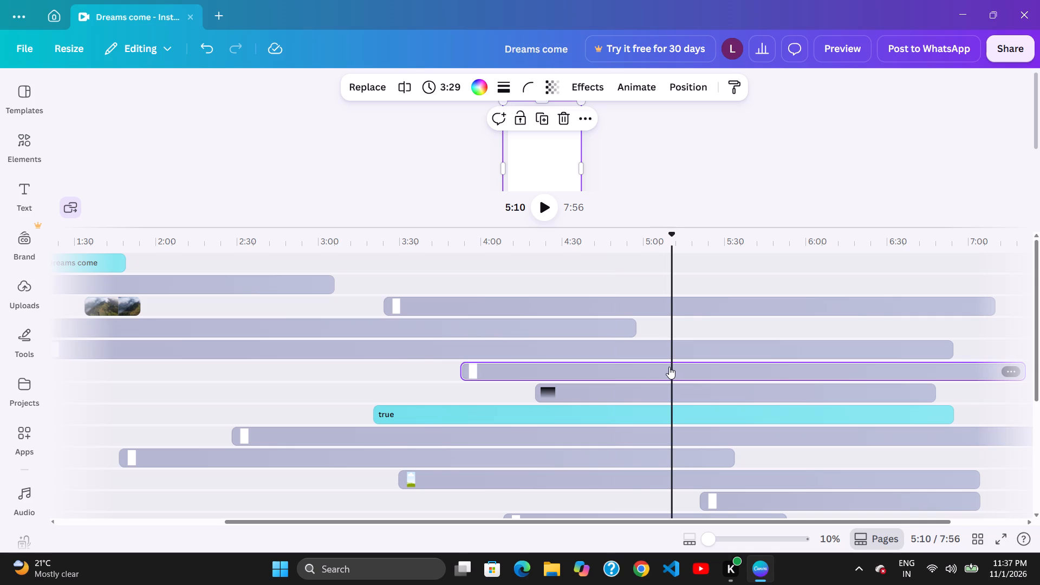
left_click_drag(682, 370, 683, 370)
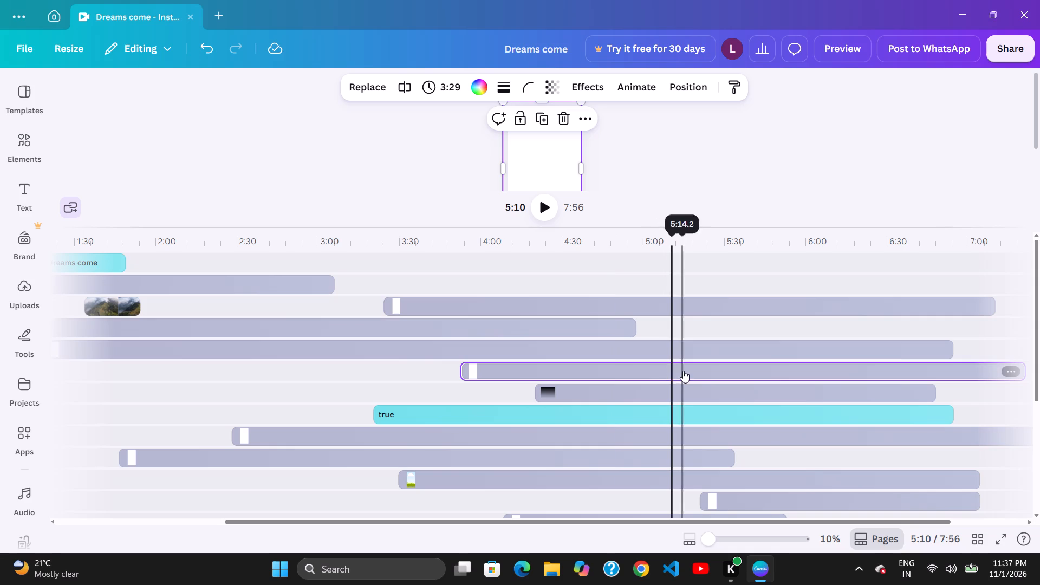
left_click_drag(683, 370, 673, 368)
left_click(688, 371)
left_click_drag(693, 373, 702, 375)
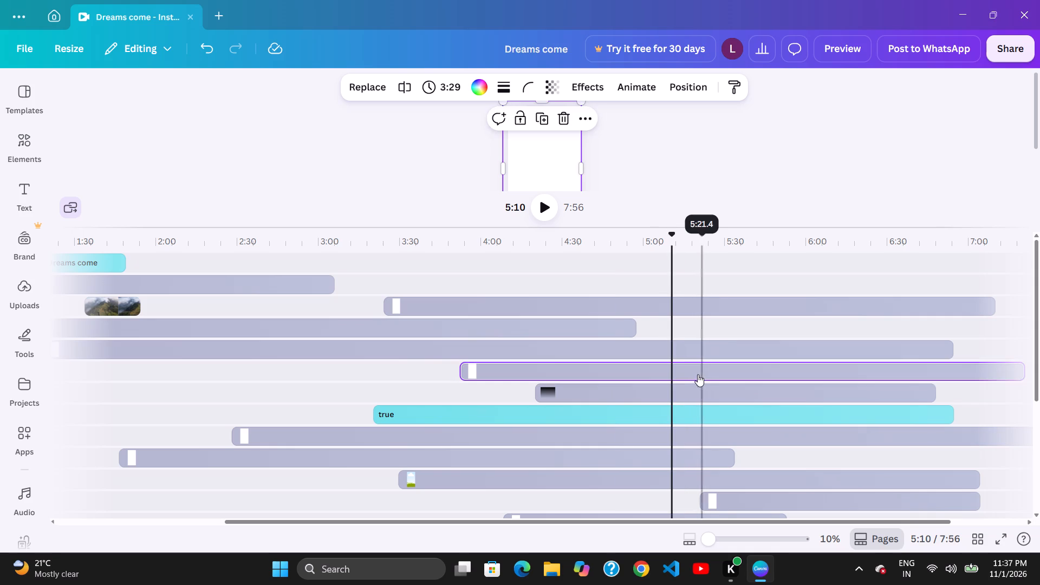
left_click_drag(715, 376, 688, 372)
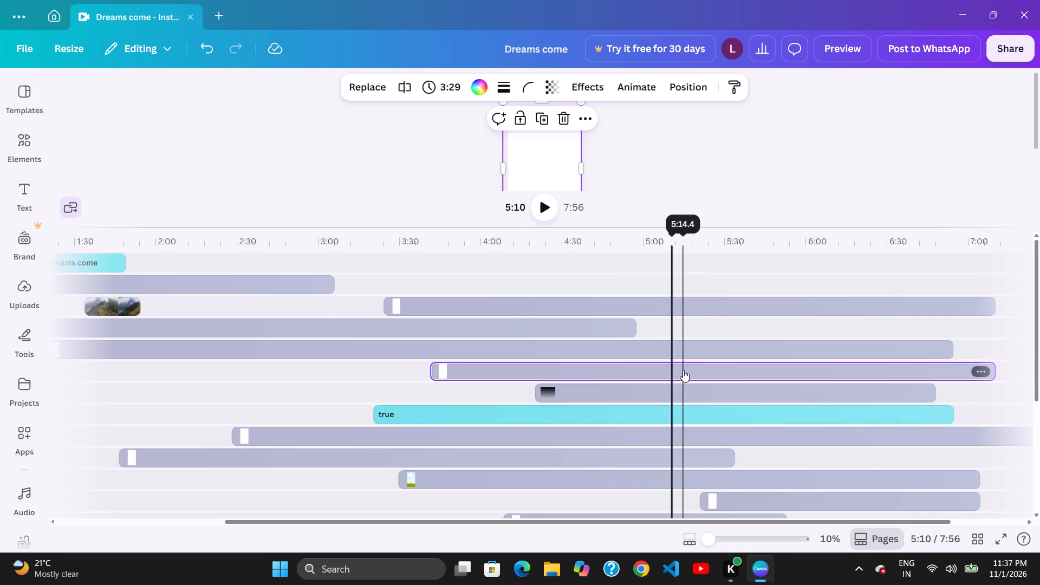
Shift the 3:29 clip later in stages to start at about 3:56.
left_click_drag(679, 369, 697, 373)
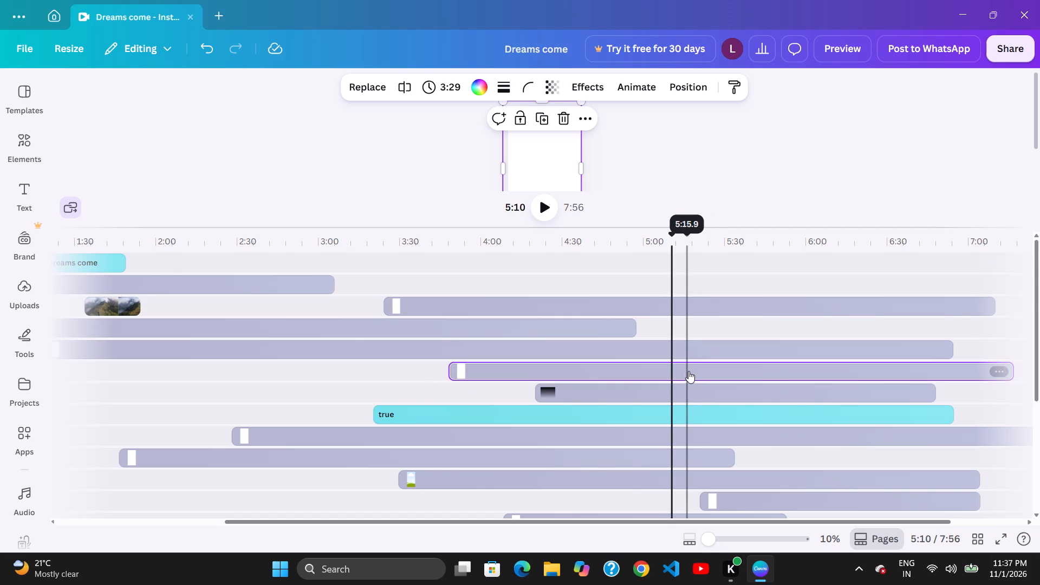
left_click_drag(688, 369, 701, 372)
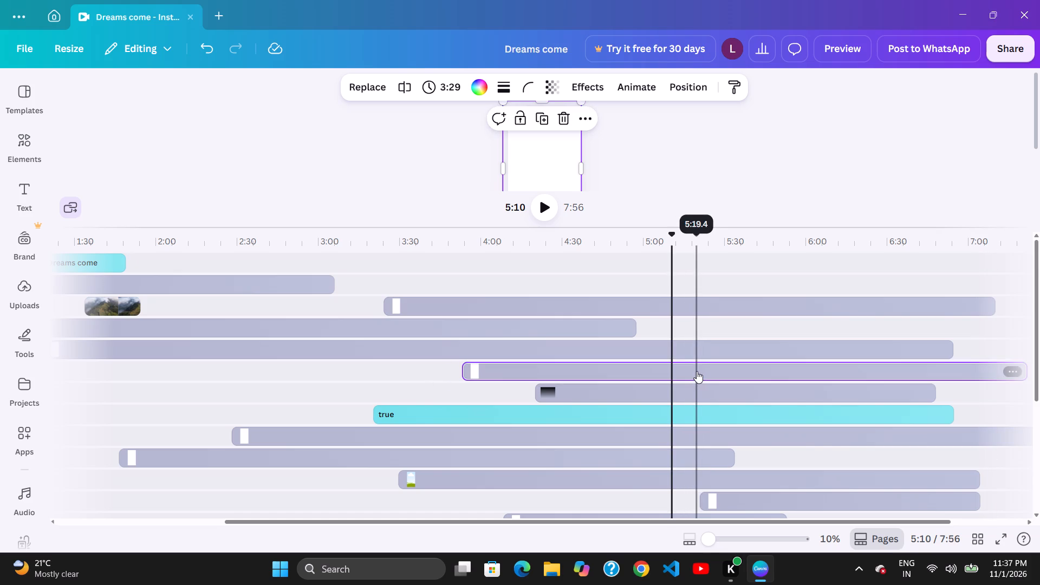
left_click(697, 371)
left_click(700, 372)
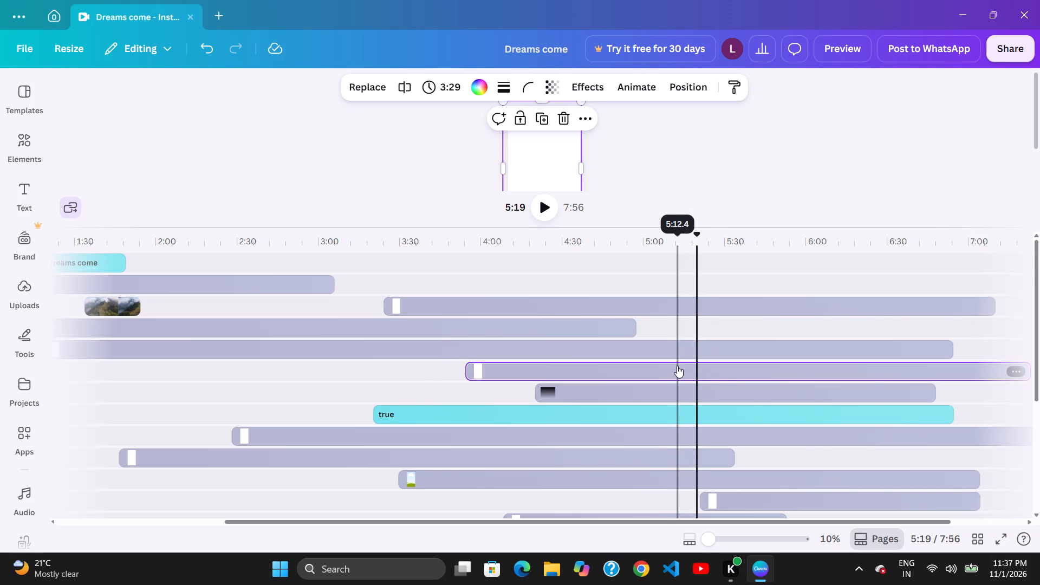
left_click(642, 365)
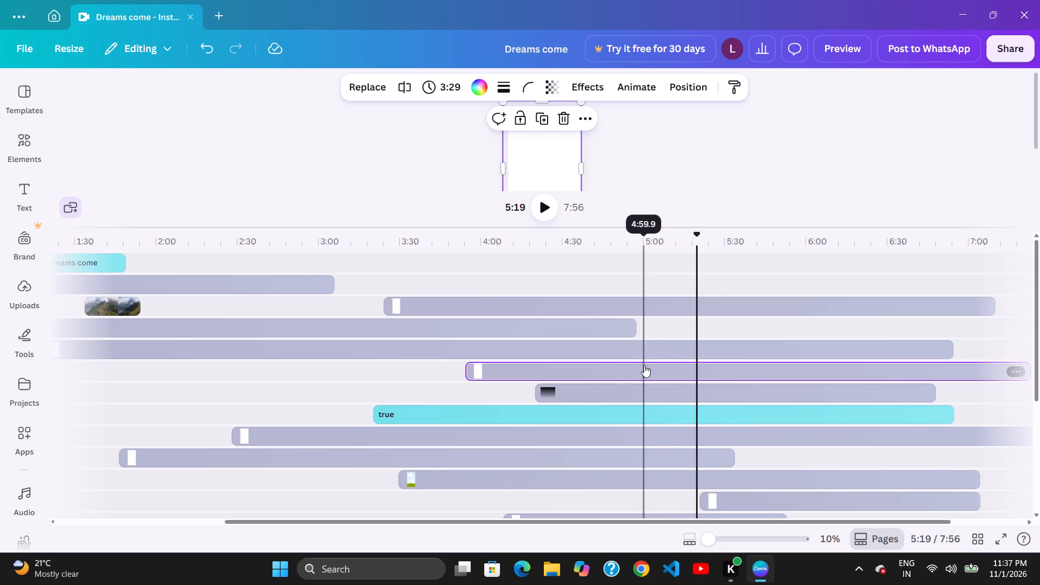
left_click(674, 365)
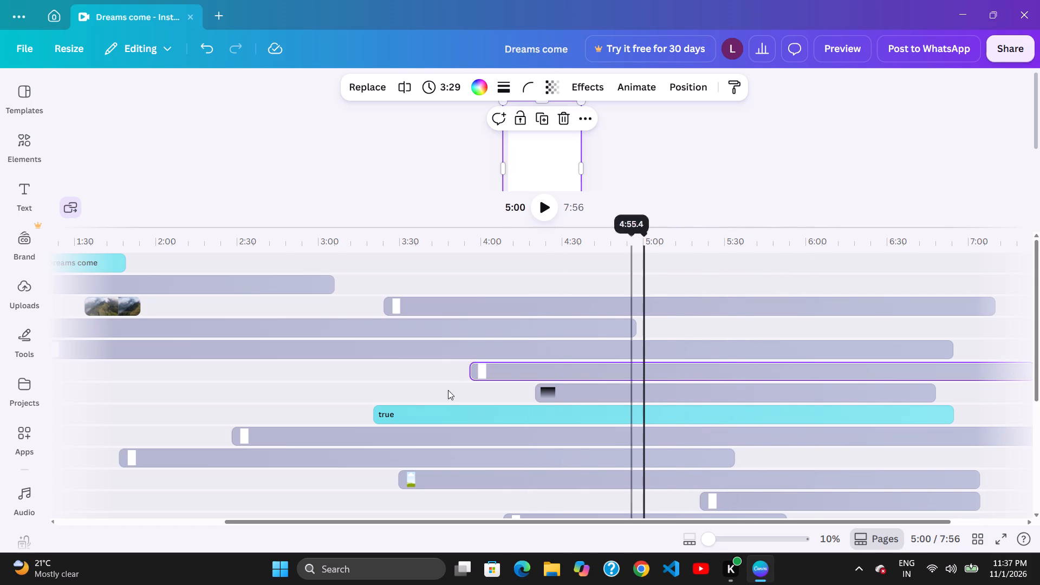
Shift the 3:29 clip earlier in stages to start at about 3:29, level with the landscape image clip below the "true" text clip.
left_click(324, 391)
left_click_drag(485, 370, 450, 373)
left_click(404, 370)
left_click_drag(458, 368, 422, 369)
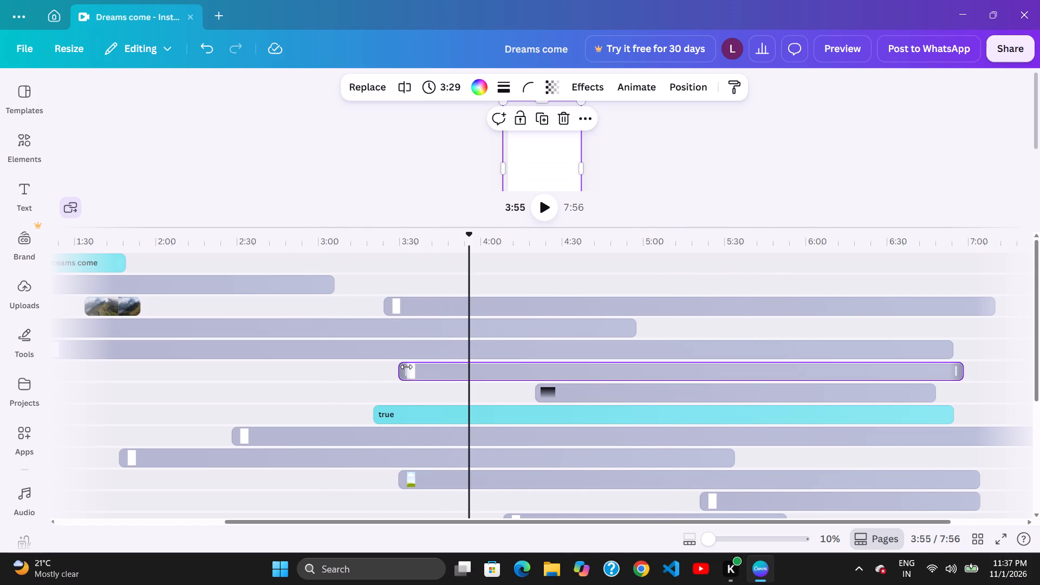
Shift the 5:36 clip later and back so it ends level with the 3:29 clip at about 6:57.
left_click_drag(439, 354, 458, 354)
left_click_drag(467, 355, 482, 355)
left_click(459, 359)
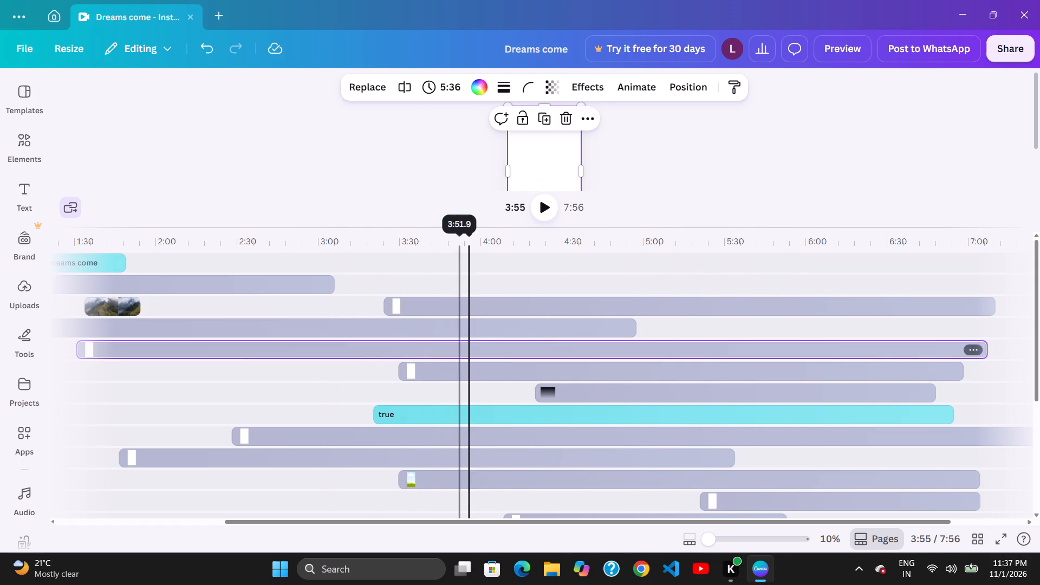
left_click_drag(455, 359, 424, 361)
left_click(414, 357)
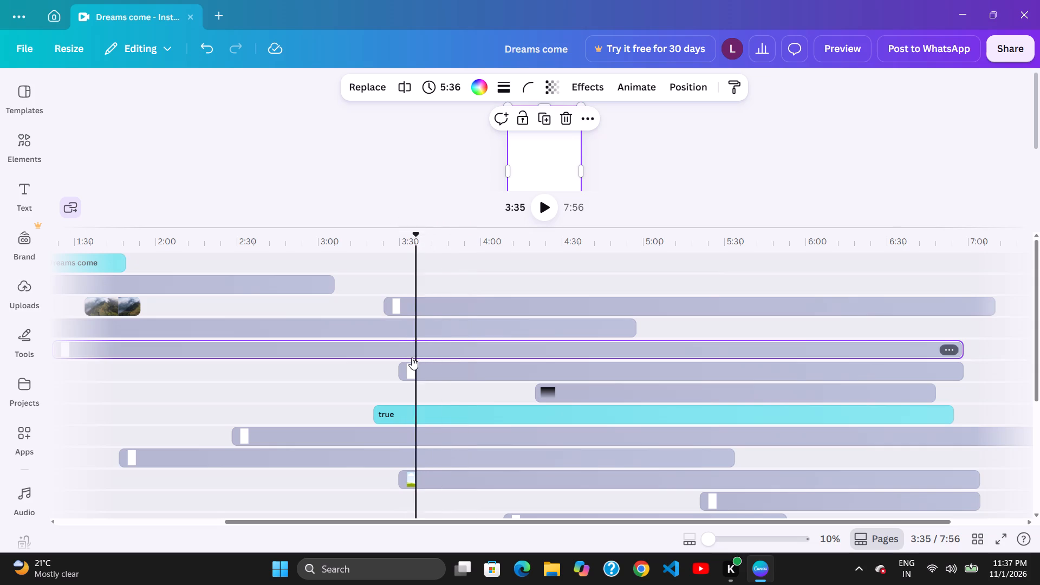
Shift the 5:36 clip later in stages so it ends level with the 3:46 clip at about 7:10.
left_click_drag(428, 357, 421, 357)
left_click_drag(432, 355, 448, 355)
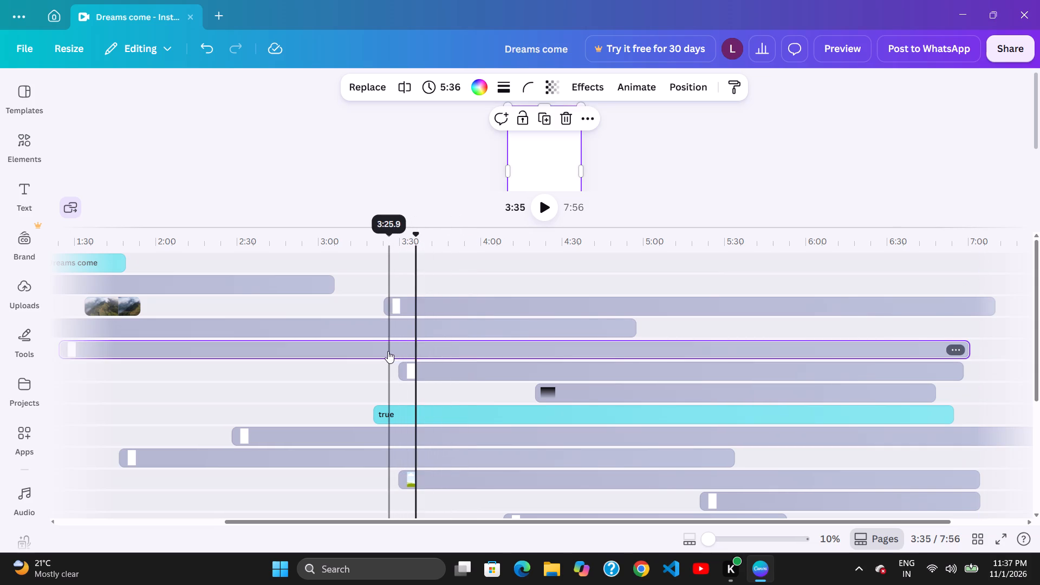
left_click_drag(392, 352, 396, 353)
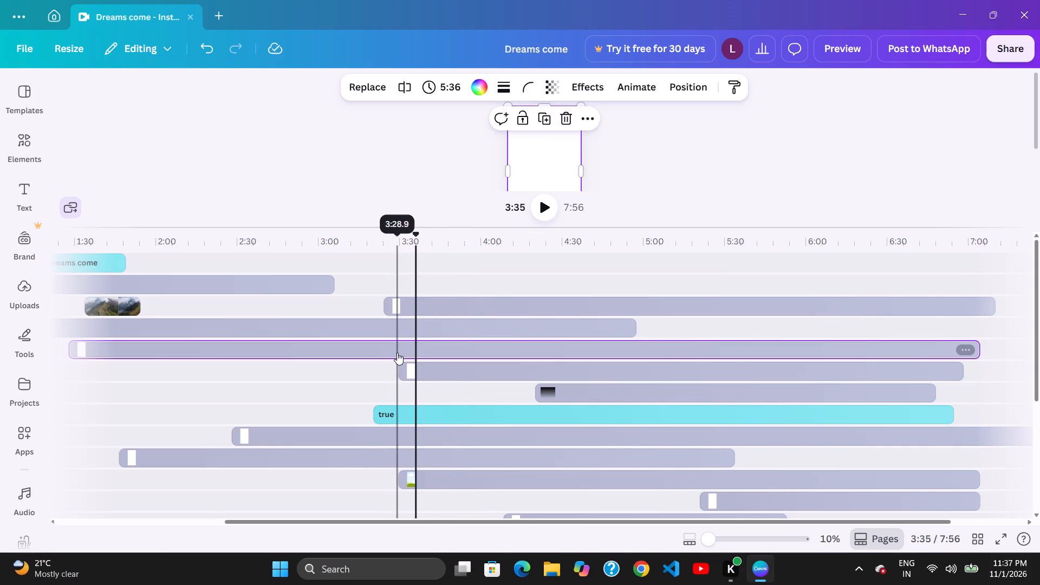
left_click(396, 352)
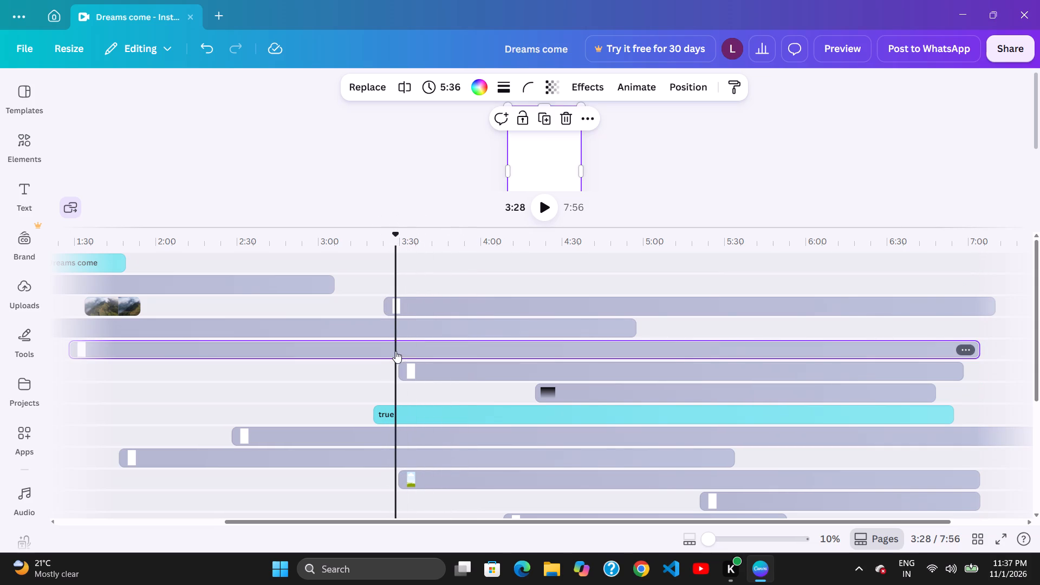
left_click(402, 354)
left_click_drag(357, 349, 365, 349)
left_click(385, 349)
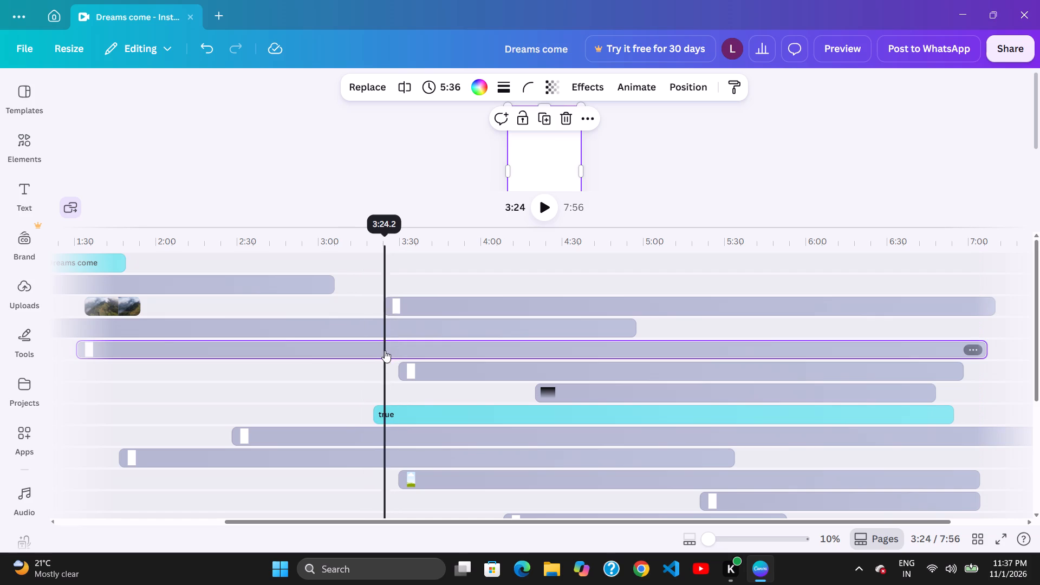
left_click_drag(363, 345, 369, 346)
left_click(388, 344)
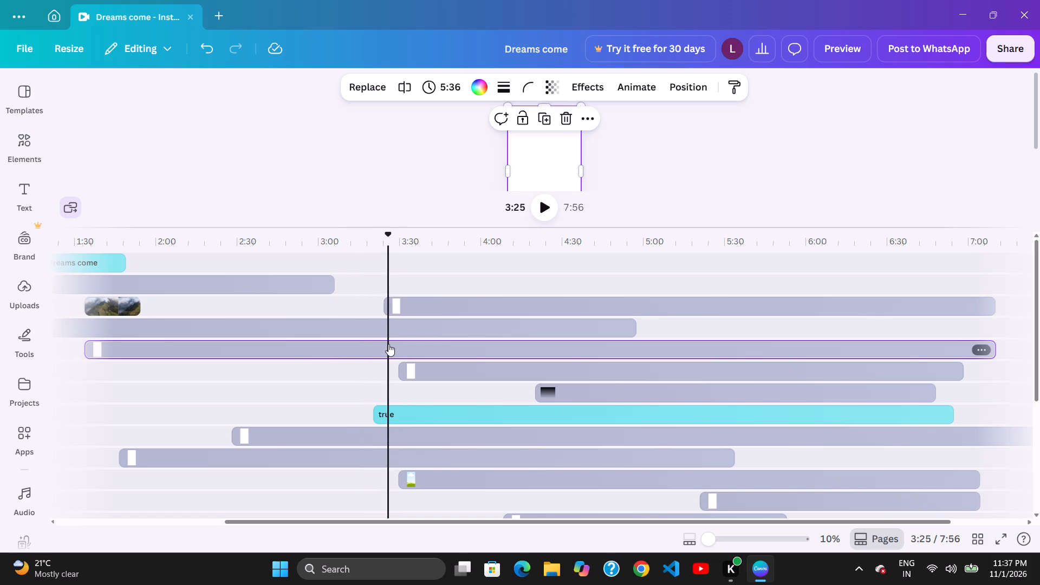
Shift the 5:36 clip further along the timeline in stages to start at about 2:13.
left_click_drag(401, 350, 412, 353)
left_click_drag(437, 353, 413, 351)
left_click_drag(409, 350, 415, 352)
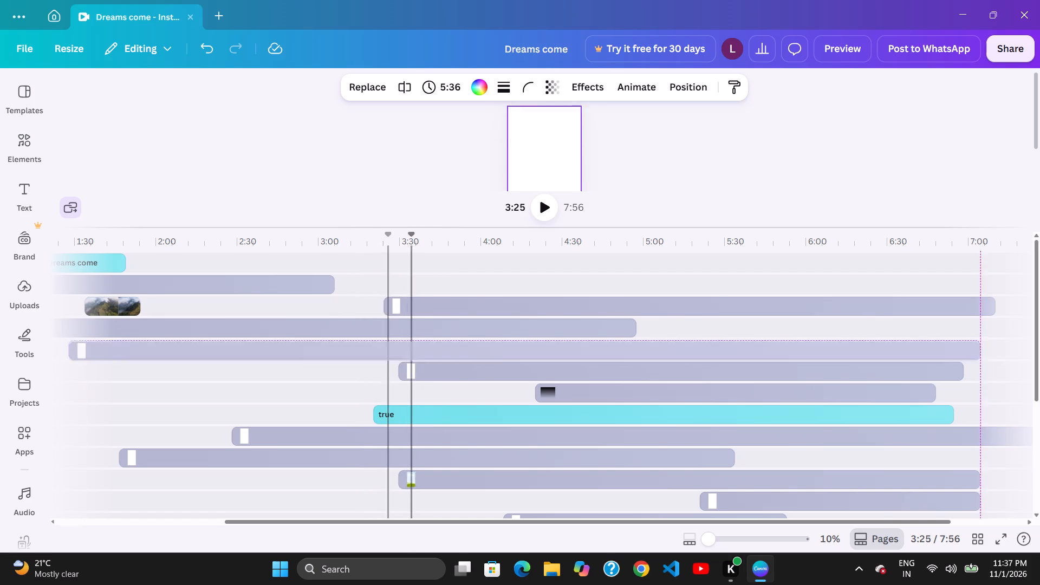
left_click_drag(415, 352, 414, 352)
left_click_drag(370, 343, 378, 347)
left_click_drag(383, 348, 424, 350)
left_click_drag(450, 354, 460, 354)
left_click_drag(433, 356, 439, 357)
left_click_drag(442, 358, 451, 360)
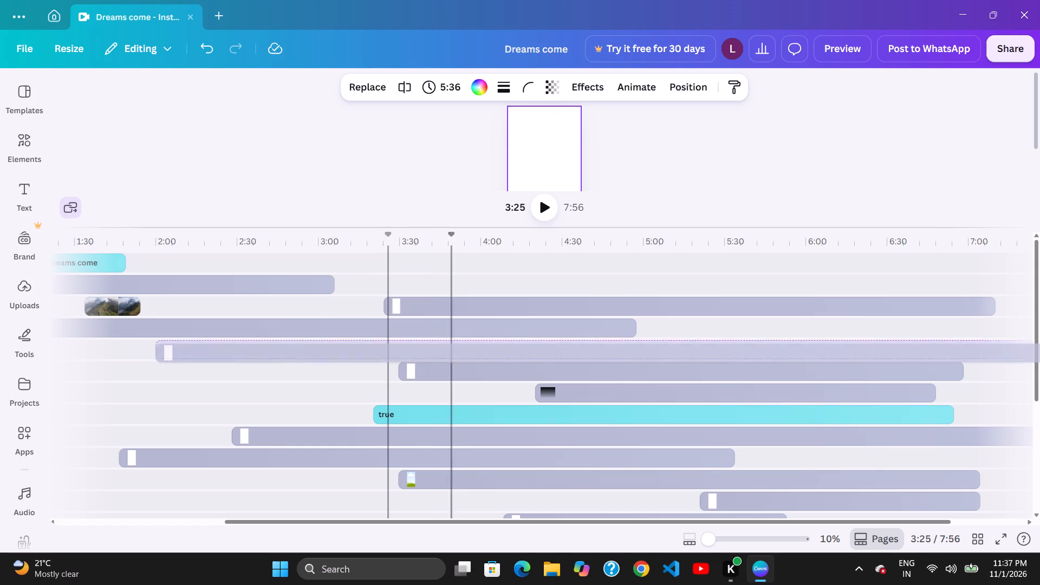
left_click_drag(451, 360, 449, 360)
left_click_drag(450, 358, 488, 357)
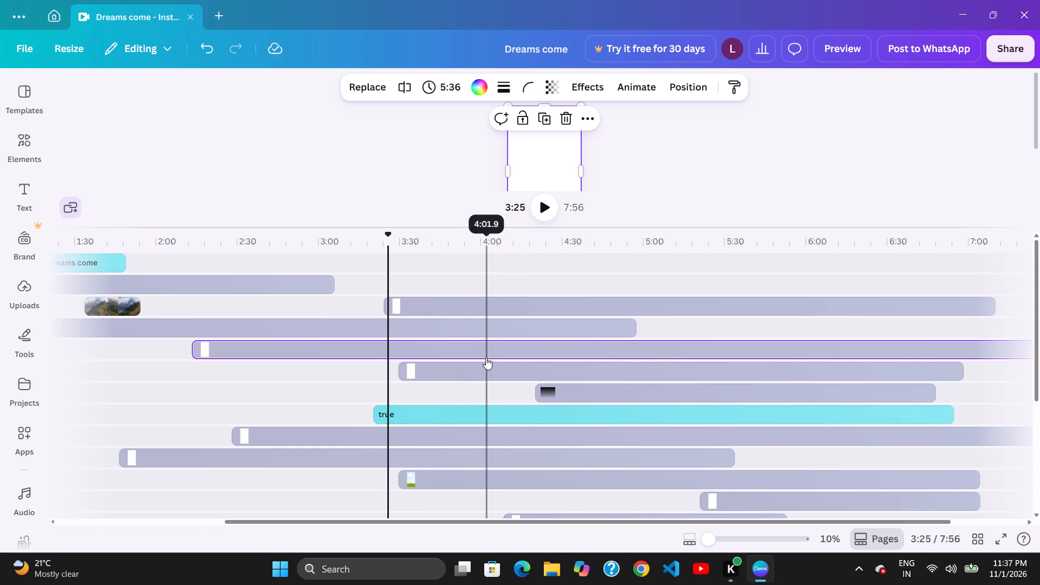
left_click(587, 360)
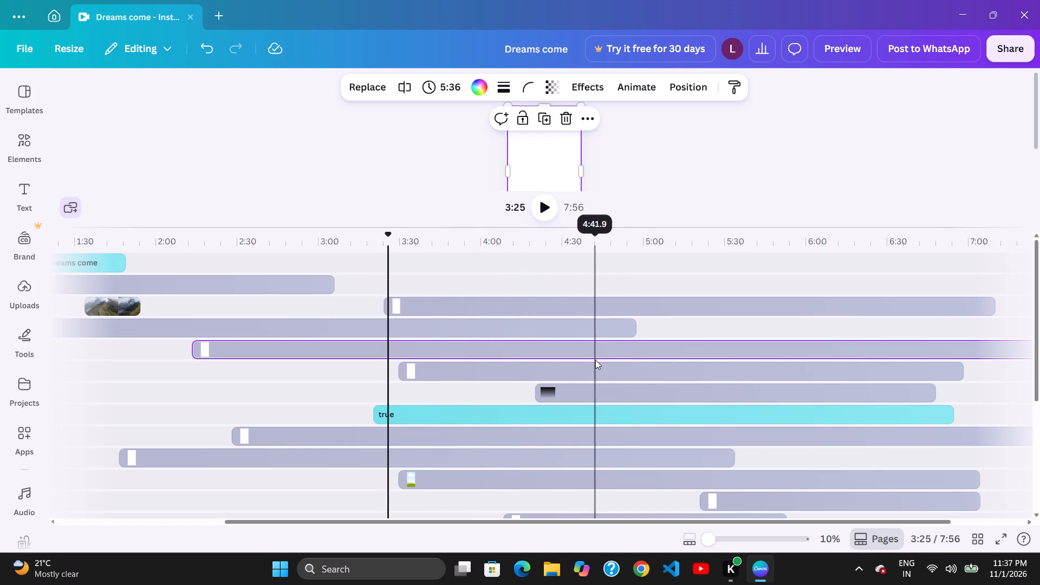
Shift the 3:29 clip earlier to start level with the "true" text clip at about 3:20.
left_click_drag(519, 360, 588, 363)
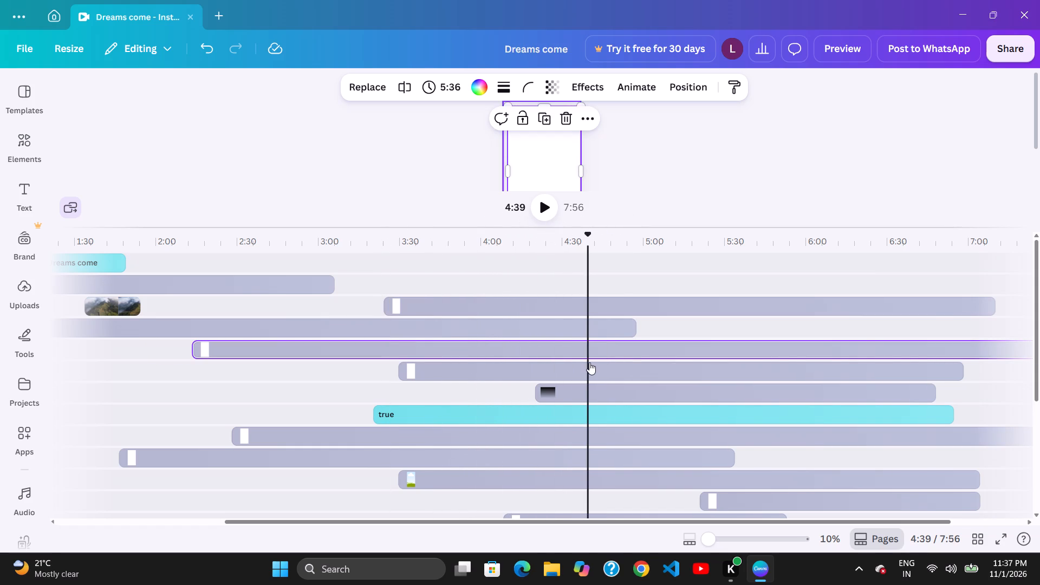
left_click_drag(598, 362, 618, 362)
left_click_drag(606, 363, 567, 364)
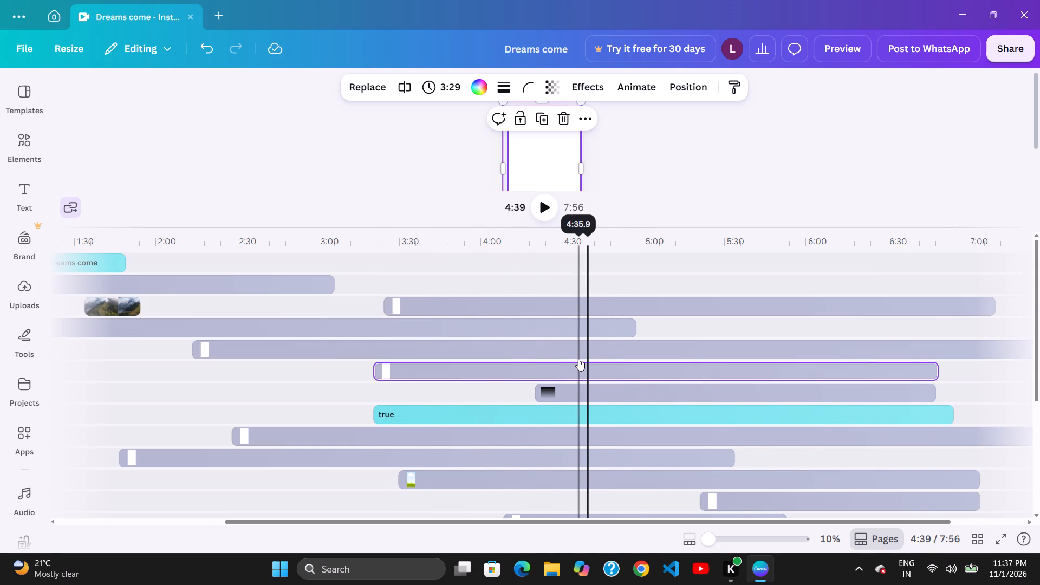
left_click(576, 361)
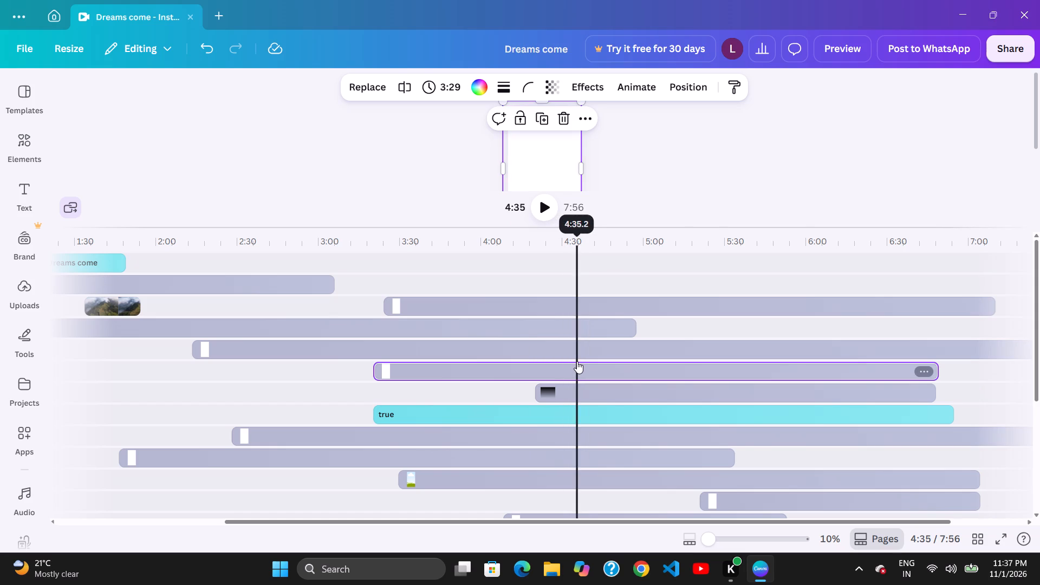
Nudge the 5:36 clip later in small stages to start at about 2:16.
left_click(515, 354)
left_click(542, 354)
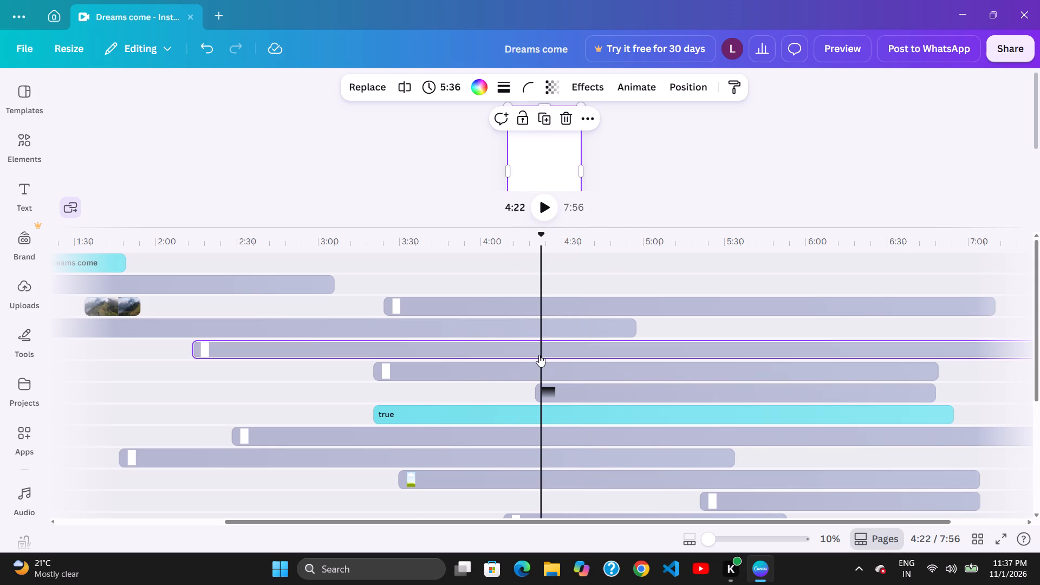
left_click_drag(542, 358, 549, 361)
left_click_drag(543, 361, 550, 362)
left_click_drag(517, 356, 522, 358)
left_click(504, 353)
left_click_drag(556, 352, 529, 350)
left_click(538, 353)
left_click_drag(553, 357, 564, 359)
left_click(563, 358)
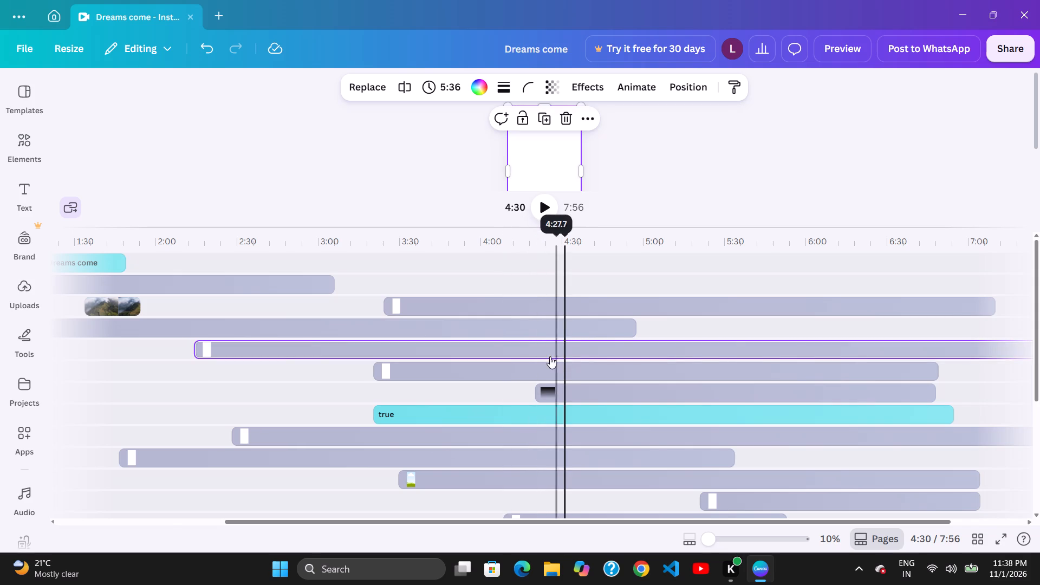
left_click_drag(528, 350, 532, 353)
Nudge the 3:29 clip back and forth to start at about 3:25.
left_click_drag(570, 362, 562, 361)
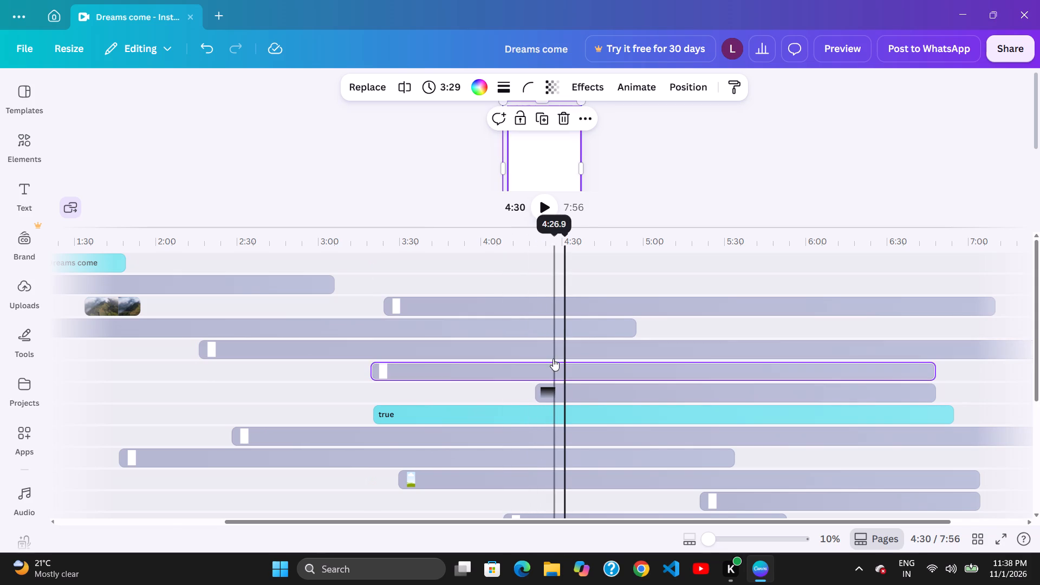
left_click(534, 355)
left_click_drag(570, 363, 582, 366)
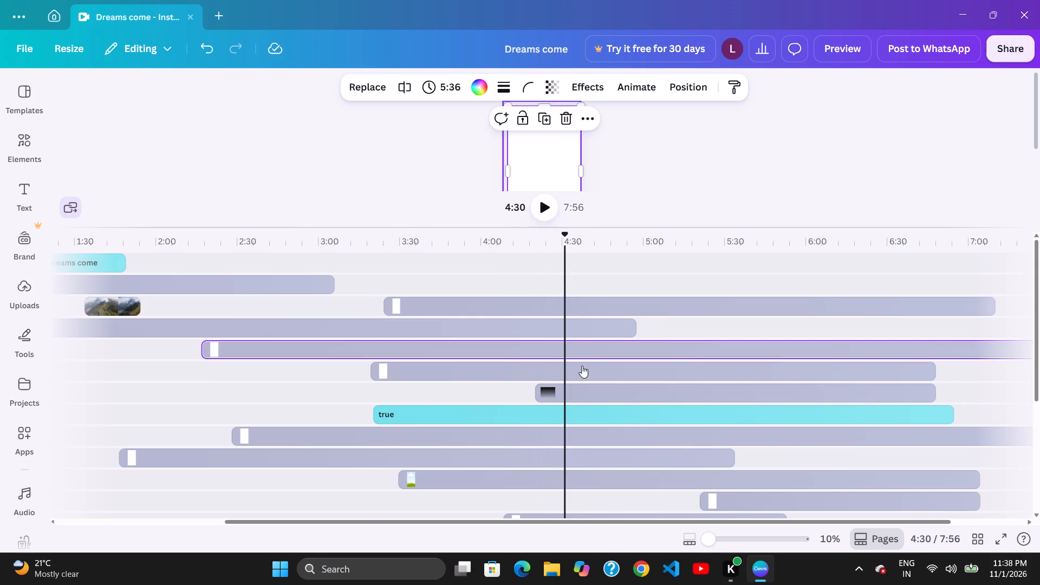
left_click_drag(582, 366, 582, 366)
left_click(585, 367)
left_click(590, 368)
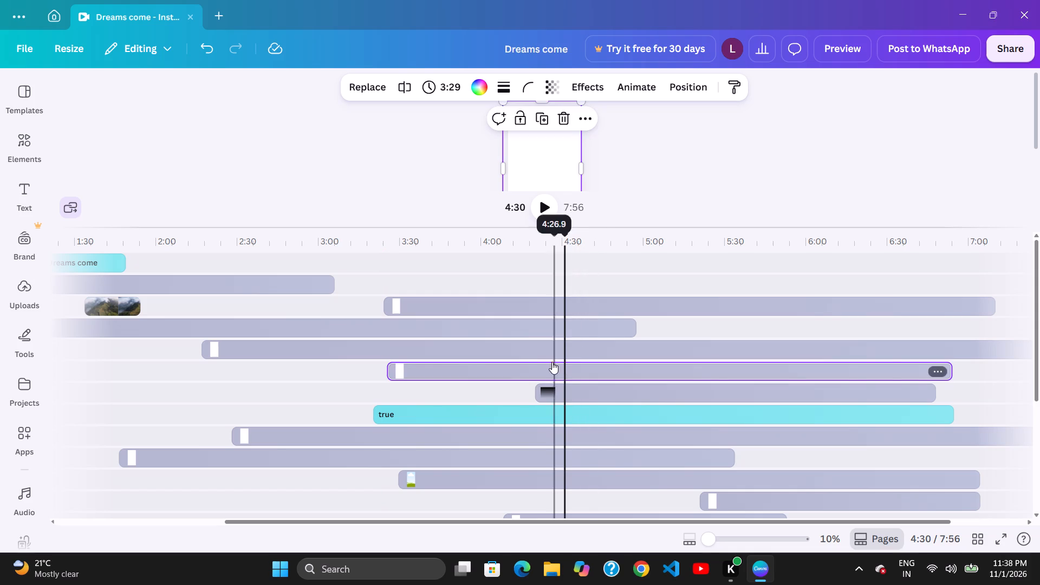
left_click(541, 356)
left_click(593, 360)
Shift the 3:29 clip later in stages to start at about 3:41, ending level with the 3:46 clip.
left_click_drag(599, 362, 613, 365)
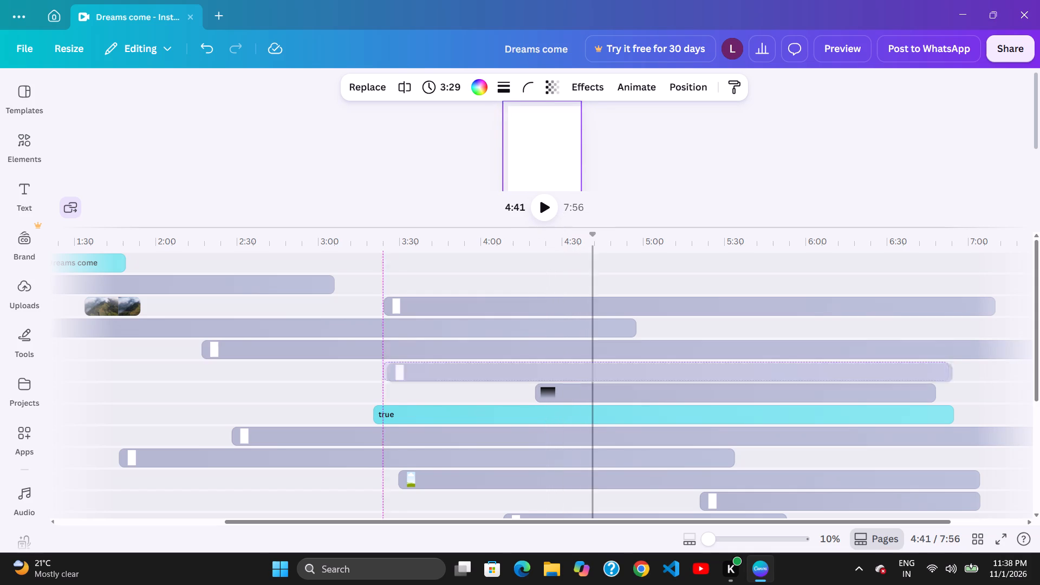
left_click_drag(613, 365, 613, 365)
left_click_drag(606, 366, 615, 367)
left_click_drag(597, 365, 606, 366)
left_click_drag(603, 365, 615, 367)
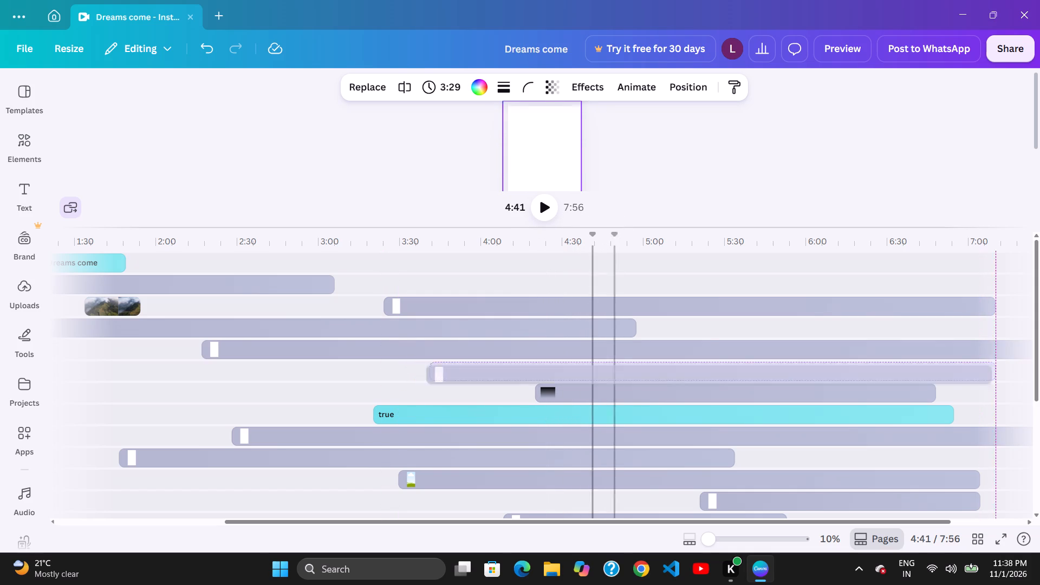
left_click_drag(615, 367, 595, 363)
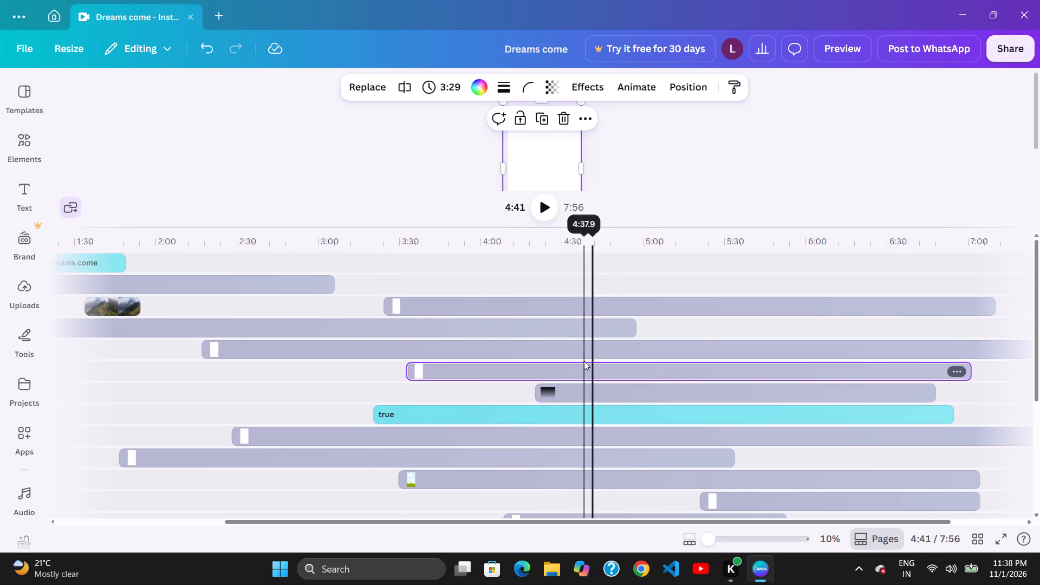
left_click_drag(614, 366, 632, 369)
left_click_drag(656, 367, 668, 367)
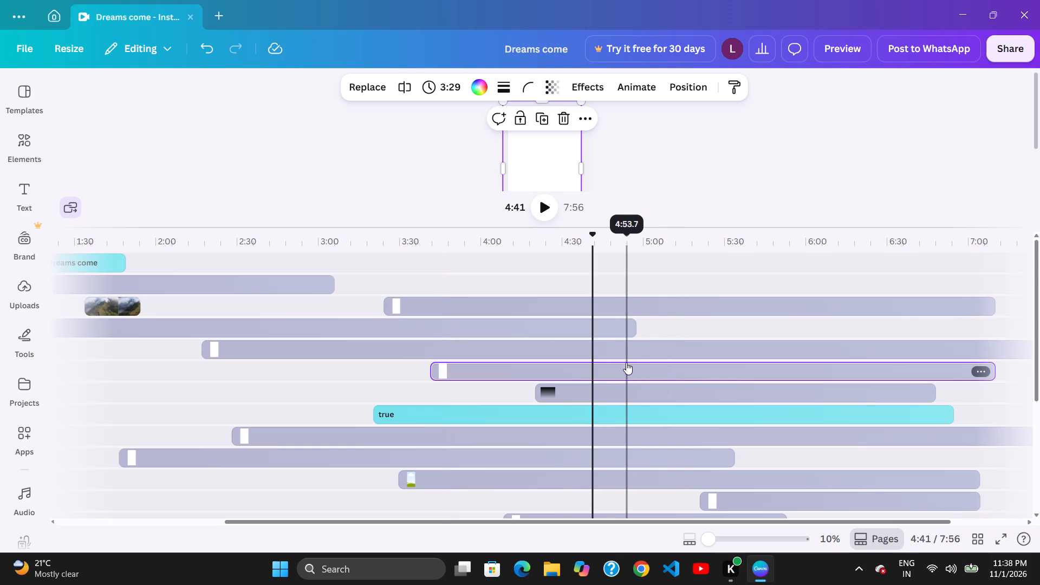
left_click(638, 365)
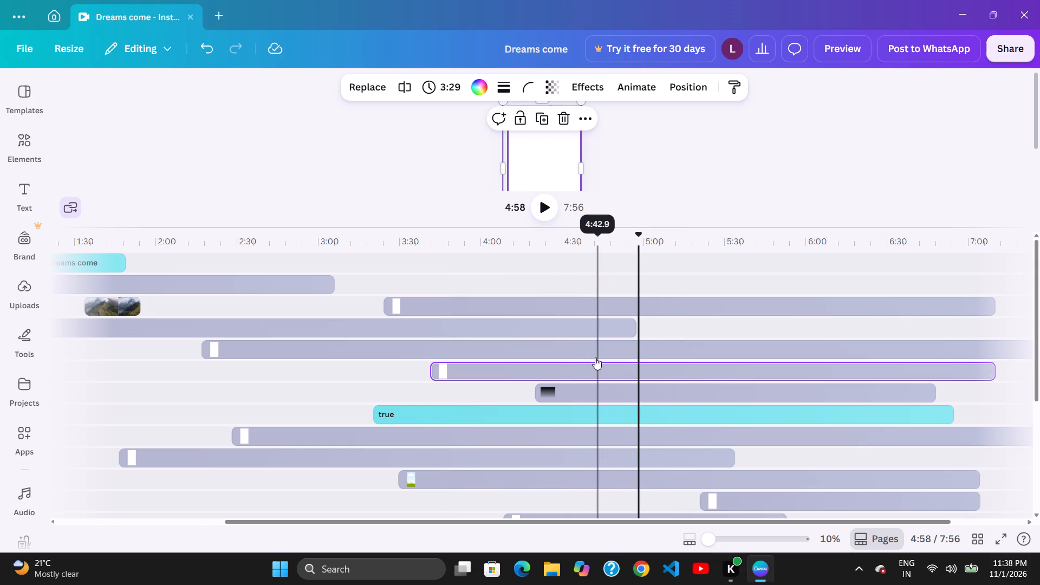
Shift the 5:36 clip later to start at about 2:30 and the 3:29 clip later to start at about 3:46.
left_click_drag(589, 355, 621, 362)
left_click(629, 362)
left_click(688, 363)
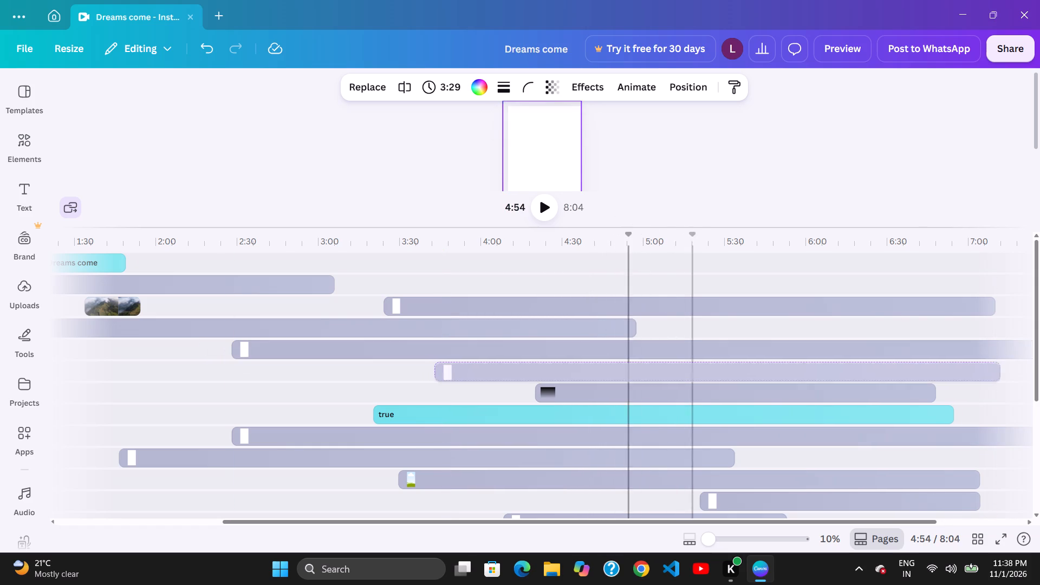
left_click_drag(661, 364, 669, 365)
left_click_drag(626, 357, 632, 357)
left_click_drag(658, 361, 662, 362)
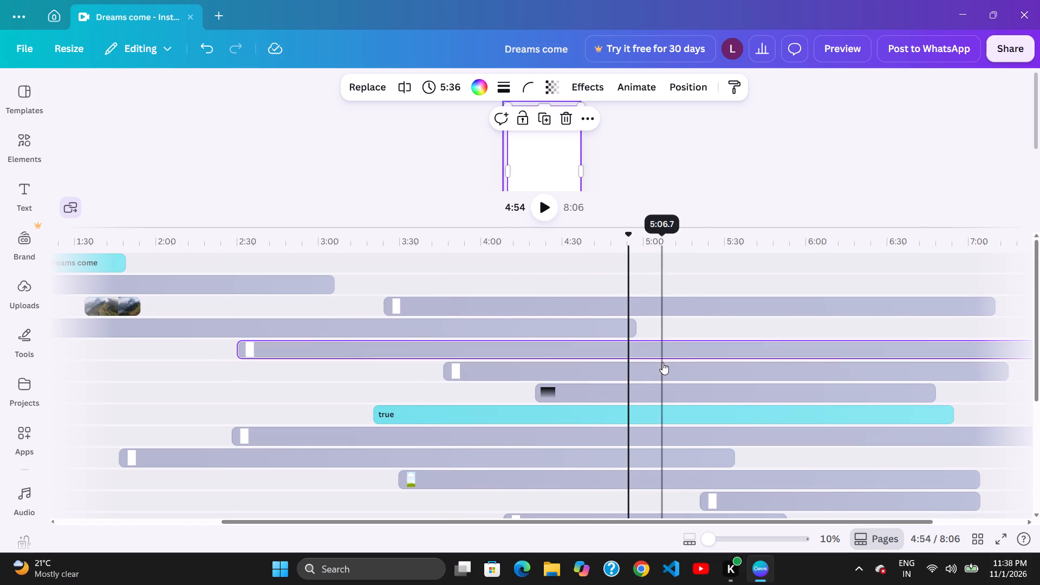
left_click_drag(704, 367, 730, 368)
left_click_drag(708, 370, 676, 365)
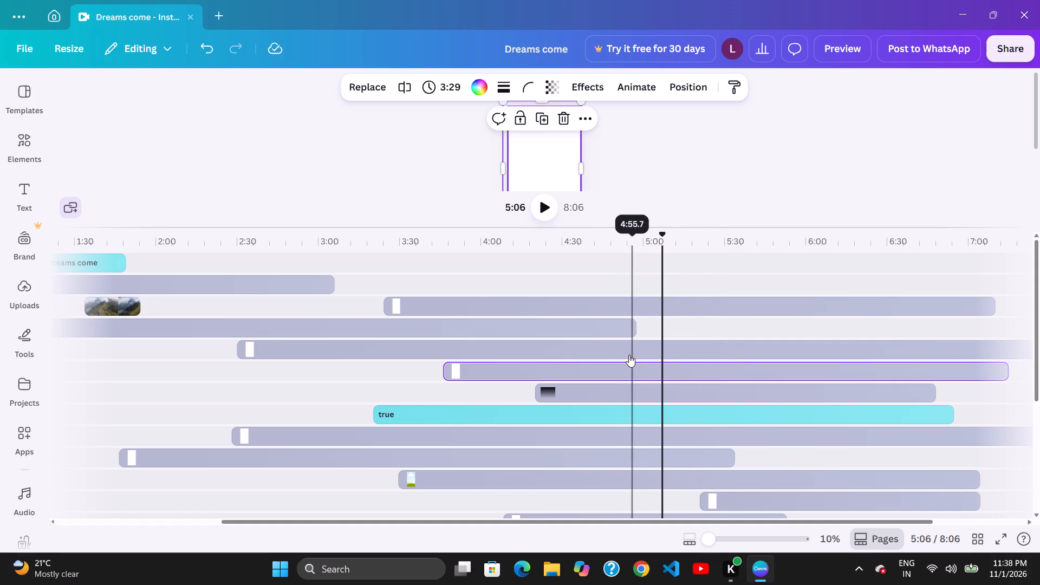
Shift the 5:36 clip later in stages to start at about 2:48.
left_click_drag(504, 349, 517, 352)
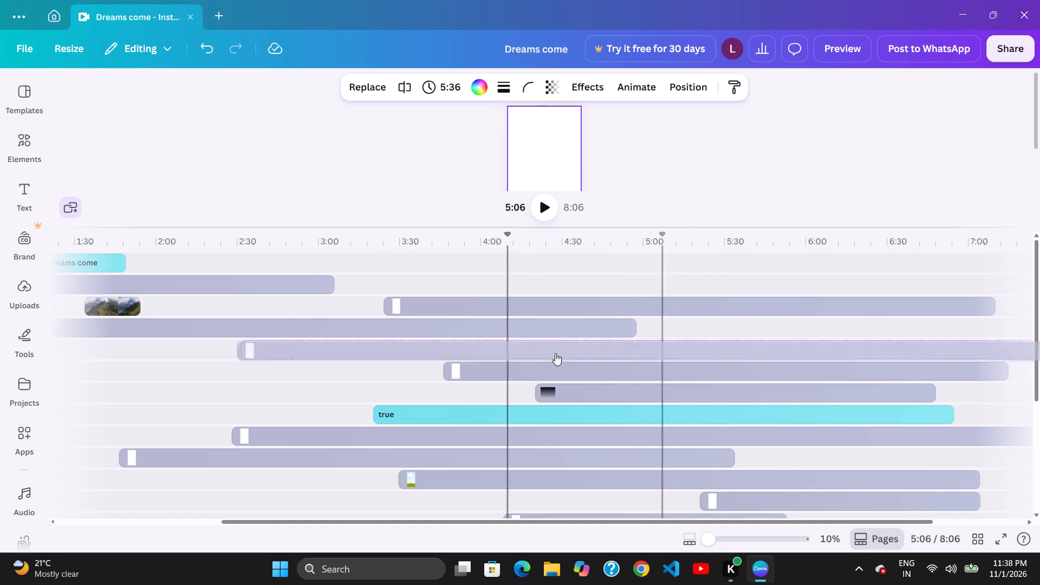
left_click_drag(558, 353, 535, 352)
left_click(499, 341)
left_click_drag(531, 349, 555, 354)
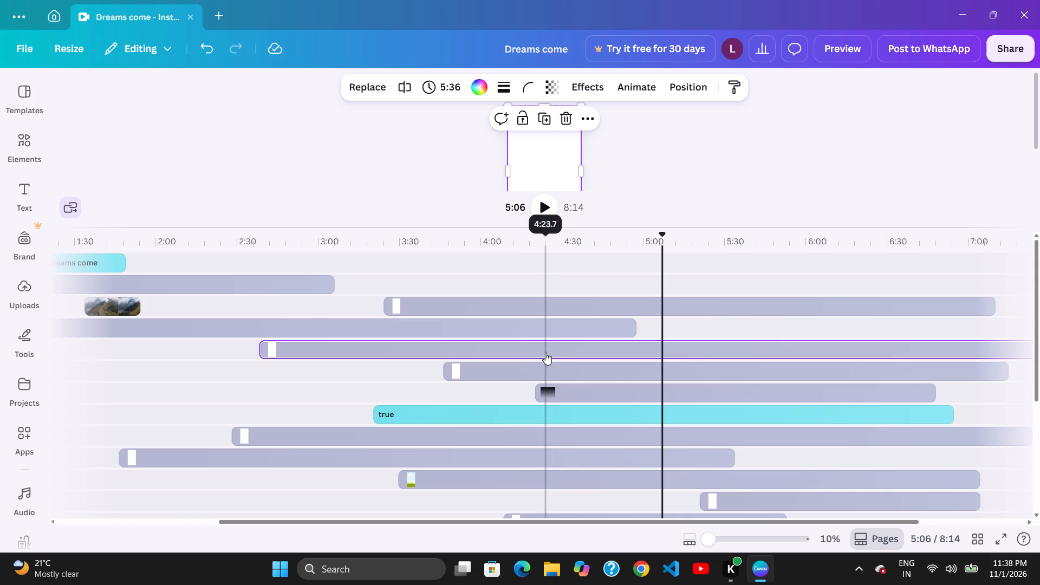
left_click(565, 356)
left_click_drag(569, 359, 587, 363)
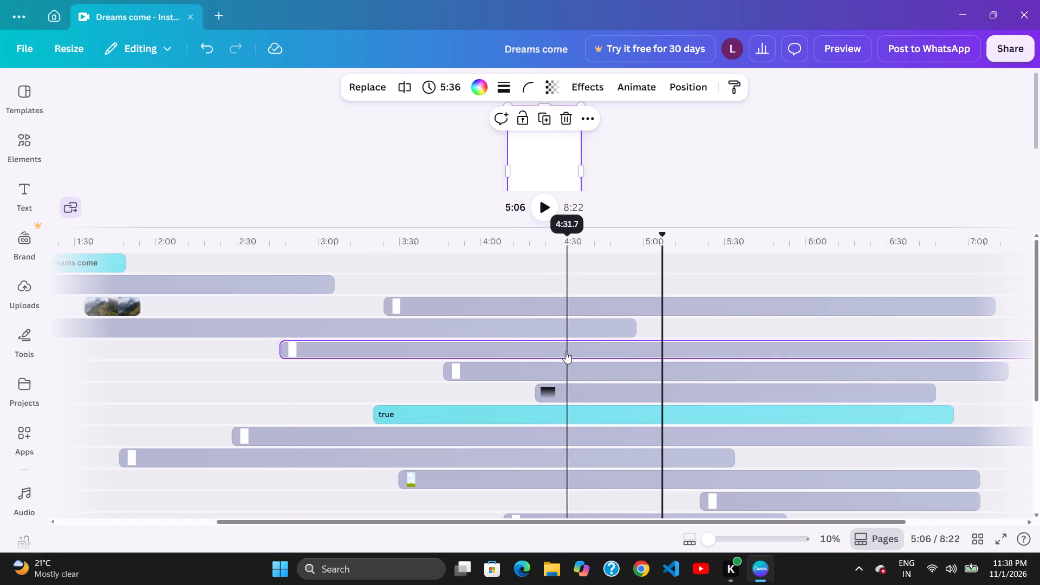
left_click_drag(558, 352, 563, 354)
Shift the 3:29 clip earlier to end at about 7:04 and the 5:36 clip later to start at about 2:51.
left_click_drag(641, 365, 617, 366)
left_click_drag(583, 356, 597, 362)
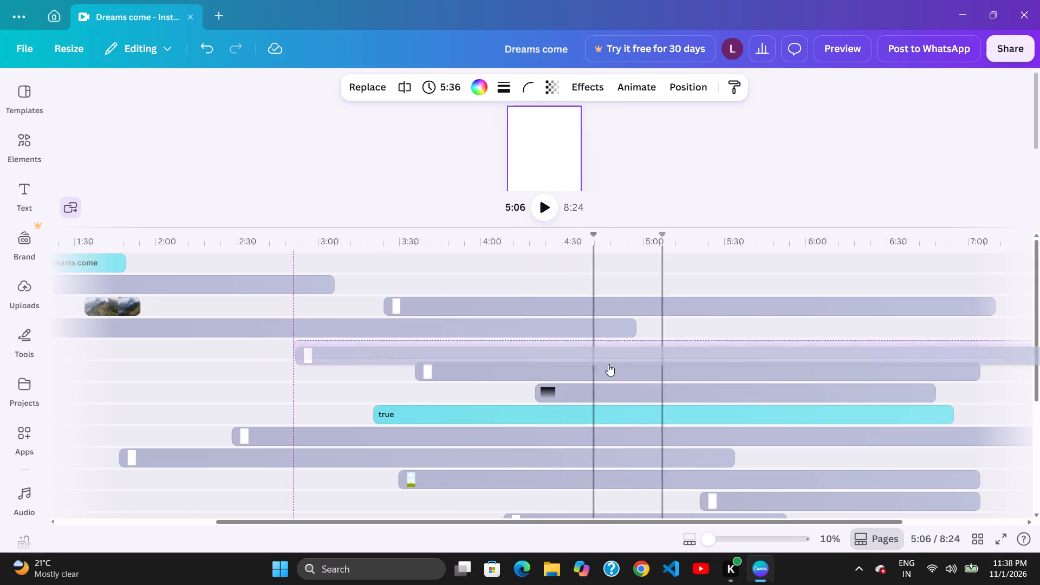
left_click(614, 366)
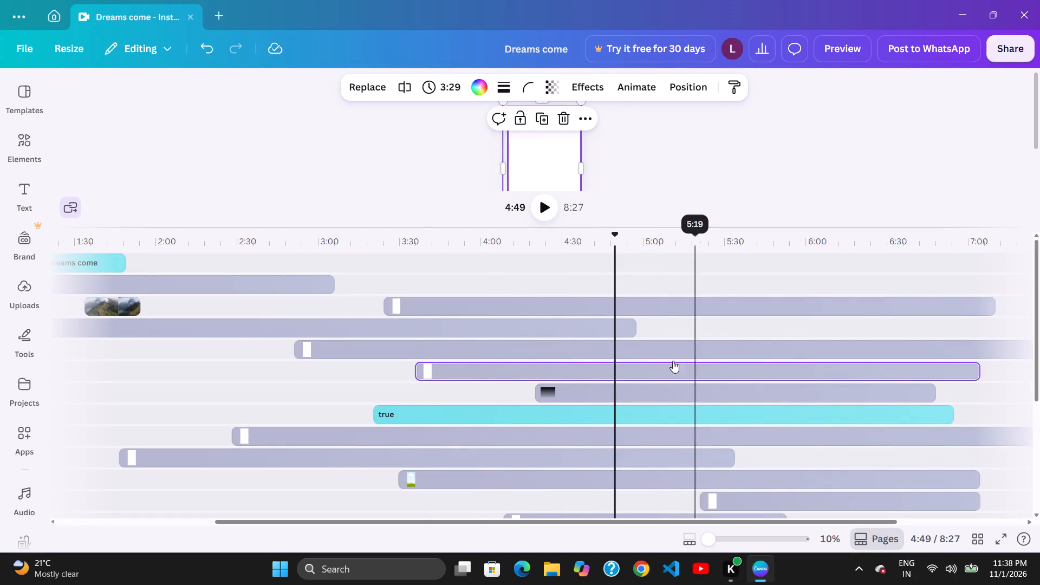
Shift the 3:29 clip slightly earlier to start at about 3:33.
left_click(421, 364)
left_click_drag(506, 364, 490, 366)
left_click_drag(440, 368, 467, 368)
left_click_drag(504, 369, 497, 369)
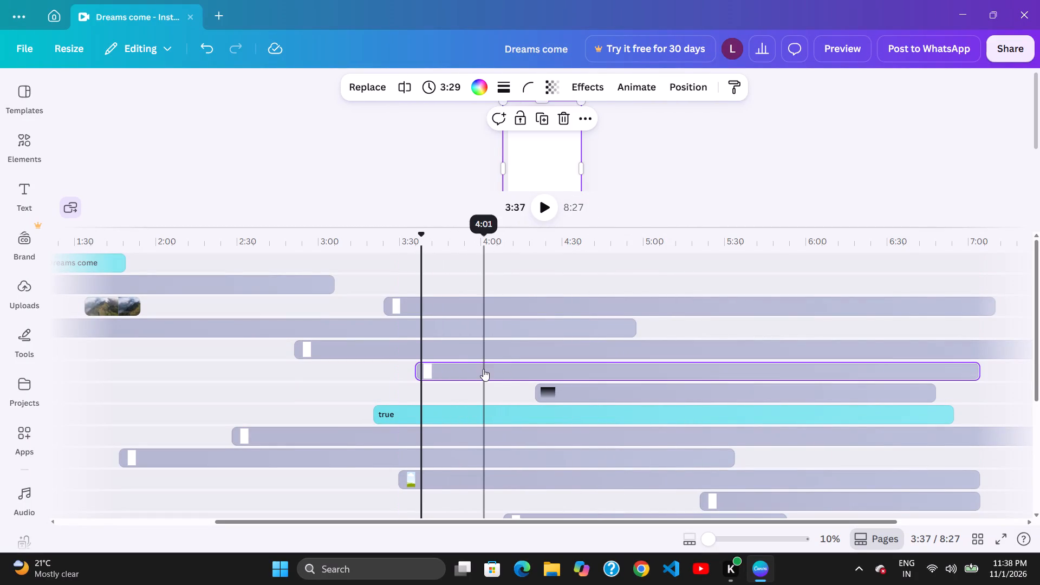
left_click_drag(498, 370, 491, 372)
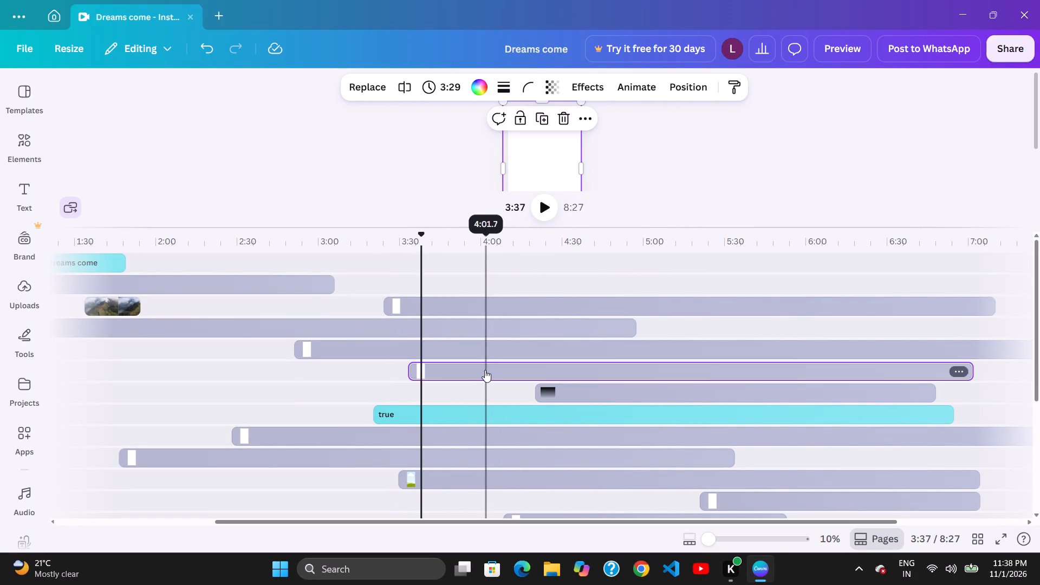
Shift the 3:29 clip later in stages to start at about 4:08.
left_click_drag(493, 370, 505, 373)
left_click_drag(671, 370, 561, 374)
left_click_drag(548, 378, 603, 378)
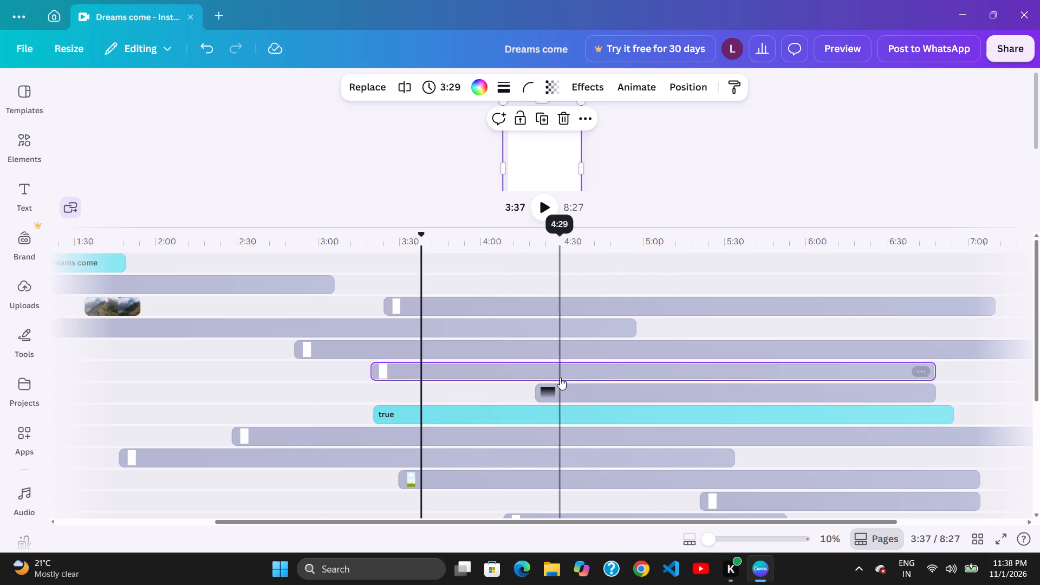
left_click_drag(521, 368, 577, 378)
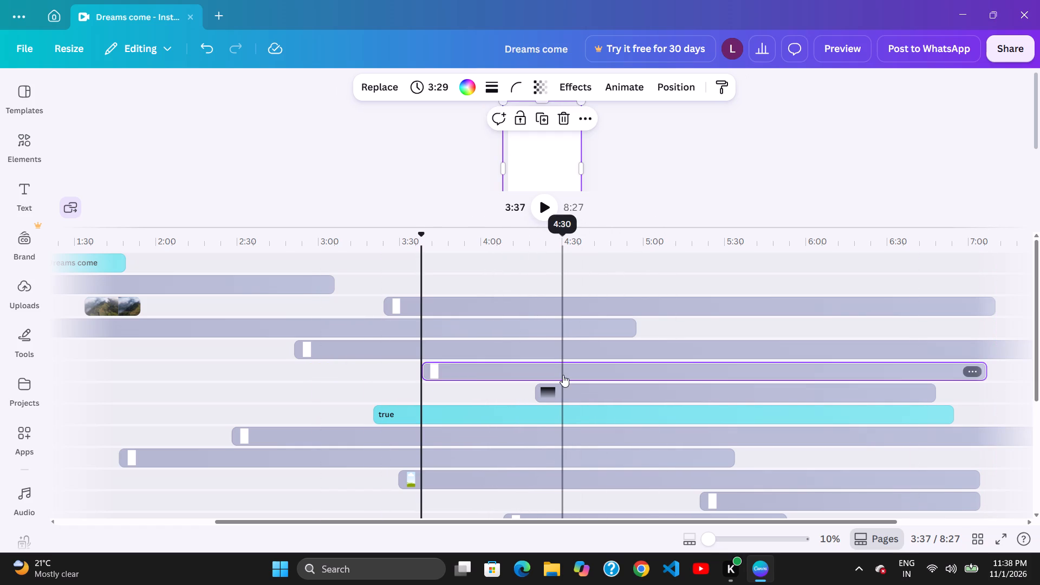
left_click(573, 377)
left_click_drag(590, 379, 649, 380)
left_click_drag(610, 379, 639, 379)
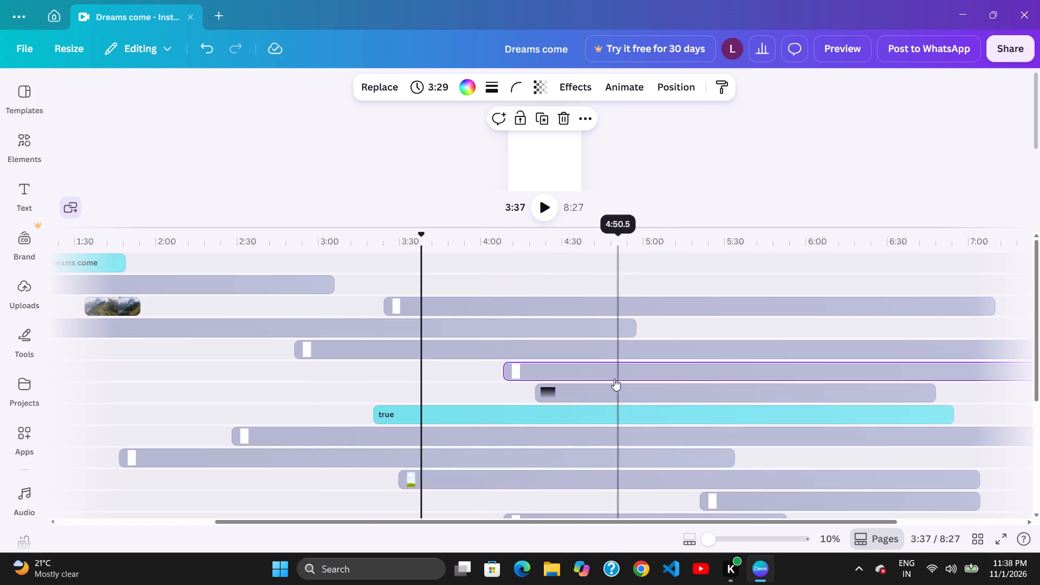
left_click_drag(615, 380, 621, 381)
Shift the 3:29 clip slightly earlier to start at about 4:05 and the 2:28 gradient clip later to start at about 4:32.
left_click_drag(807, 380, 753, 380)
left_click_drag(736, 383, 768, 385)
left_click_drag(692, 374, 744, 378)
left_click_drag(774, 378, 764, 380)
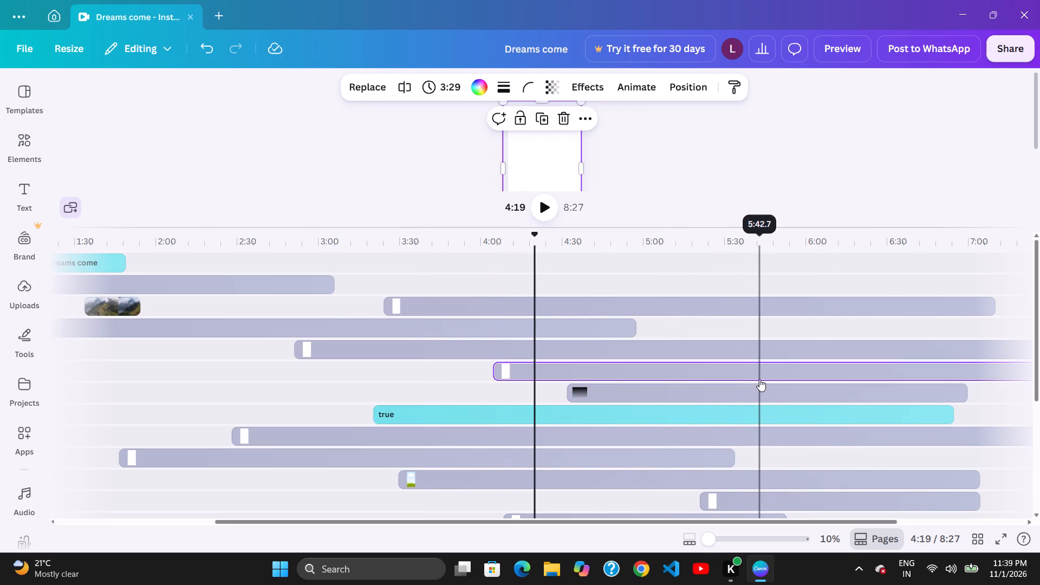
Shift the 2:28 gradient clip later in stages to start at about 5:04.
left_click_drag(765, 381, 773, 383)
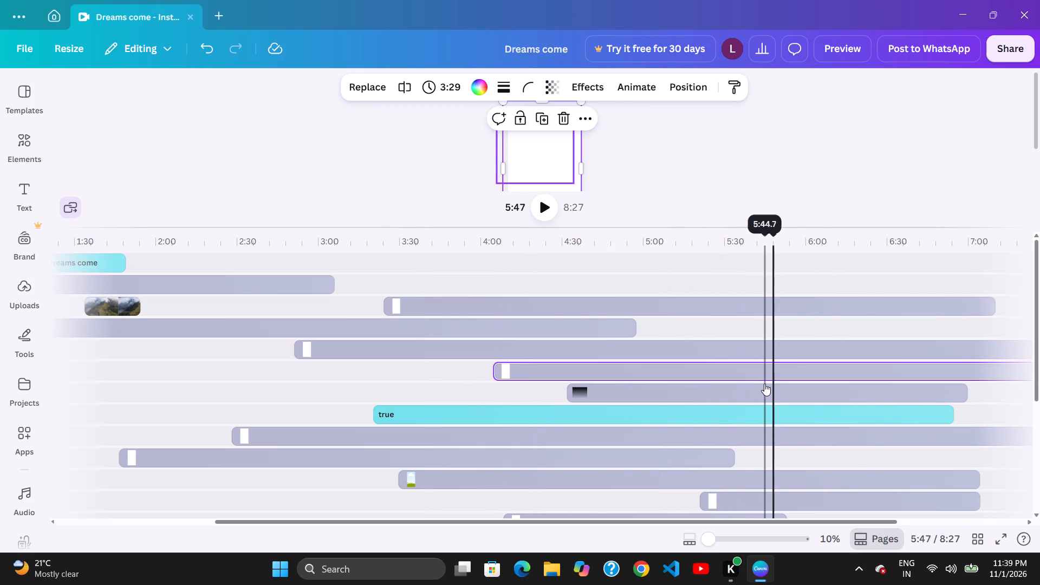
left_click_drag(763, 384, 773, 386)
left_click_drag(765, 384, 783, 387)
left_click_drag(769, 385, 789, 386)
left_click(758, 383)
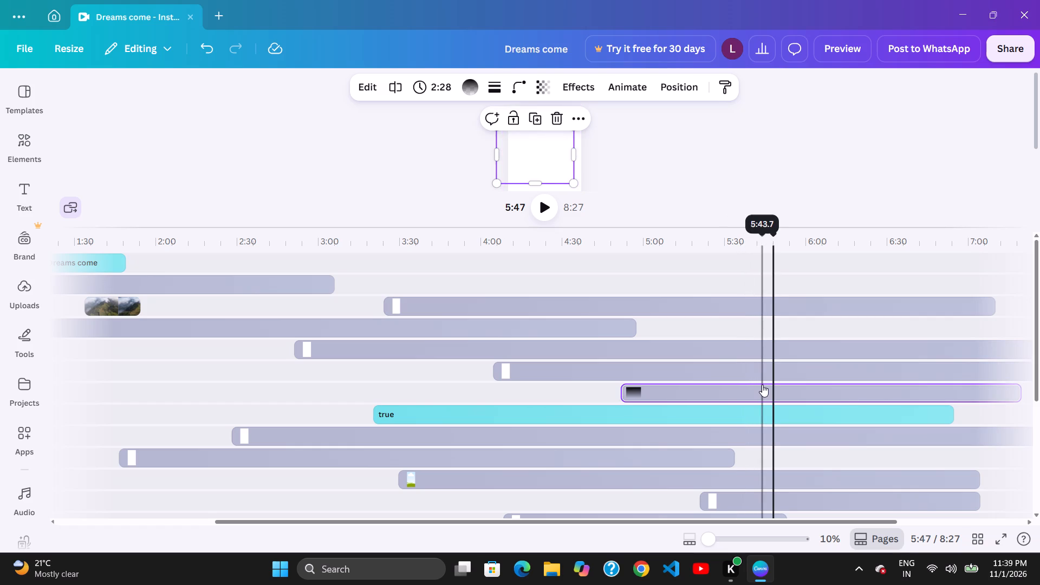
left_click(764, 386)
left_click(781, 388)
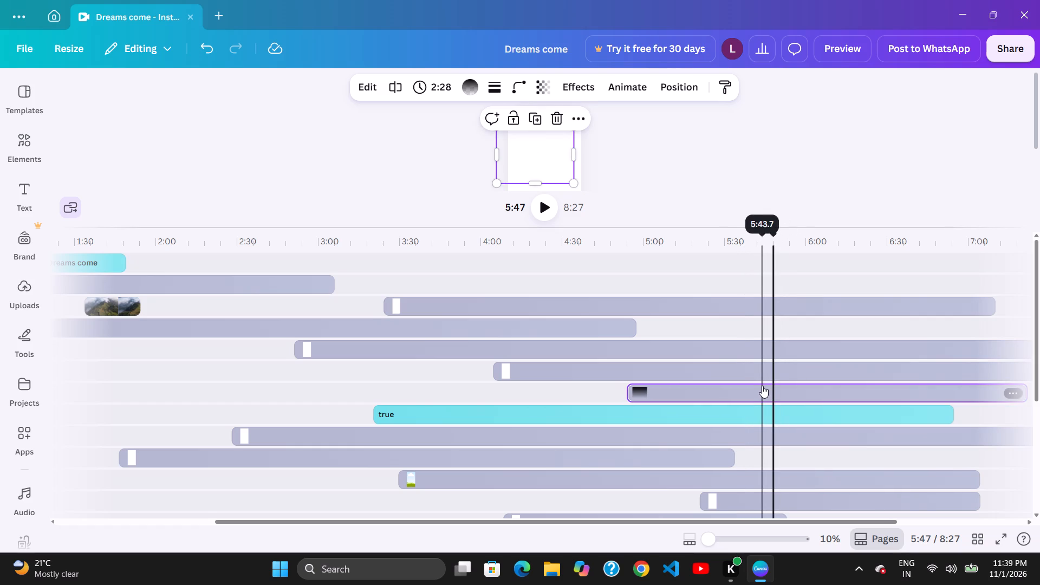
left_click_drag(777, 389, 786, 393)
left_click_drag(768, 391, 780, 394)
left_click_drag(766, 392, 774, 394)
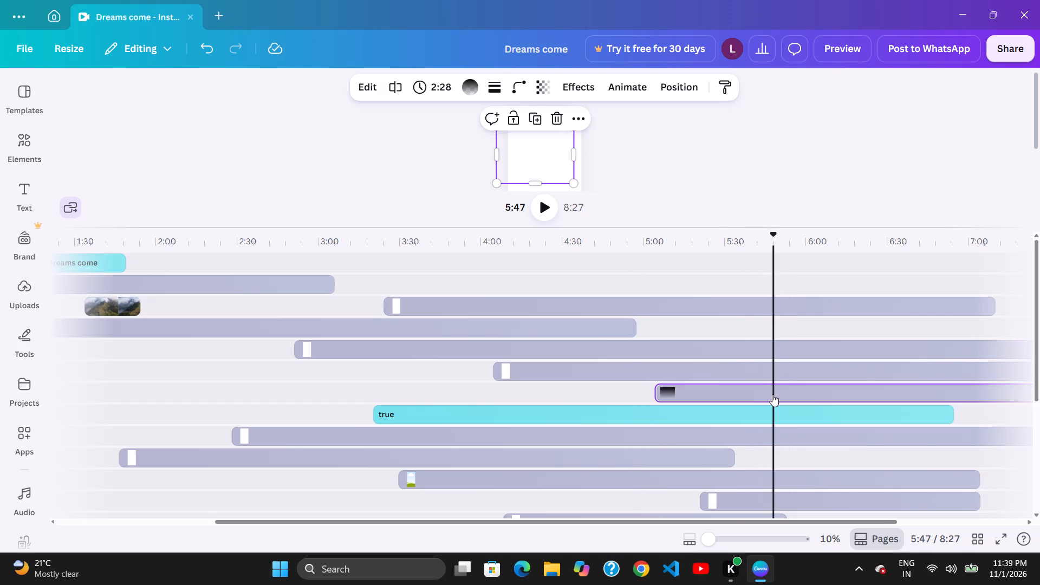
Shift the 2:28 gradient clip further along its row to start at about 6:08.
left_click_drag(799, 396, 829, 398)
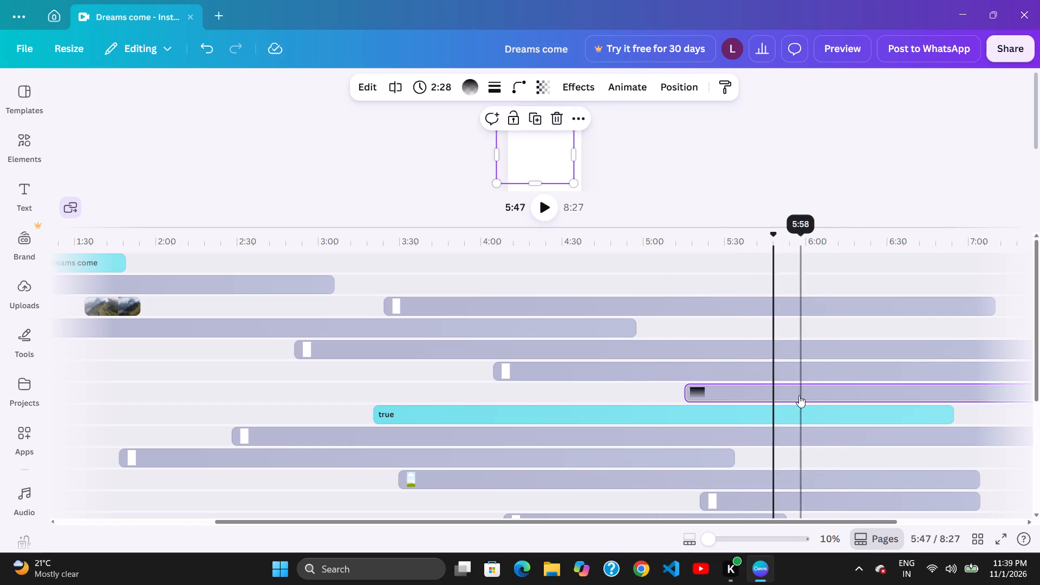
left_click_drag(830, 395, 870, 395)
left_click_drag(832, 396, 853, 399)
left_click_drag(805, 395, 815, 396)
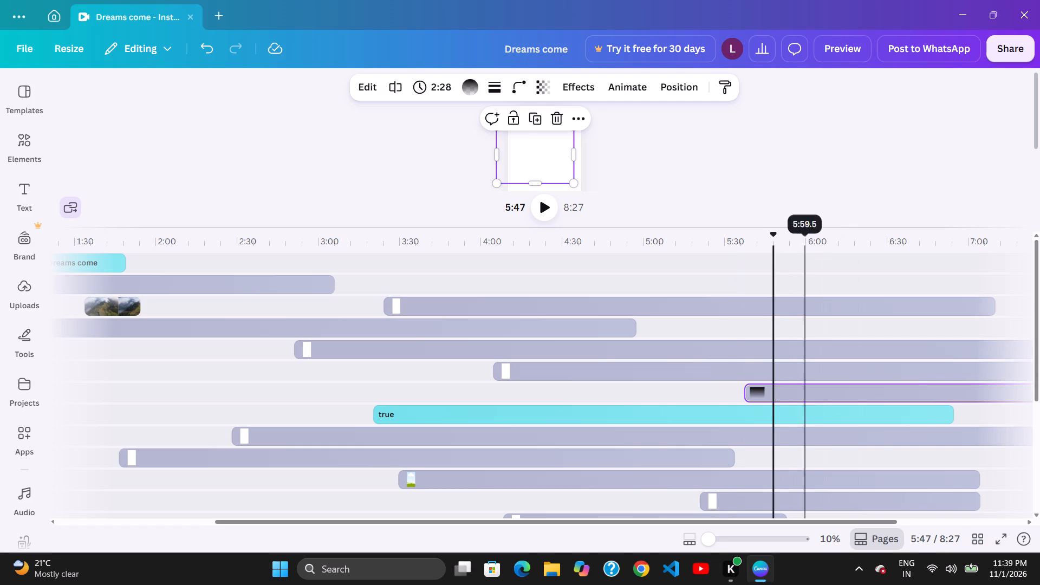
left_click_drag(815, 396, 827, 397)
left_click_drag(790, 391, 851, 394)
left_click_drag(800, 392, 812, 395)
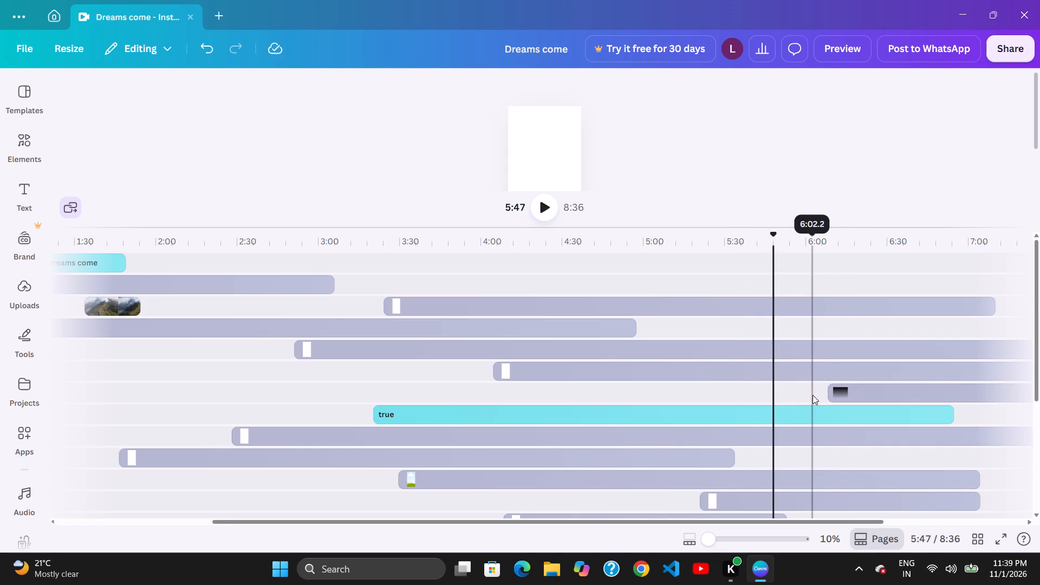
Shift the 3:29 clip slightly later to start at about 4:08.
left_click_drag(761, 382, 767, 385)
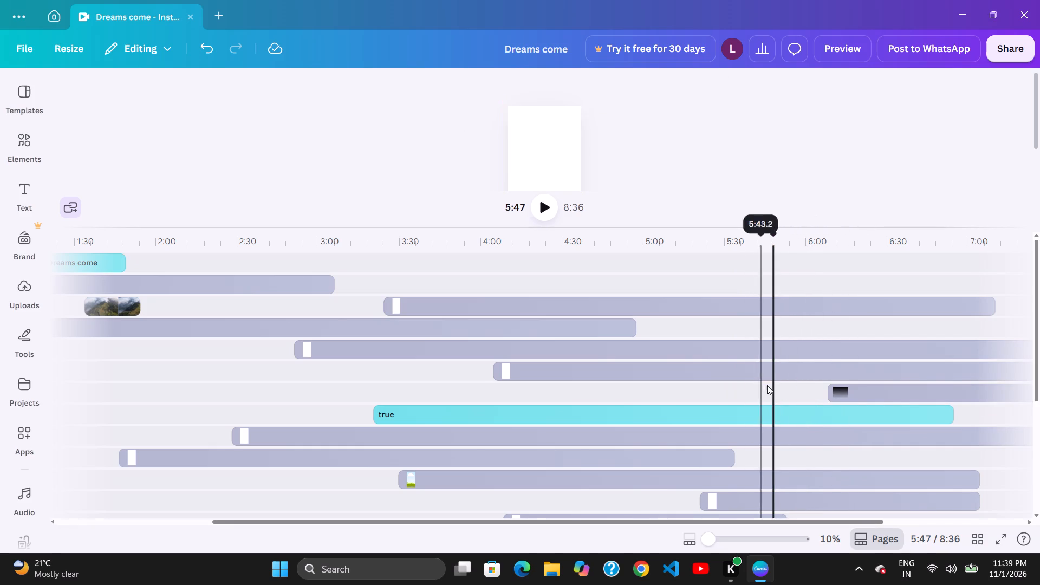
left_click_drag(767, 385, 772, 385)
left_click_drag(762, 375, 766, 380)
left_click(627, 390)
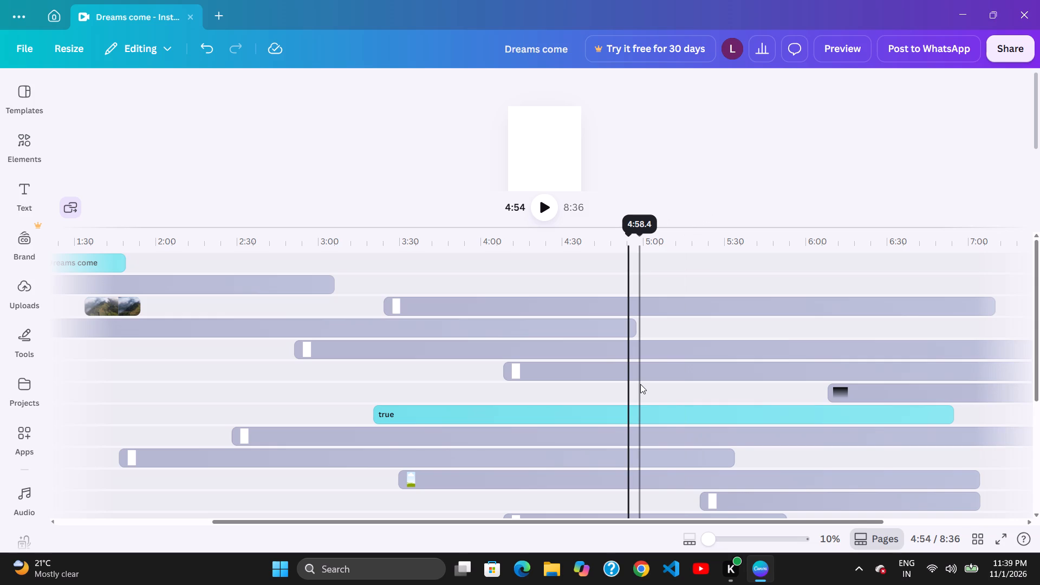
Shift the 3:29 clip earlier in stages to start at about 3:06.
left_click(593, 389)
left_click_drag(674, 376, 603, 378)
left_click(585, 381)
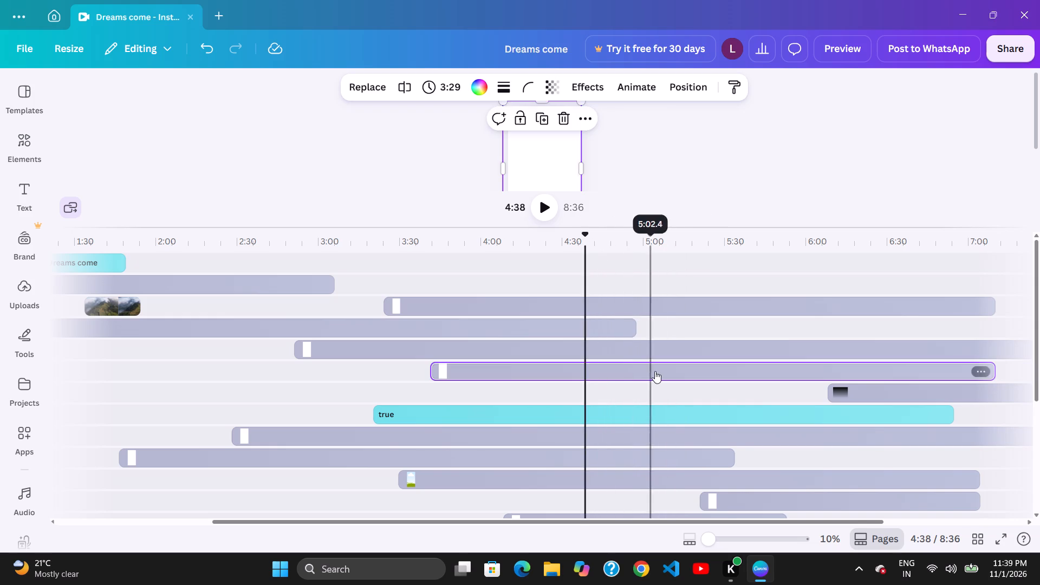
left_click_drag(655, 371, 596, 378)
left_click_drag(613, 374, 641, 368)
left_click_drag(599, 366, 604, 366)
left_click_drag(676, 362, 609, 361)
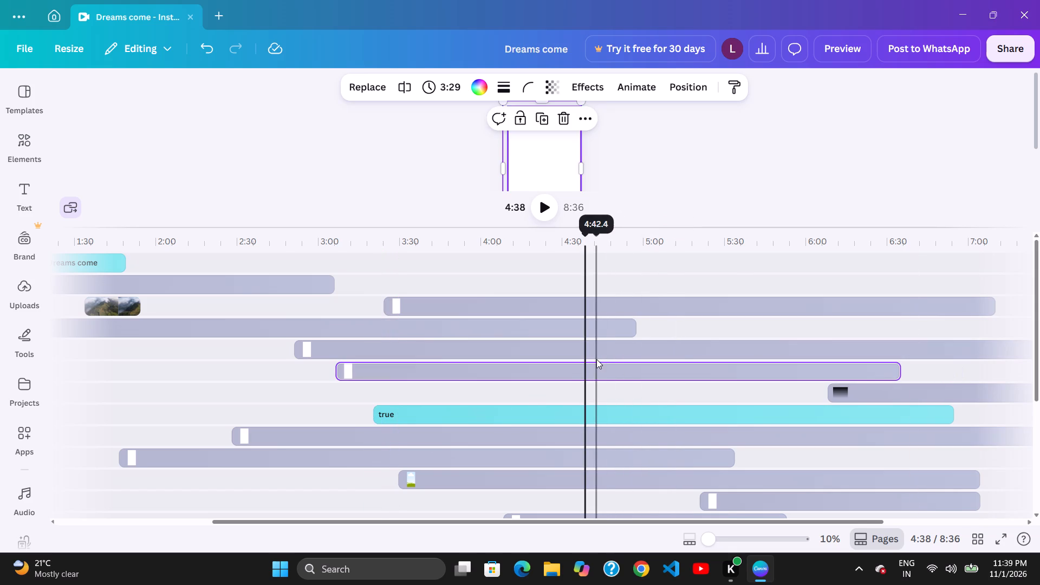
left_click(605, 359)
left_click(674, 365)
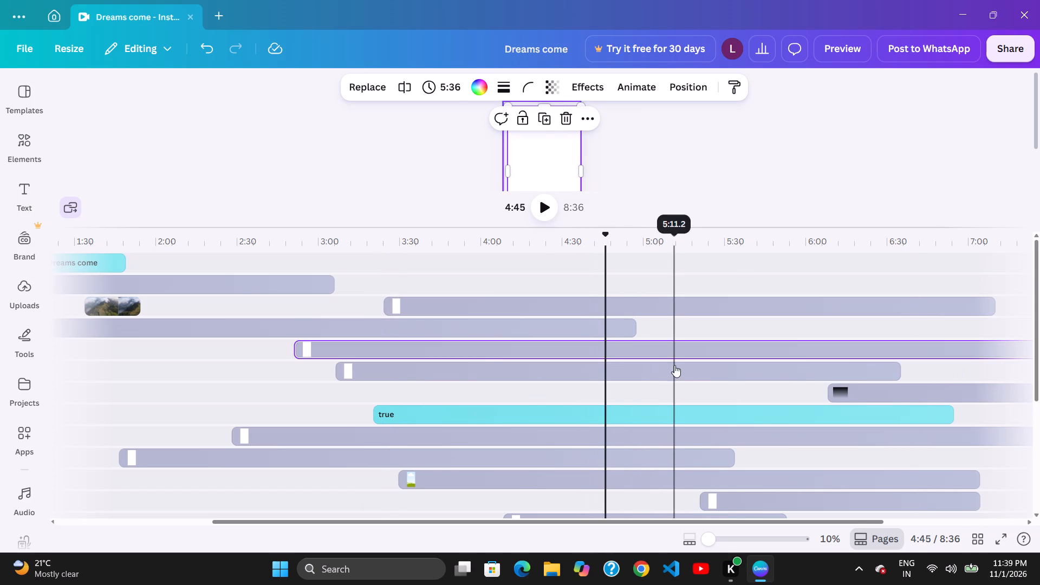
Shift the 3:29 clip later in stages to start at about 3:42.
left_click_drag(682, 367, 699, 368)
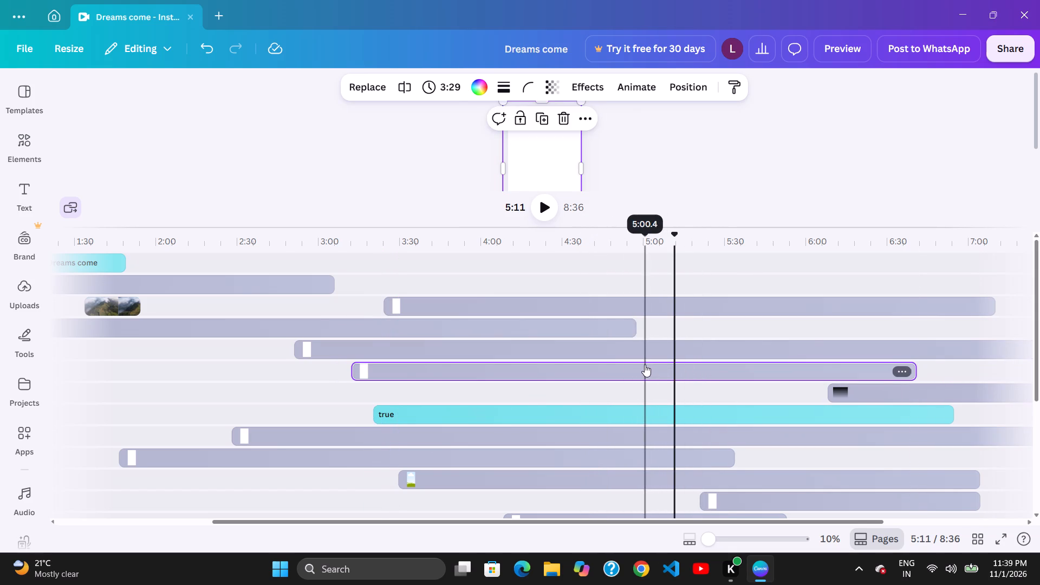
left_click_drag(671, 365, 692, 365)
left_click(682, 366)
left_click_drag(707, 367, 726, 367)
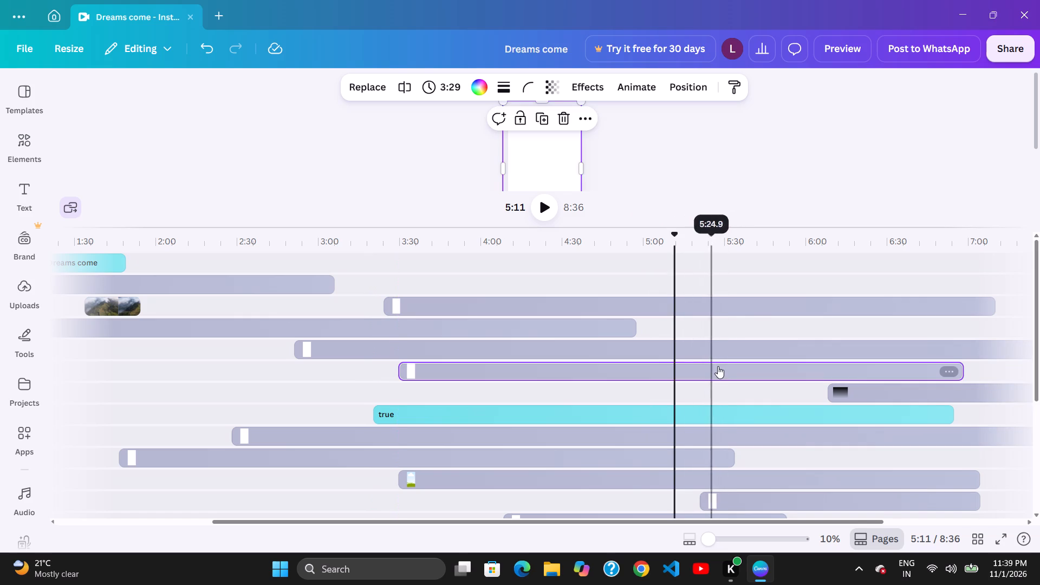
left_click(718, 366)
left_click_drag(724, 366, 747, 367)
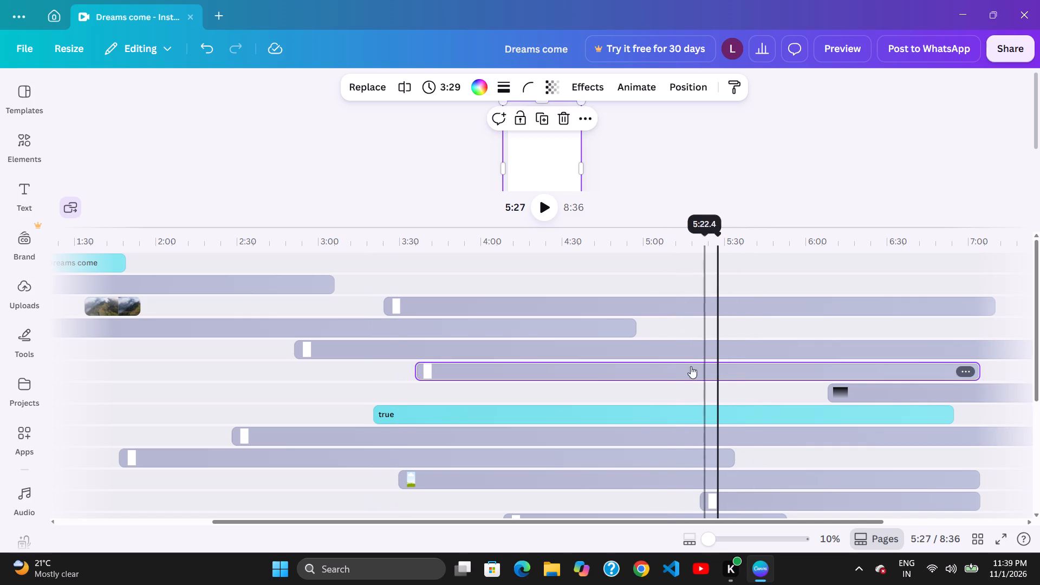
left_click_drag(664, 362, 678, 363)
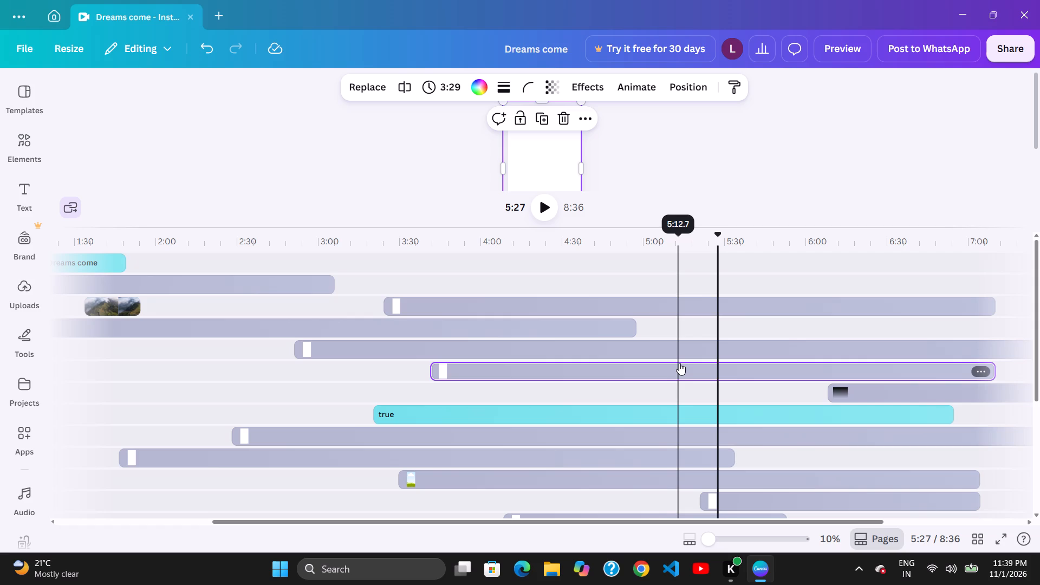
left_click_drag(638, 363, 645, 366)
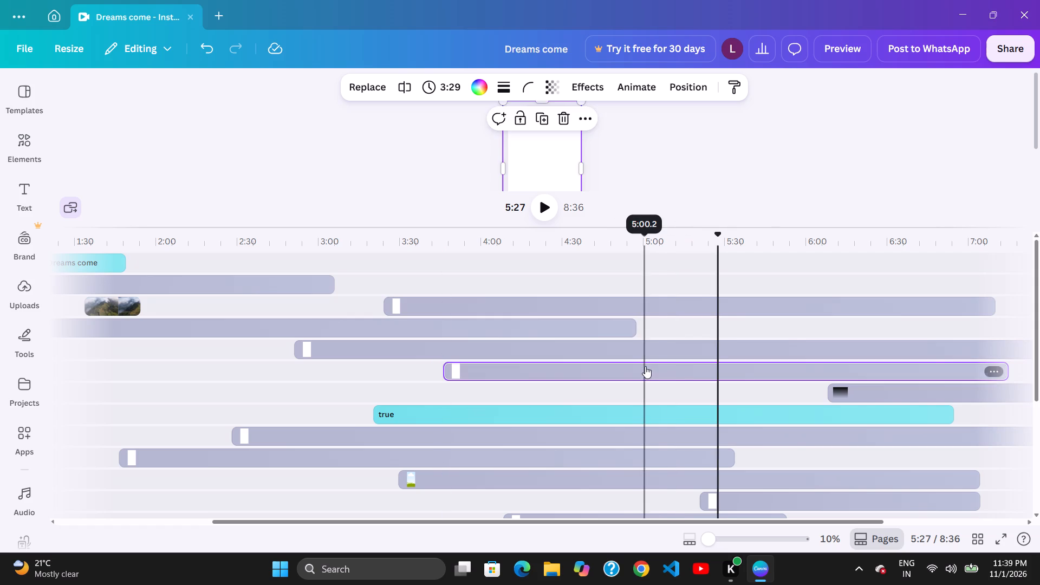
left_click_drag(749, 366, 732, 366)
Shift the 3:29 clip later in stages to start at about 4:23.
left_click(662, 356)
left_click_drag(699, 360, 668, 361)
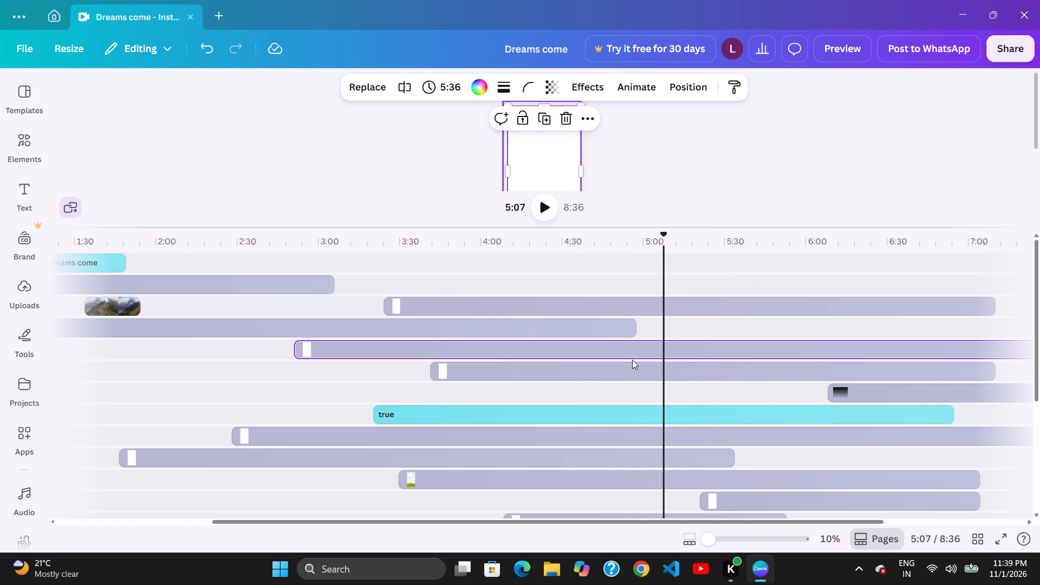
left_click_drag(696, 373, 723, 375)
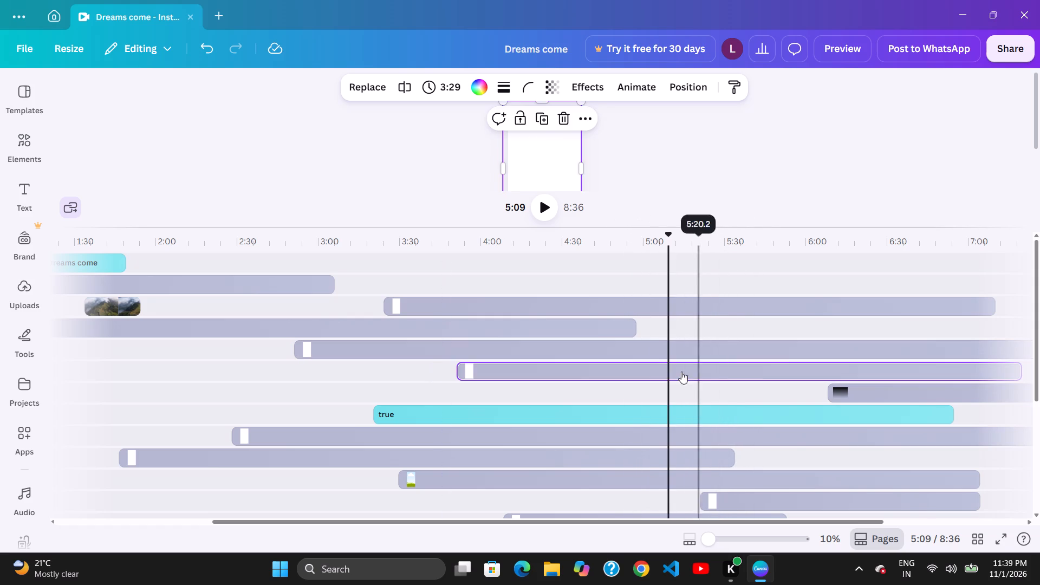
left_click(660, 368)
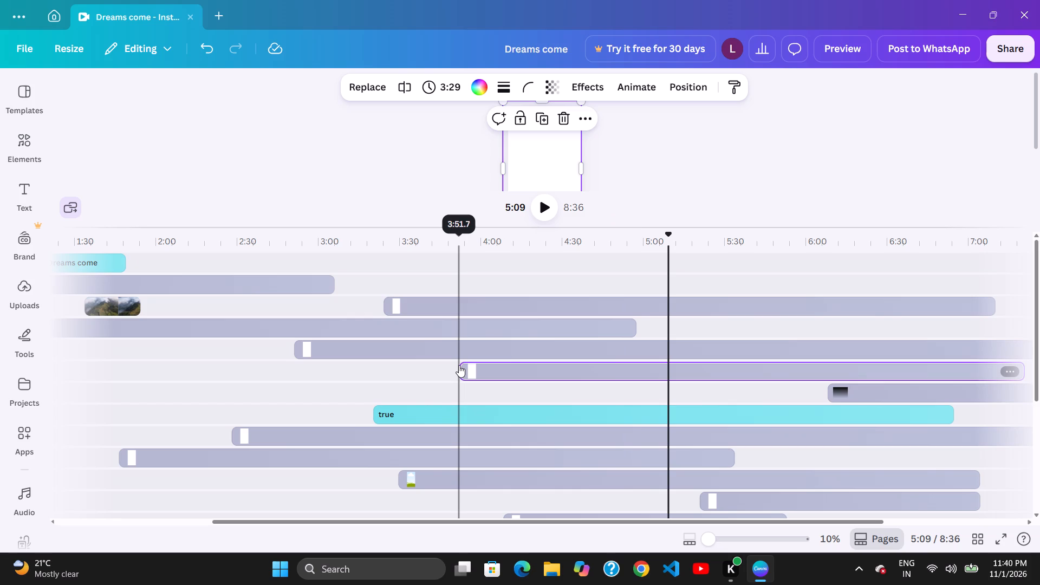
left_click_drag(534, 354, 522, 353)
left_click_drag(489, 358, 499, 359)
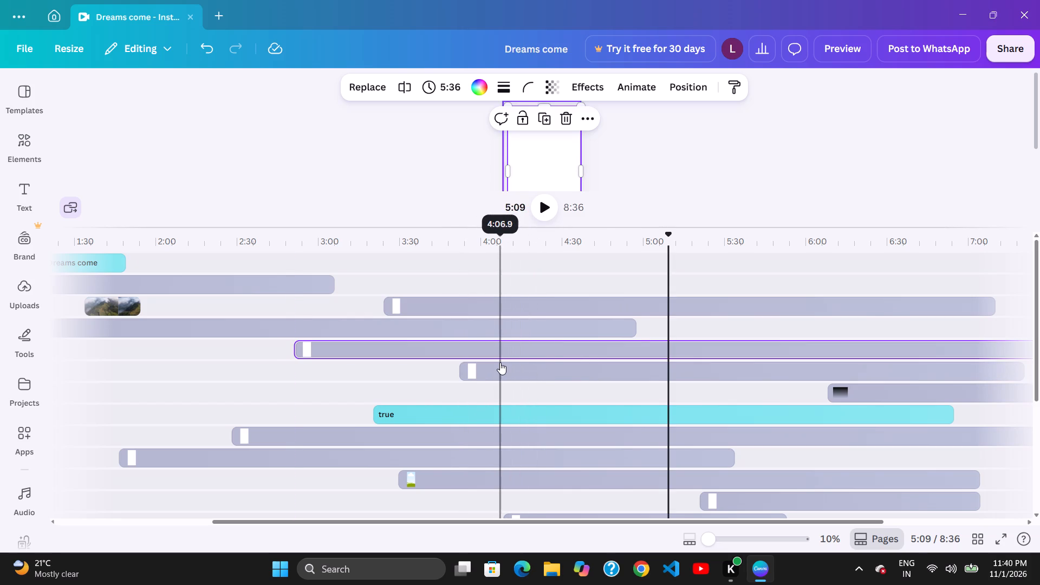
left_click_drag(506, 363, 561, 357)
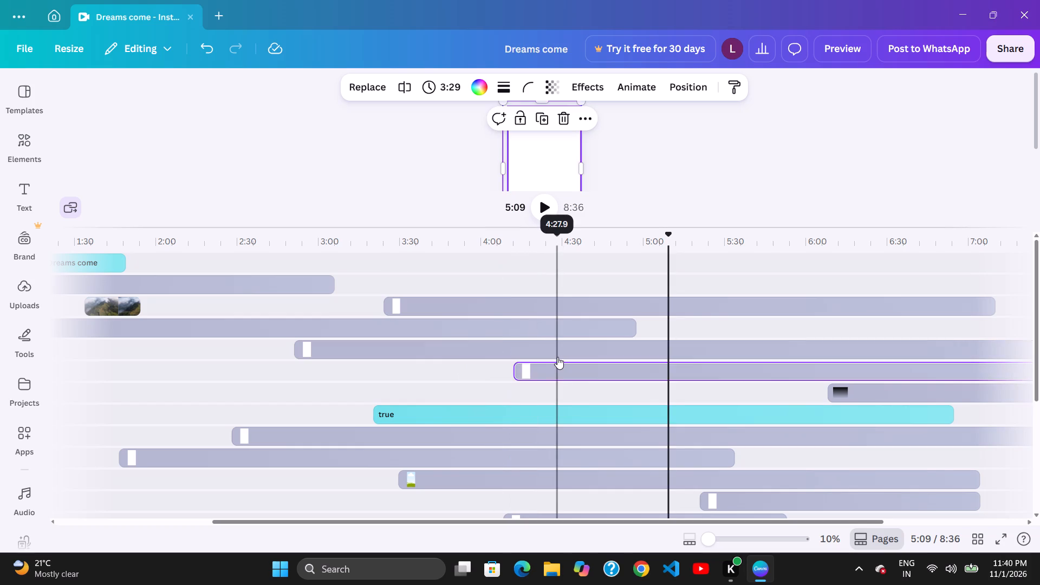
left_click_drag(537, 362, 568, 359)
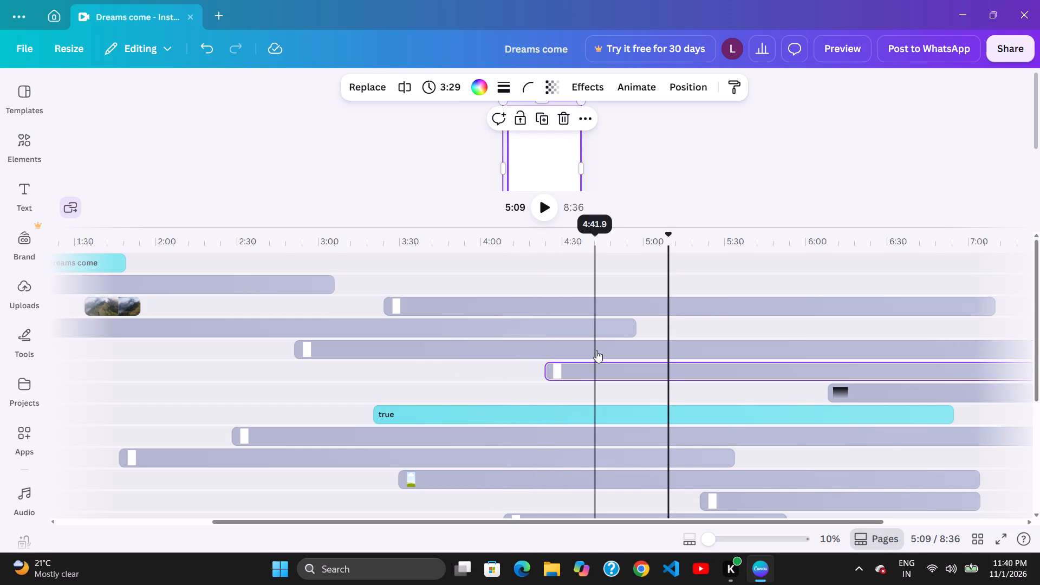
Shift the 5:36 clip later in stages to start at about 3:20, level with the start of the "true" text clip.
left_click_drag(652, 350, 643, 354)
left_click_drag(625, 355, 649, 356)
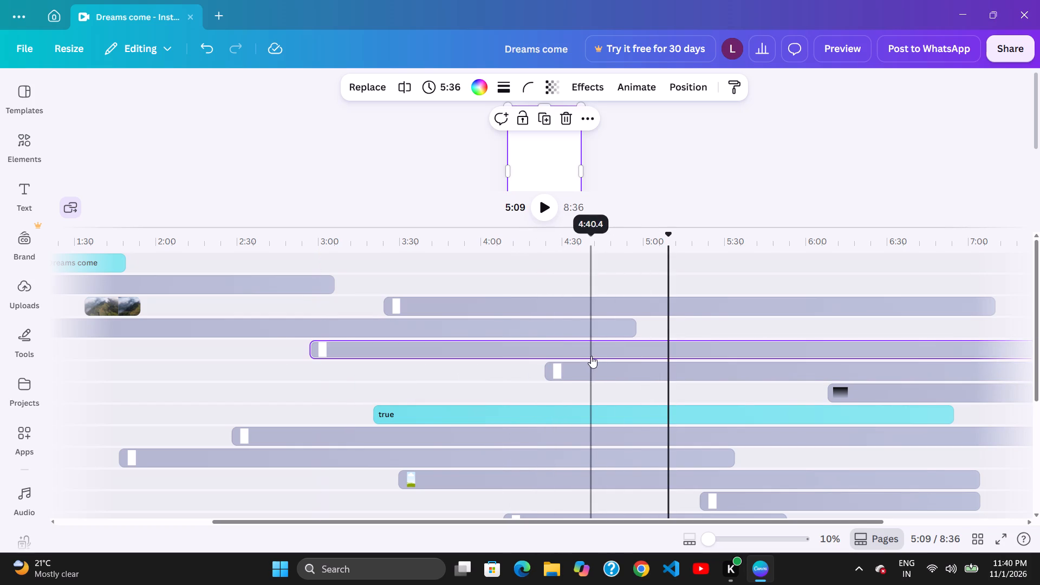
left_click_drag(571, 357, 632, 357)
left_click_drag(630, 358, 619, 358)
left_click(612, 356)
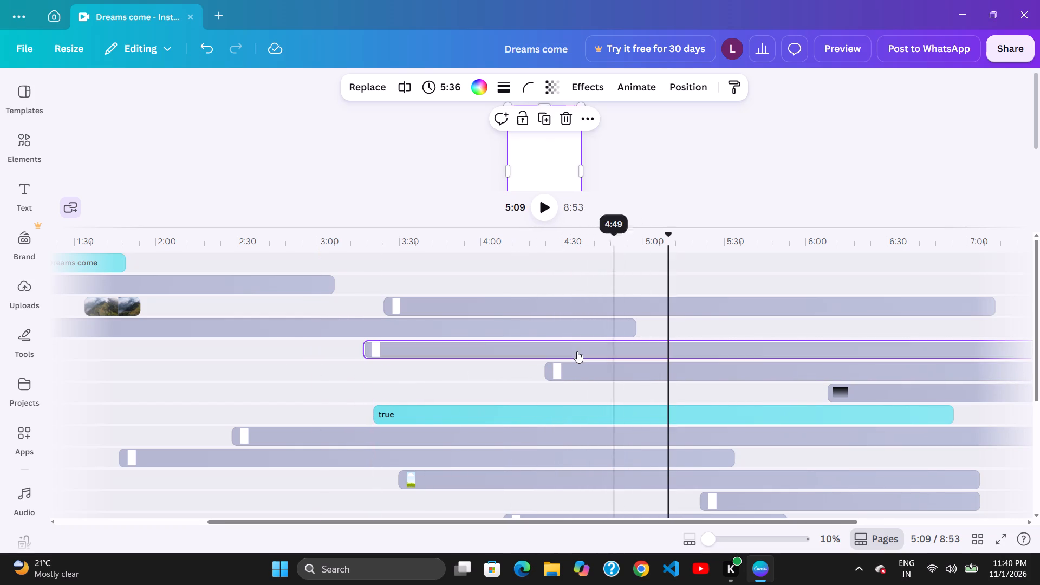
left_click(613, 354)
left_click_drag(618, 354, 628, 355)
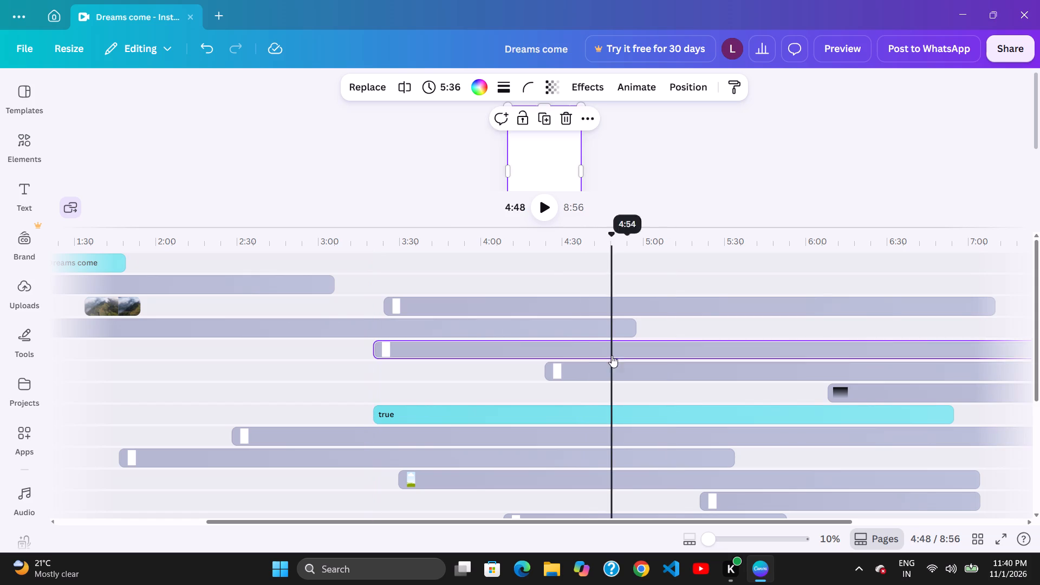
Shift the 5:36 clip later to about 4:08, then back earlier to start at about 3:34.
left_click_drag(586, 350, 595, 350)
left_click_drag(660, 350, 648, 352)
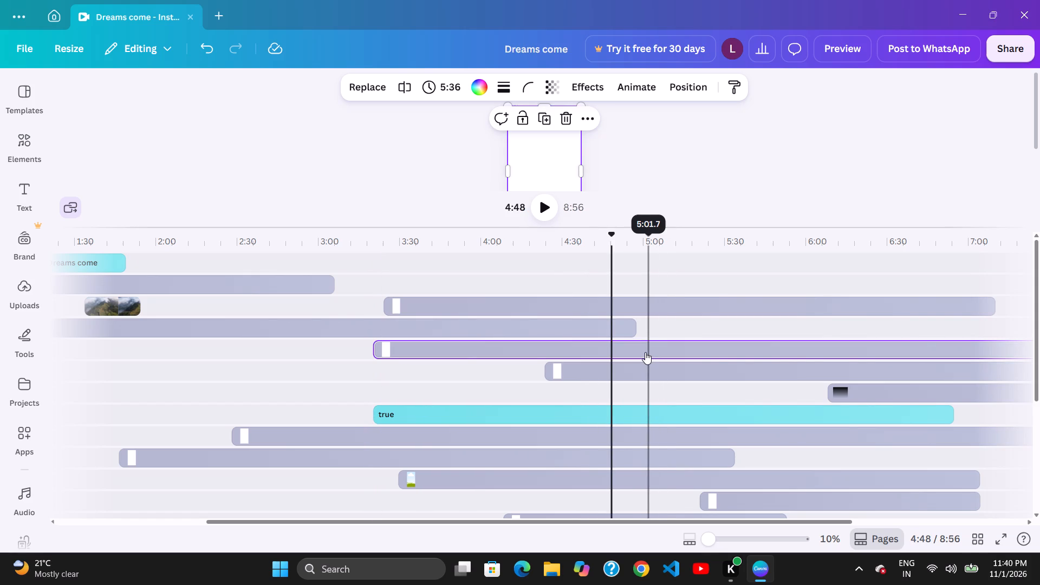
left_click_drag(596, 353, 606, 353)
left_click_drag(659, 341, 626, 343)
left_click_drag(599, 343, 615, 344)
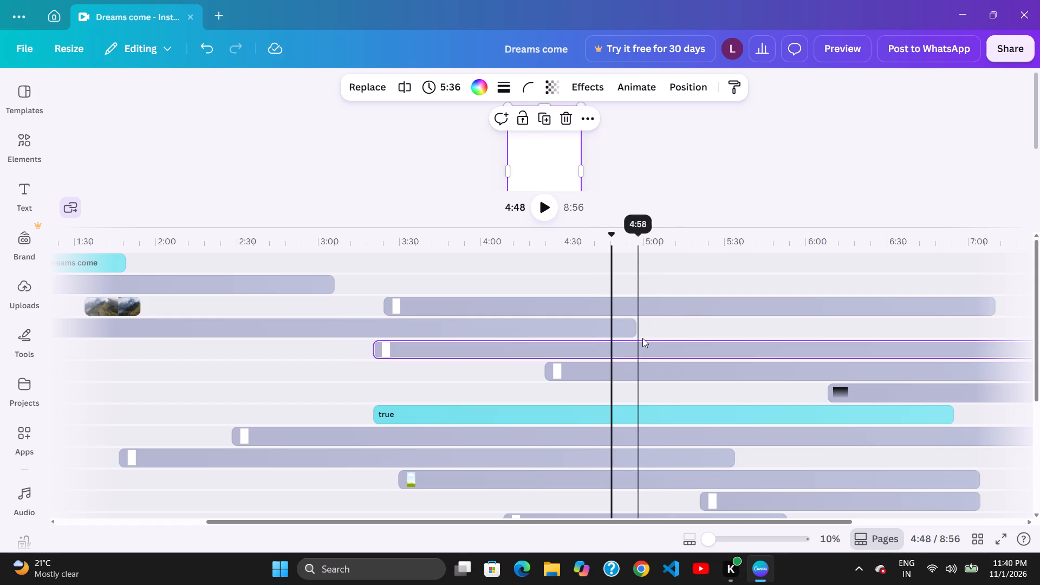
left_click_drag(719, 341, 810, 341)
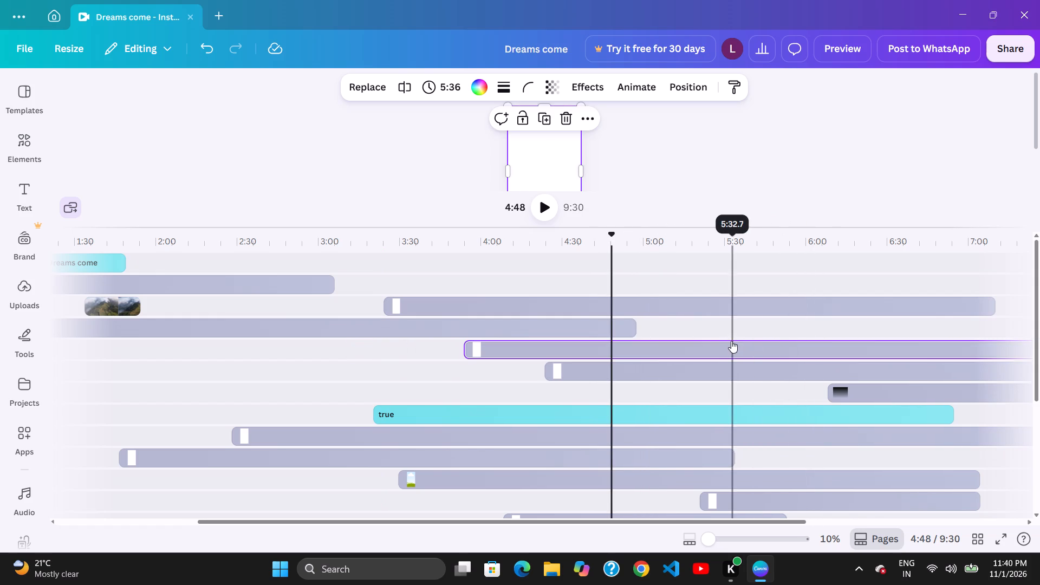
left_click_drag(665, 341, 711, 344)
left_click(727, 344)
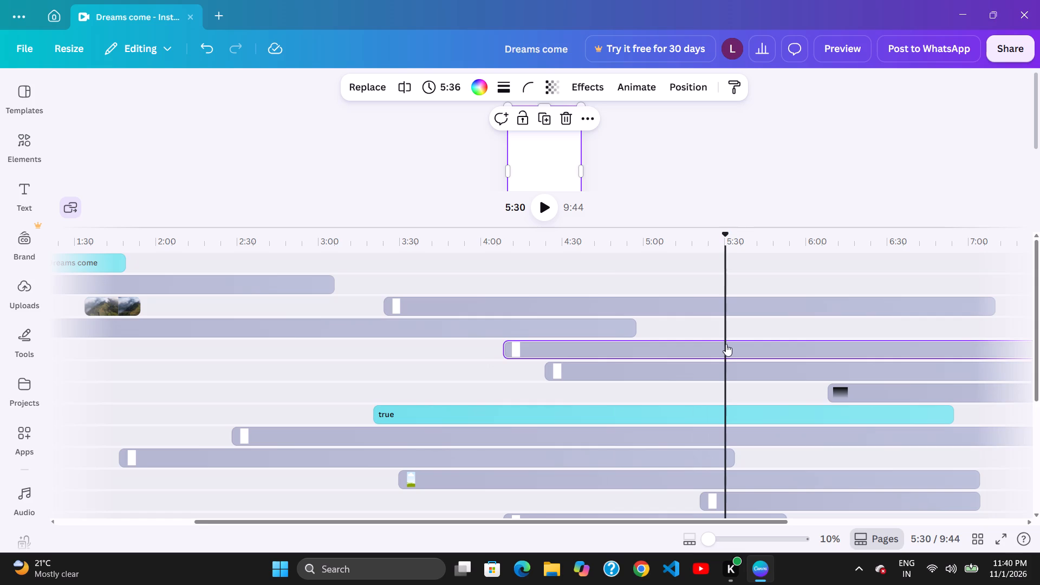
left_click_drag(738, 359, 757, 355)
left_click_drag(761, 355, 649, 355)
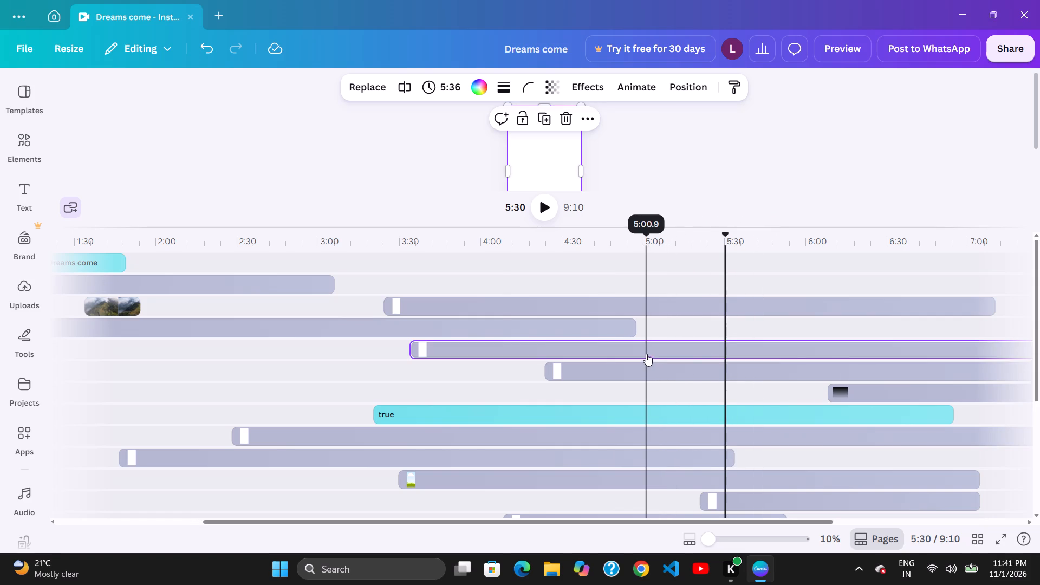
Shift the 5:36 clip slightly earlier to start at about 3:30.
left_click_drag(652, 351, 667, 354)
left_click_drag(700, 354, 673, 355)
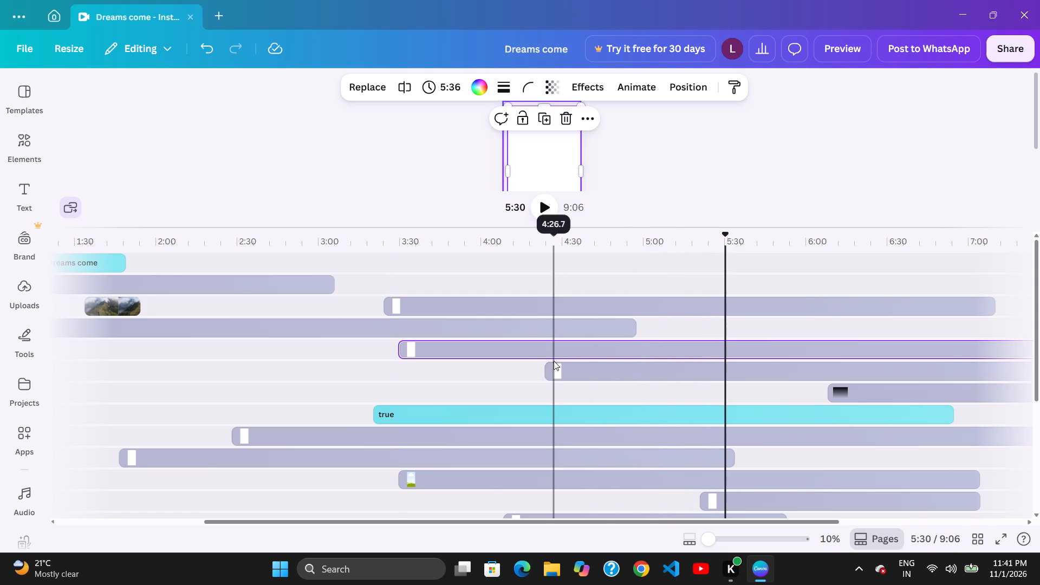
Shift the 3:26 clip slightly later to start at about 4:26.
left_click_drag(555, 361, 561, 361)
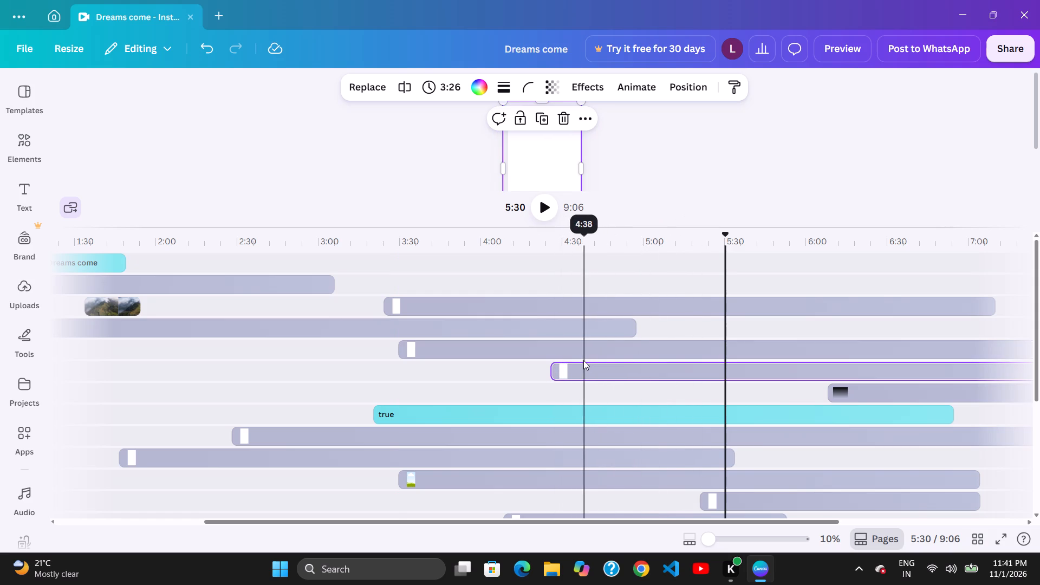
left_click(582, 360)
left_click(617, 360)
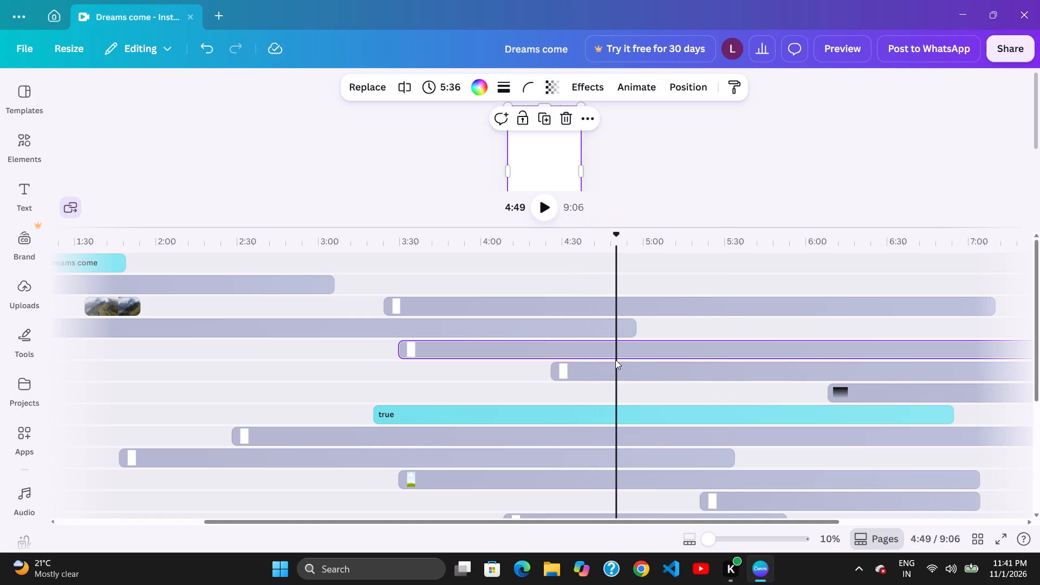
Shift the 5:36 clip later in stages to start at about 4:19, shortly before the 3:26 clip on the row below.
left_click_drag(686, 341, 730, 346)
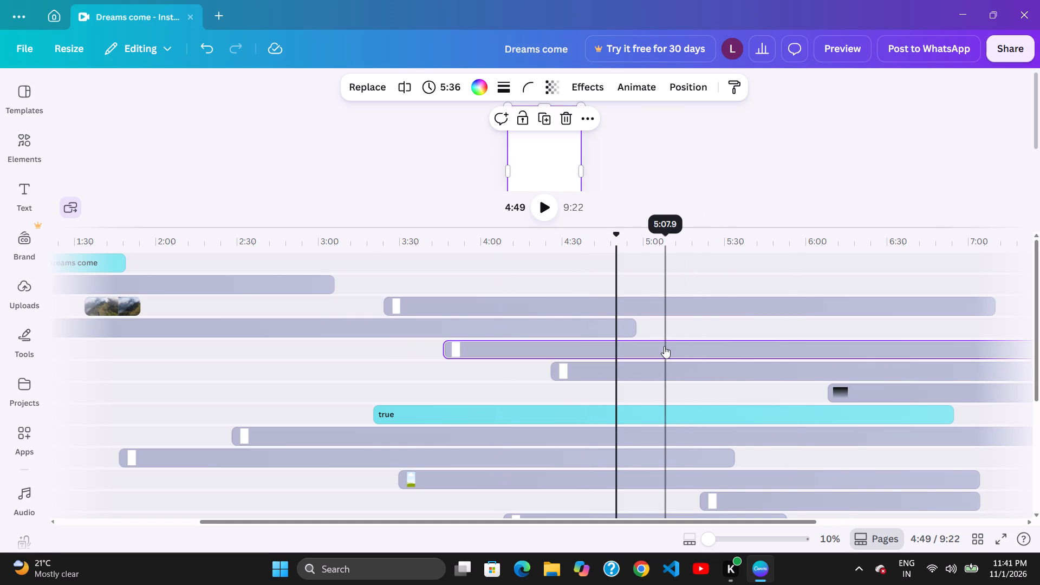
left_click_drag(656, 344, 664, 345)
left_click_drag(725, 344, 701, 347)
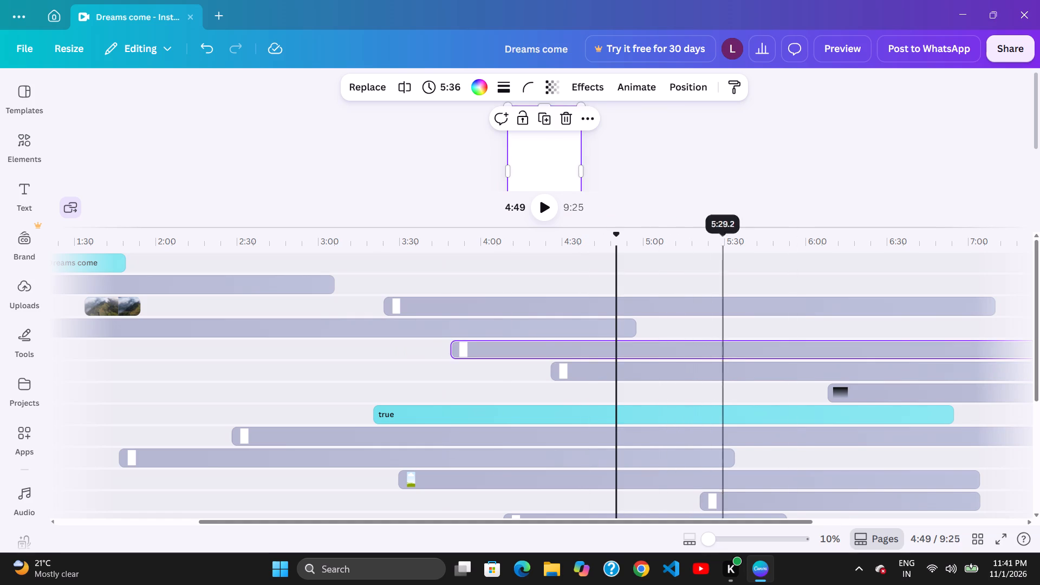
left_click_drag(701, 347, 687, 347)
left_click(707, 350)
left_click(708, 352)
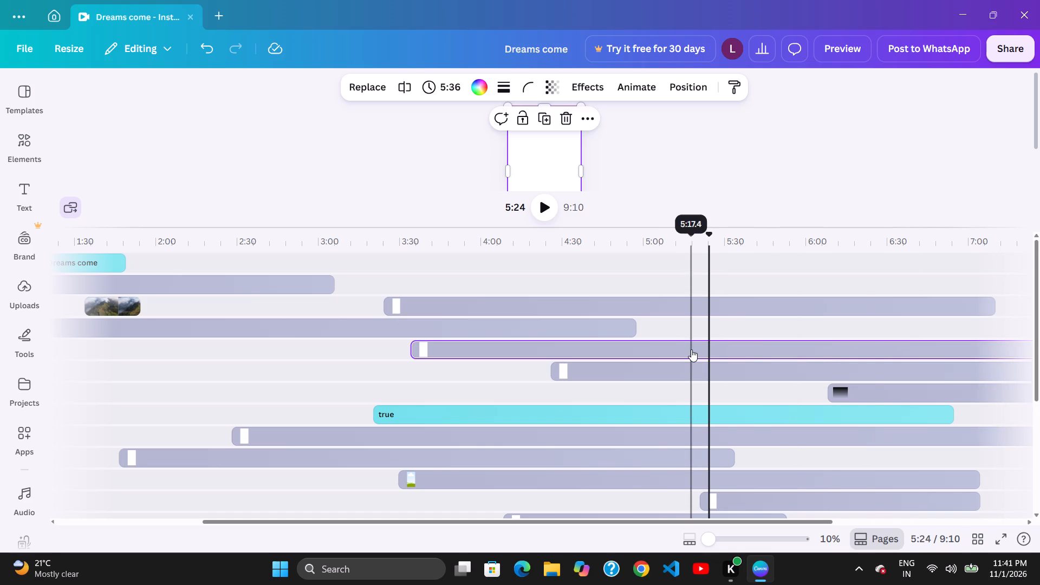
left_click_drag(729, 346, 754, 348)
left_click_drag(768, 347, 777, 347)
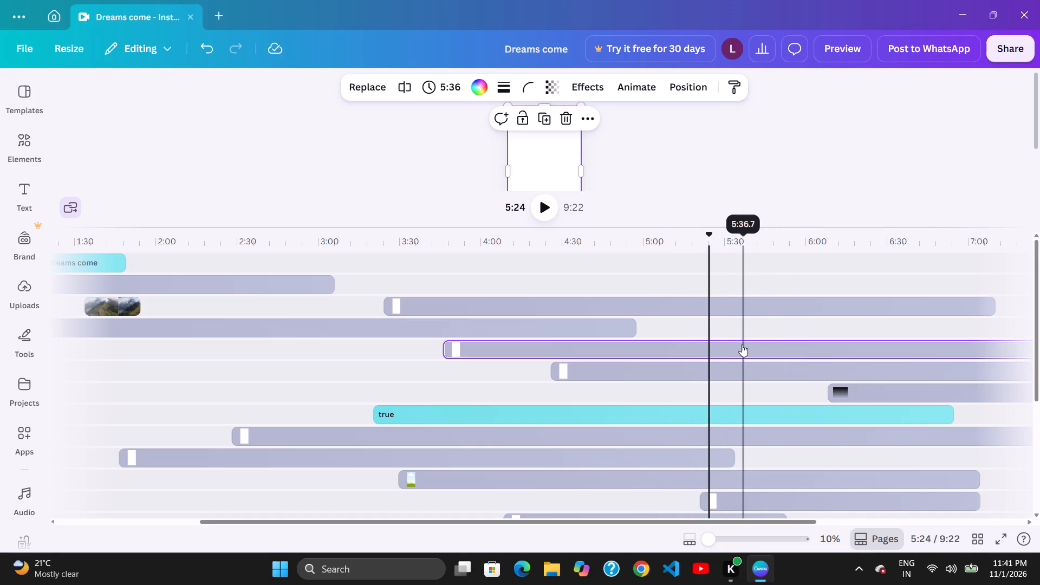
left_click(761, 347)
left_click_drag(753, 347, 762, 348)
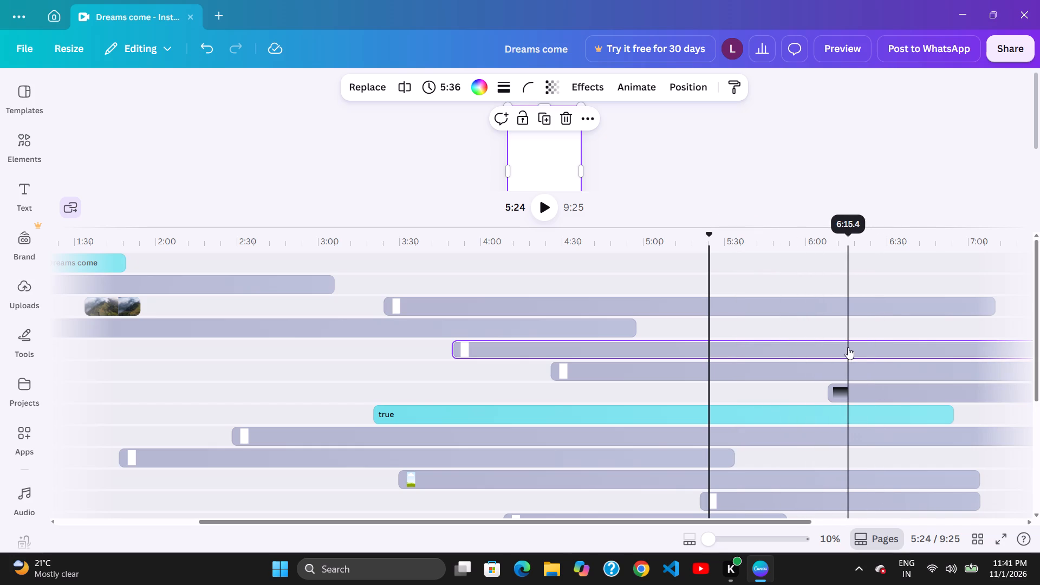
left_click_drag(902, 351, 921, 350)
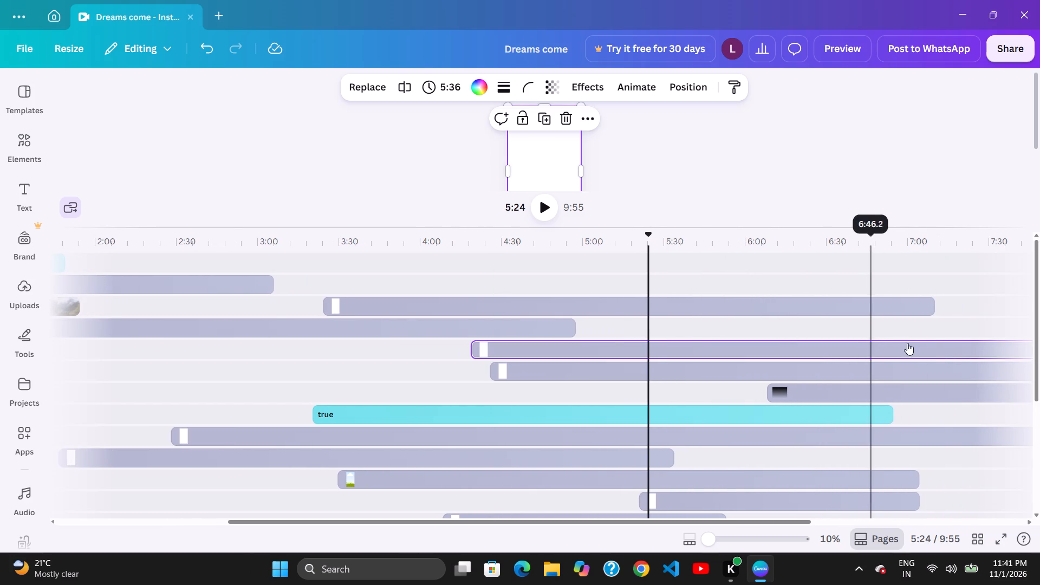
Shift the "true" text clip later to start at about 3:24, level with the start of the 3:46 clip.
left_click_drag(564, 406, 570, 407)
left_click_drag(656, 390, 591, 397)
left_click(539, 395)
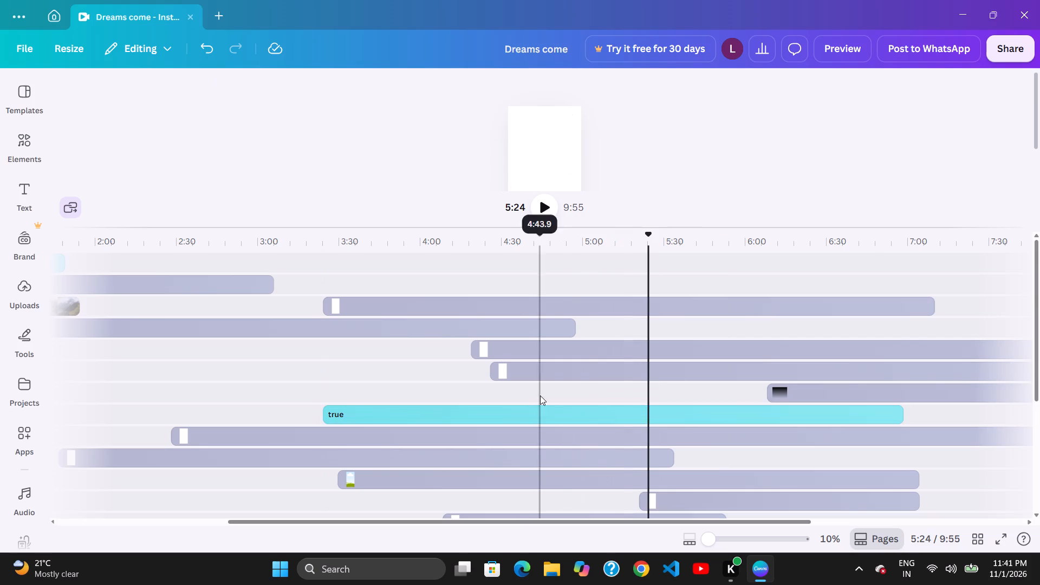
left_click(574, 392)
Shift the 3:26 clip earlier to start at about 4:14.
left_click_drag(642, 372, 612, 372)
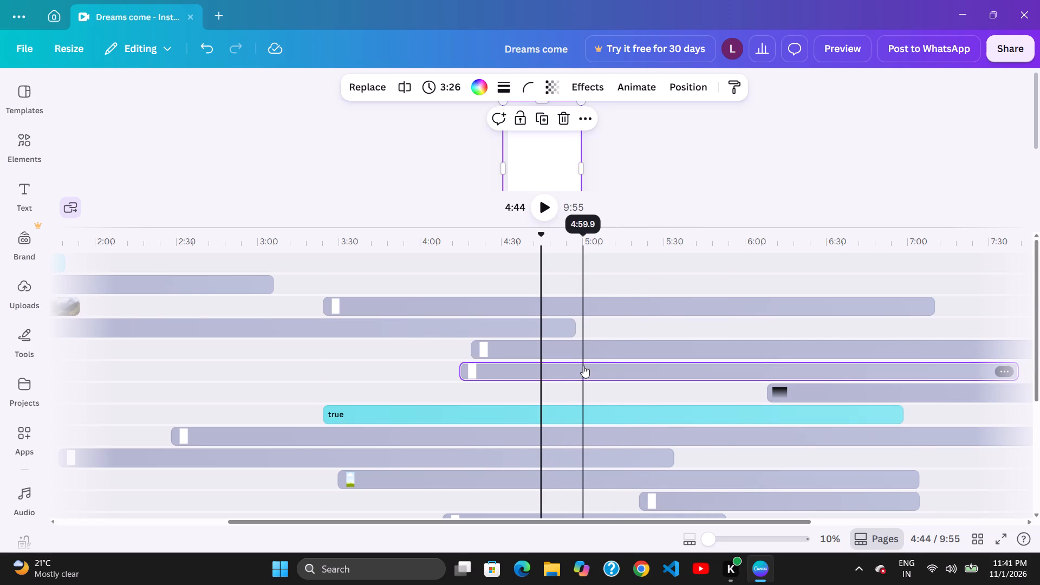
Shift the 5:36 clip later in stages to start at about 4:40.
left_click_drag(624, 352, 636, 355)
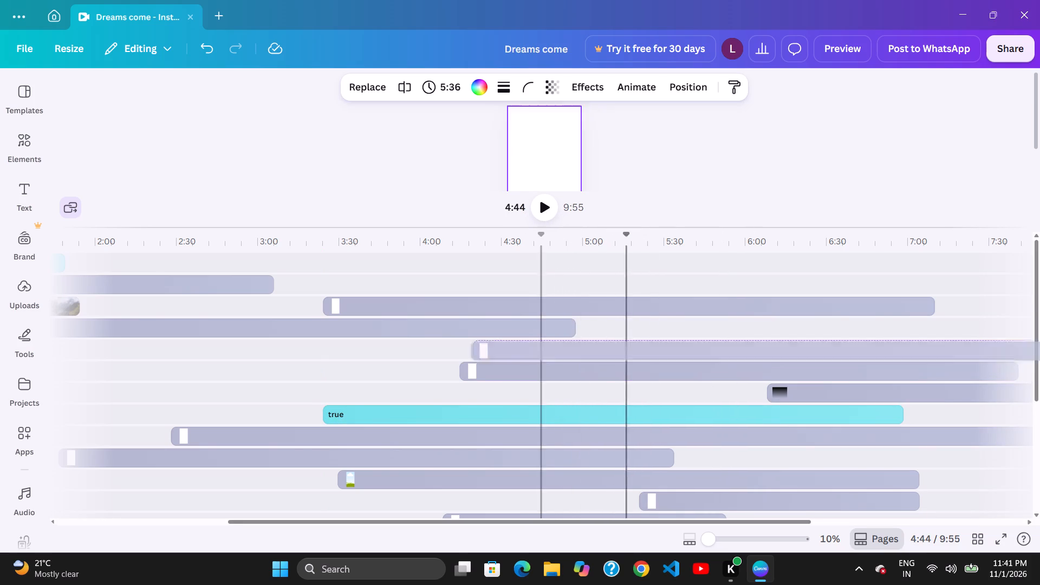
left_click_drag(636, 355, 649, 357)
left_click(705, 356)
left_click(680, 355)
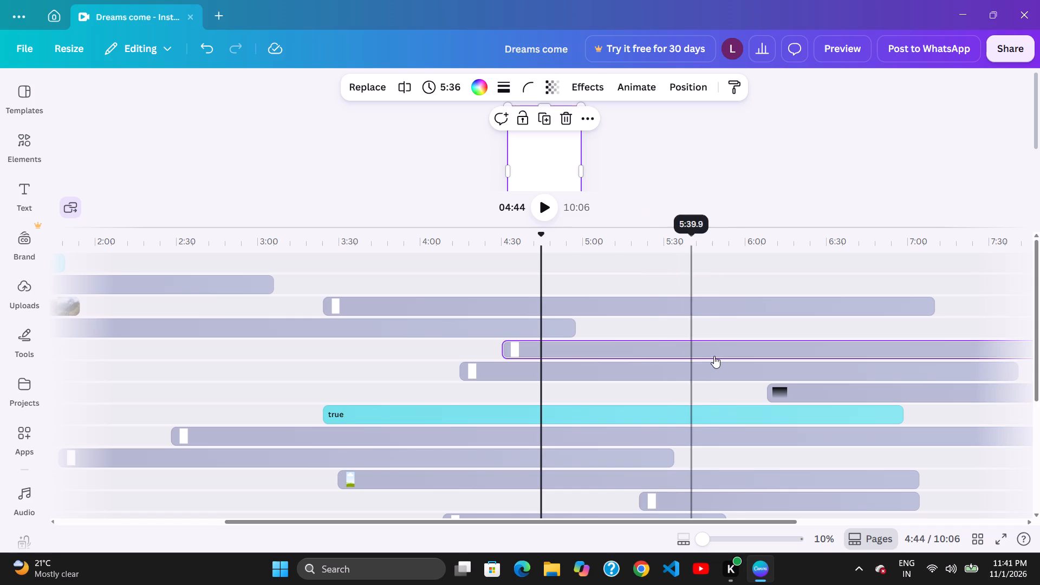
left_click_drag(634, 356, 661, 354)
left_click(689, 353)
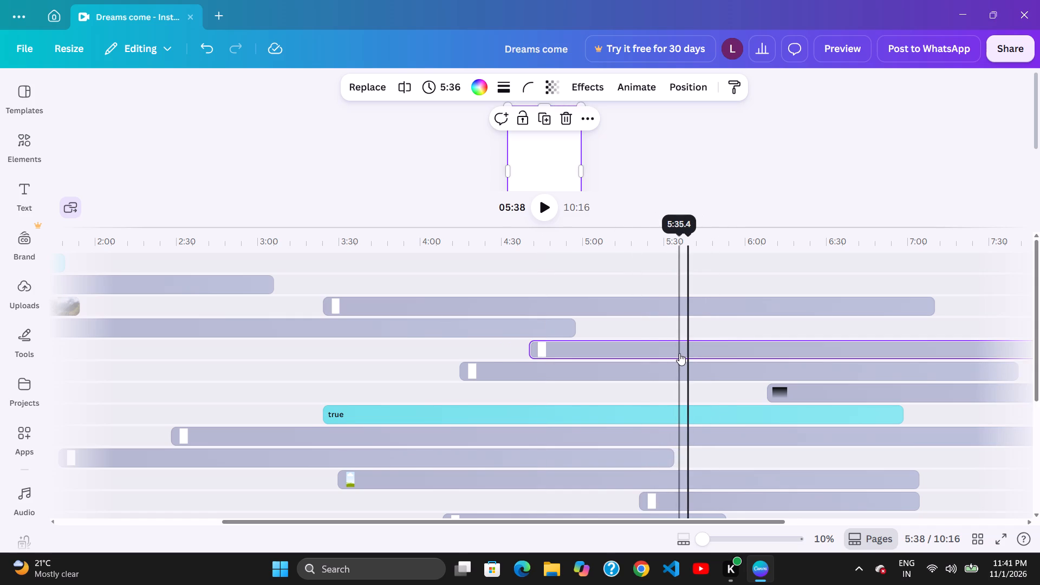
Move the 5:36 clip up one row and shift it later to start at about 4:52.
left_click_drag(603, 344, 651, 335)
left_click_drag(712, 318, 698, 315)
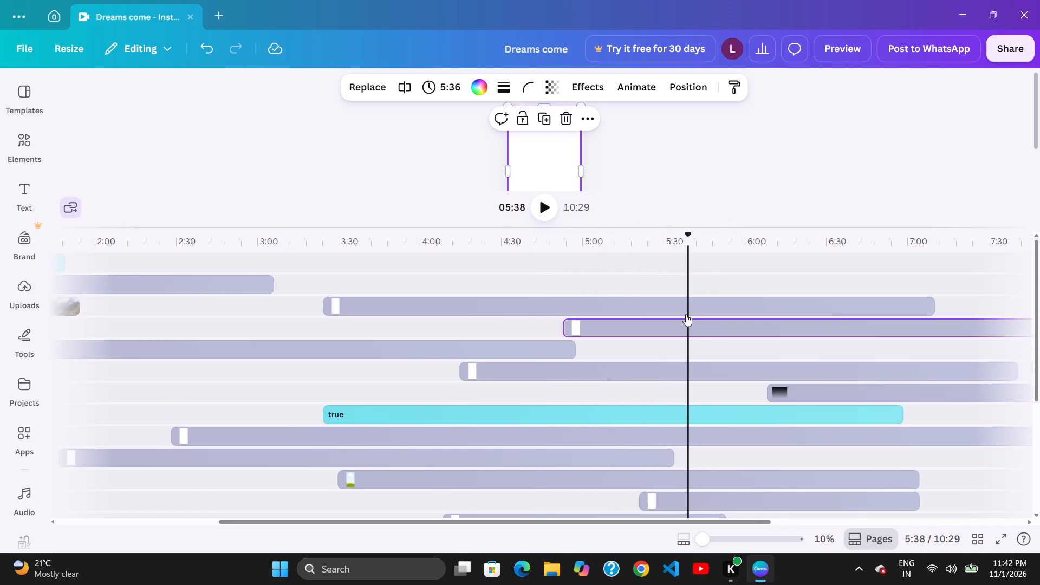
left_click_drag(719, 318, 710, 320)
left_click_drag(729, 324, 739, 327)
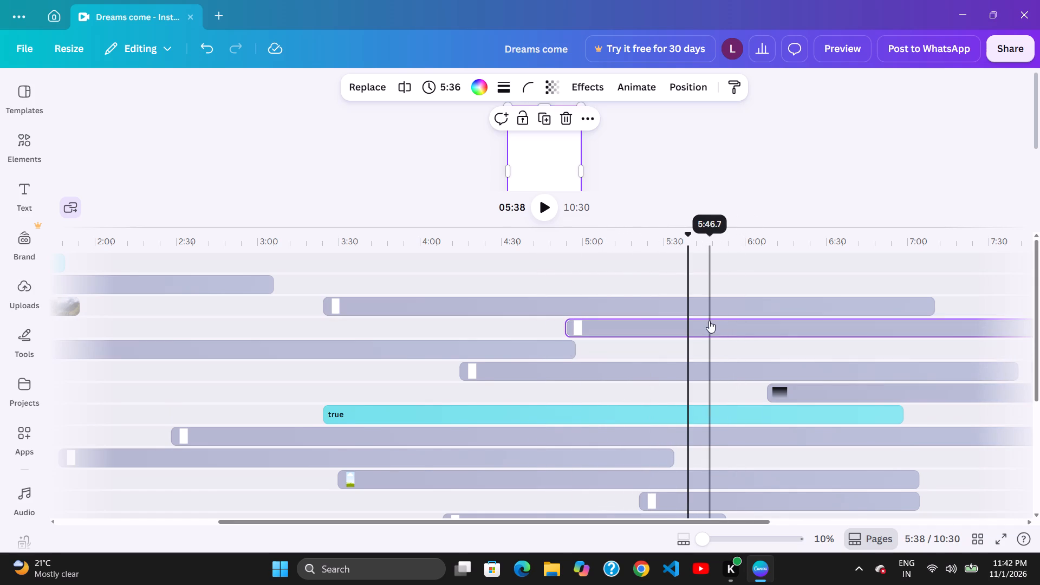
left_click(715, 323)
left_click_drag(725, 330, 721, 335)
left_click_drag(672, 326, 672, 326)
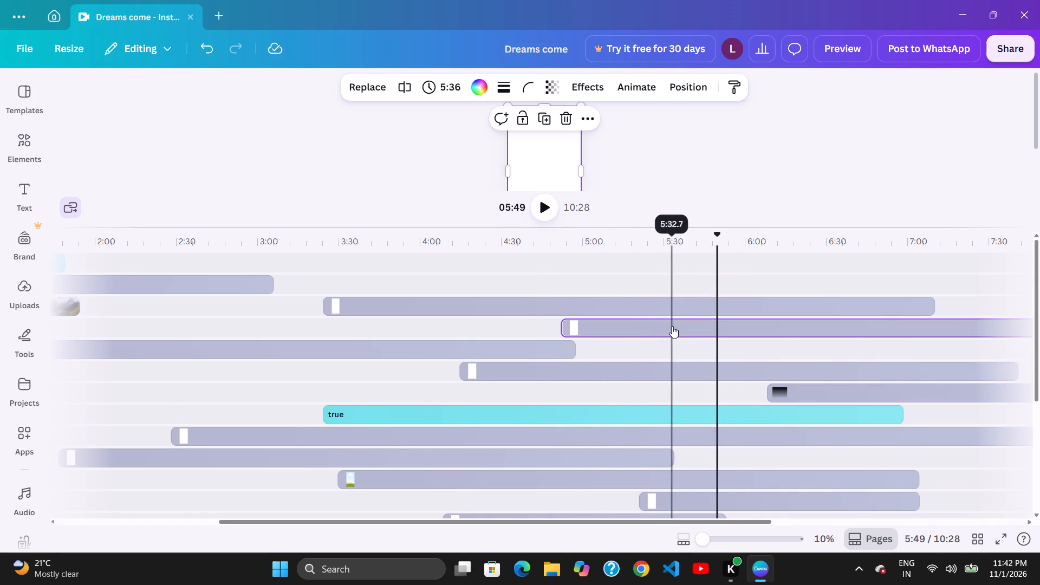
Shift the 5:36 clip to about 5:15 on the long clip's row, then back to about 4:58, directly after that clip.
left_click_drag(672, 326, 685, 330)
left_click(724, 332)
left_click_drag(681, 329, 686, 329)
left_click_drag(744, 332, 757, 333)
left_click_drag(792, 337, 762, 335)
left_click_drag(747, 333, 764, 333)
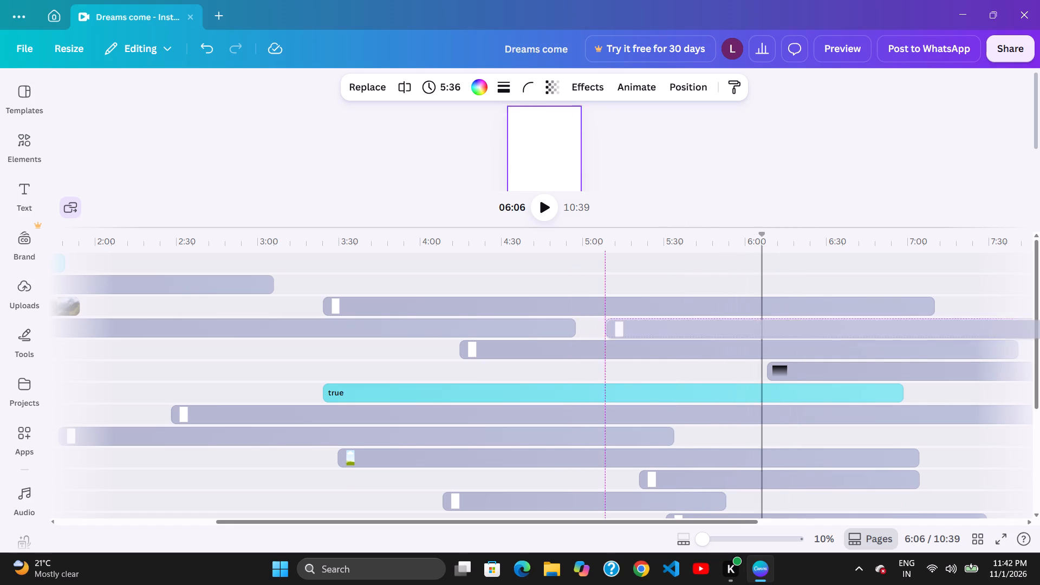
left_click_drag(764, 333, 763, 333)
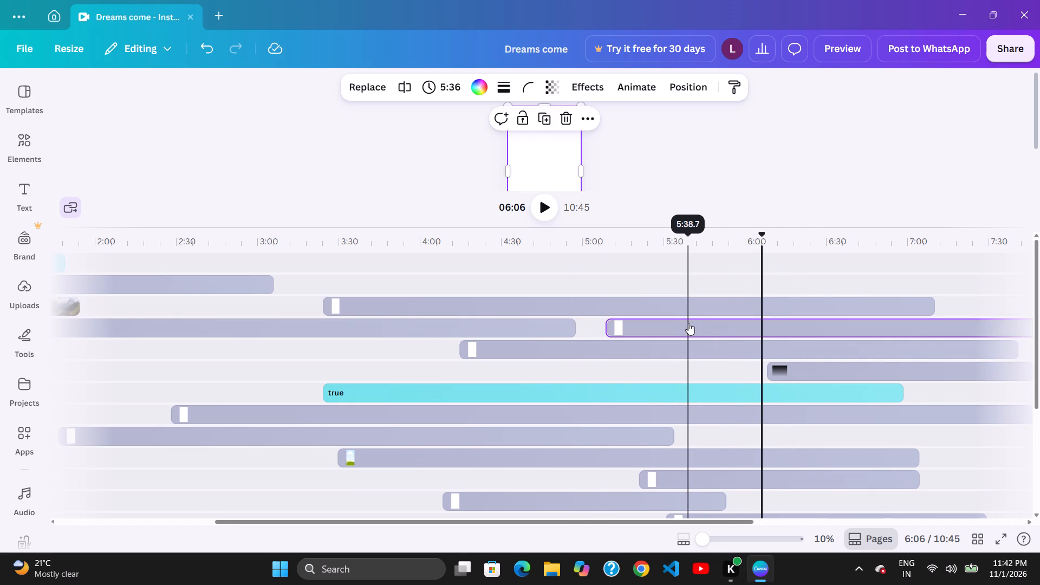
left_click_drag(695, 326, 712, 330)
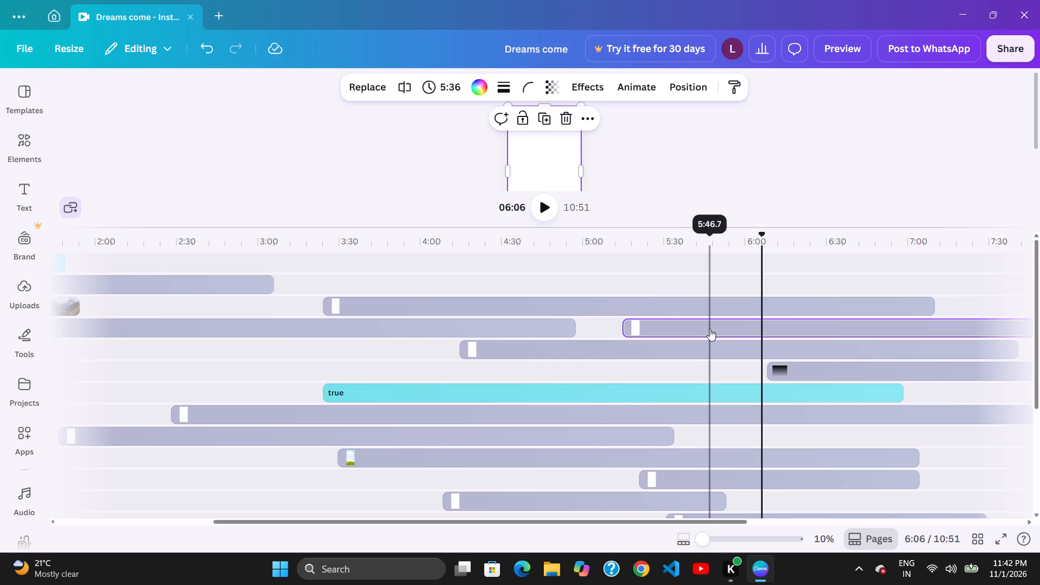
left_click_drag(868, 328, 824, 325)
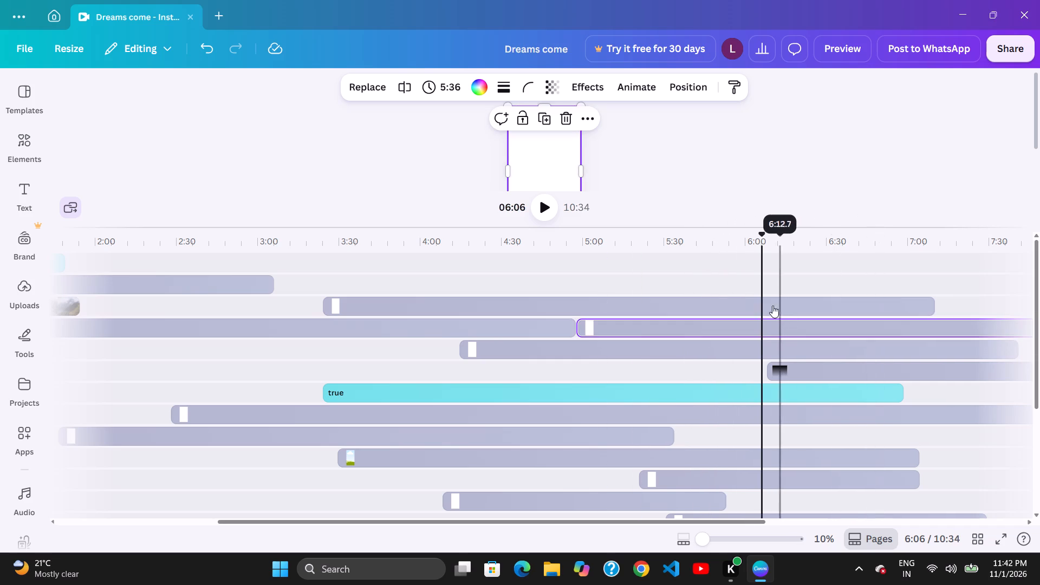
Shift the 3:46 clip later to start at about 3:43.
left_click_drag(769, 305, 780, 299)
left_click(790, 298)
left_click_drag(814, 305, 847, 310)
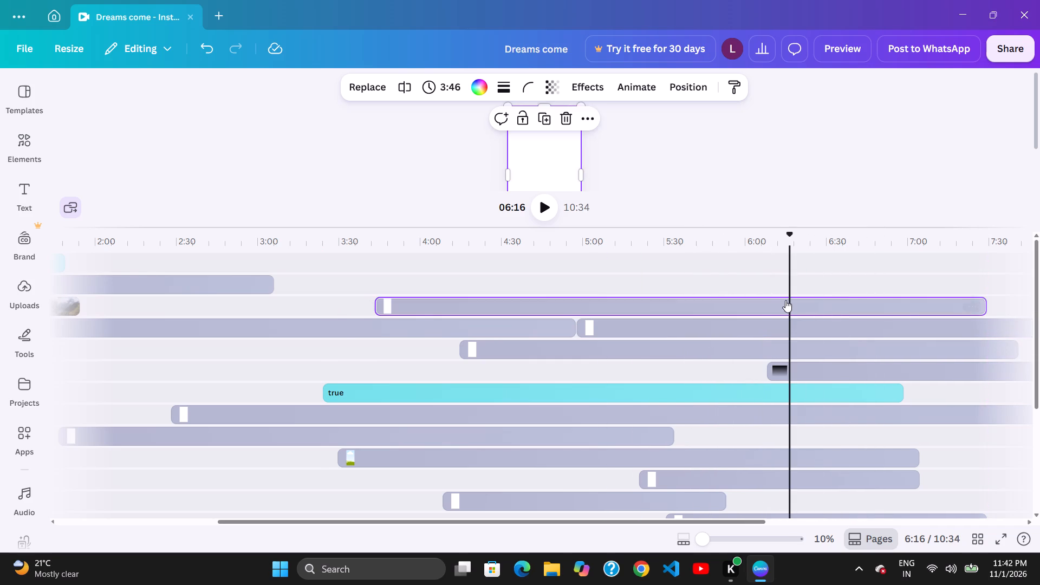
left_click(773, 297)
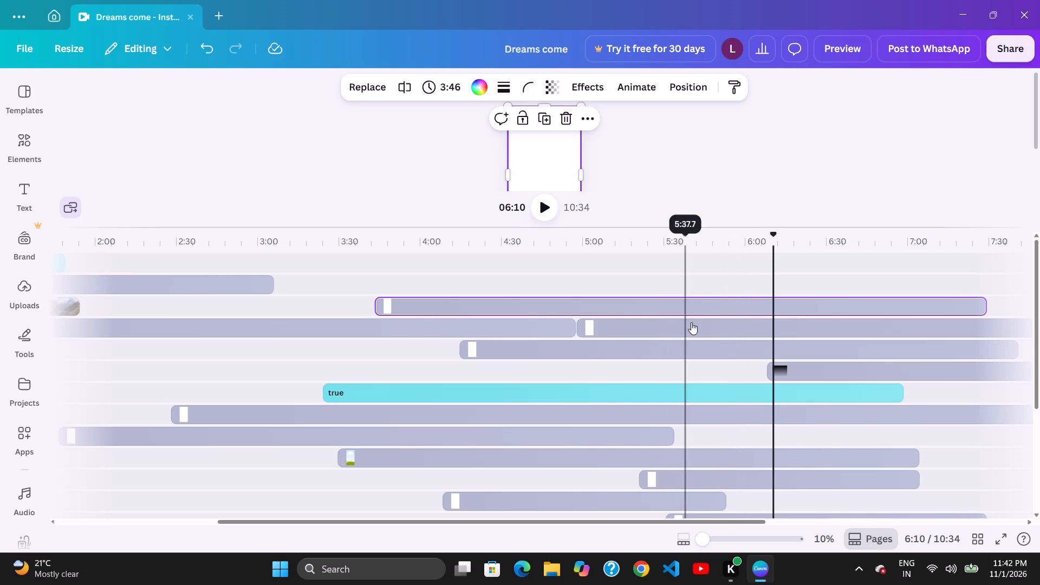
Shift the 3:26 clip earlier to start at about 4:04.
left_click(614, 353)
left_click_drag(678, 343, 648, 344)
Move the 5:36 clip down to its own row above the 3:26 clip, starting at about 4:54.
left_click_drag(584, 343, 589, 343)
left_click_drag(647, 335, 636, 336)
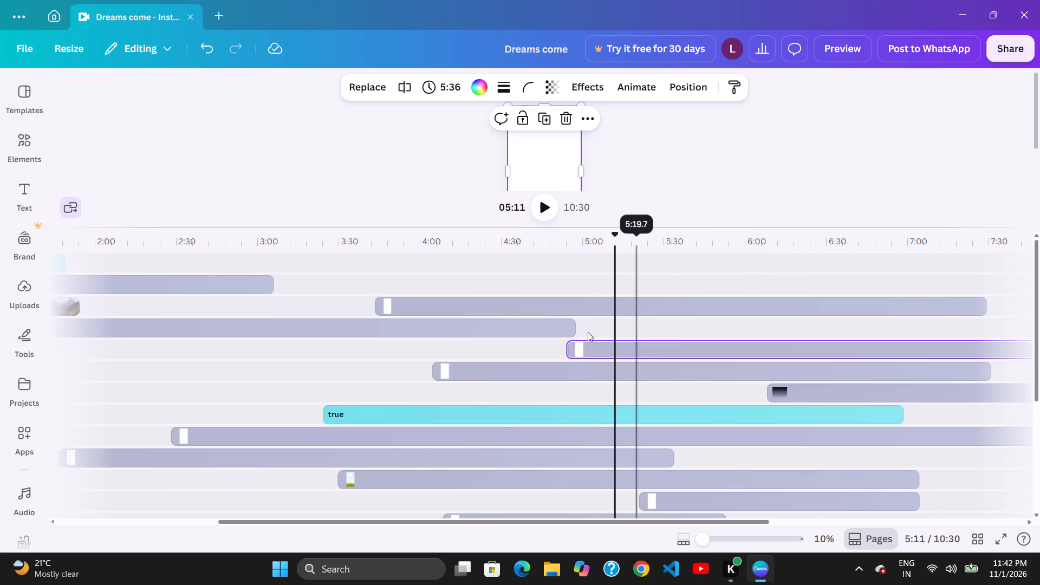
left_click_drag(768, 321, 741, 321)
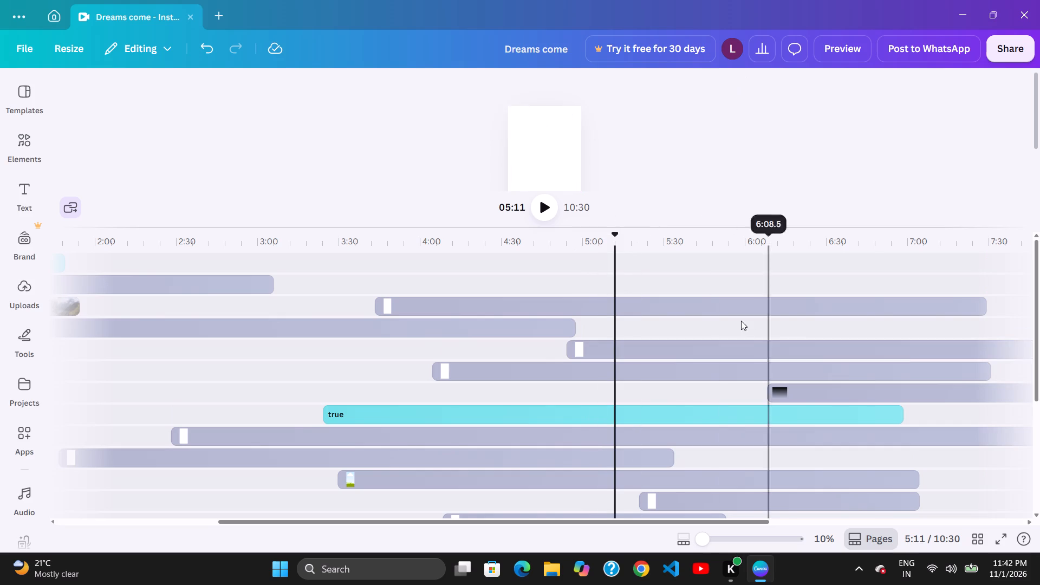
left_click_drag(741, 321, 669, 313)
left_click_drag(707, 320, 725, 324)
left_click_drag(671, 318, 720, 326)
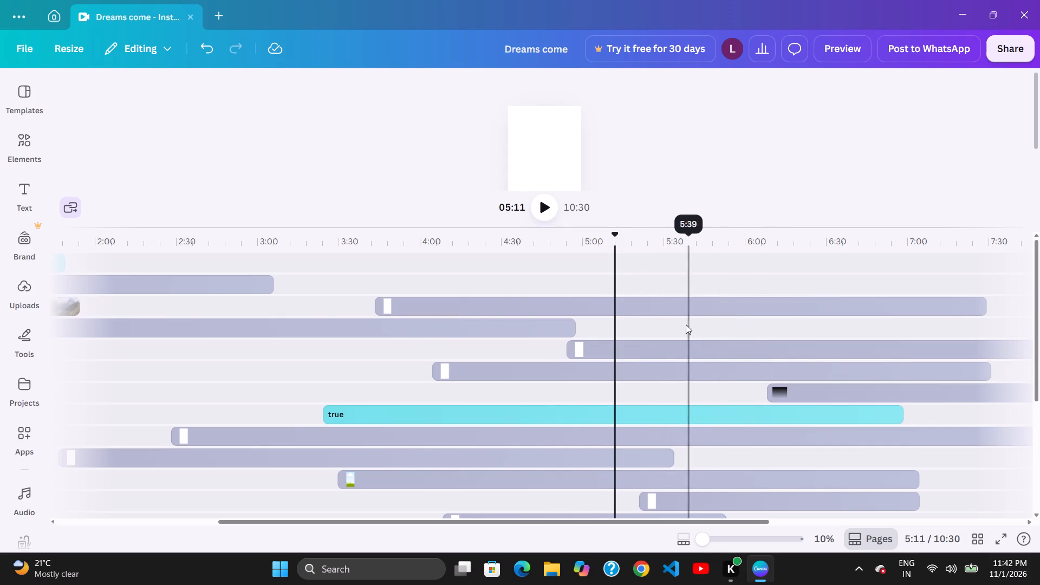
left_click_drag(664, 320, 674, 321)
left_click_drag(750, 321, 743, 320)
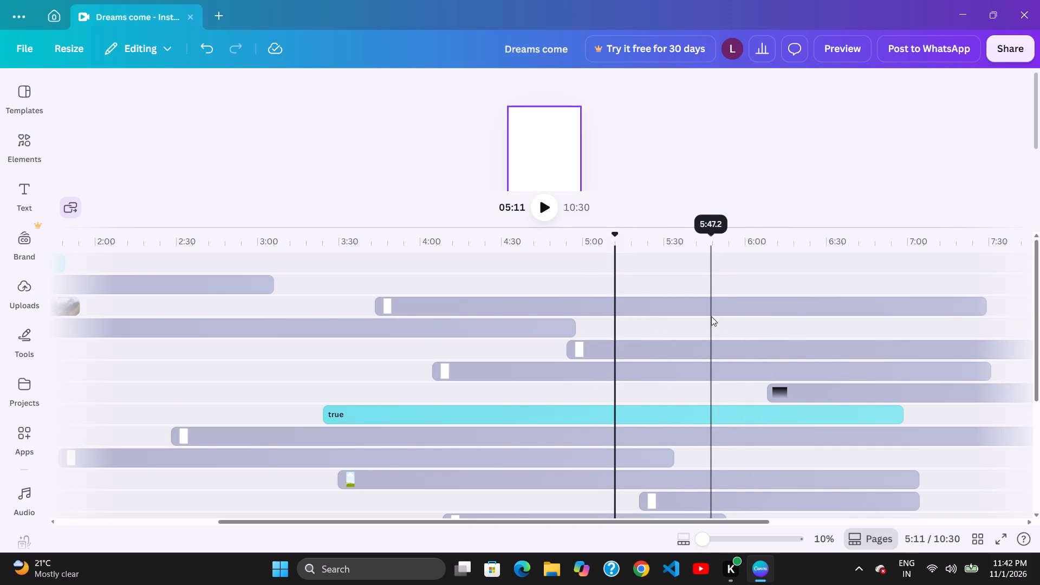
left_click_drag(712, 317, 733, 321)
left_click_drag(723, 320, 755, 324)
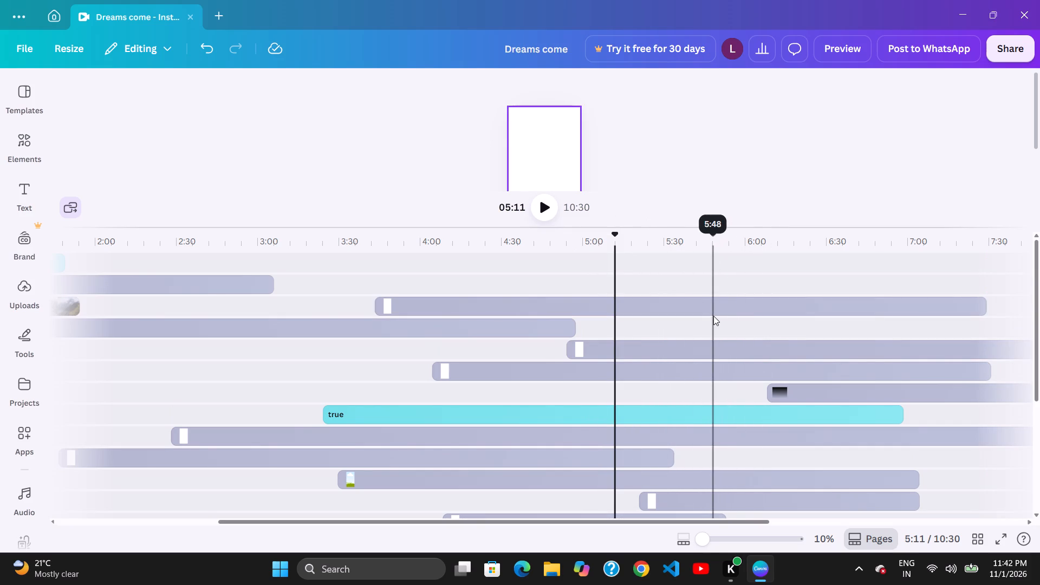
Shift the 3:46 clip slightly earlier, then later to start at about 3:51.
left_click_drag(713, 316, 725, 316)
left_click_drag(751, 313, 745, 313)
left_click(744, 313)
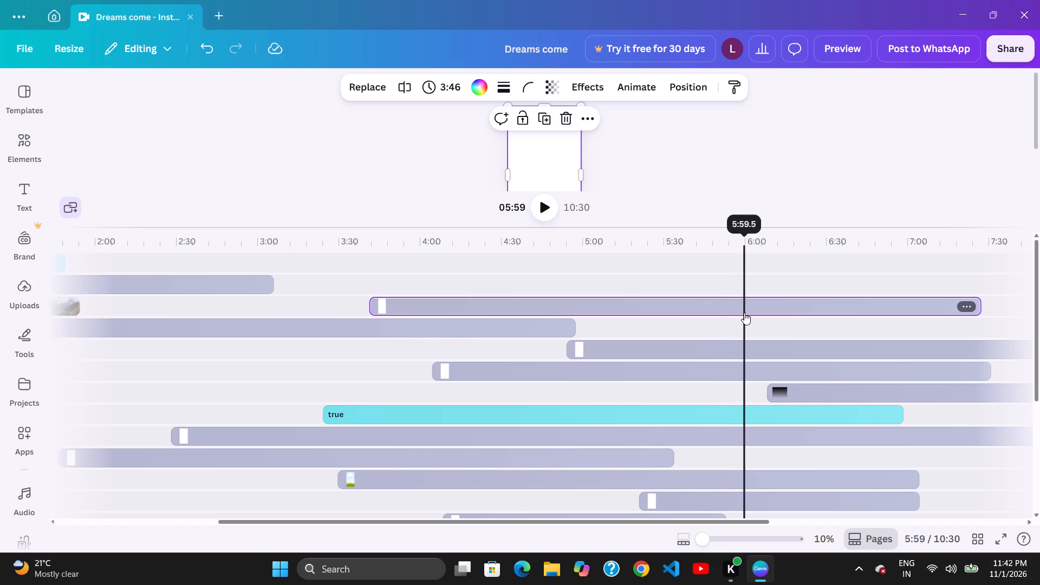
left_click_drag(751, 315, 778, 321)
left_click_drag(777, 322, 770, 324)
left_click_drag(762, 327, 756, 326)
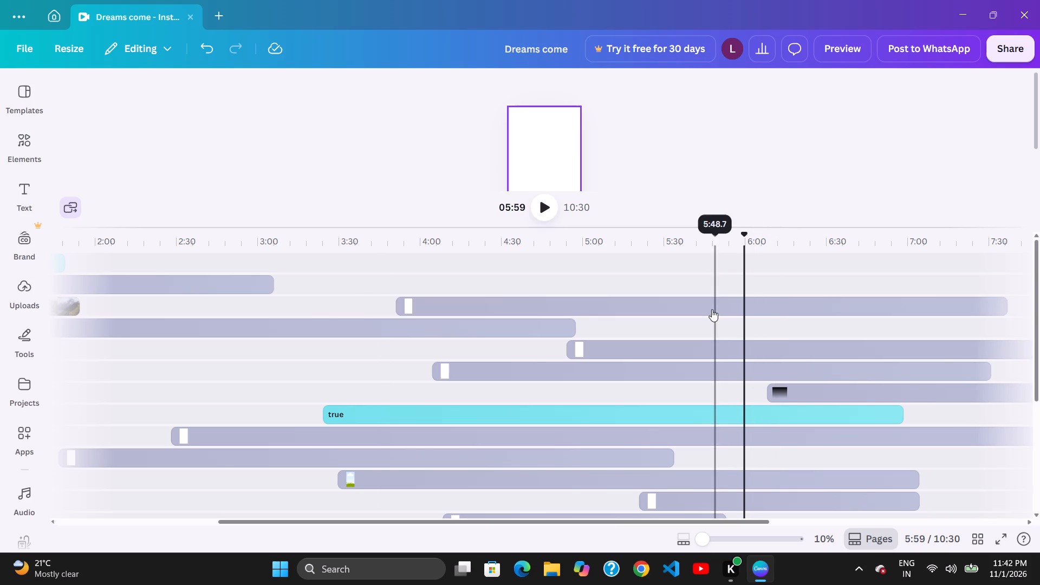
Shift the 3:46 clip later in stages to start at about 4:25.
left_click_drag(712, 309, 722, 313)
left_click(746, 315)
left_click_drag(728, 314, 746, 318)
left_click_drag(778, 311, 757, 306)
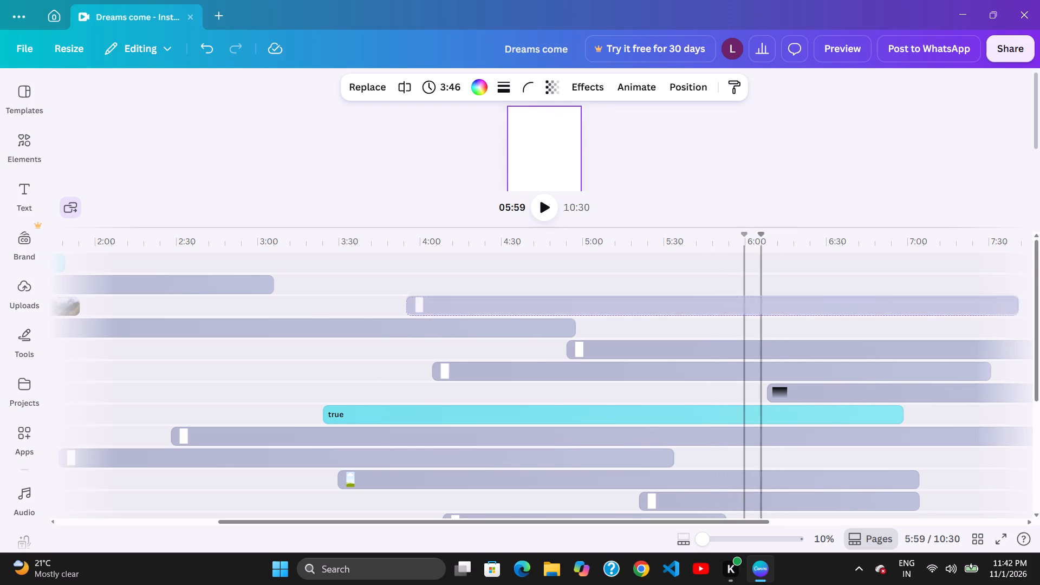
left_click_drag(757, 306, 761, 308)
left_click_drag(778, 311, 803, 313)
left_click_drag(776, 312, 802, 315)
left_click_drag(818, 313, 815, 313)
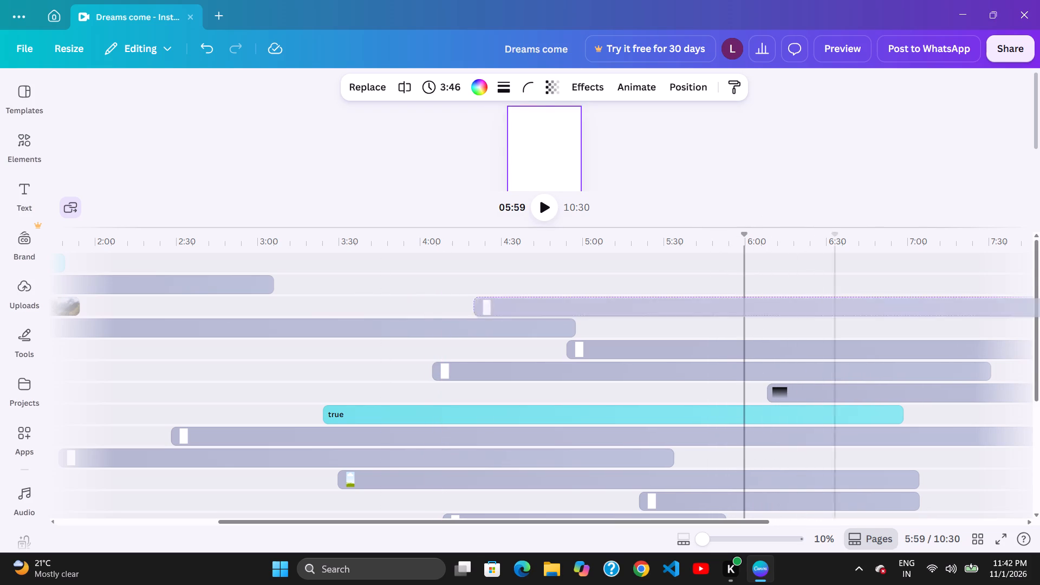
left_click_drag(815, 313, 800, 313)
left_click_drag(767, 310, 812, 313)
left_click_drag(808, 316, 828, 316)
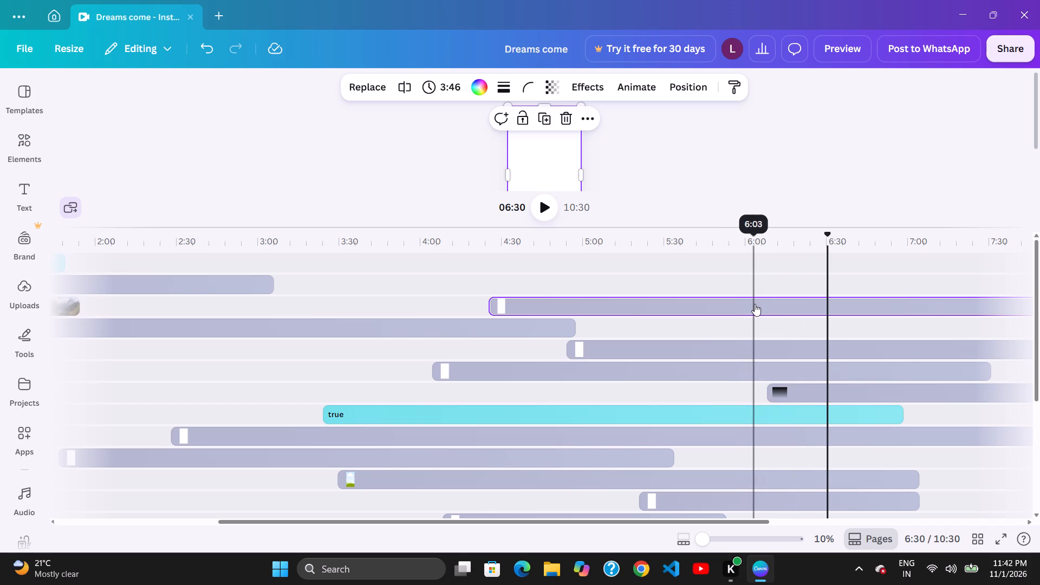
Shift the 3:46 clip further later to start at about 4:34.
left_click_drag(861, 322, 839, 317)
left_click(795, 303)
left_click(778, 302)
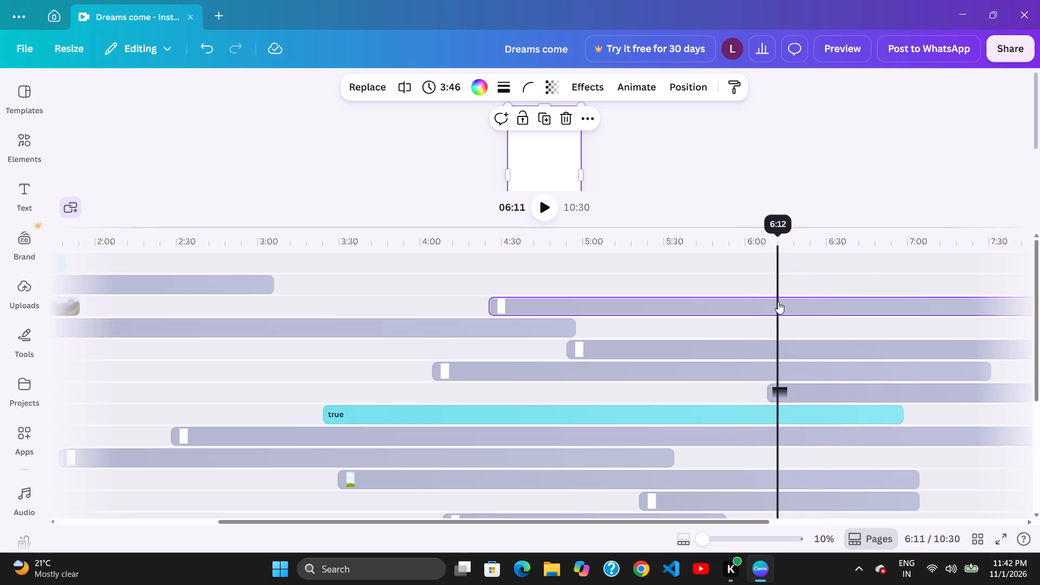
left_click_drag(838, 312, 846, 315)
left_click_drag(766, 302, 784, 306)
left_click(800, 308)
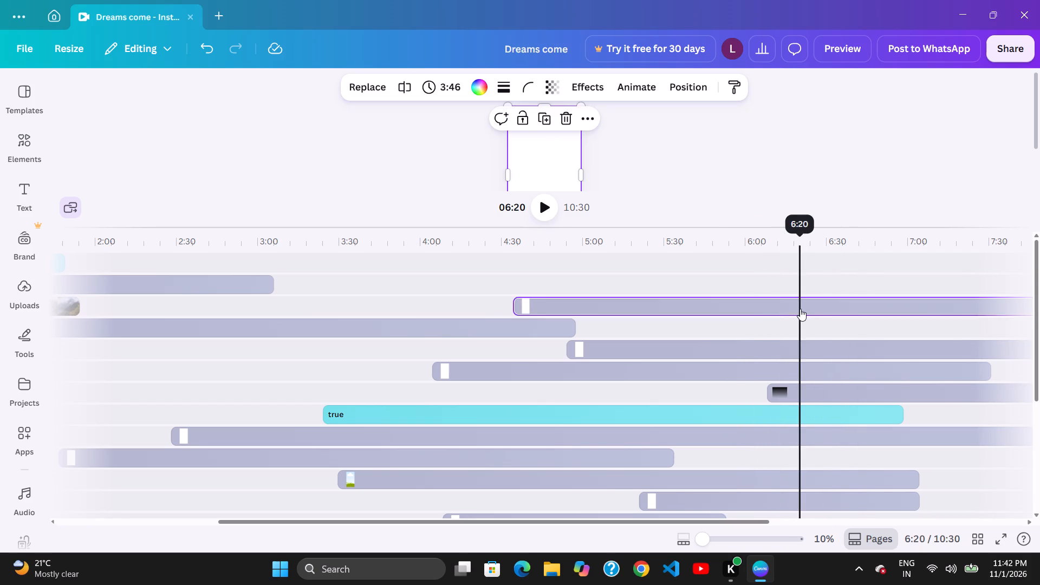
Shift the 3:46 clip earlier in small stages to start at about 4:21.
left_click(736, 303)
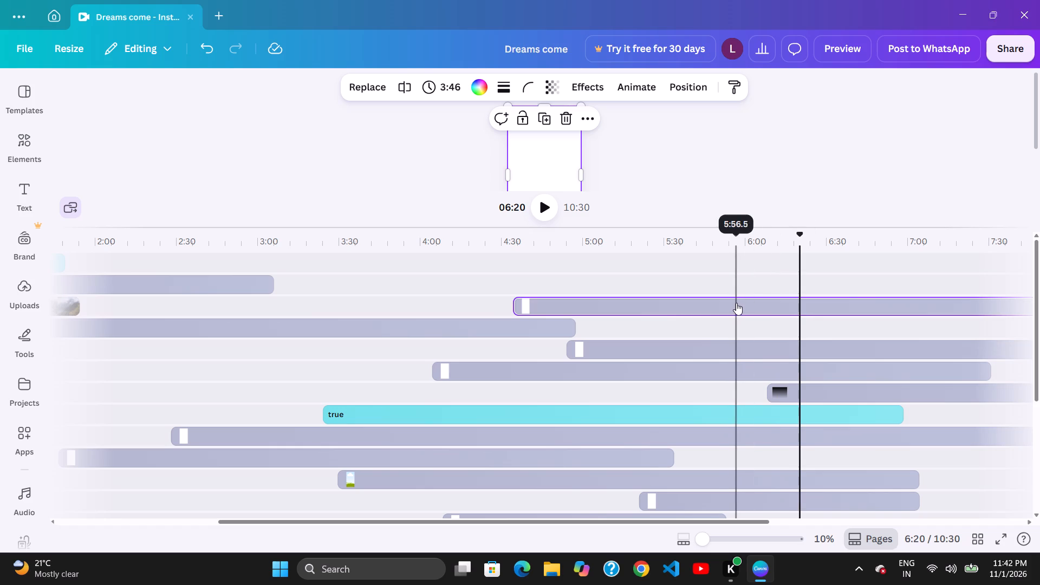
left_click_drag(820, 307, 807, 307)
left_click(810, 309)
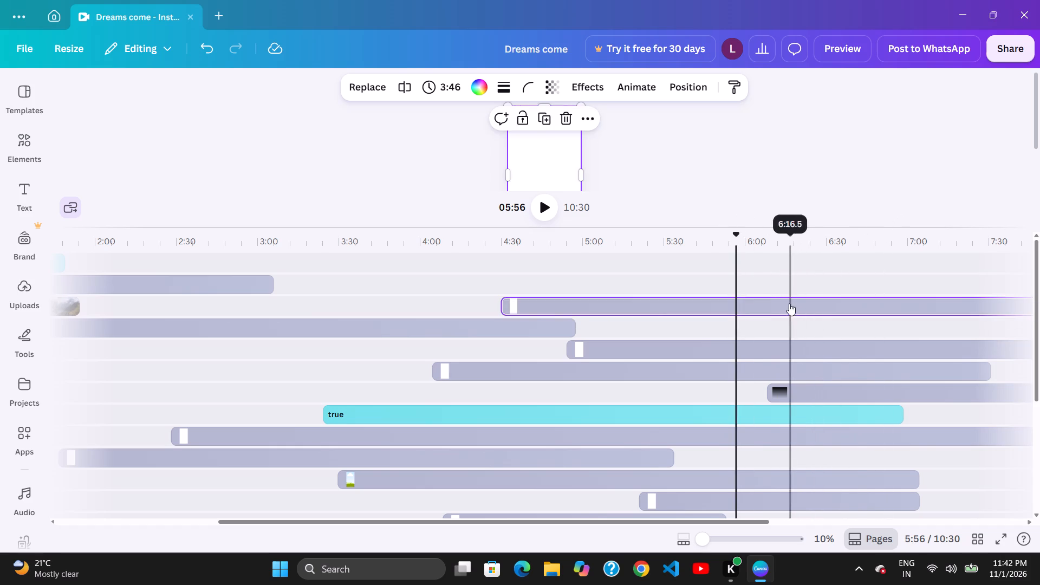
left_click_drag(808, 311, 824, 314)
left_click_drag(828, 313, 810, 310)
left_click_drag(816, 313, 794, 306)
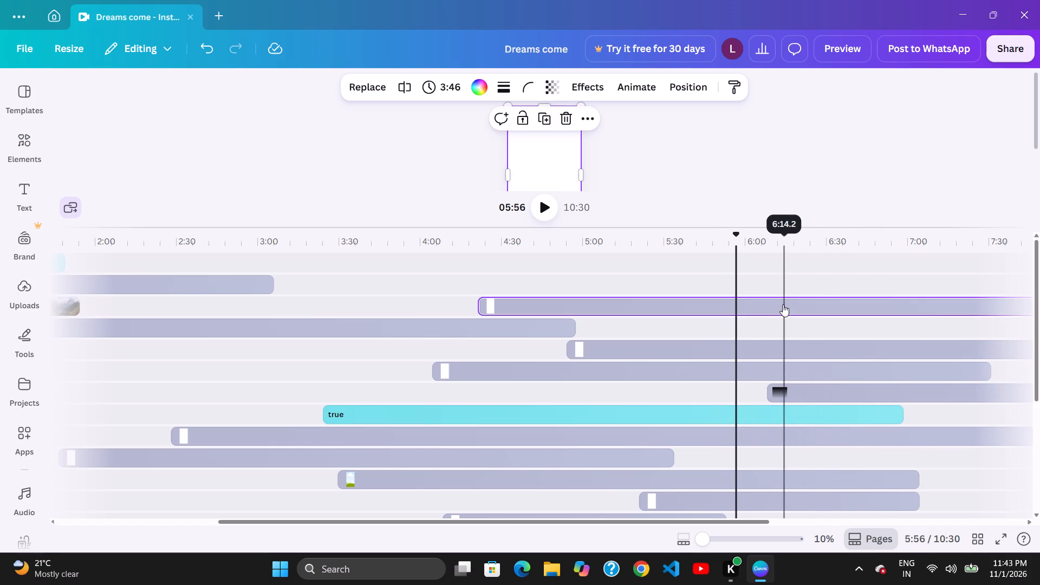
Shift the 3:46 clip later in stages to start at about 4:58.
left_click_drag(847, 317, 838, 315)
left_click_drag(825, 314, 873, 319)
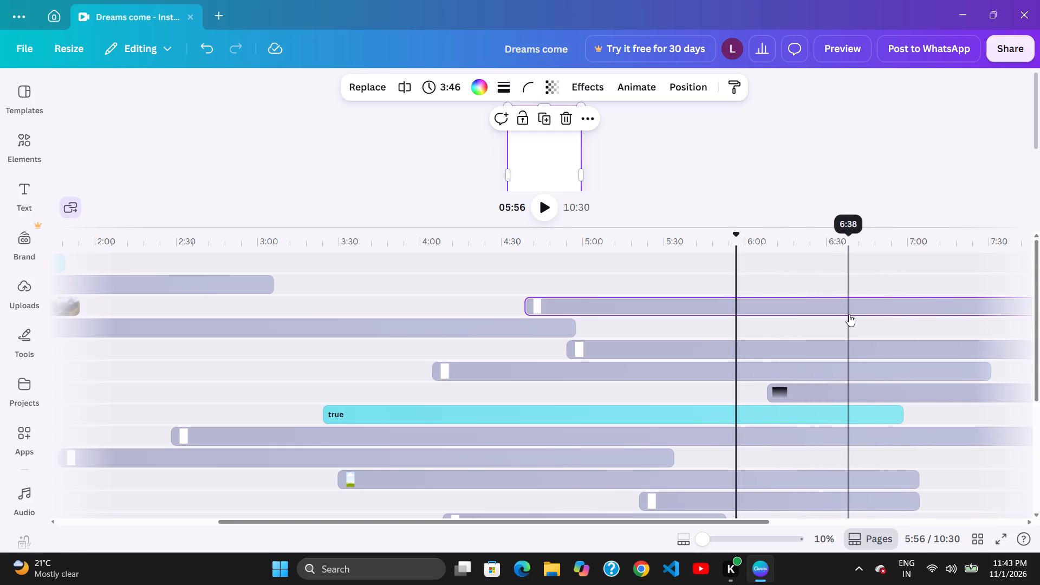
left_click_drag(871, 316, 913, 316)
left_click(876, 310)
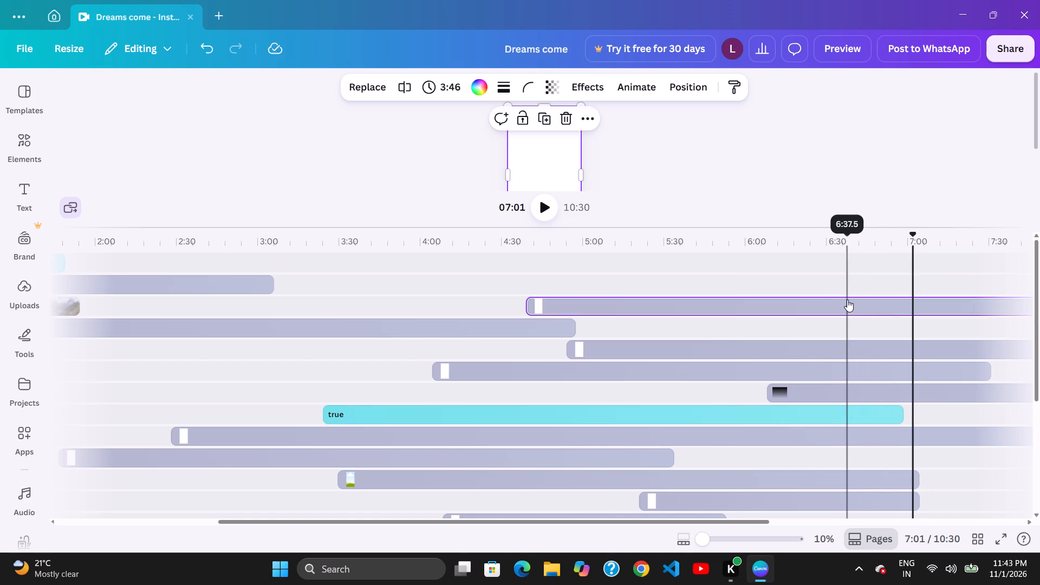
left_click_drag(873, 309, 905, 318)
left_click_drag(919, 315, 909, 313)
left_click_drag(849, 309, 857, 314)
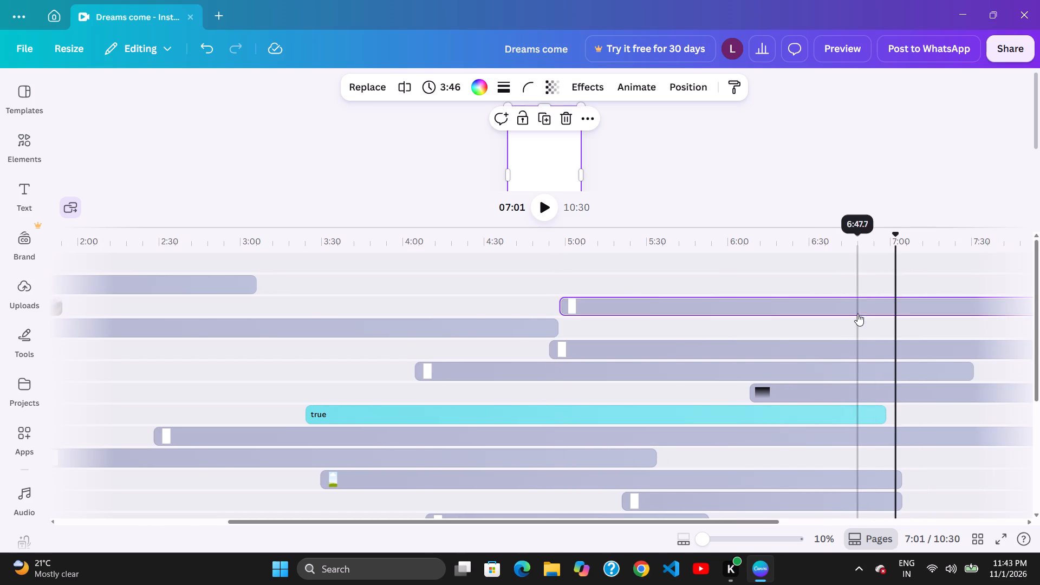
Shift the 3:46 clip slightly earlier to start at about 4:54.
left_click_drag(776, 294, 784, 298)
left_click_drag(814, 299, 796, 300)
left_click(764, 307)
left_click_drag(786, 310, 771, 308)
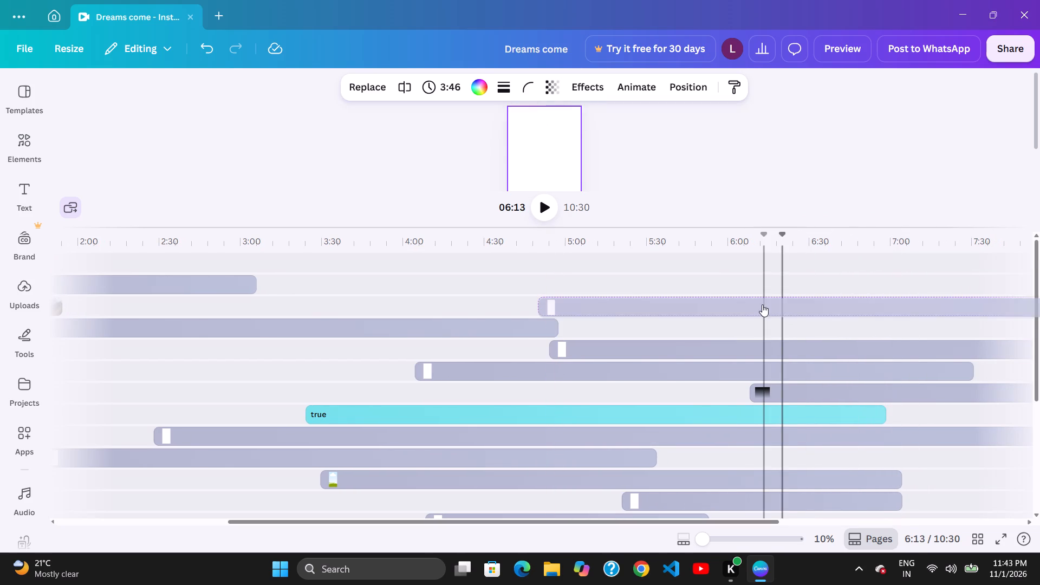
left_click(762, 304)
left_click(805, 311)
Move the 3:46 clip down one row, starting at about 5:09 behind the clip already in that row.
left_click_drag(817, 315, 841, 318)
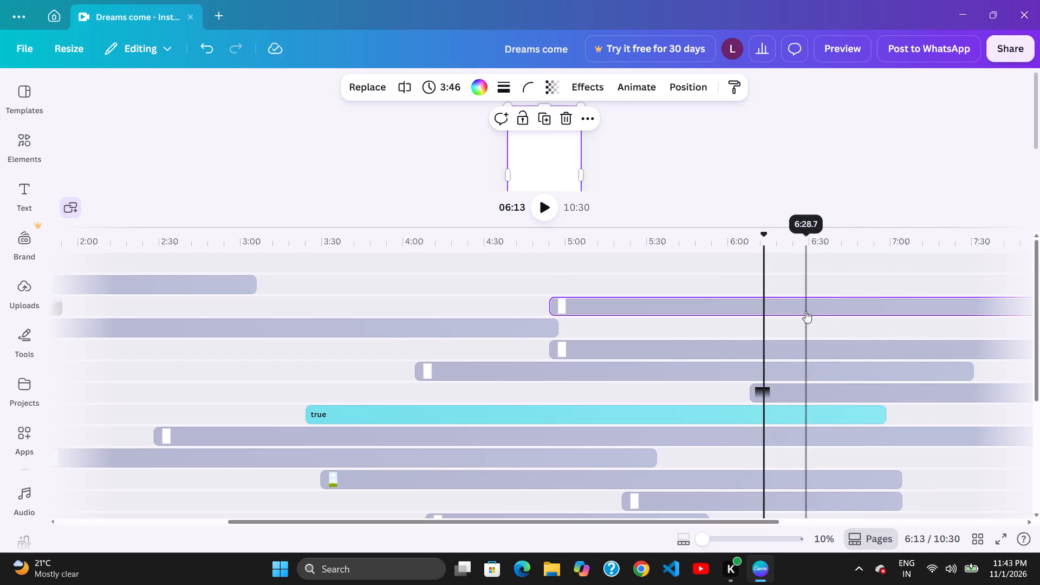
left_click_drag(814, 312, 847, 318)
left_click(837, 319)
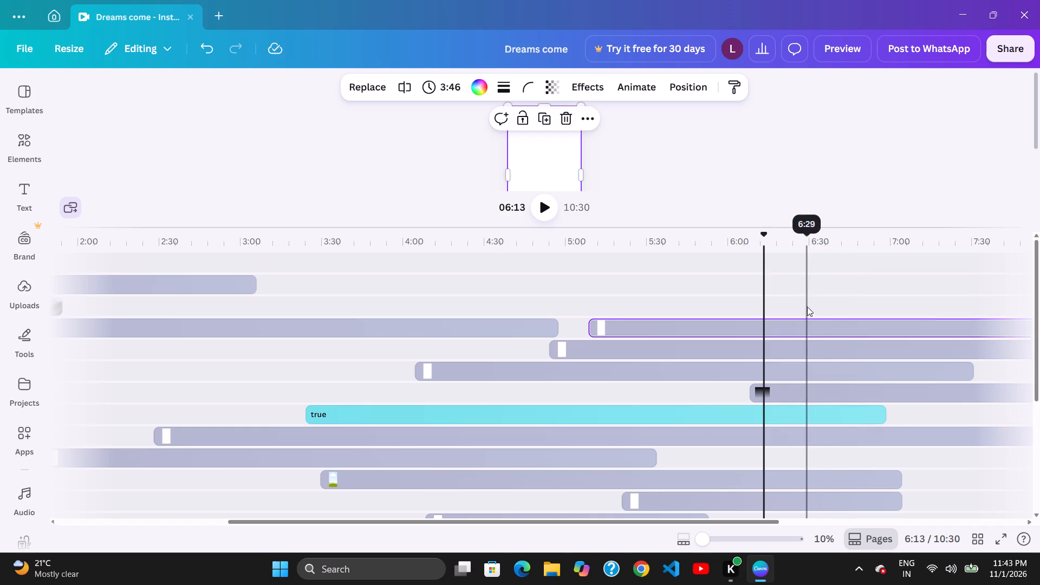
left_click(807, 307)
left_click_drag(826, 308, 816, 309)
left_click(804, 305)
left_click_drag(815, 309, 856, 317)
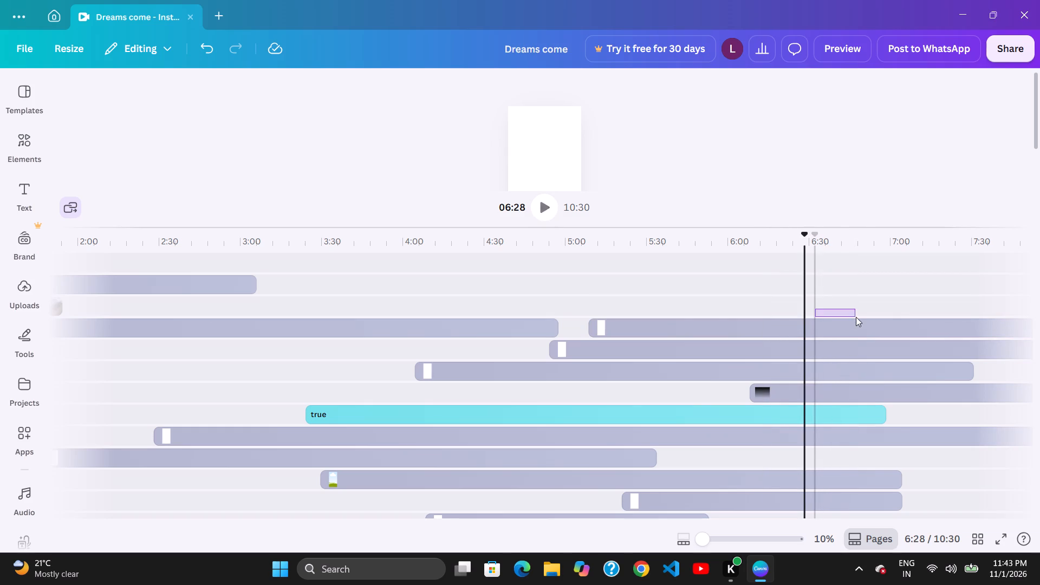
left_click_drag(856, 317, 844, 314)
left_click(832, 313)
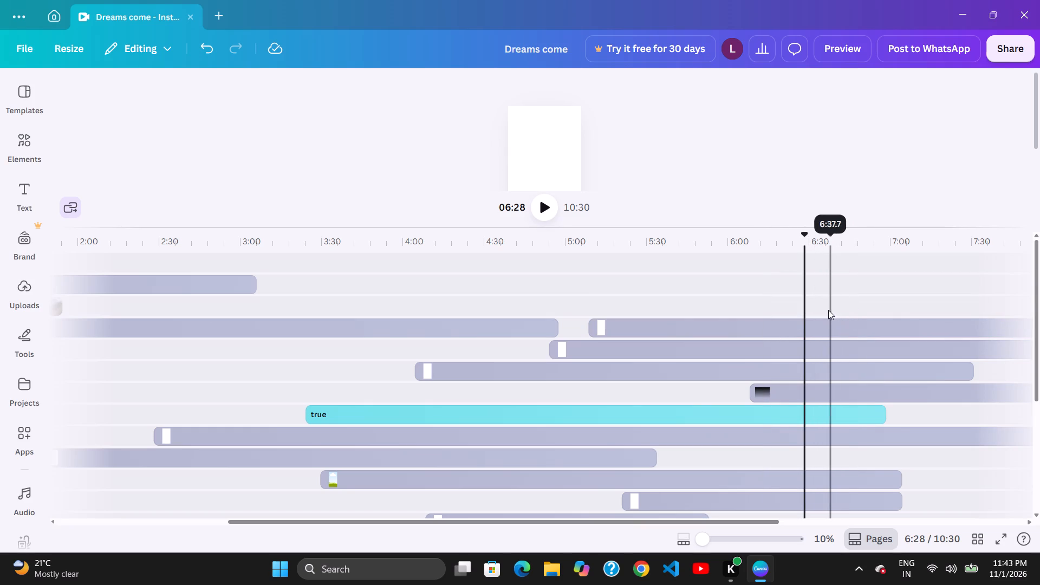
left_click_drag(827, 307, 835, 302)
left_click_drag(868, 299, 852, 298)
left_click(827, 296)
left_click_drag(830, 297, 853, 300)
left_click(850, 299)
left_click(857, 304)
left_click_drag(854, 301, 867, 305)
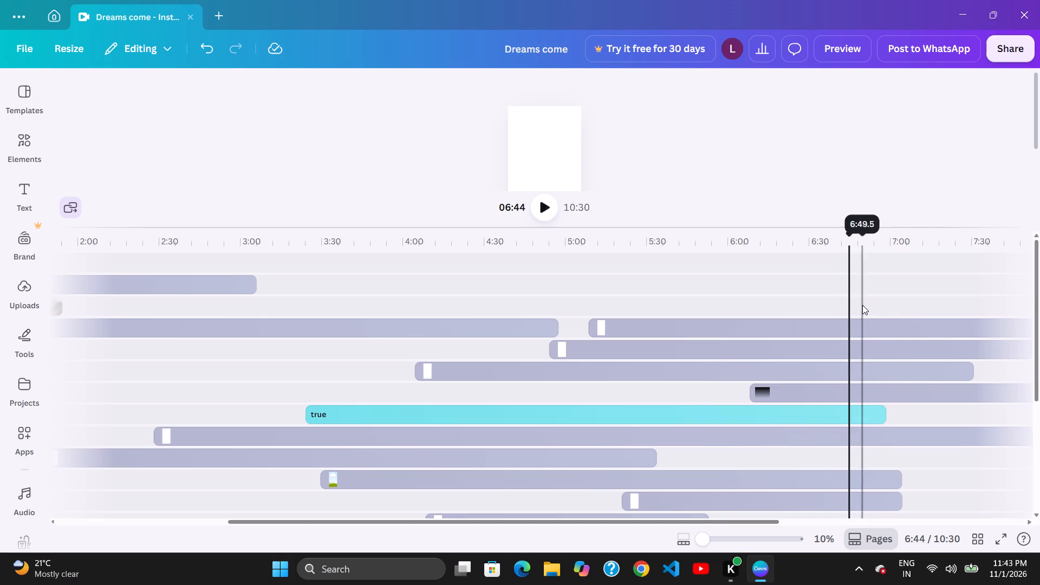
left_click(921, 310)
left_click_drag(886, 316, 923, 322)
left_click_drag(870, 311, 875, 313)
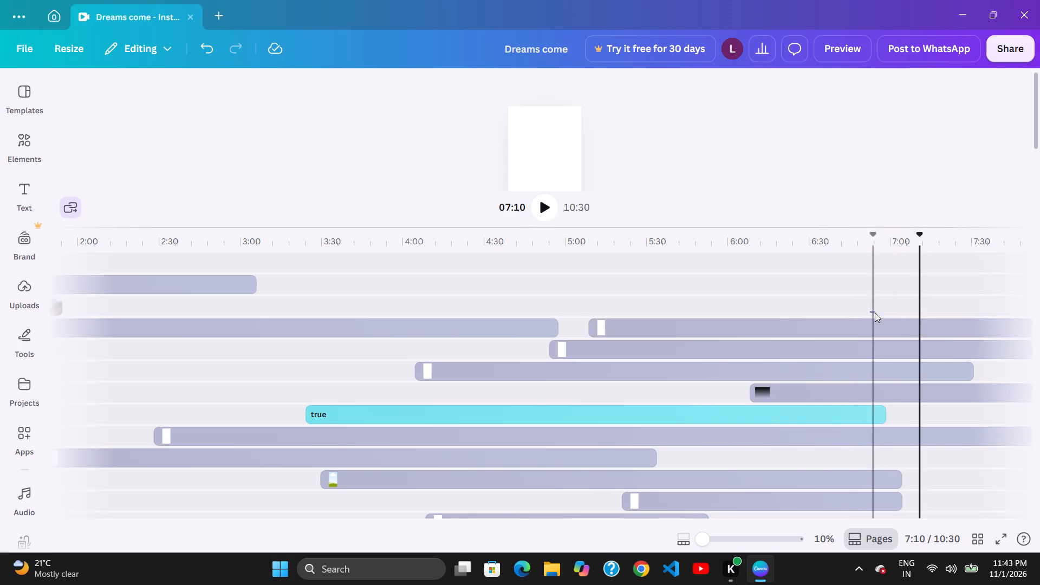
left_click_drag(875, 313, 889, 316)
Move the 3:46 clip back up to the row above, starting at about 4:50.
left_click_drag(942, 326, 892, 318)
left_click(885, 315)
left_click_drag(948, 315, 937, 315)
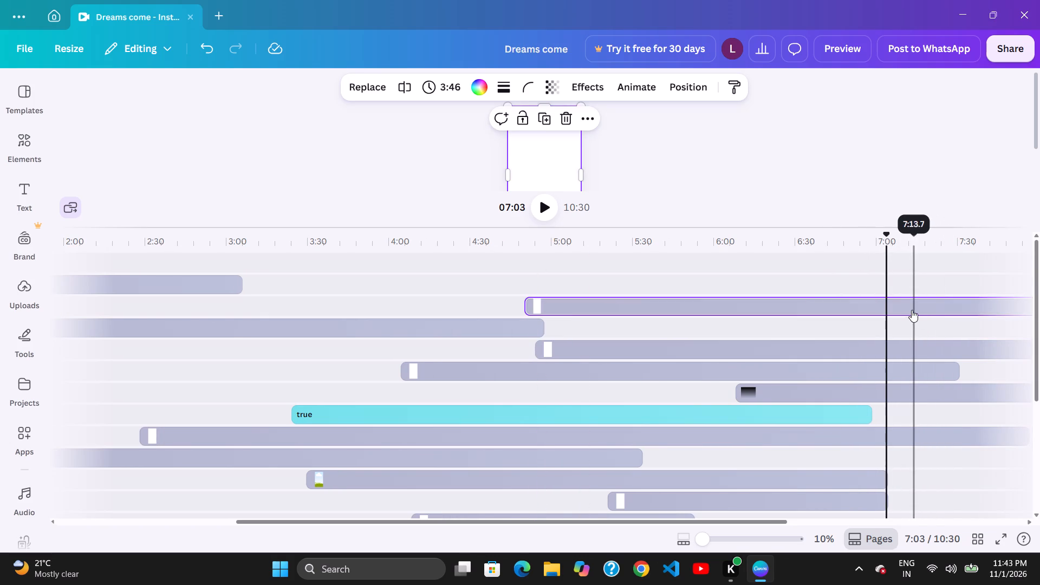
Shift the 3:46 clip later in stages to start at about 5:59.
left_click_drag(939, 310, 959, 311)
left_click_drag(906, 305, 913, 308)
left_click(948, 310)
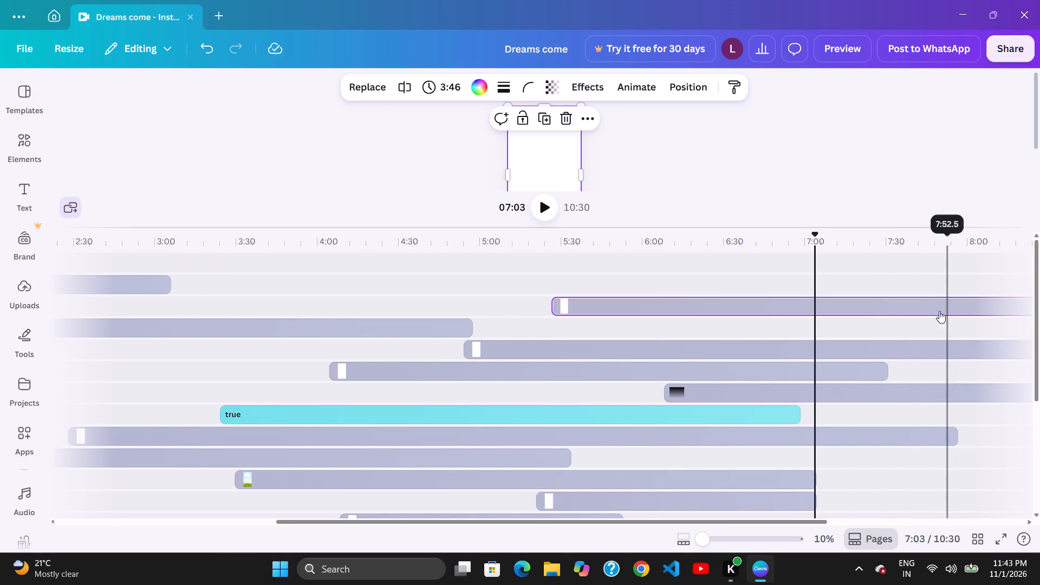
left_click(926, 308)
left_click_drag(934, 311, 962, 316)
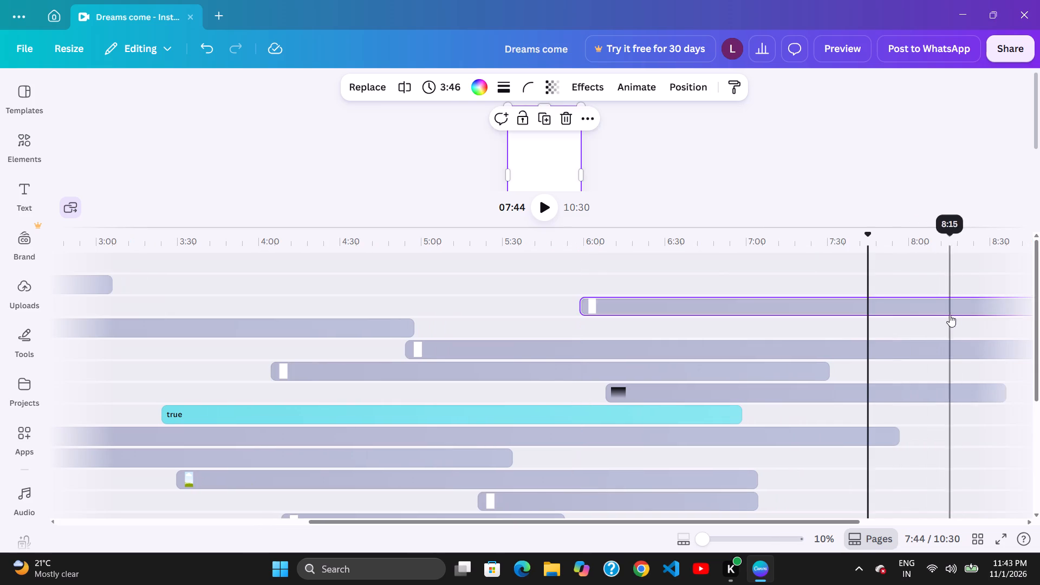
left_click_drag(960, 317, 998, 324)
left_click_drag(970, 323, 995, 327)
left_click_drag(979, 323, 988, 324)
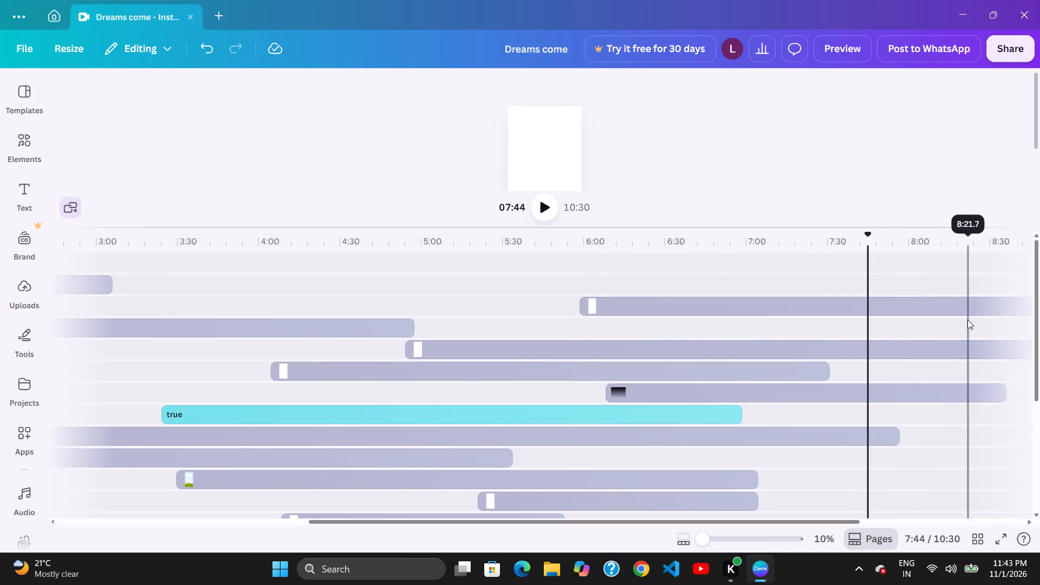
left_click_drag(1005, 326, 996, 327)
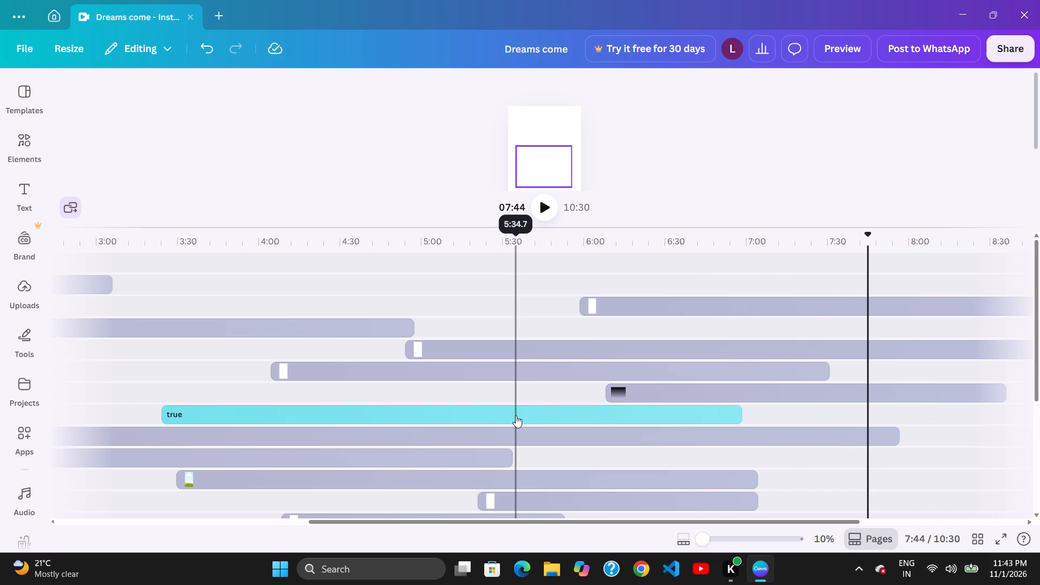
Shift the long clip directly below the "true" text clip slightly later to end at about 8:00.
left_click_drag(499, 434, 498, 434)
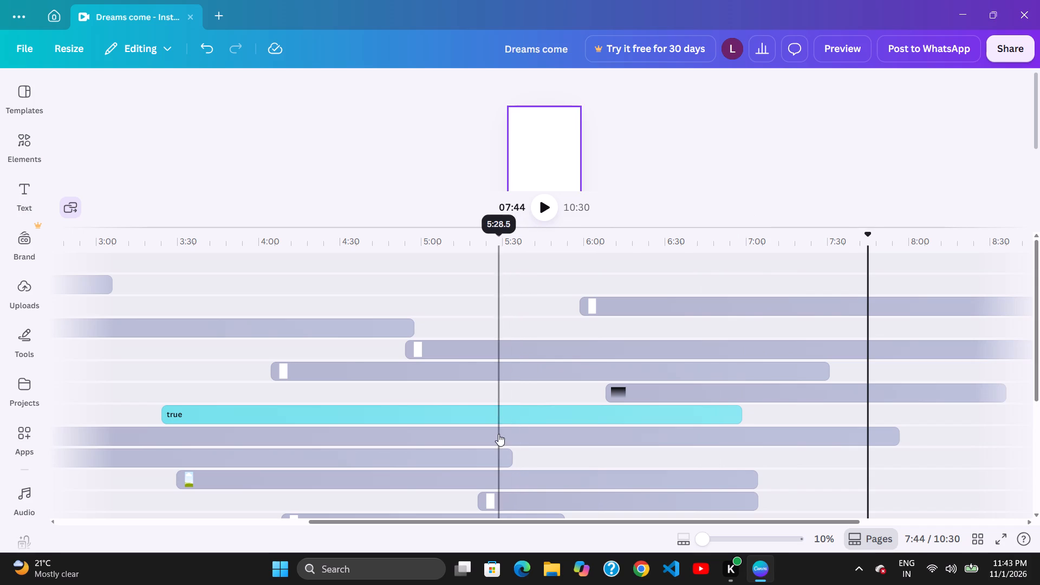
left_click_drag(498, 434, 517, 436)
left_click_drag(546, 437, 533, 438)
left_click(503, 436)
left_click_drag(572, 425, 559, 424)
left_click_drag(495, 424, 500, 425)
Shift the "true" text clip later, then back earlier to start at about 3:17.
left_click(584, 414)
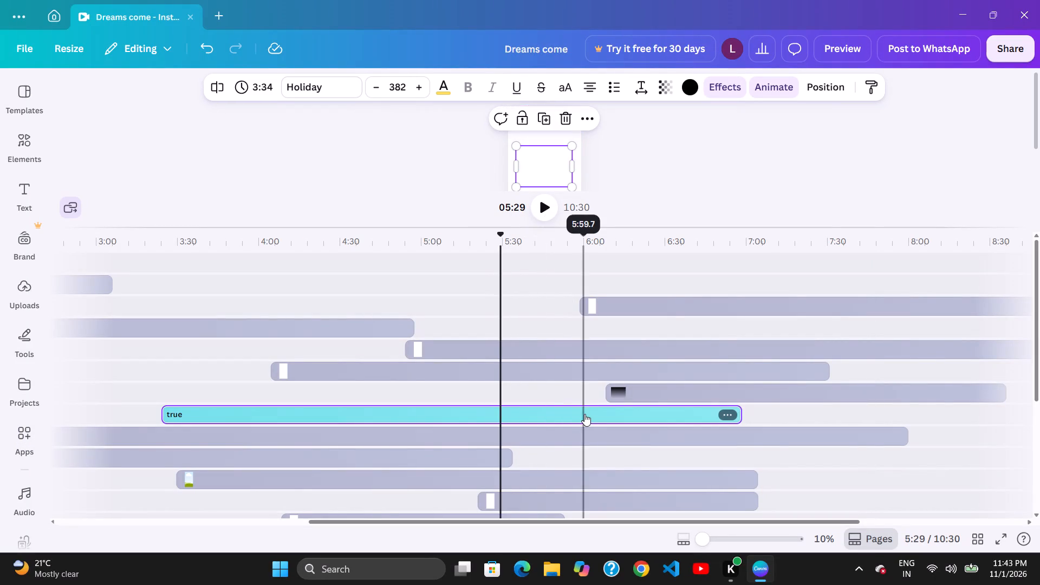
left_click_drag(532, 412, 593, 413)
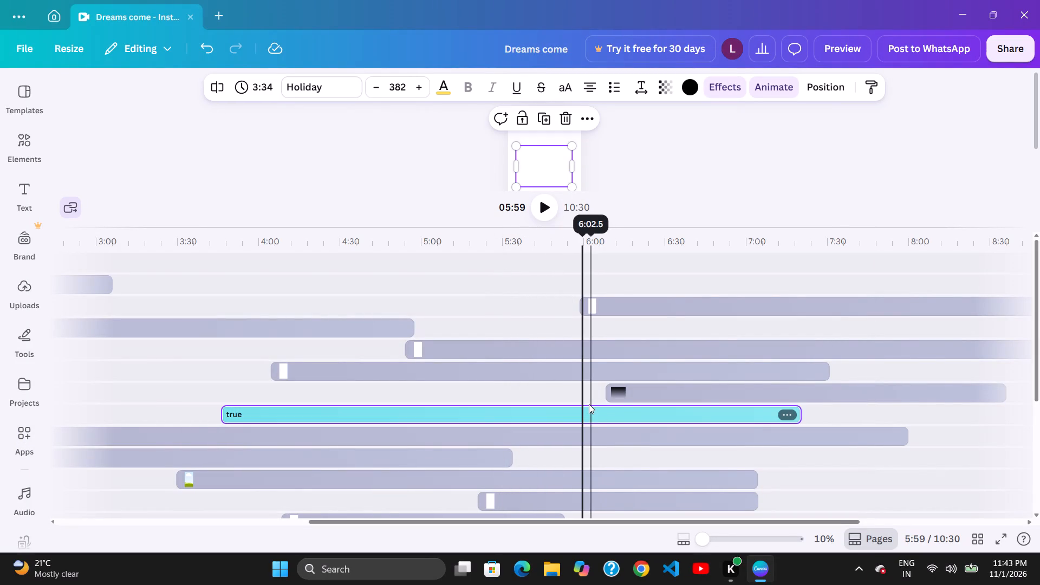
left_click_drag(594, 404, 622, 406)
left_click_drag(596, 407, 555, 400)
left_click_drag(561, 400, 581, 405)
left_click_drag(738, 411, 723, 411)
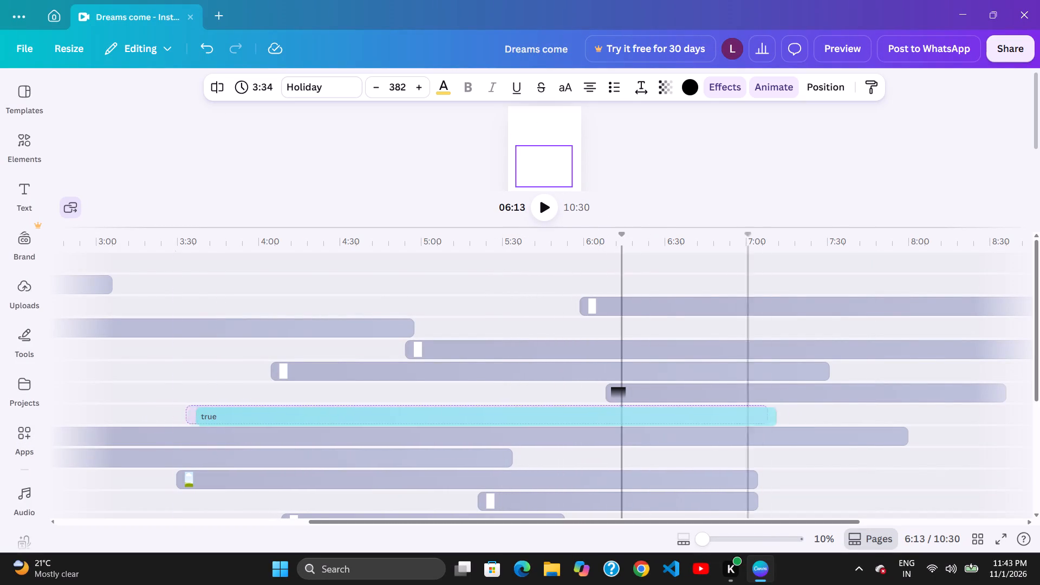
left_click_drag(723, 411, 704, 411)
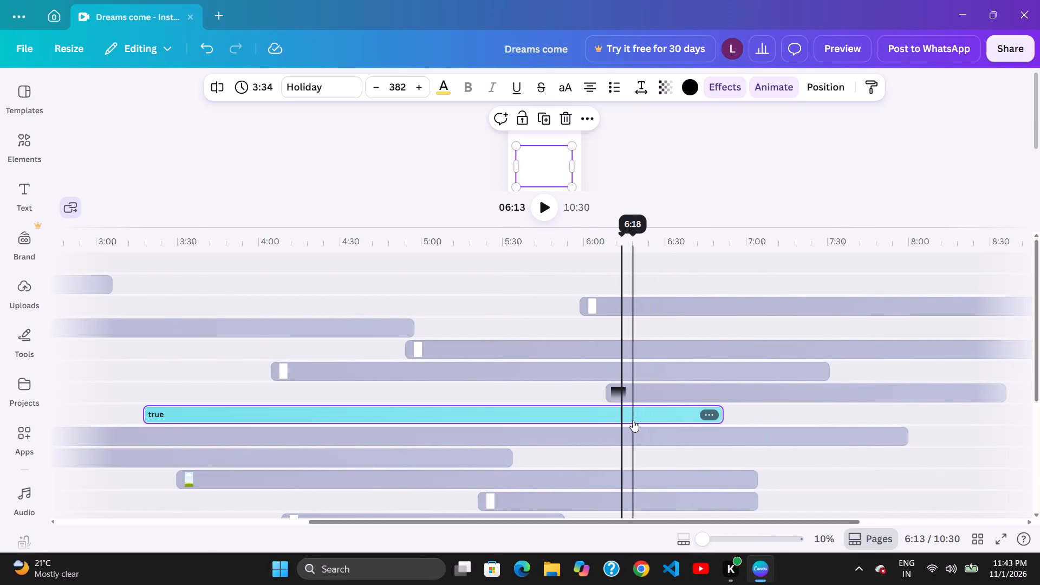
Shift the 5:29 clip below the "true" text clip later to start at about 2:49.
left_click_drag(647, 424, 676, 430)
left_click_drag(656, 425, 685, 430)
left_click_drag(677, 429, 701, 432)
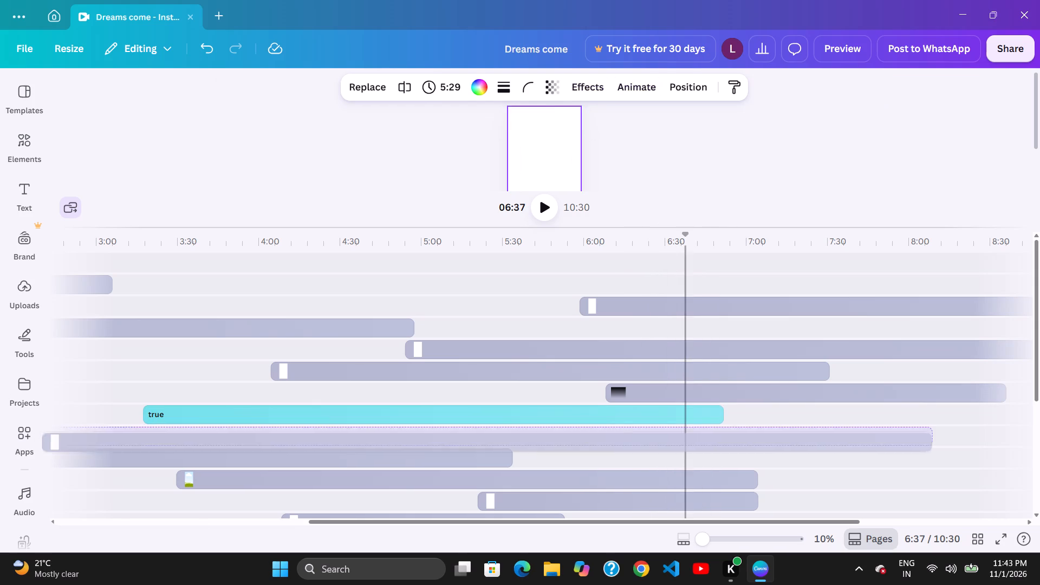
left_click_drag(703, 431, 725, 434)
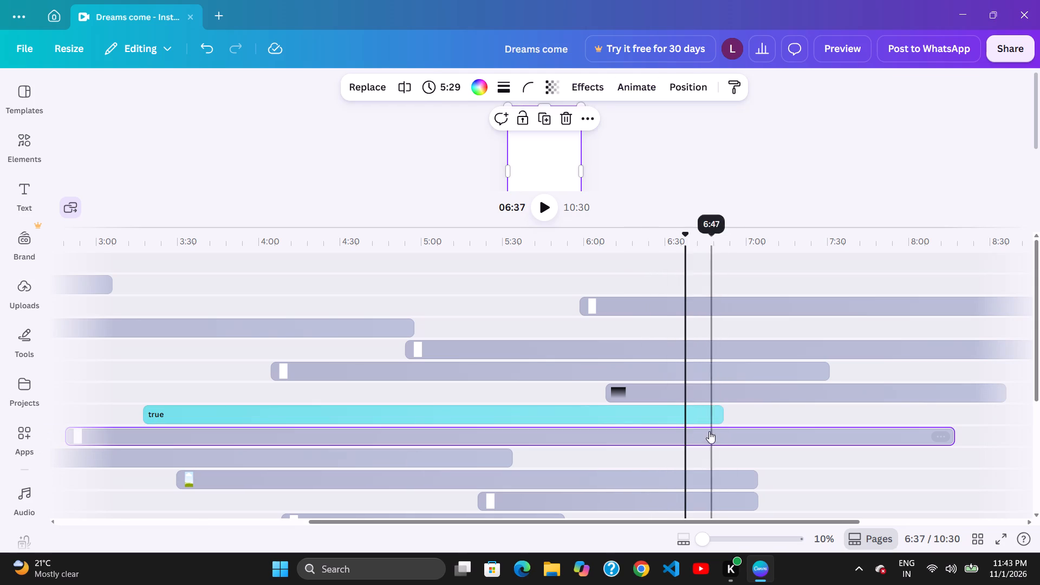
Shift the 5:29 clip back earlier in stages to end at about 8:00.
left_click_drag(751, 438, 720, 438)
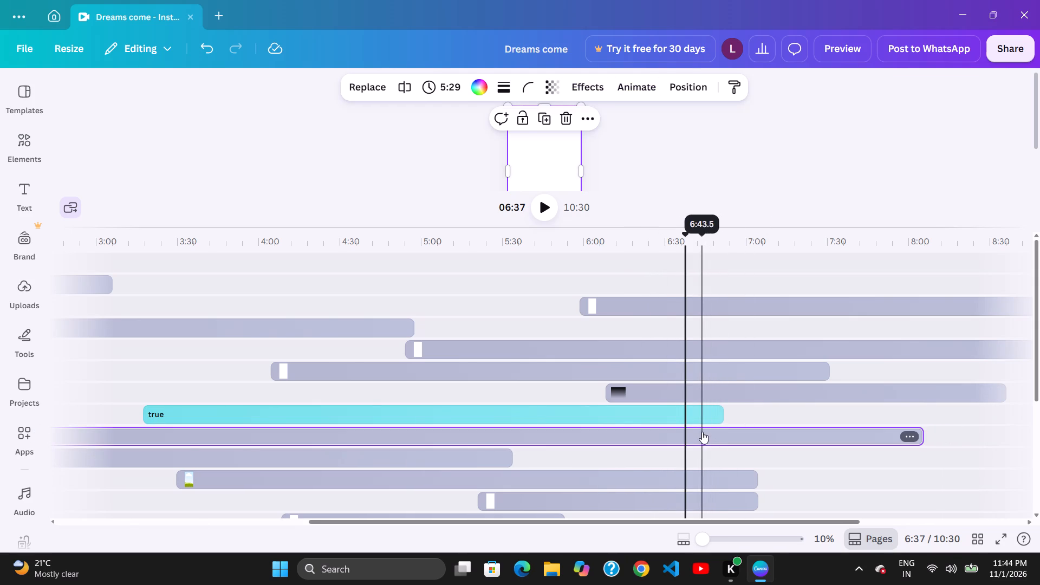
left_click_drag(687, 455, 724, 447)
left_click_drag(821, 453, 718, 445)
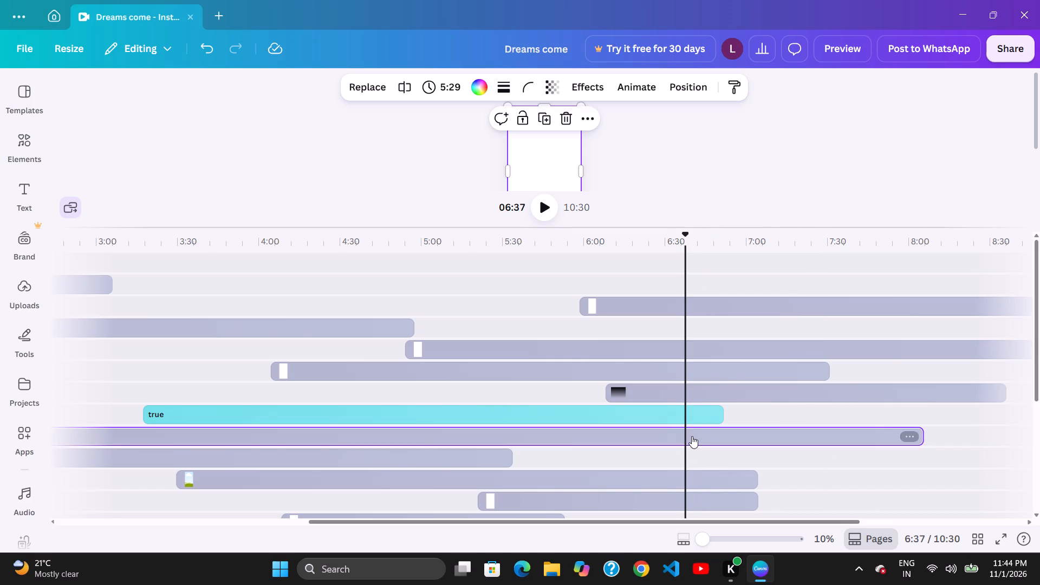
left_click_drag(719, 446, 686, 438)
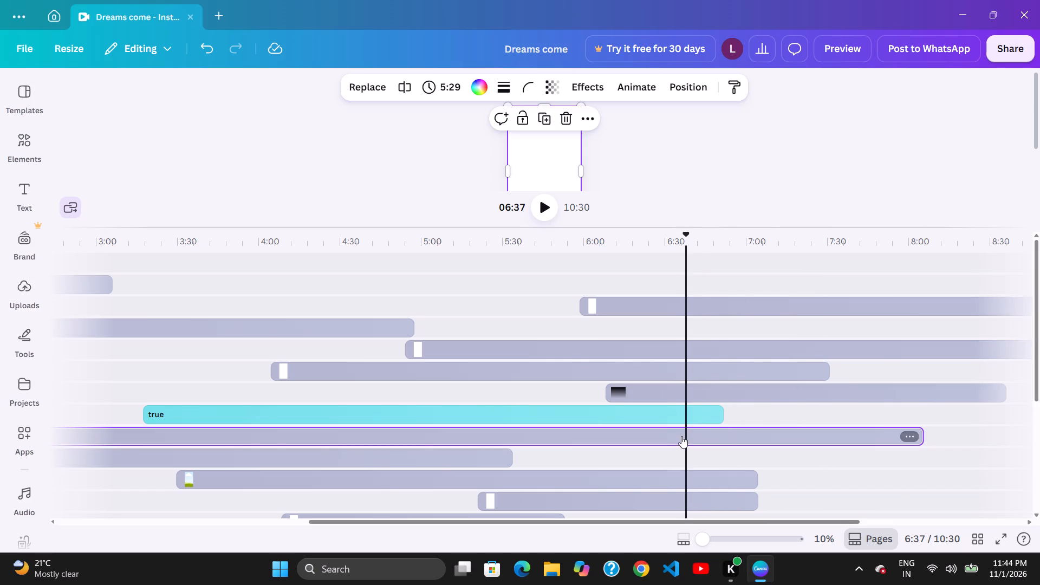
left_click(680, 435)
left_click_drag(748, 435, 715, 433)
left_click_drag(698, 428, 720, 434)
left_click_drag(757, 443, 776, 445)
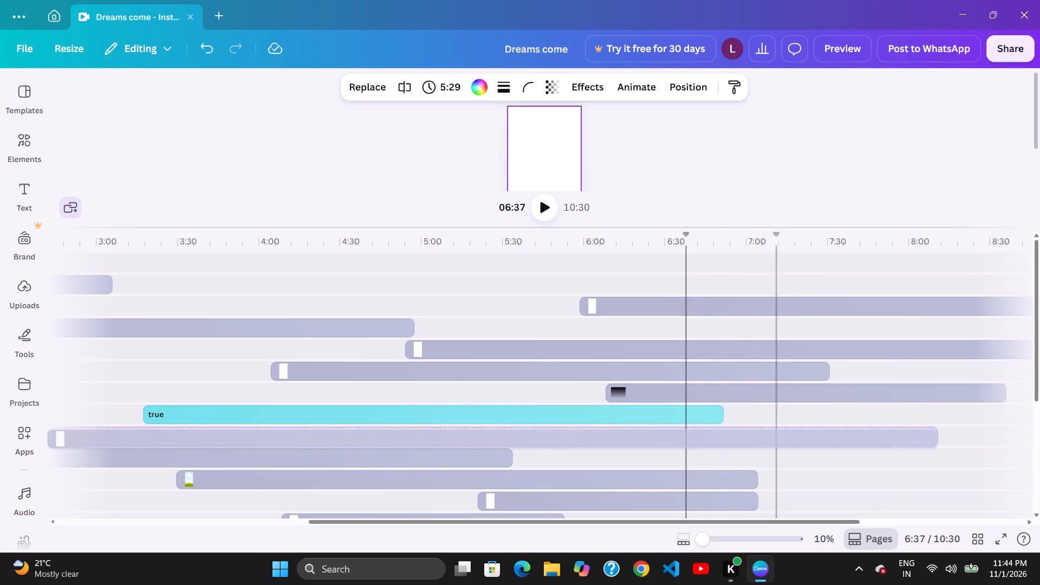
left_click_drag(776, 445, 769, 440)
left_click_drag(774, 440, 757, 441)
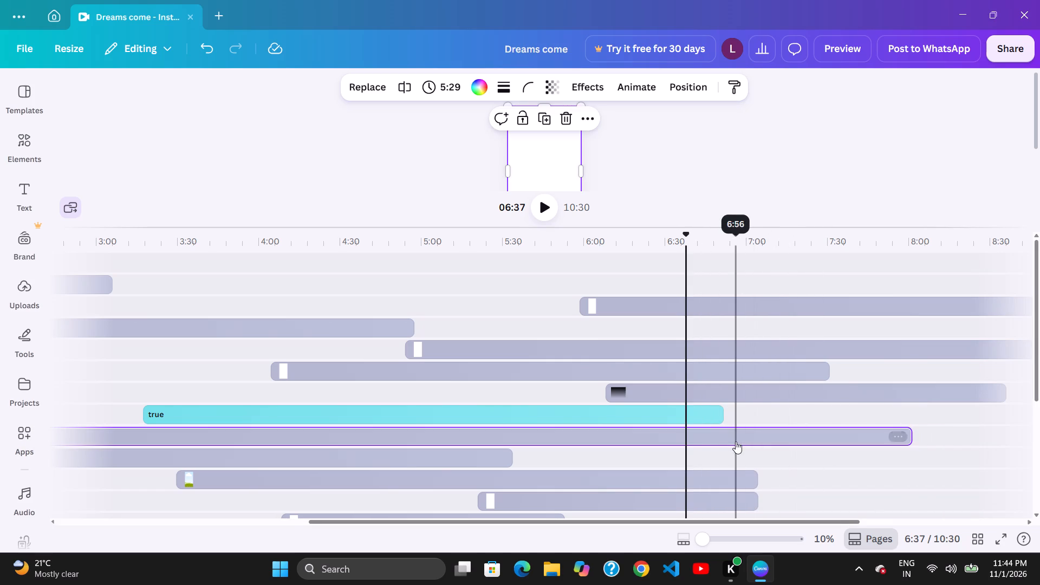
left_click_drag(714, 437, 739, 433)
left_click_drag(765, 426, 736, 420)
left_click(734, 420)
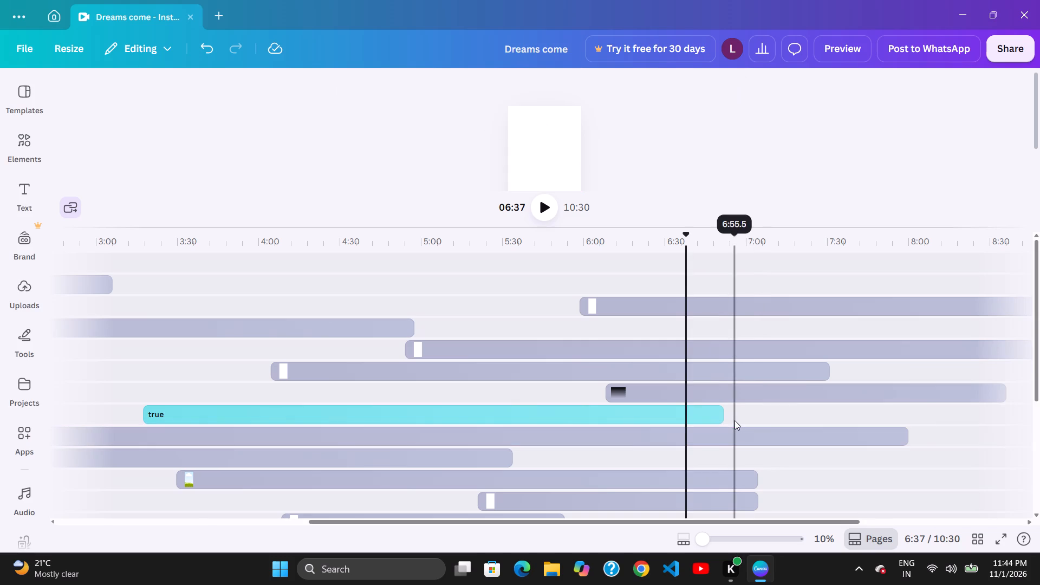
Shift the 5:29 clip later in stages to start at about 2:58.
left_click_drag(746, 424, 781, 433)
left_click_drag(781, 427, 818, 438)
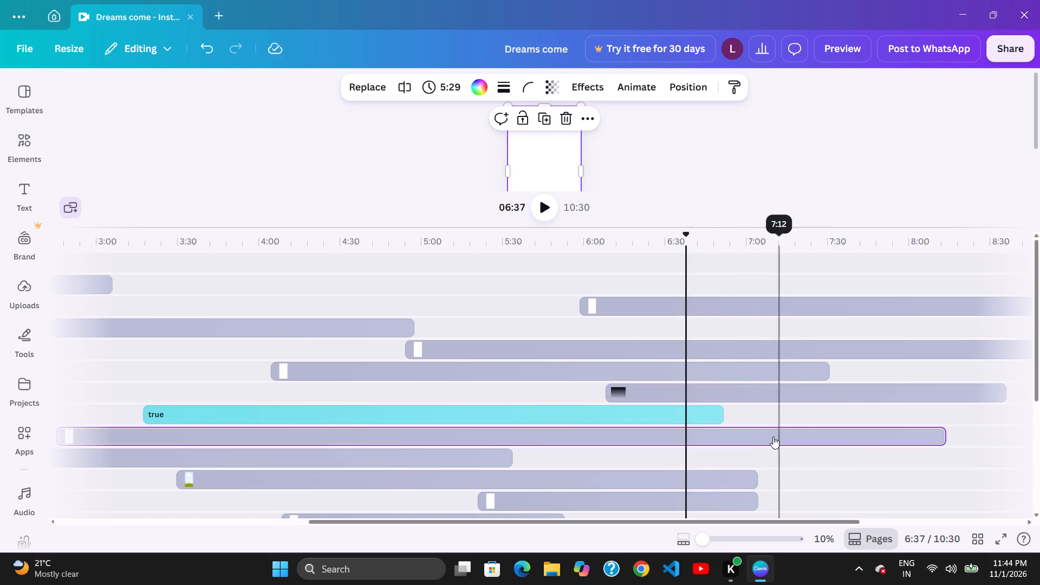
left_click_drag(823, 445, 833, 446)
left_click_drag(822, 447, 858, 454)
left_click_drag(818, 444, 844, 453)
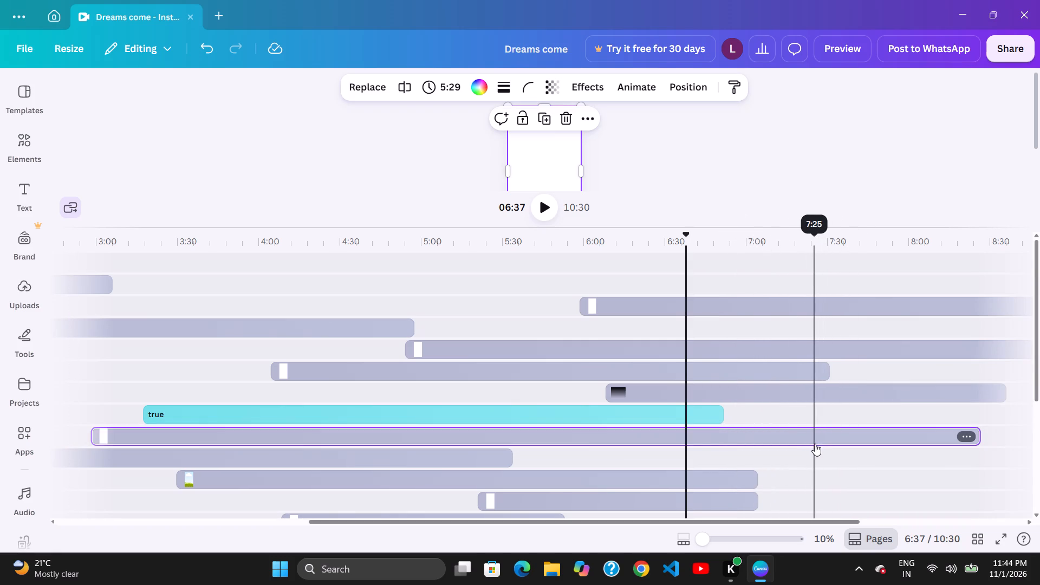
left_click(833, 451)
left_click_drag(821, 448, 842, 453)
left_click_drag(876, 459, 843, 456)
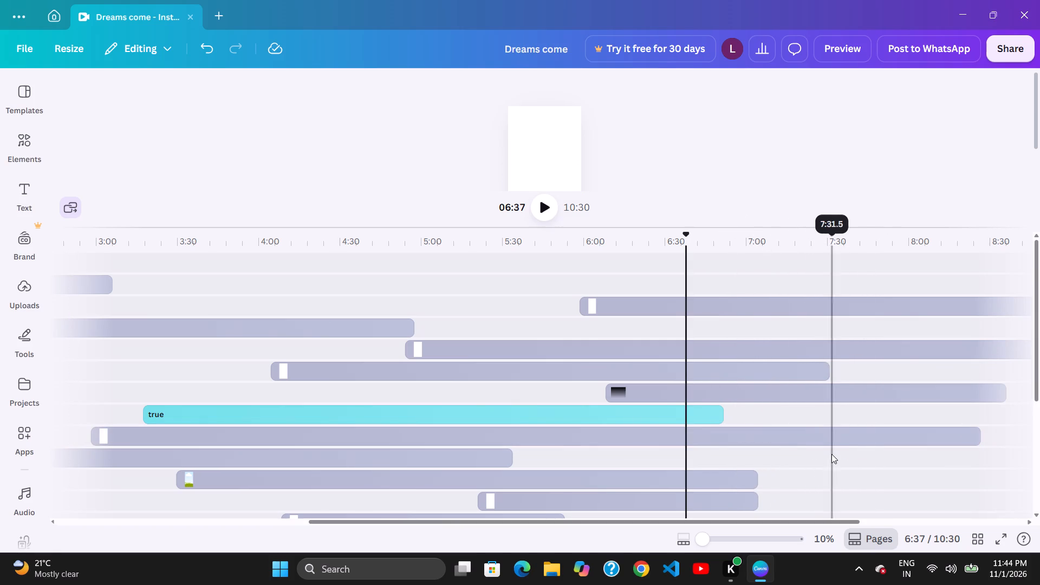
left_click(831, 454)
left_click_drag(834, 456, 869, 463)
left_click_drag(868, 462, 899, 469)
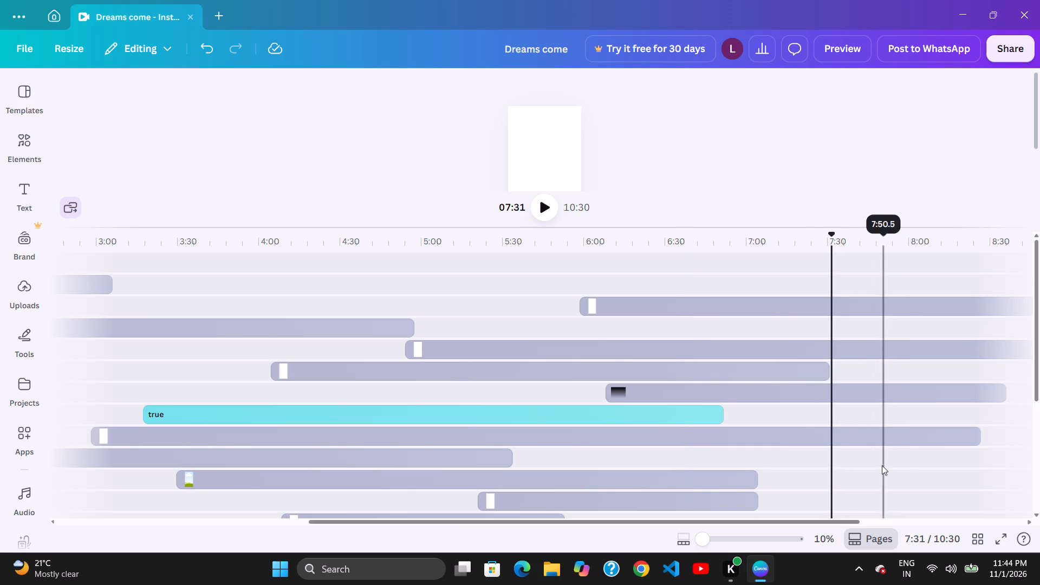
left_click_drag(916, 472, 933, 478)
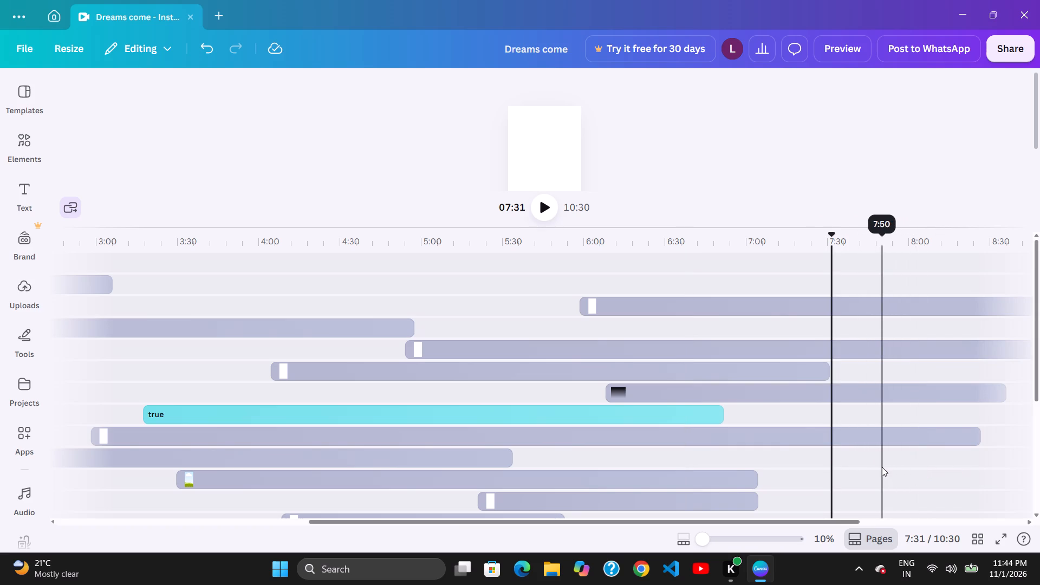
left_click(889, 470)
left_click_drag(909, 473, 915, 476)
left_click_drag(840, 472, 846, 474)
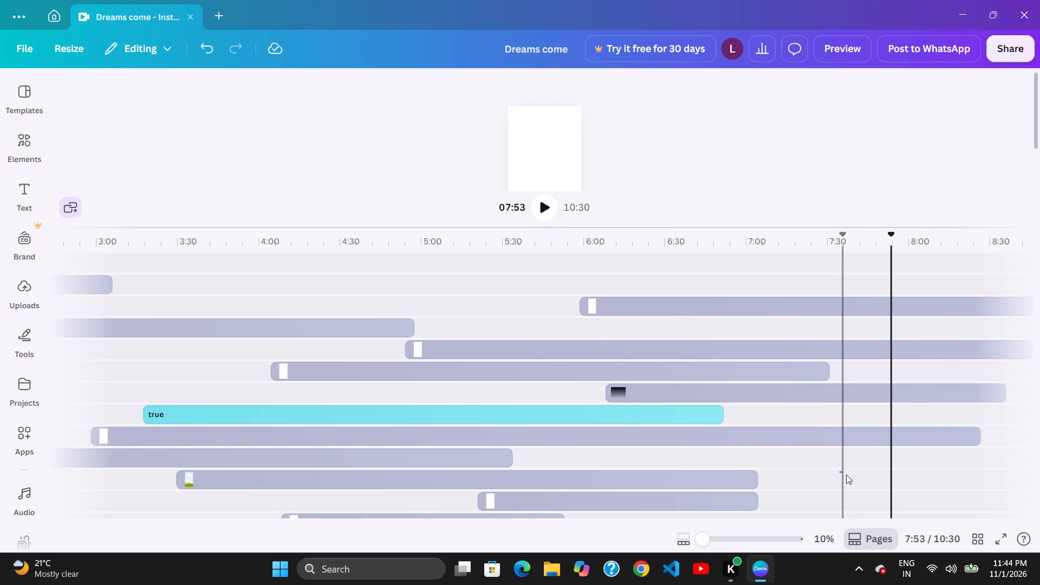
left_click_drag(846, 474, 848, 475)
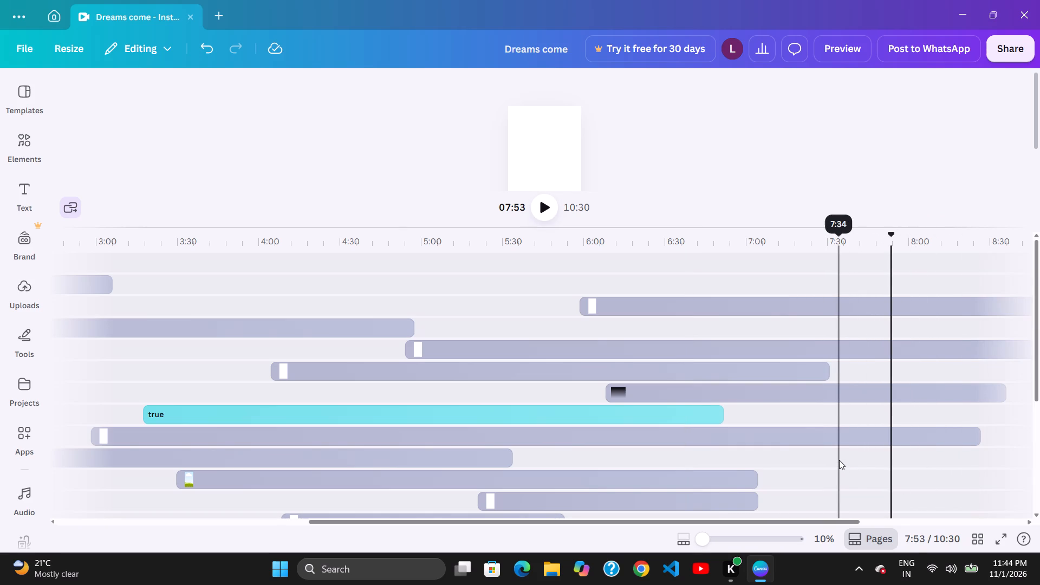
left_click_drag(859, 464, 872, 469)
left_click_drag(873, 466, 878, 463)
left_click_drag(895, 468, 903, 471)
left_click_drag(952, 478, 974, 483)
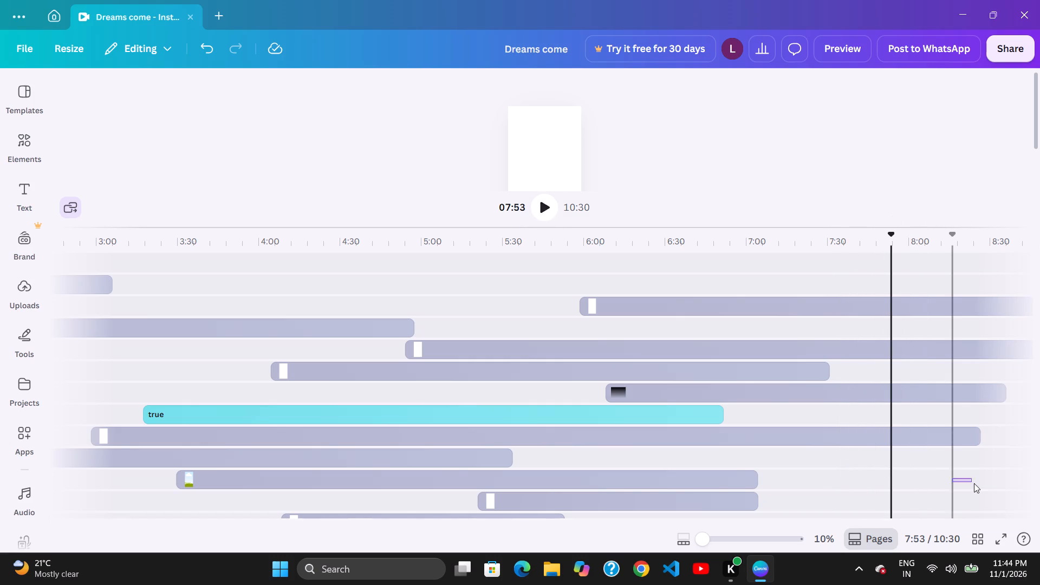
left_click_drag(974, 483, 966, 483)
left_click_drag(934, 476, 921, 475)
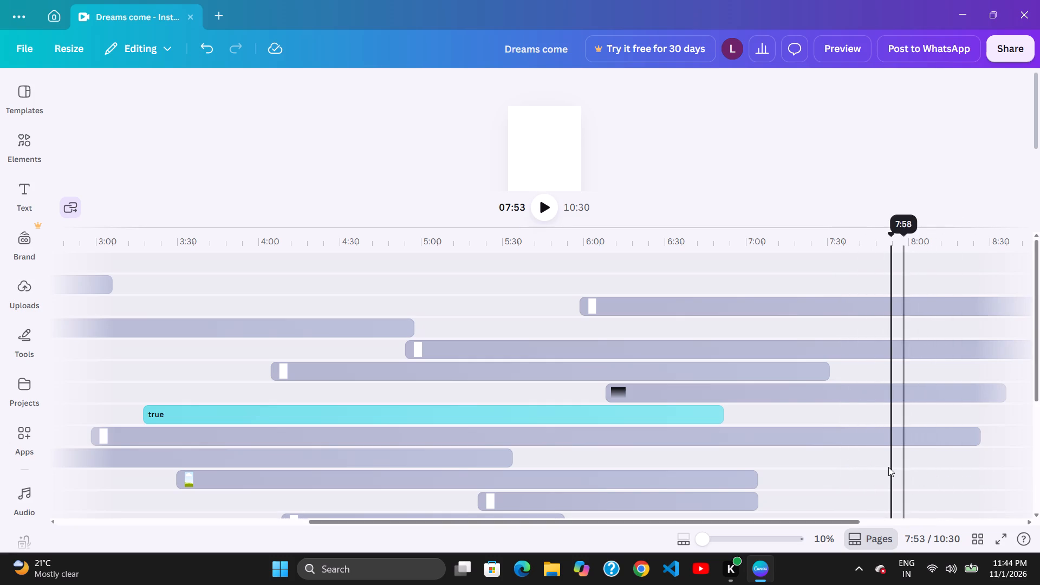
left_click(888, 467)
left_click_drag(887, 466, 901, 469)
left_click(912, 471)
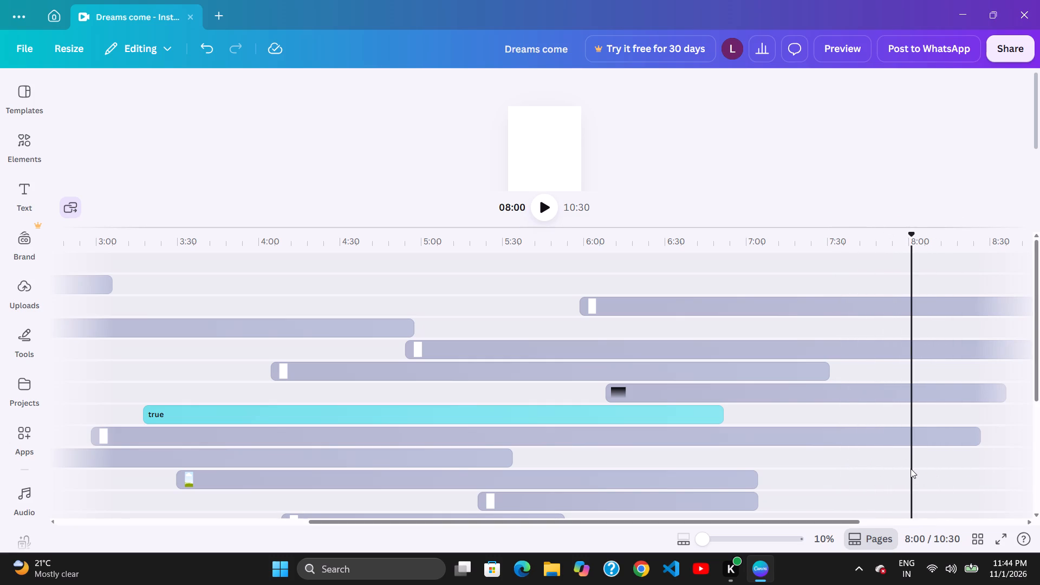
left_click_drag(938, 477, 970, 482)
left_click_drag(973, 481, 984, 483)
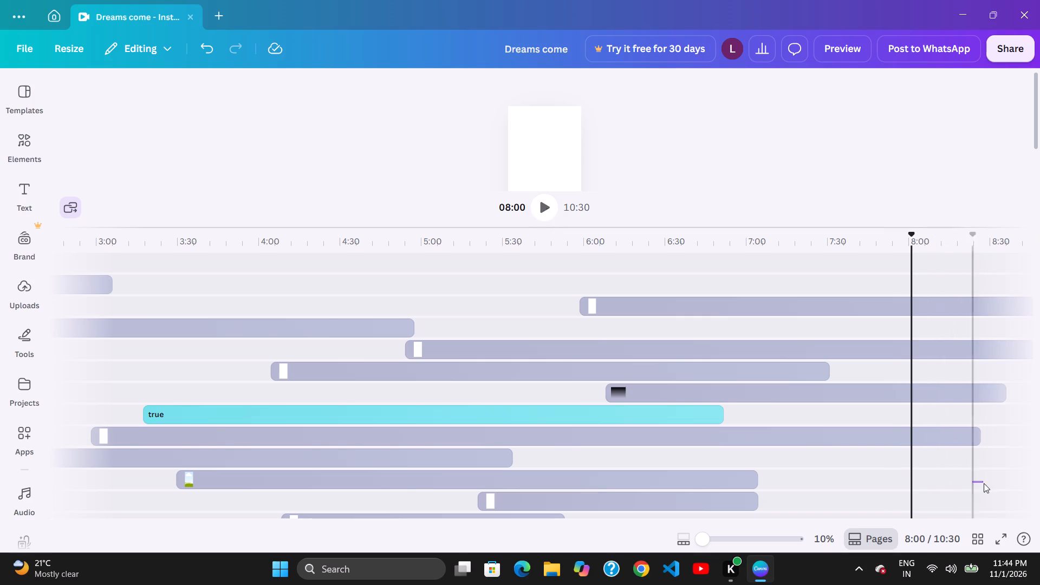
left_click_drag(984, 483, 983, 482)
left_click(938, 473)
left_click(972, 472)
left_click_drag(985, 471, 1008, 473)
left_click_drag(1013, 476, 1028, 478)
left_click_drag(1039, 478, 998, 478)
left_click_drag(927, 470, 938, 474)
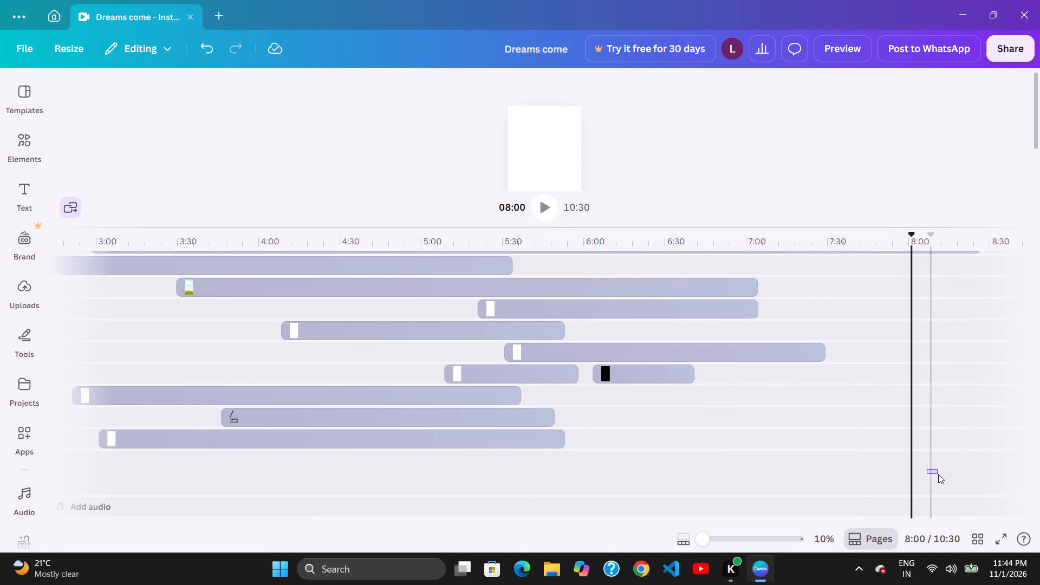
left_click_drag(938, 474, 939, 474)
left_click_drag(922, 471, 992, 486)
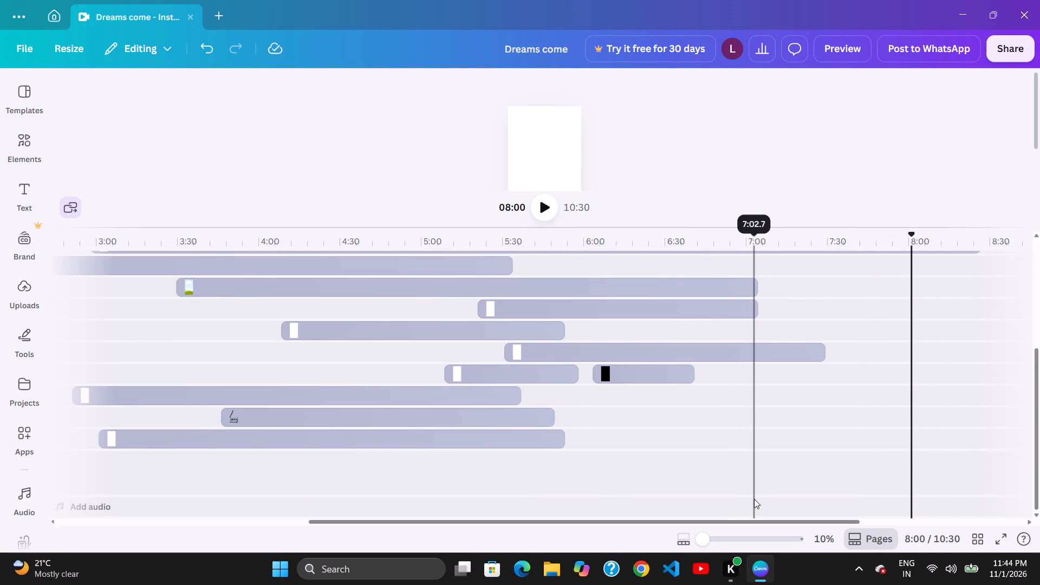
Shift the green "Add Text" note clip earlier to end at about 4:33.
scroll(279, 360, "right", 12)
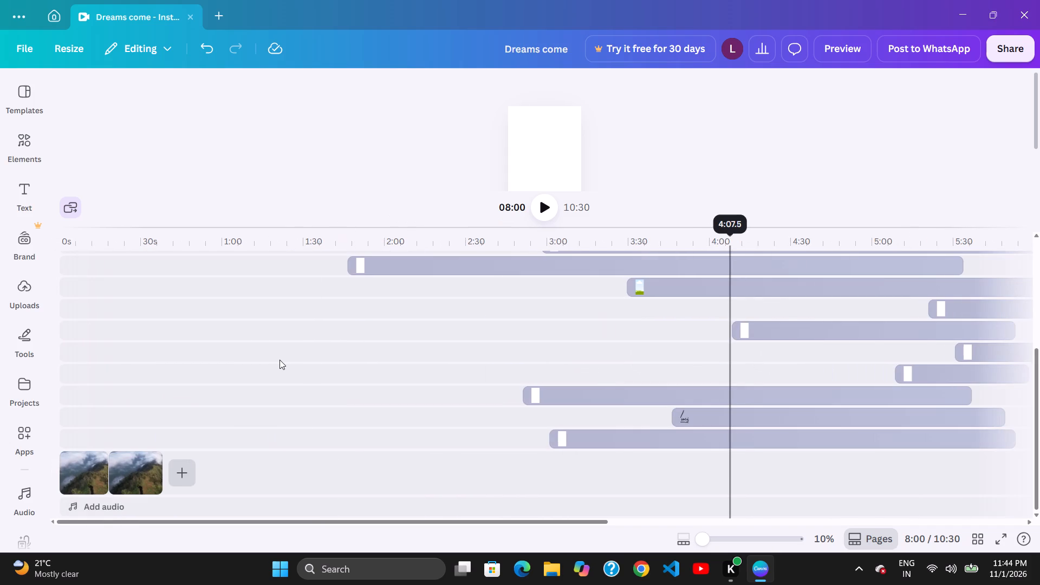
scroll(279, 360, "right", 3)
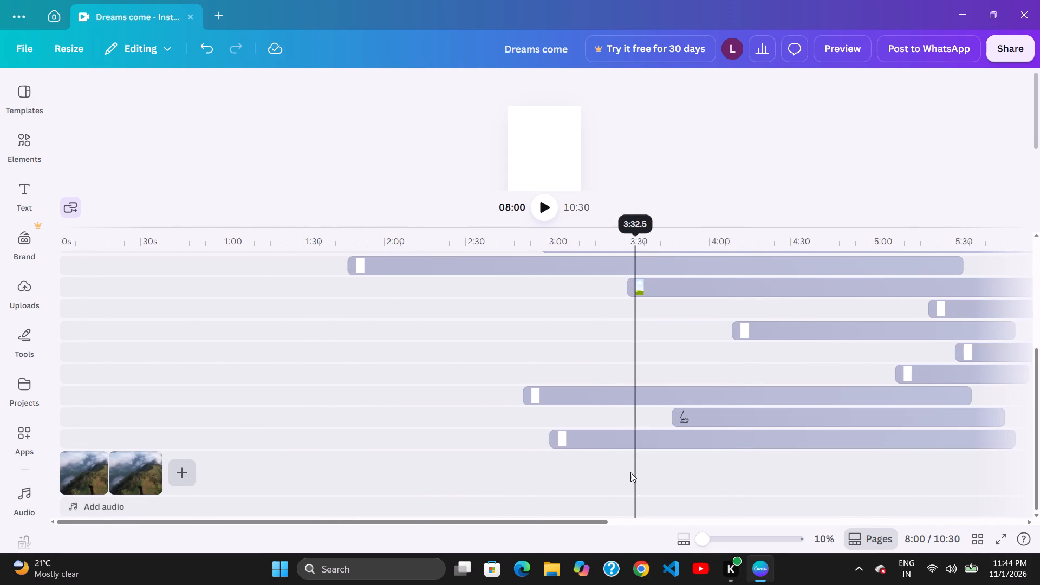
scroll(630, 472, "left", 2)
scroll(624, 462, "down", 1)
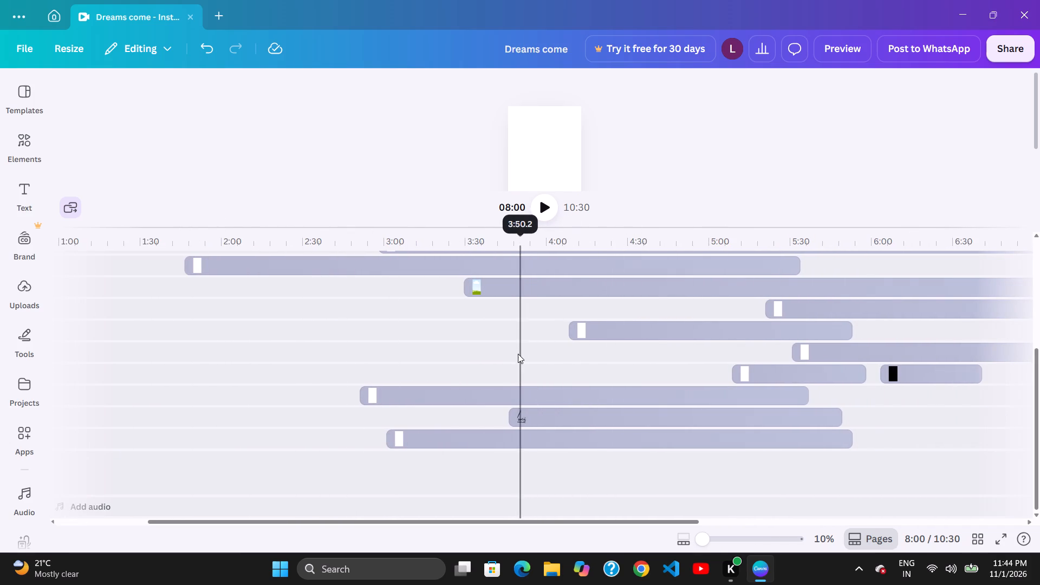
scroll(486, 354, "up", 6)
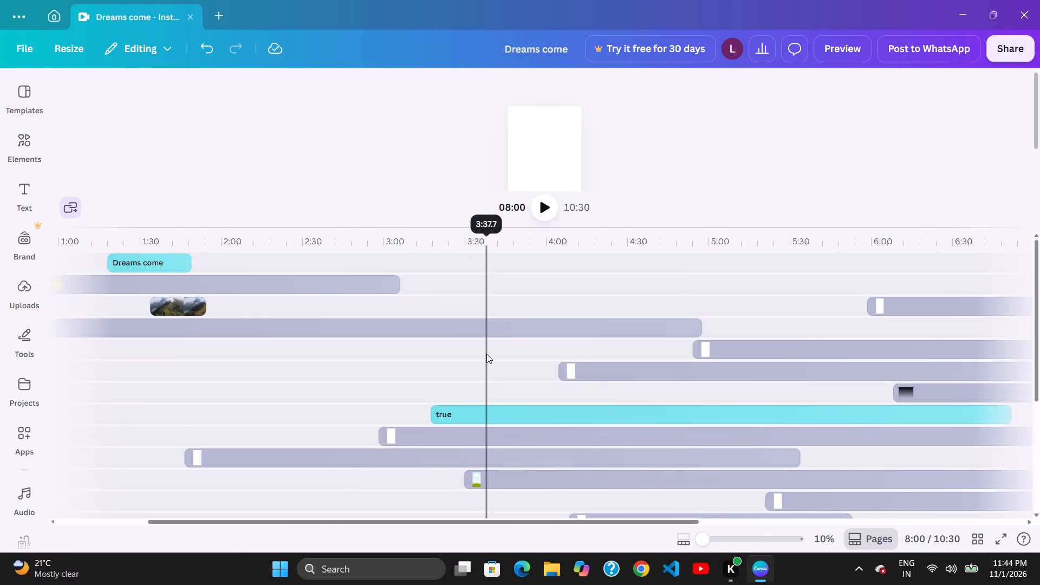
left_click_drag(433, 370, 445, 368)
left_click_drag(562, 327, 498, 334)
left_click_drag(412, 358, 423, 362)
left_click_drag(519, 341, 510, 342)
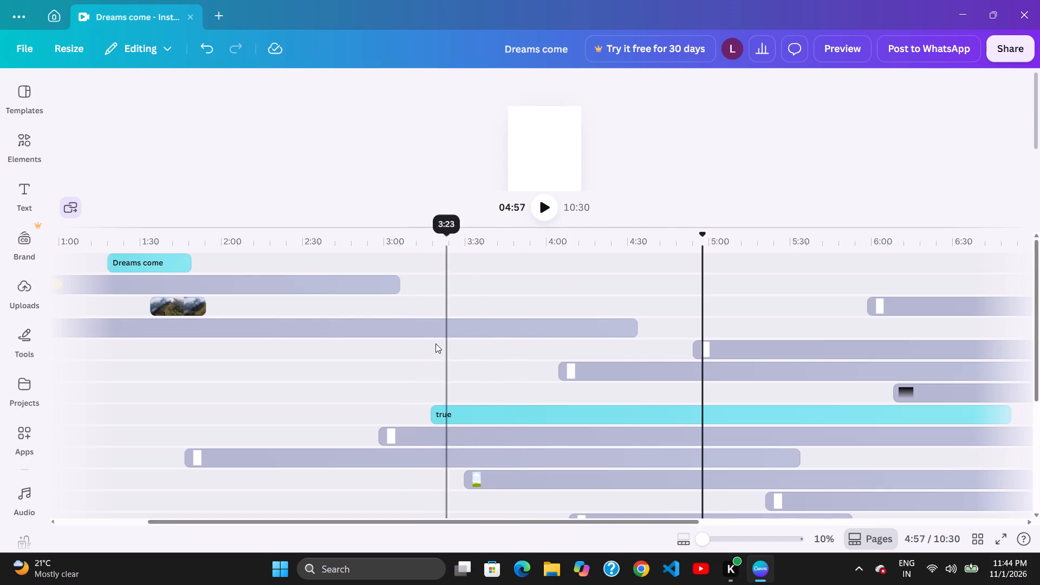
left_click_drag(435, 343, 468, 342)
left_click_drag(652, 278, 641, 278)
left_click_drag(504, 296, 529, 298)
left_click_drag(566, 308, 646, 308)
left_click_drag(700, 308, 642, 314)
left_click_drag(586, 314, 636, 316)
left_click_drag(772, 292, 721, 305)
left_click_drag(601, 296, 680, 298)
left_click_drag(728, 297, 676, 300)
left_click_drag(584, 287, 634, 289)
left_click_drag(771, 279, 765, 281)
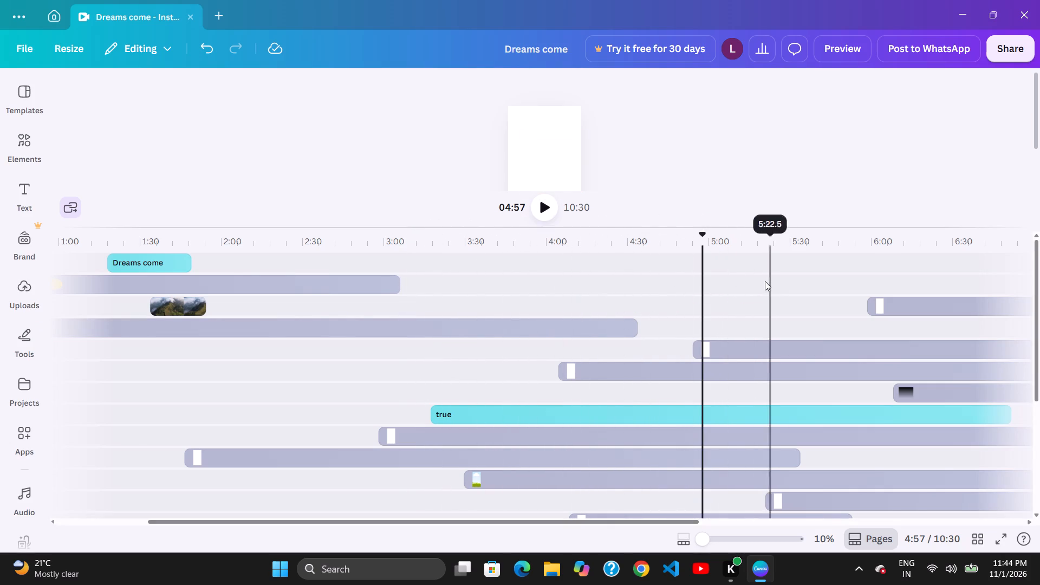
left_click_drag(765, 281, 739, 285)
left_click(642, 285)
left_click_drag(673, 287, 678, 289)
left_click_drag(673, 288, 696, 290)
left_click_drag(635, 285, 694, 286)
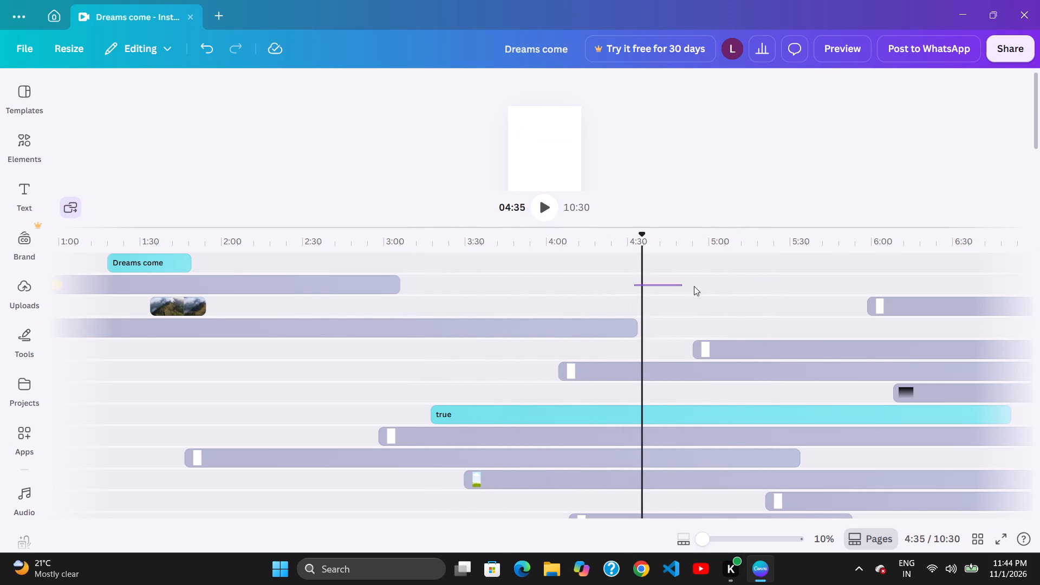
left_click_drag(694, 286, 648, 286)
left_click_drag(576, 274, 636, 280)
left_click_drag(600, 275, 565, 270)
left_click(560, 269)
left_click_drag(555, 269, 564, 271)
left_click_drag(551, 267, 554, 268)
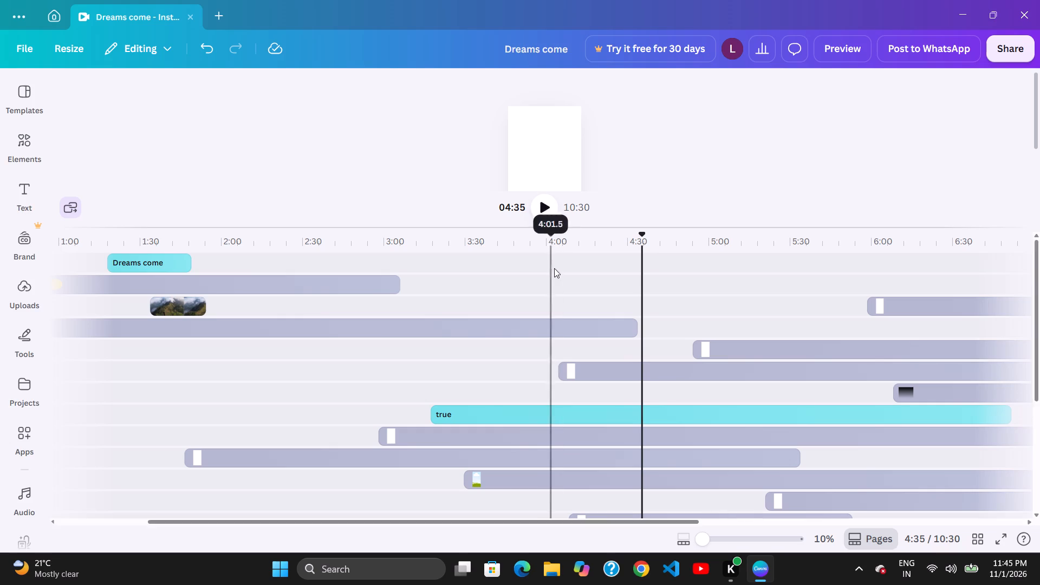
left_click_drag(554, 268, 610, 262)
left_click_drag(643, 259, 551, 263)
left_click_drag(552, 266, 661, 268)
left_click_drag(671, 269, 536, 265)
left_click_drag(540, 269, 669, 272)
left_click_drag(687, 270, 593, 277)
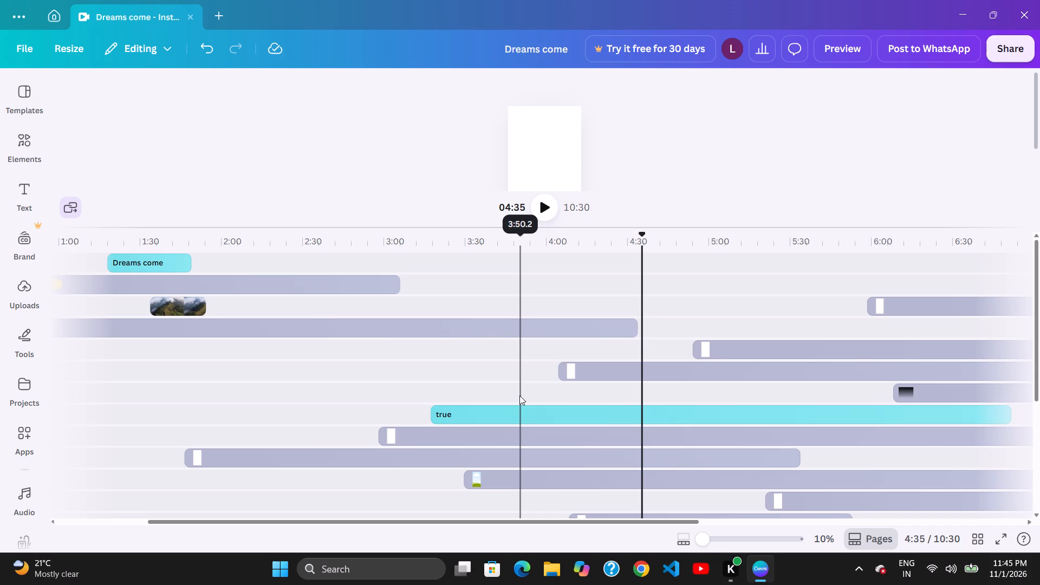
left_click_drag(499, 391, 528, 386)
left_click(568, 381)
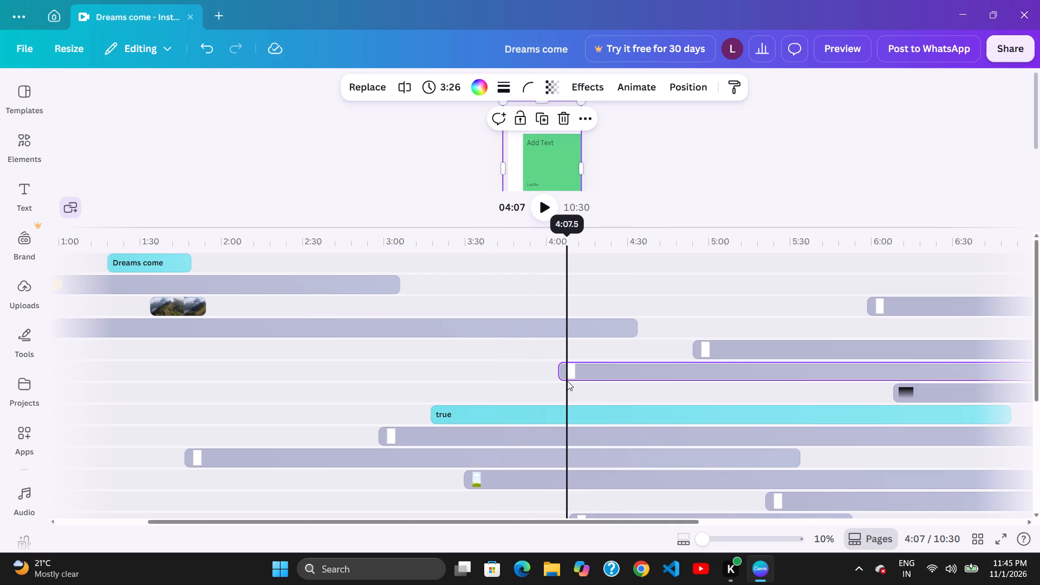
Lengthen the "true" text clip to 3:45 and place it to start at about 3:16.
left_click_drag(316, 436, 326, 435)
left_click_drag(411, 426, 389, 429)
left_click_drag(331, 431, 360, 432)
left_click_drag(444, 421, 420, 424)
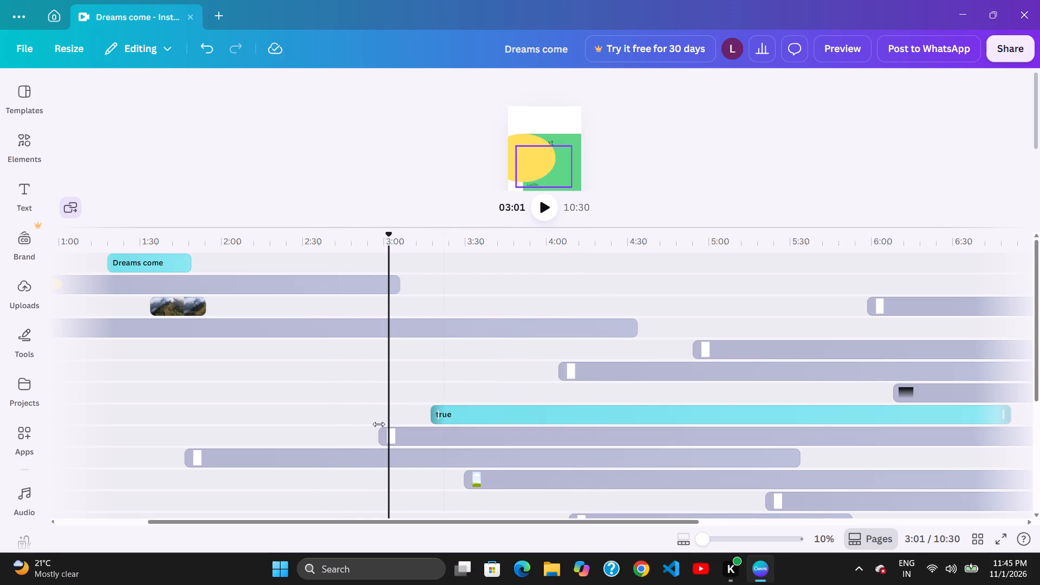
left_click(378, 419)
left_click(395, 417)
left_click_drag(418, 416, 445, 416)
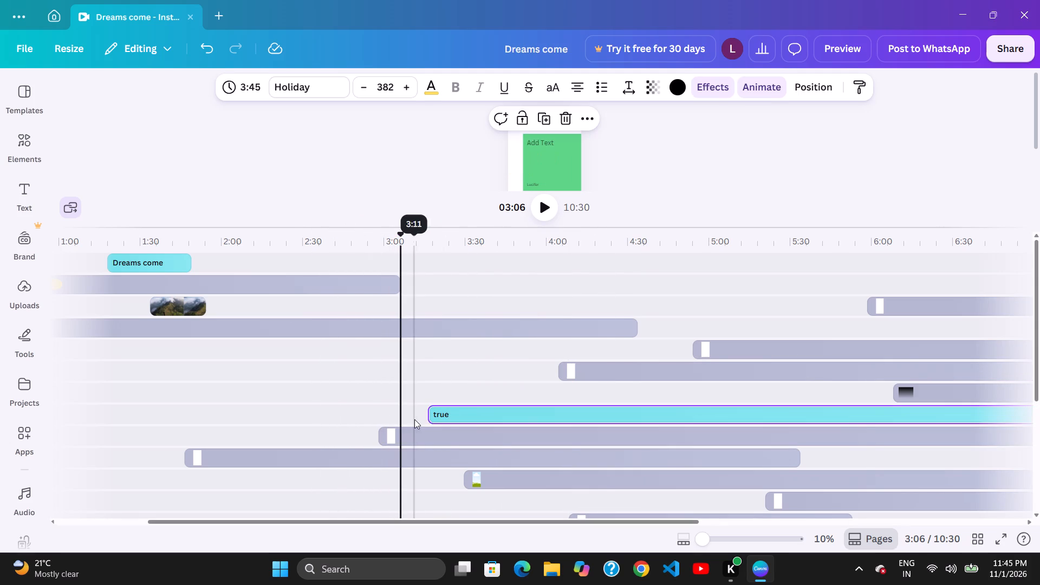
Shift the 3:26 clip two rows above the "true" text clip earlier in stages to start at about 3:42.
left_click_drag(464, 400, 451, 403)
left_click_drag(573, 374, 539, 383)
left_click(453, 392)
left_click_drag(562, 372, 519, 381)
left_click(475, 389)
left_click_drag(502, 388, 521, 385)
left_click_drag(531, 385, 545, 383)
left_click_drag(555, 383, 576, 381)
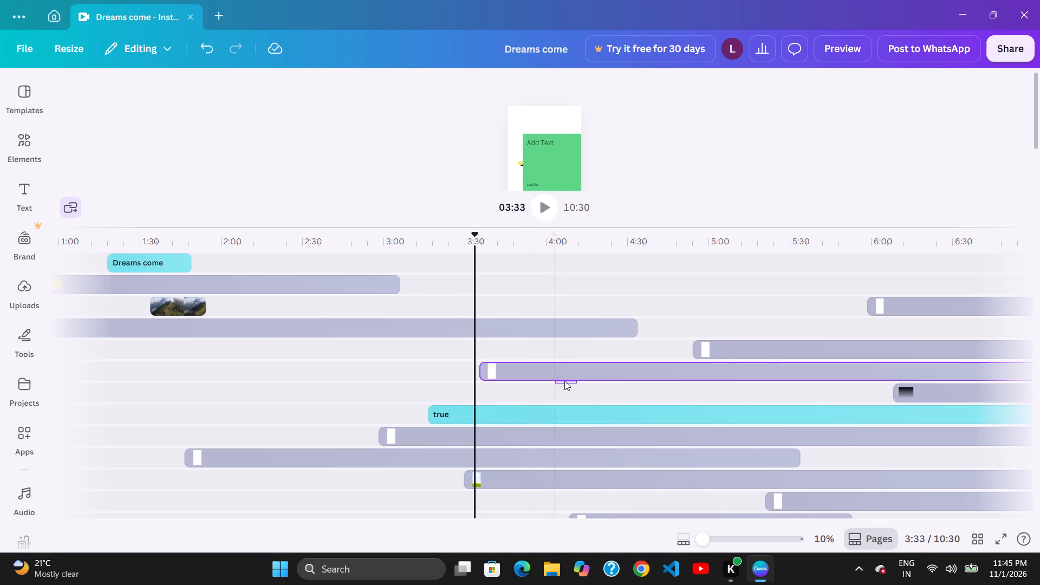
left_click_drag(563, 384, 551, 389)
left_click_drag(500, 395, 450, 399)
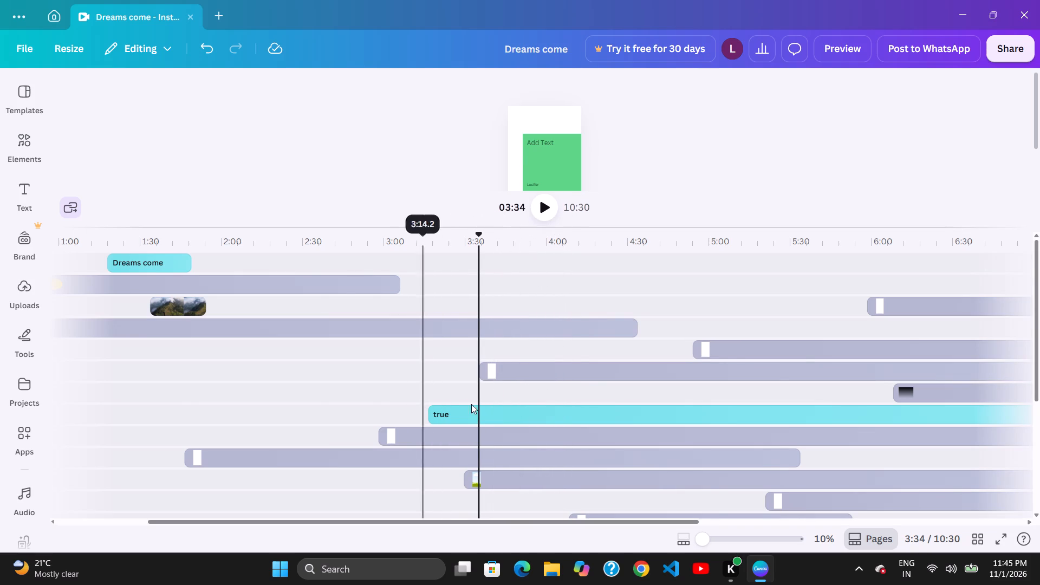
left_click_drag(417, 405, 509, 373)
left_click_drag(712, 313, 688, 321)
left_click_drag(557, 363, 575, 356)
Extend the end of the green "Add Text" note clip to about 4:35, making it 4:12 long.
left_click(679, 318)
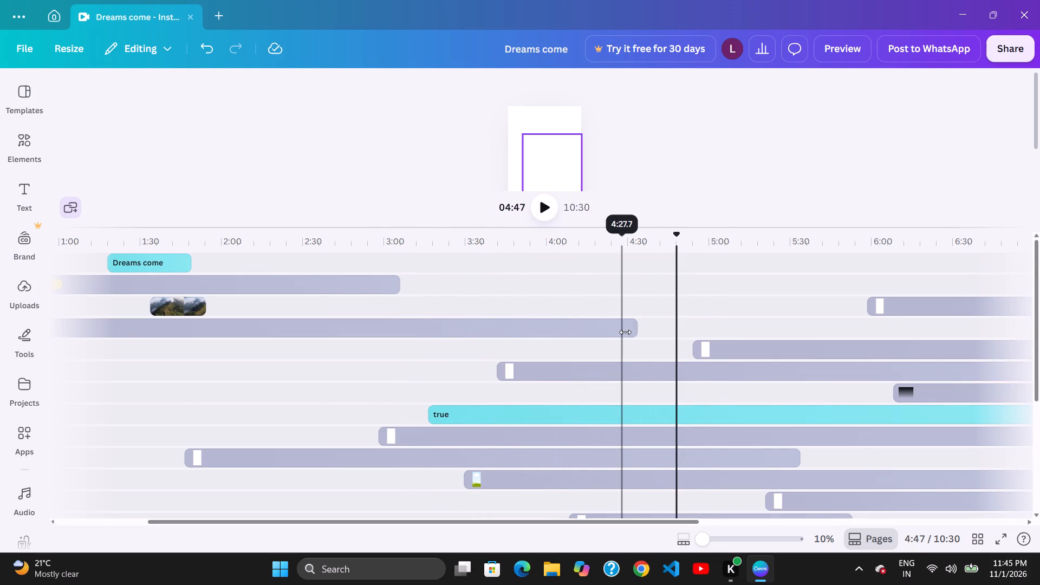
left_click(635, 332)
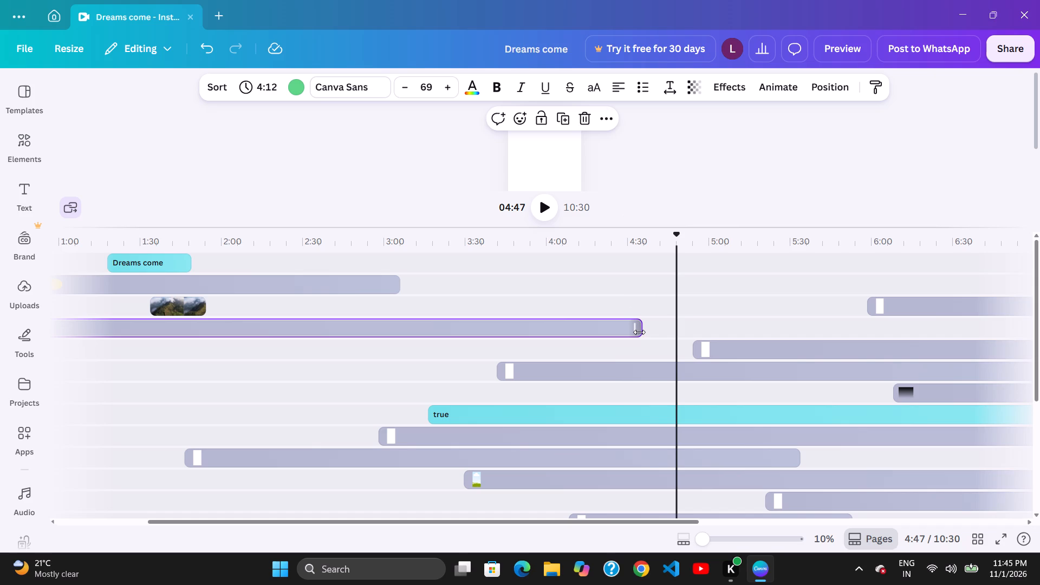
left_click_drag(614, 341, 633, 336)
left_click_drag(654, 331, 632, 337)
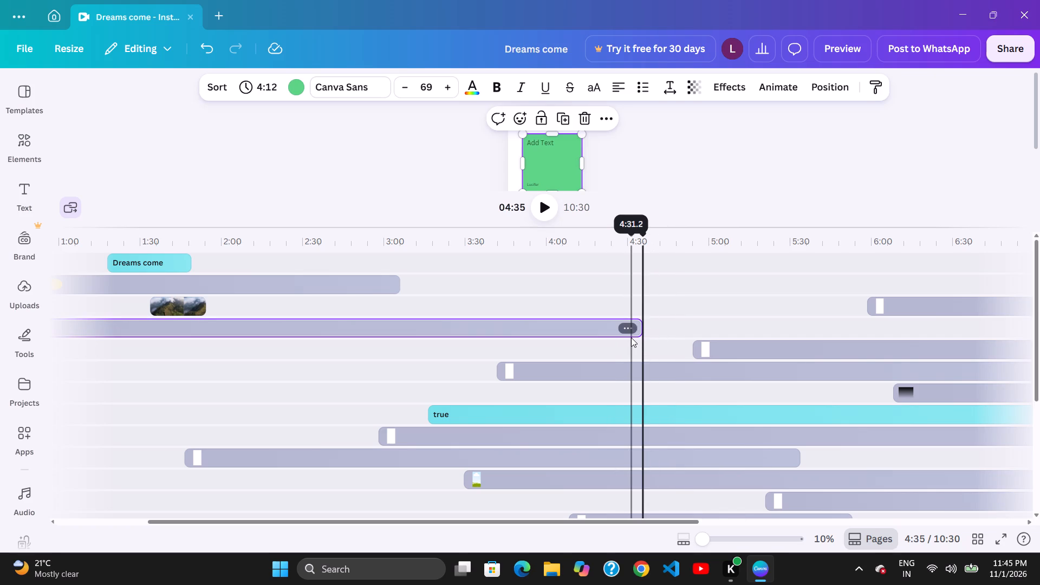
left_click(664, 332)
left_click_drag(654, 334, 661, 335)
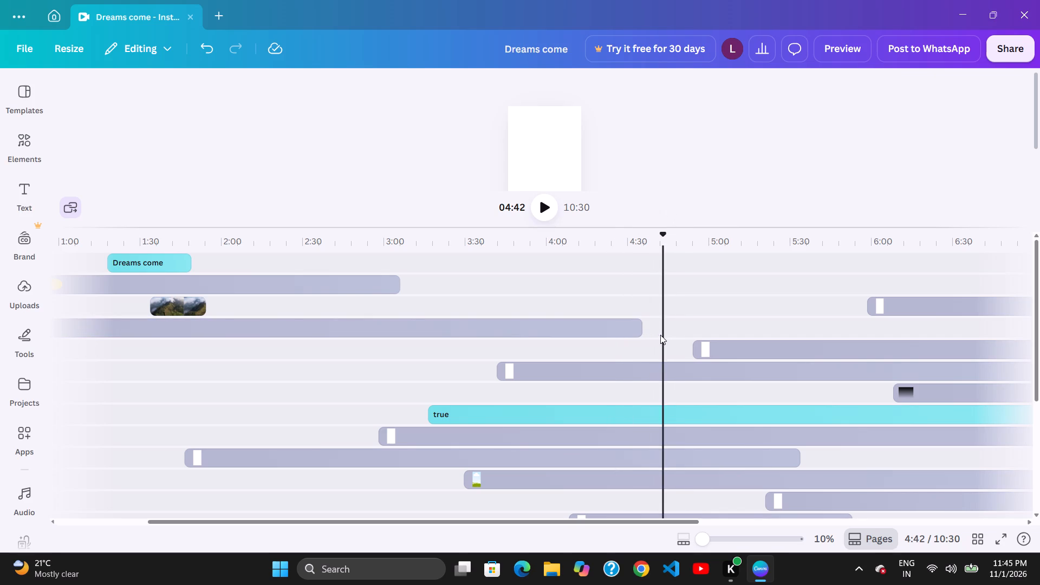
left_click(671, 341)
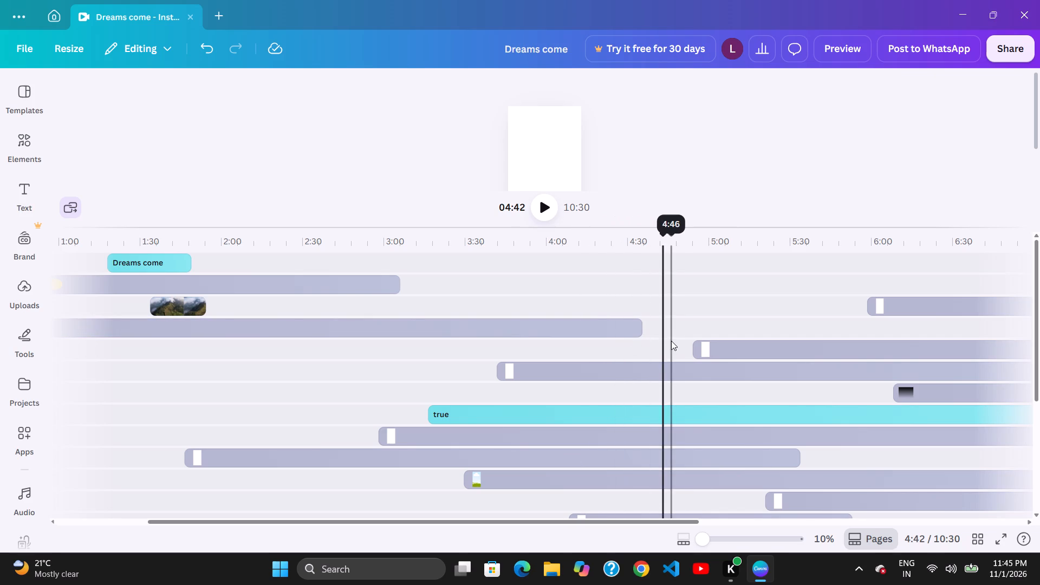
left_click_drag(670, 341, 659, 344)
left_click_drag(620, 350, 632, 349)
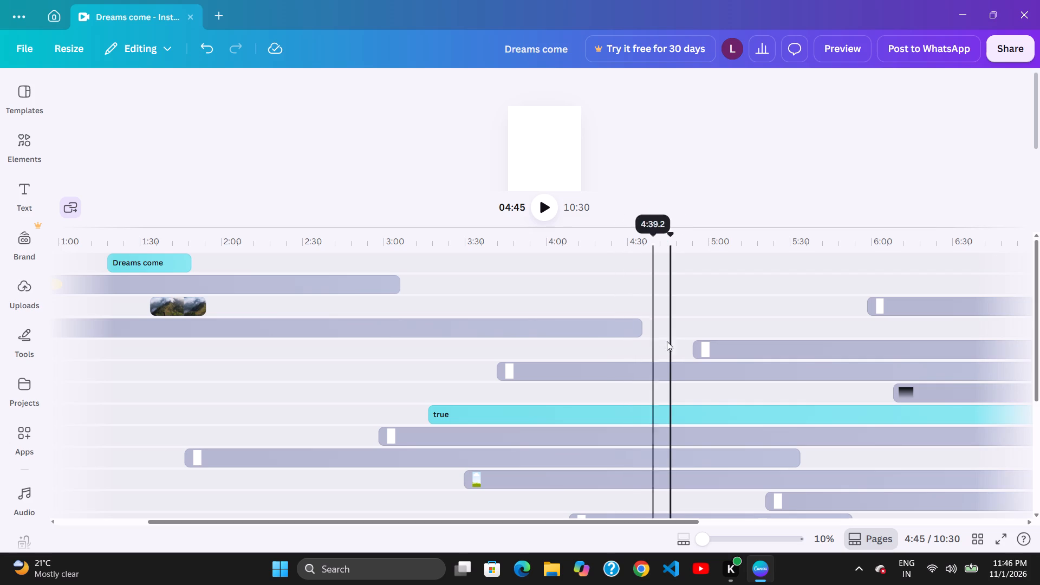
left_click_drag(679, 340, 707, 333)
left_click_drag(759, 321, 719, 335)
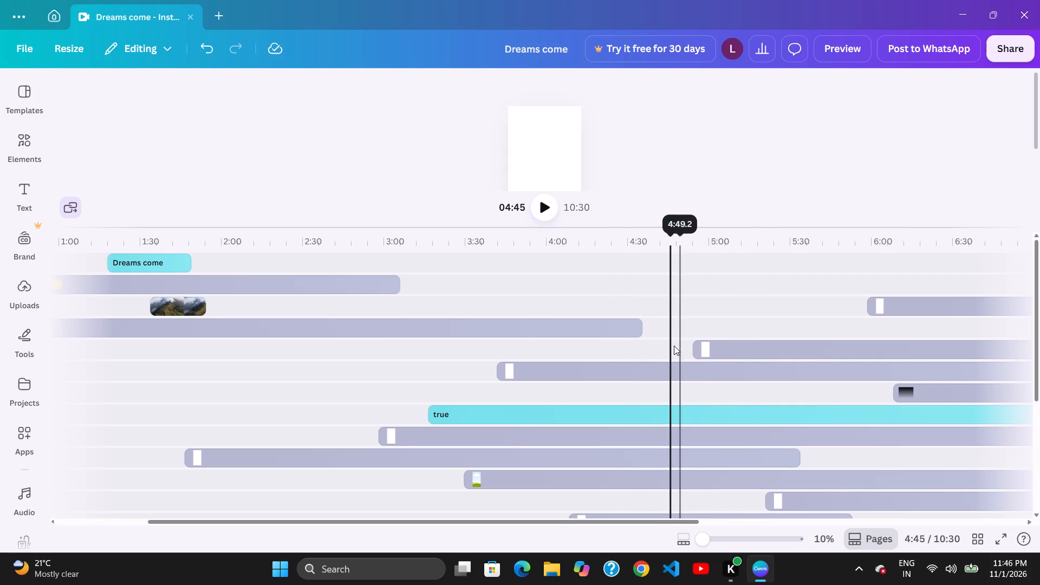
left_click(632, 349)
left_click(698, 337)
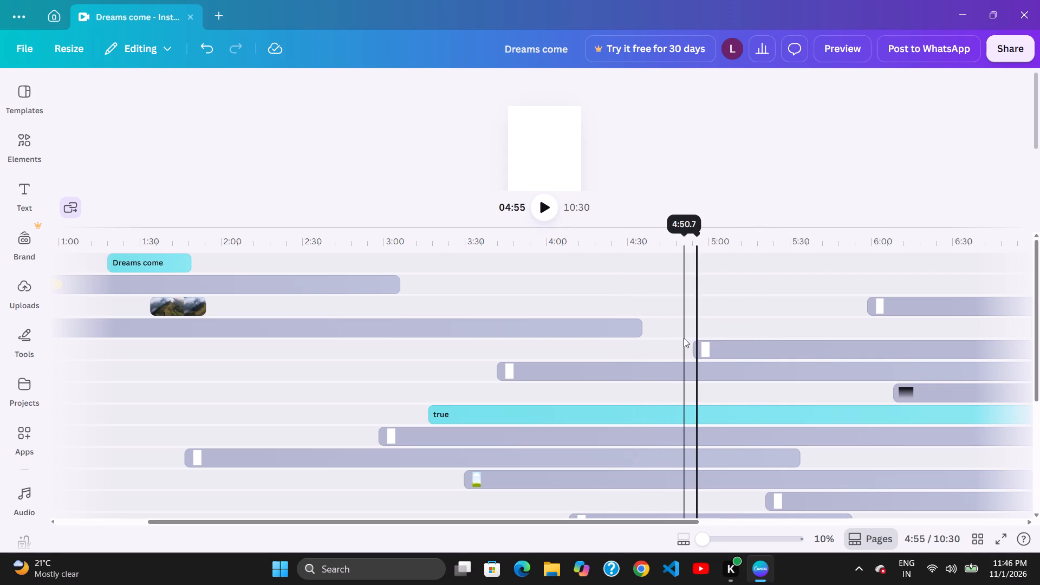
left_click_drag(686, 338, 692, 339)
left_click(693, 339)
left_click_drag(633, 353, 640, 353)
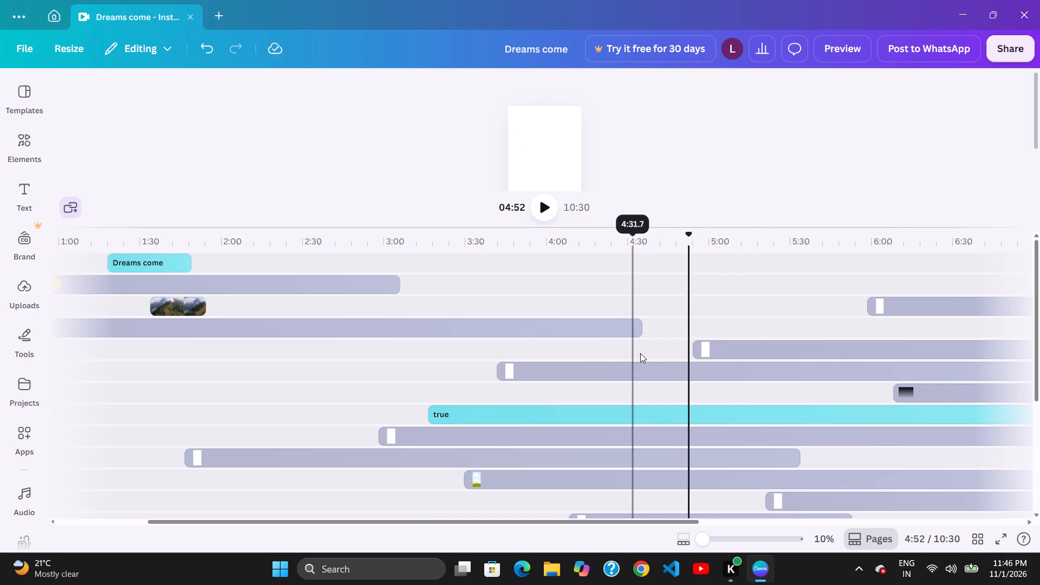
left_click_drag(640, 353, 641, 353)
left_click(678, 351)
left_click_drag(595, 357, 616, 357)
Extend the start of the white shape clip below the green note clip to about 4:52, making it 5:38 long.
left_click(703, 349)
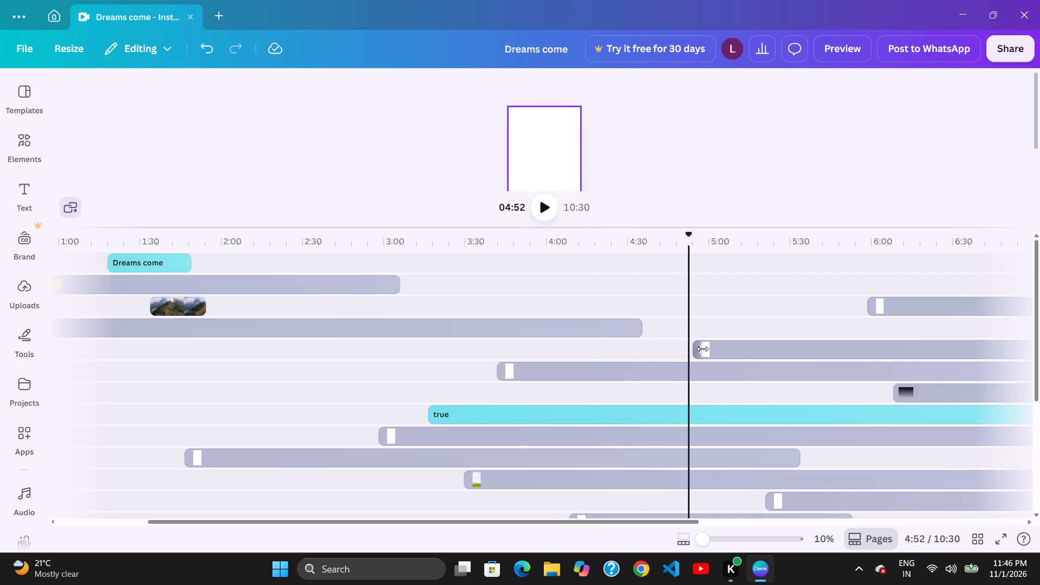
left_click(694, 347)
left_click(695, 348)
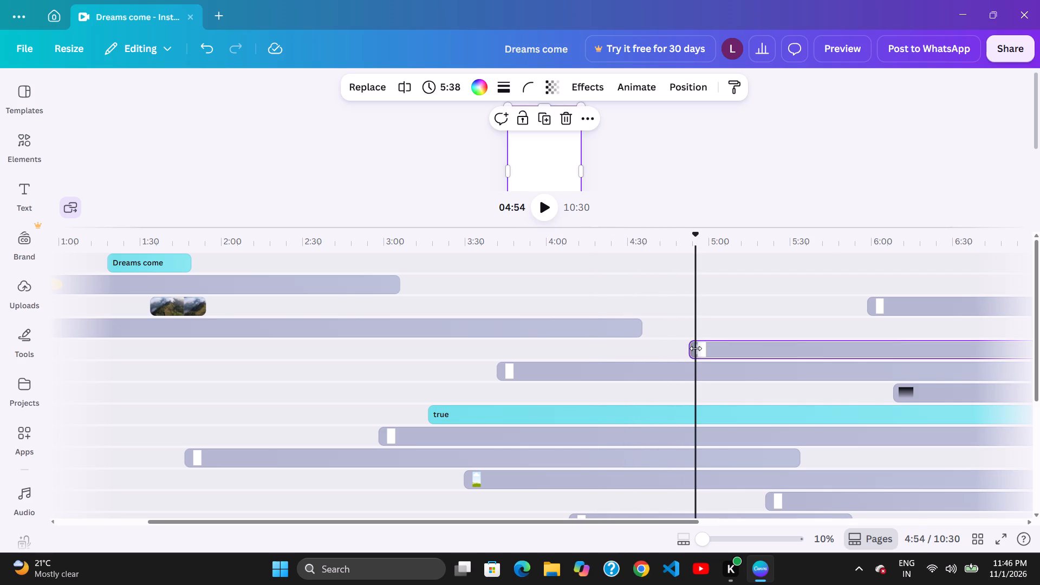
left_click(696, 348)
left_click(695, 348)
left_click(694, 348)
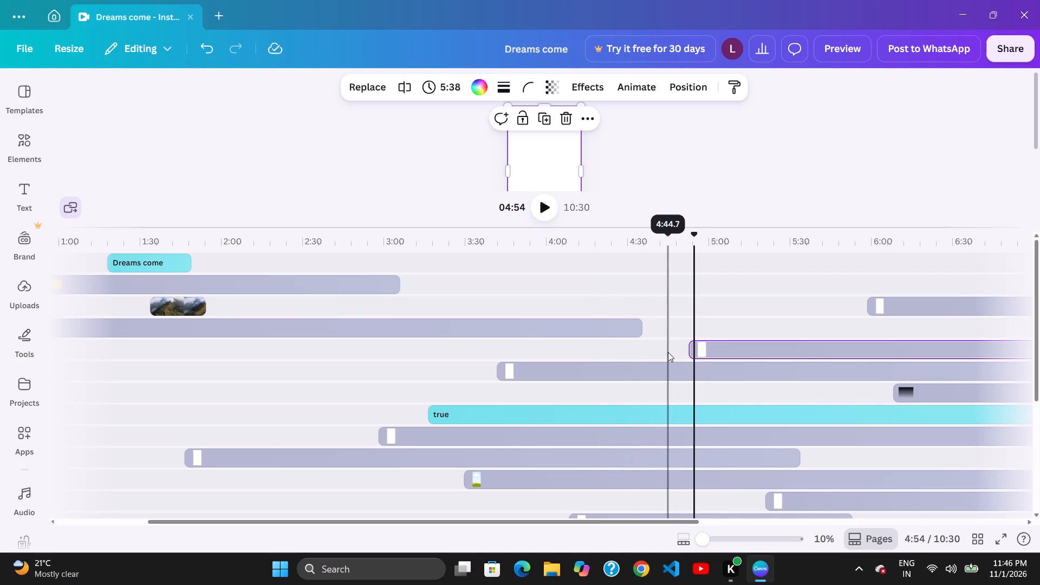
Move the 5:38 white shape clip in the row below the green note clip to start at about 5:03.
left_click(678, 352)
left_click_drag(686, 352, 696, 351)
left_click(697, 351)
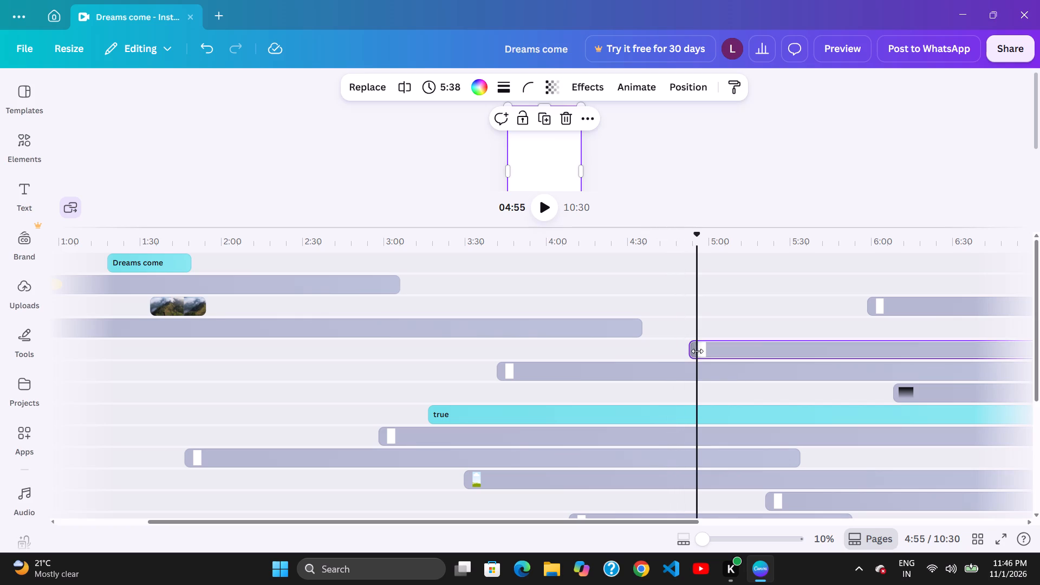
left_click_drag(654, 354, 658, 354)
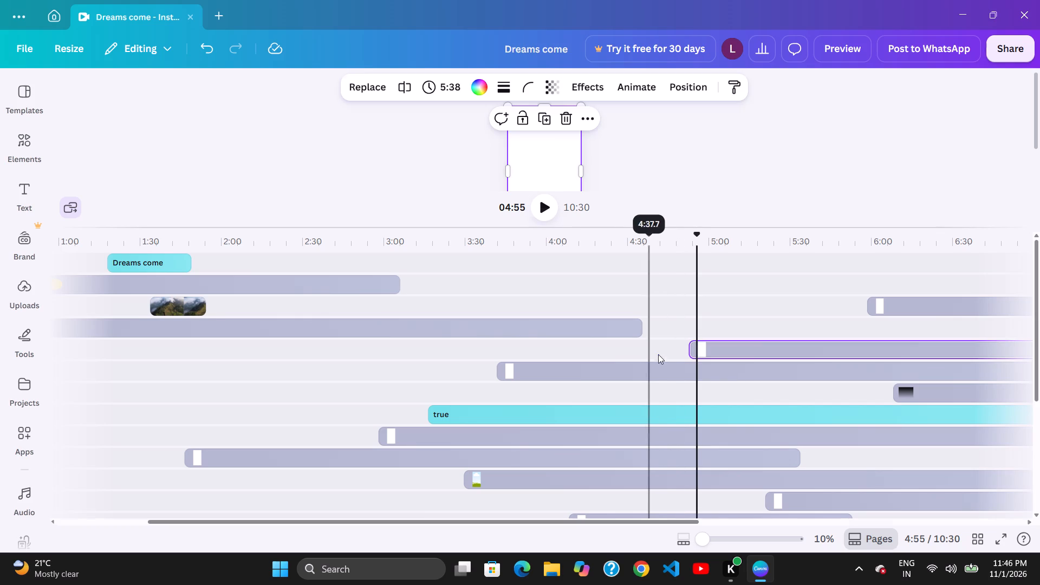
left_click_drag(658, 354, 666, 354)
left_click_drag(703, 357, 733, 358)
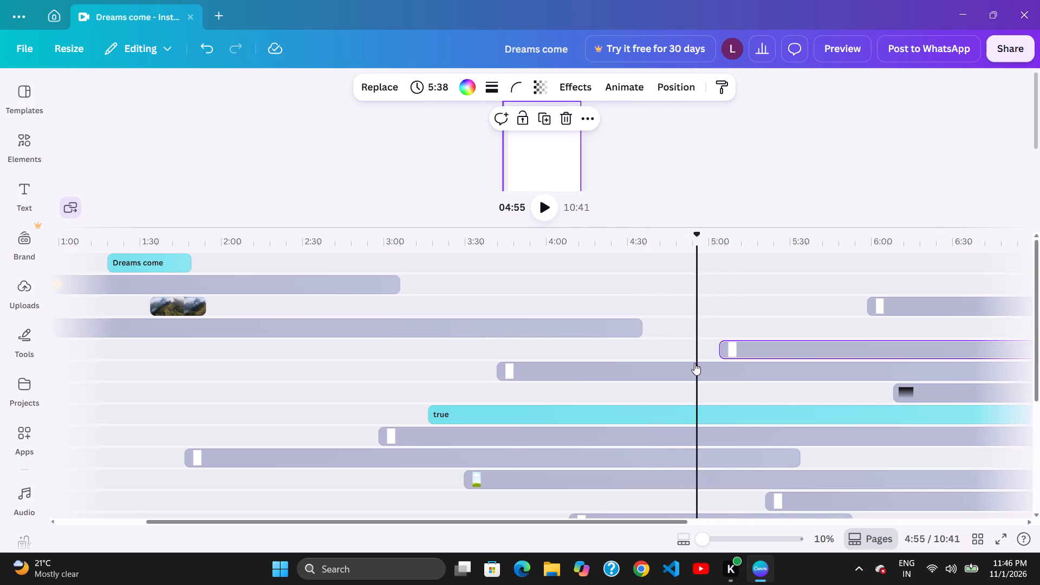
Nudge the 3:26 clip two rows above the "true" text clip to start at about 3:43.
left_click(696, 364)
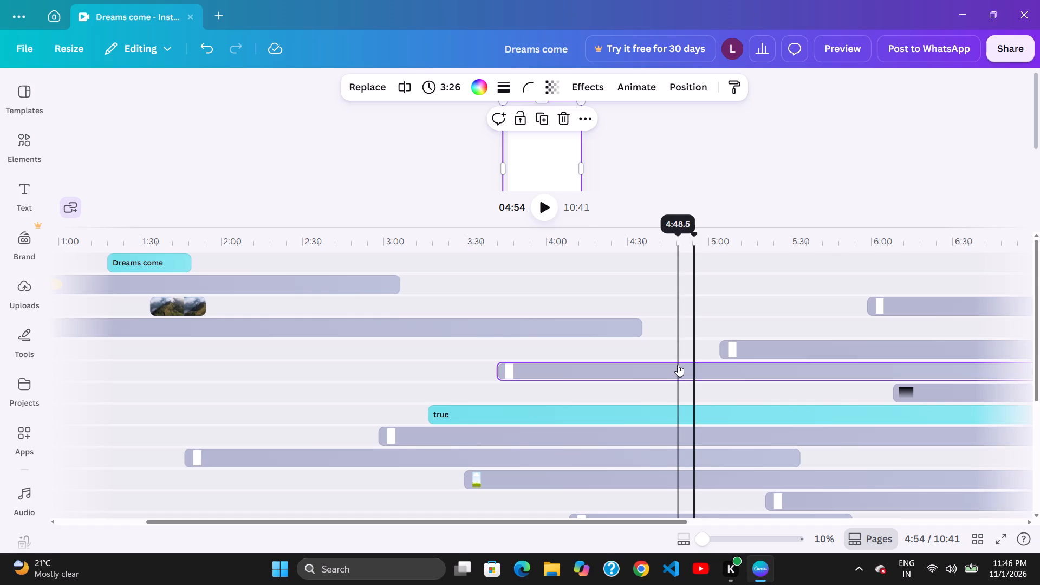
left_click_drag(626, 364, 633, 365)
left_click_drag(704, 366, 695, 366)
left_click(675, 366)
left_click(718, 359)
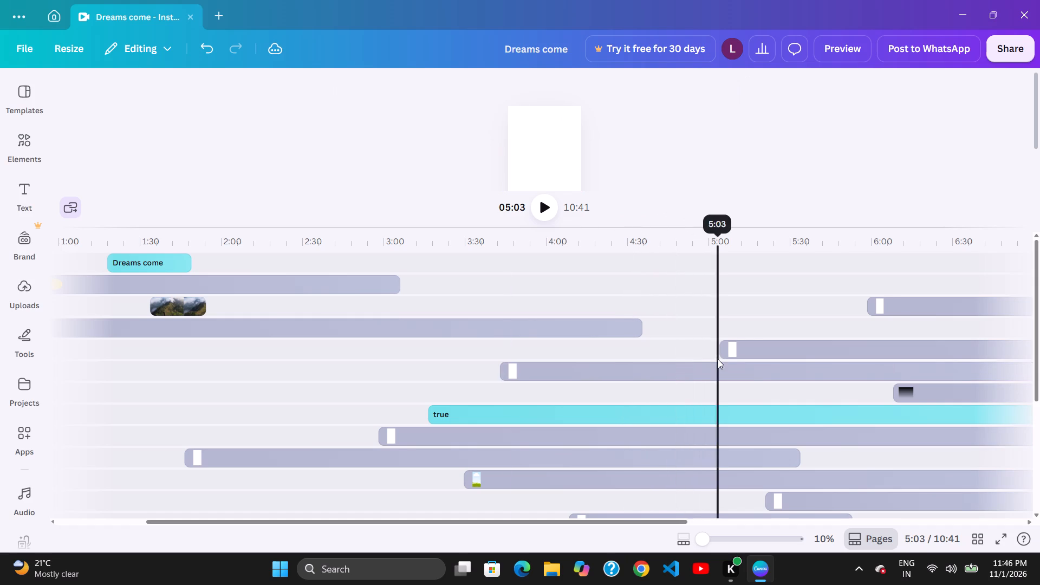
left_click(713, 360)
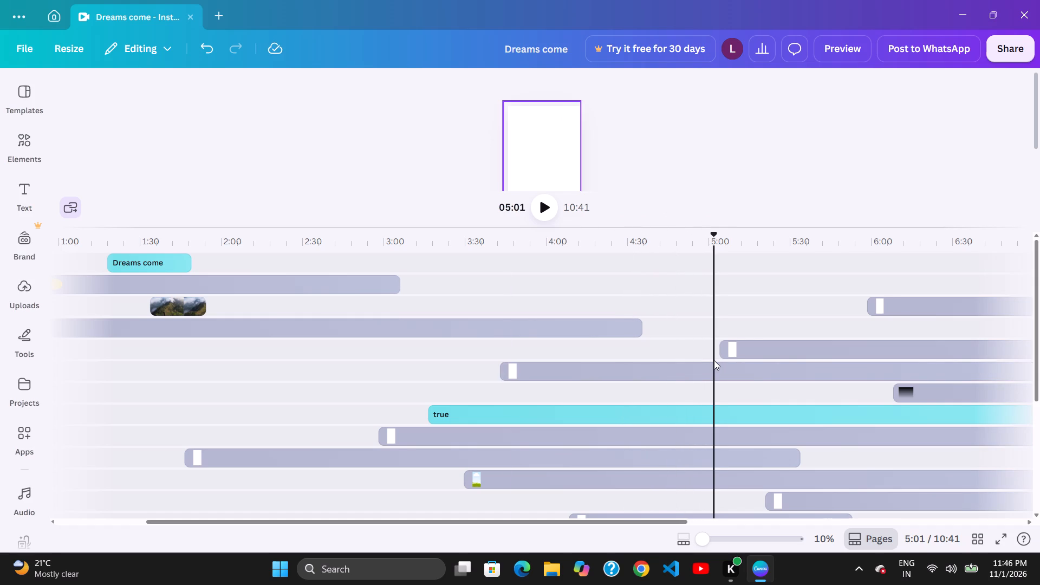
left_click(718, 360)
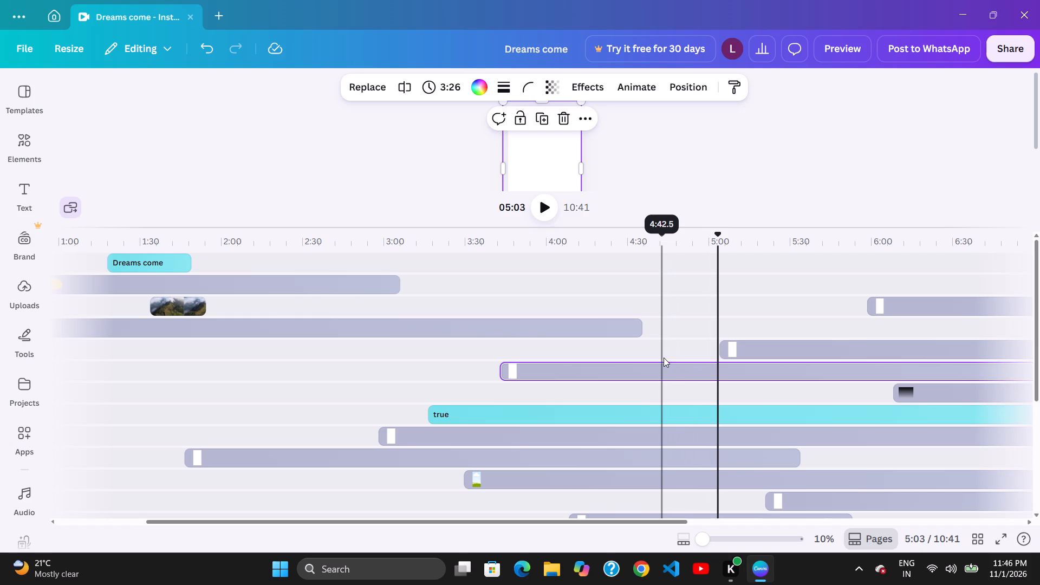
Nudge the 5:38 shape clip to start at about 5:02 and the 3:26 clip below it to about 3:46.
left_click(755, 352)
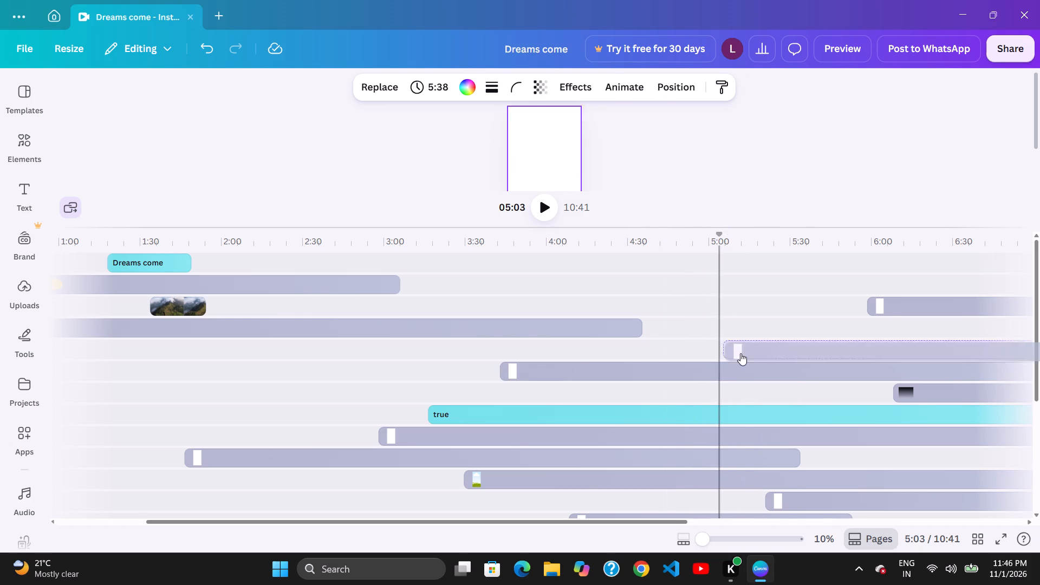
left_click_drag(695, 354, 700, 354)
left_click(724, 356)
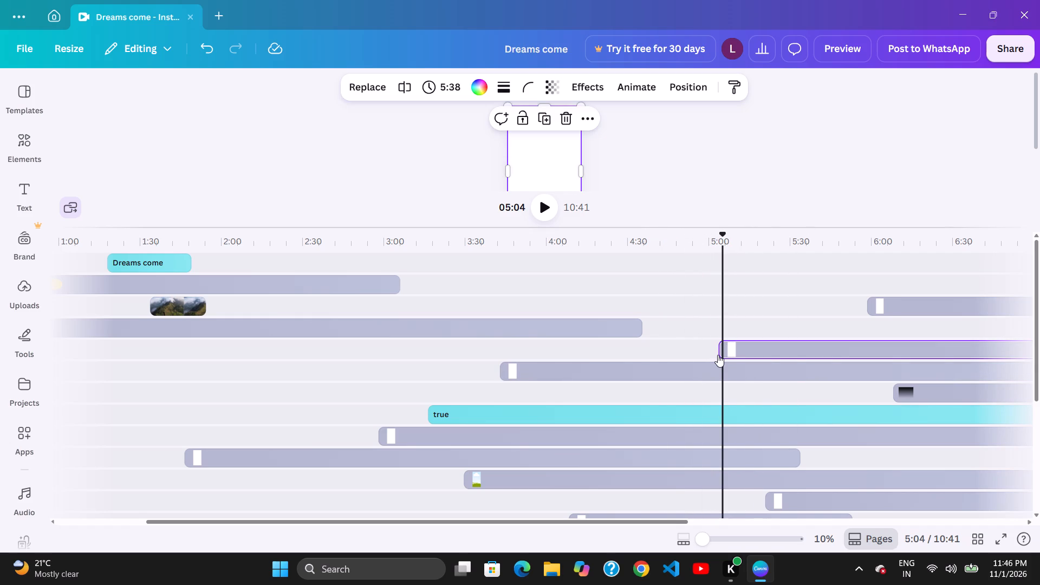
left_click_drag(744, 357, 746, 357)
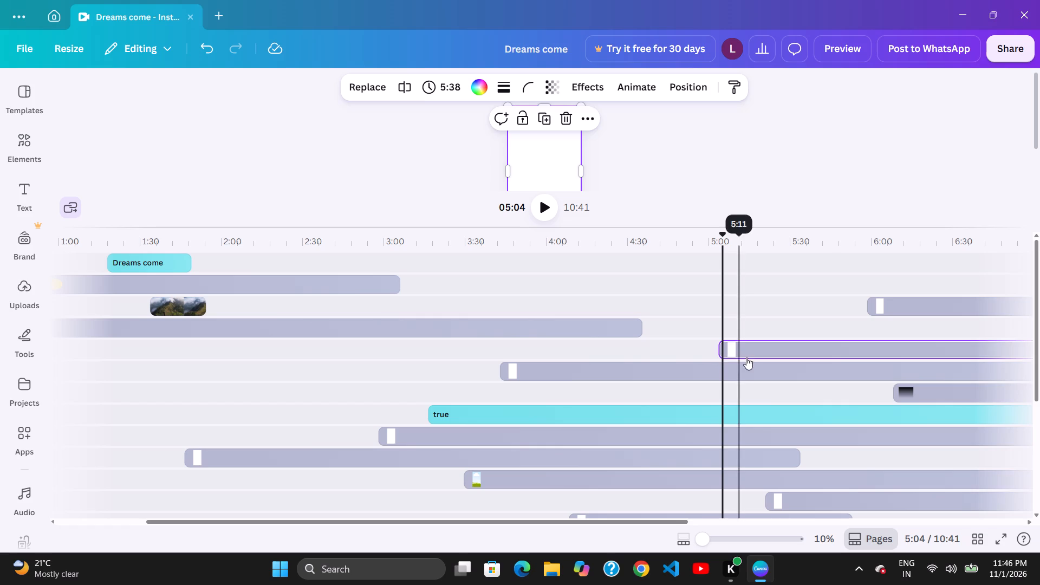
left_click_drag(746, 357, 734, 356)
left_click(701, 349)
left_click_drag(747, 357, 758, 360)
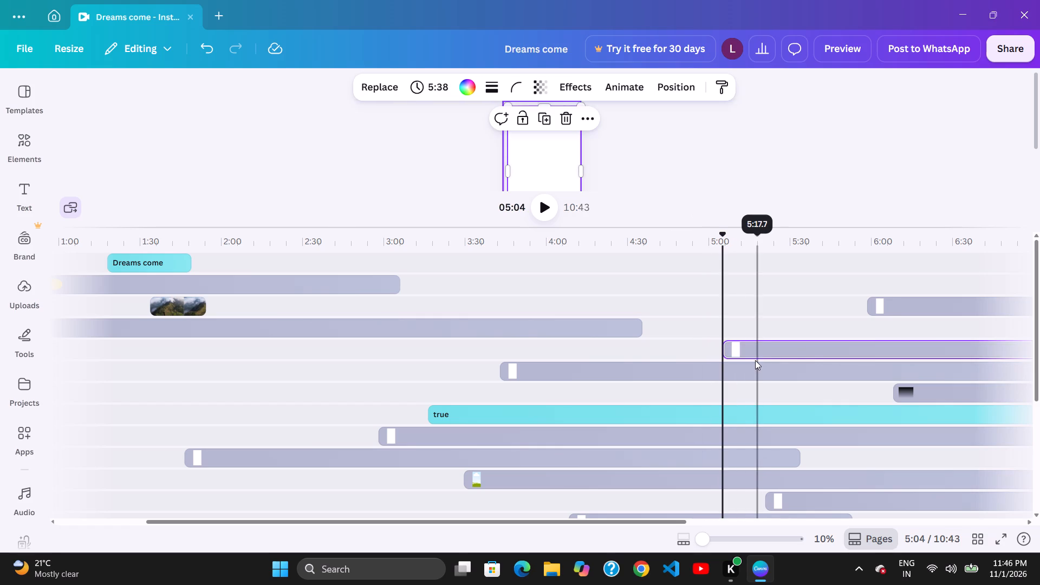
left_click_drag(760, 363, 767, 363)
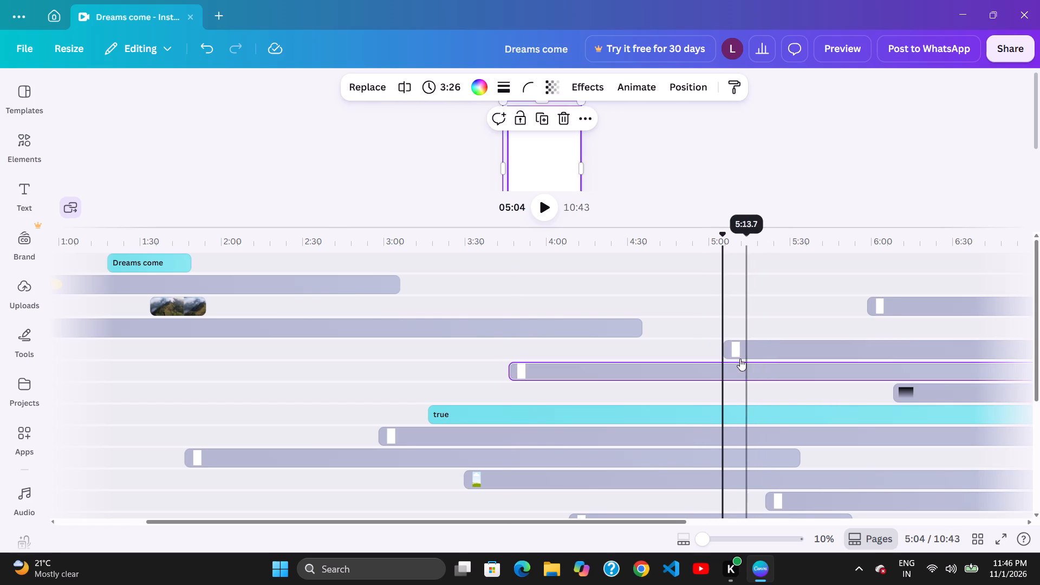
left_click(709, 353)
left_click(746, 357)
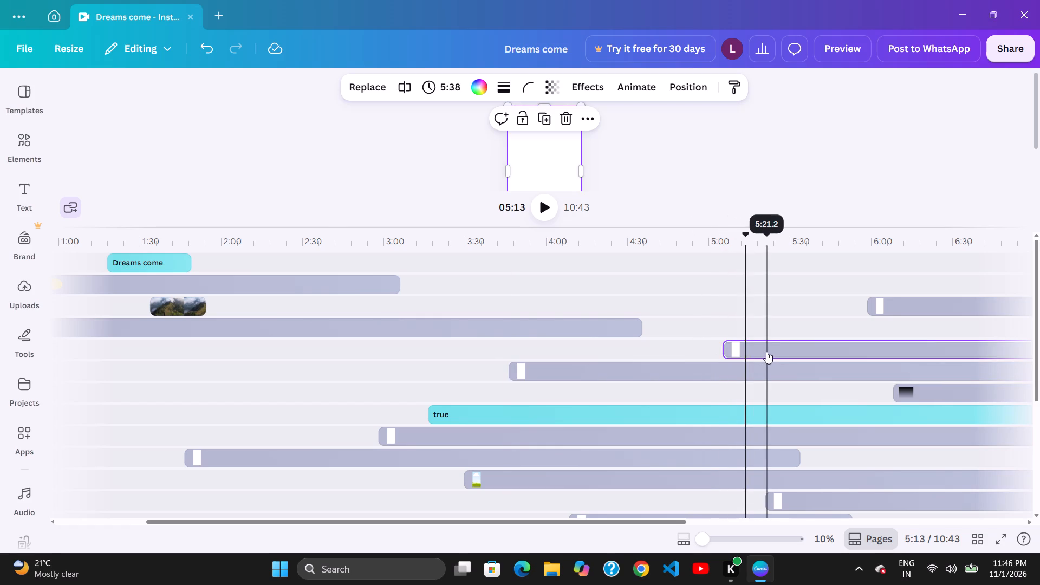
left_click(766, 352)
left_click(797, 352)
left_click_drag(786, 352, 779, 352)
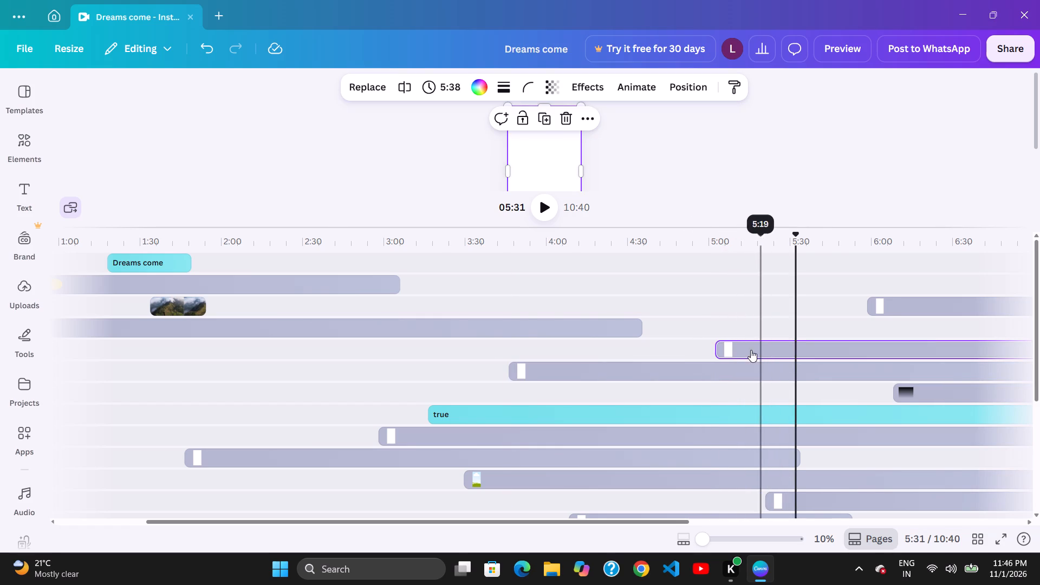
Trim the start of the 5:38 shape clip in two stages to about 5:14, making it 5:26 long.
left_click(766, 353)
left_click_drag(727, 348, 742, 350)
left_click(770, 355)
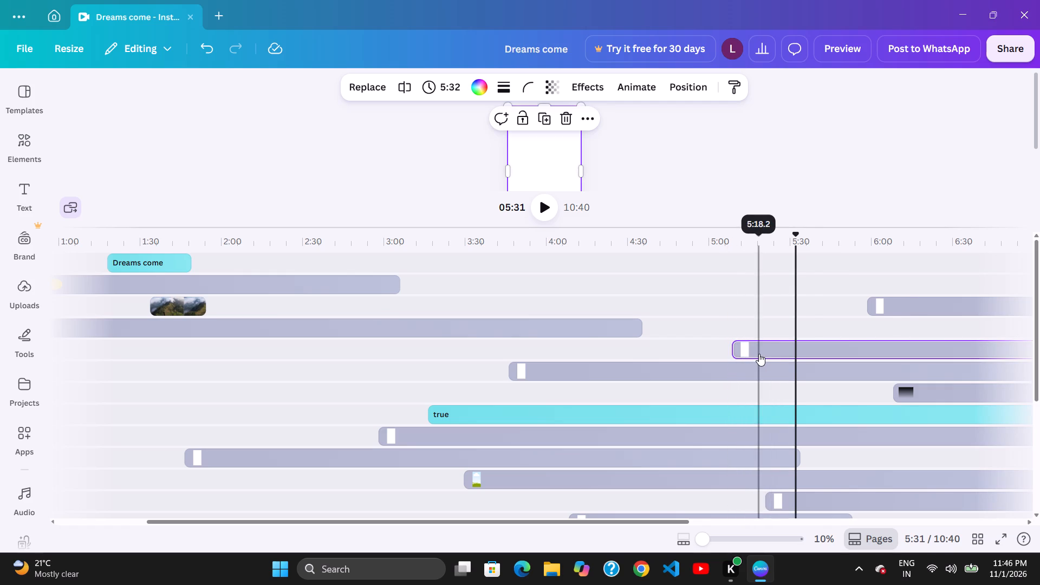
left_click(774, 355)
left_click(786, 358)
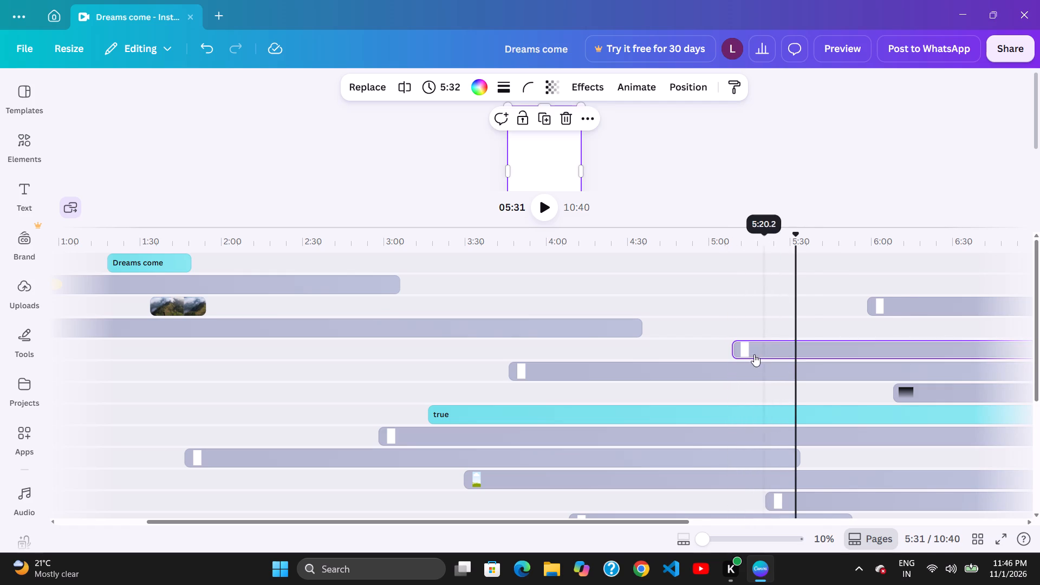
left_click(758, 355)
left_click_drag(735, 359, 751, 361)
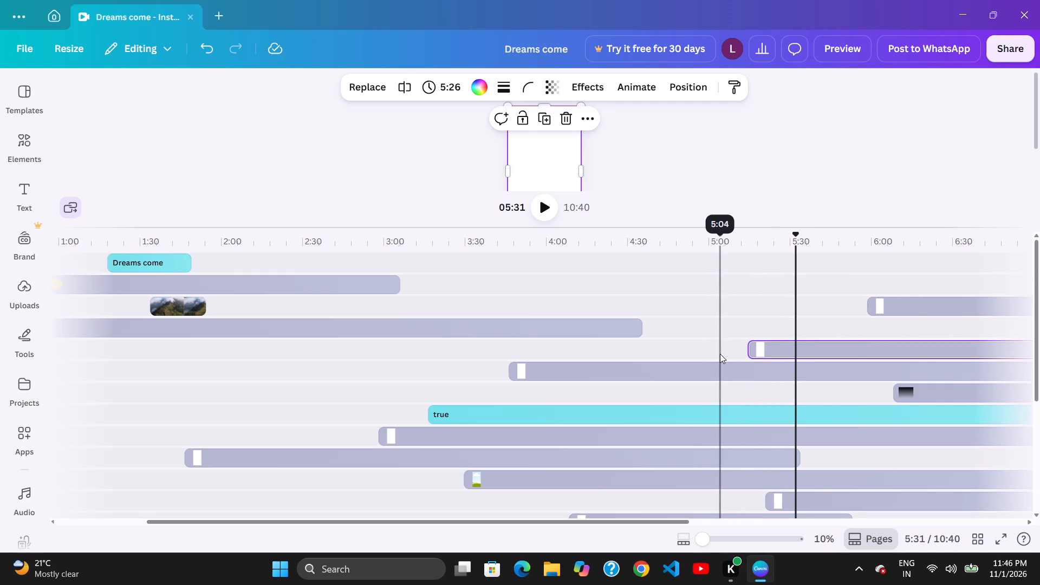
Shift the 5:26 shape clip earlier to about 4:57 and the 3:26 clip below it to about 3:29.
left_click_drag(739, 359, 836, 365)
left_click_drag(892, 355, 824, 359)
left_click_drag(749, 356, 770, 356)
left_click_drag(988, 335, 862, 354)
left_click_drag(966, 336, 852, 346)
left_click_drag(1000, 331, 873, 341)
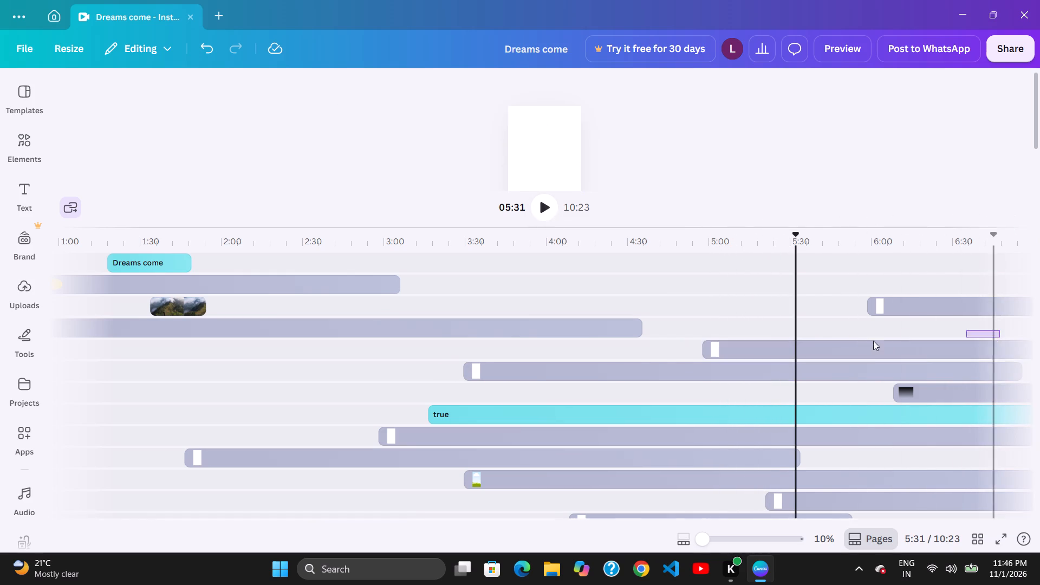
Move the 5:26 shape clip up into the green note clip's row and shift it to start at about 6:03.
left_click_drag(873, 341, 862, 340)
left_click_drag(934, 340, 954, 340)
left_click_drag(842, 340, 952, 335)
left_click_drag(949, 336, 848, 335)
left_click_drag(830, 332, 860, 339)
left_click_drag(856, 338, 873, 341)
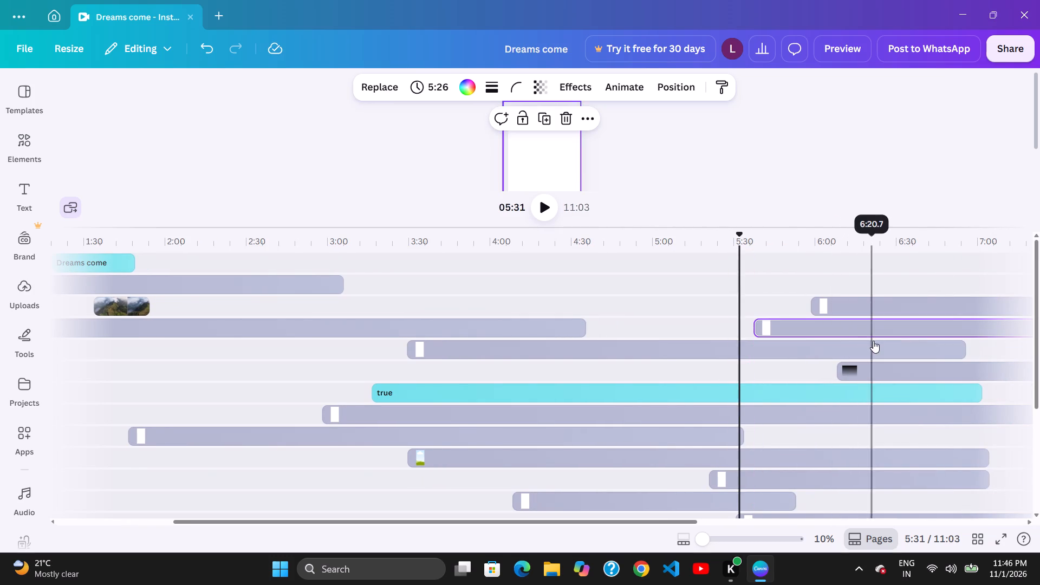
left_click_drag(873, 341, 861, 336)
left_click_drag(837, 330, 843, 333)
left_click_drag(952, 337, 893, 340)
left_click_drag(790, 324, 805, 328)
left_click_drag(882, 342, 873, 342)
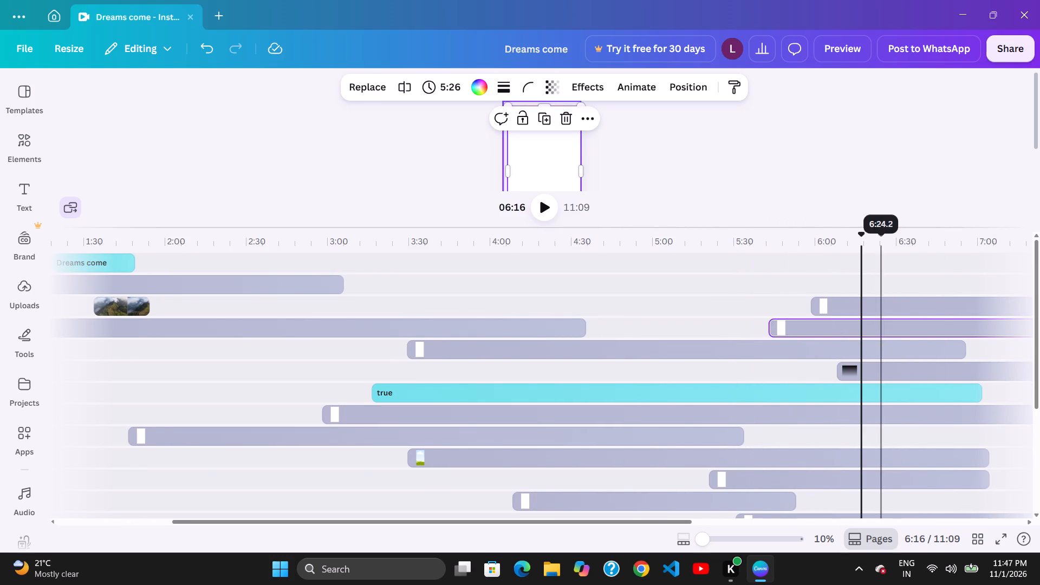
left_click_drag(812, 332, 866, 340)
Nudge the 3:26 clip earlier and trim the start of the 5:26 shape clip above it to about 6:21.
left_click_drag(892, 343, 917, 344)
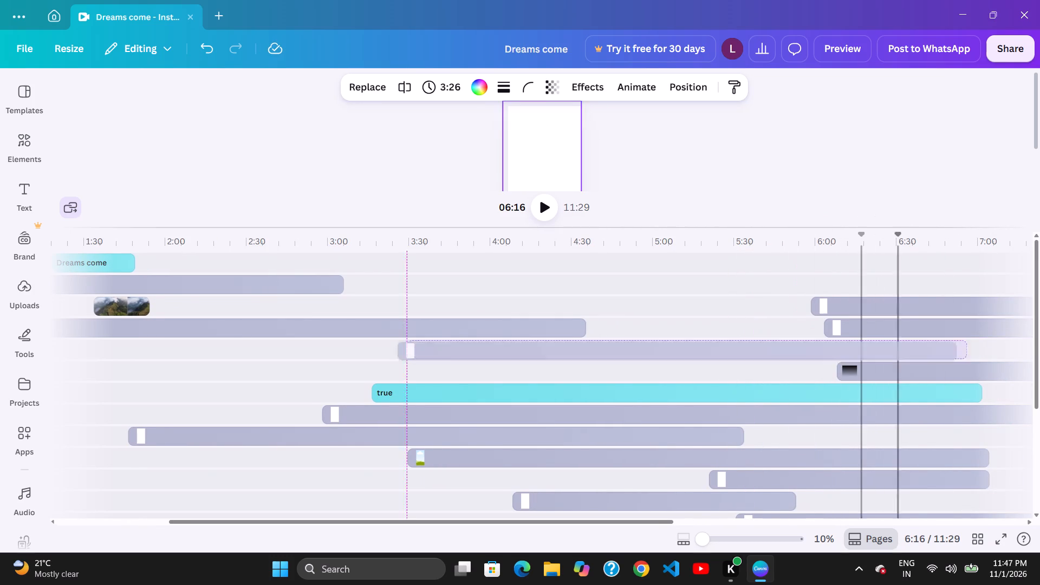
left_click_drag(917, 344, 918, 344)
left_click_drag(905, 344, 893, 343)
left_click_drag(825, 333, 874, 341)
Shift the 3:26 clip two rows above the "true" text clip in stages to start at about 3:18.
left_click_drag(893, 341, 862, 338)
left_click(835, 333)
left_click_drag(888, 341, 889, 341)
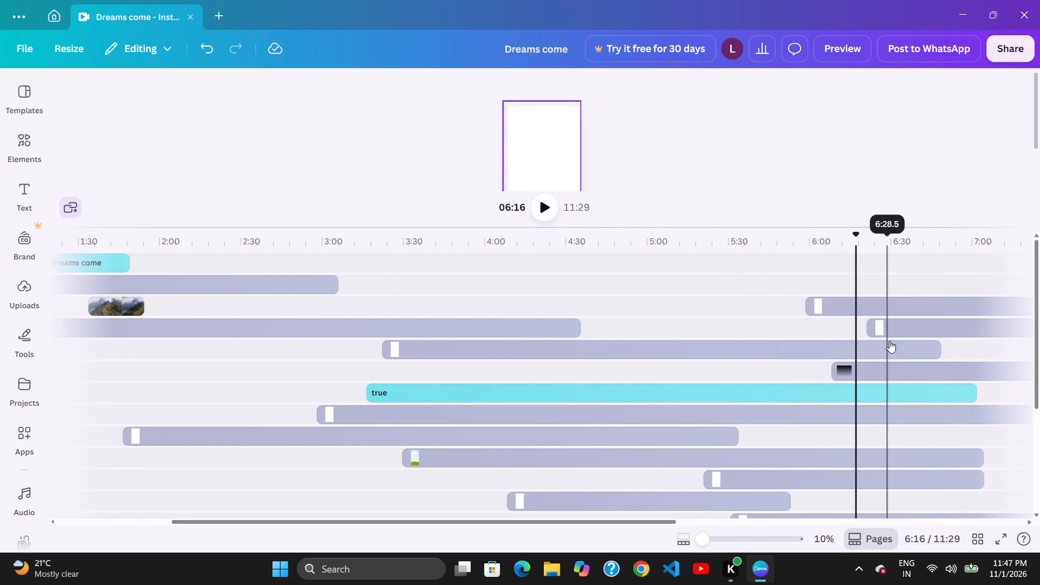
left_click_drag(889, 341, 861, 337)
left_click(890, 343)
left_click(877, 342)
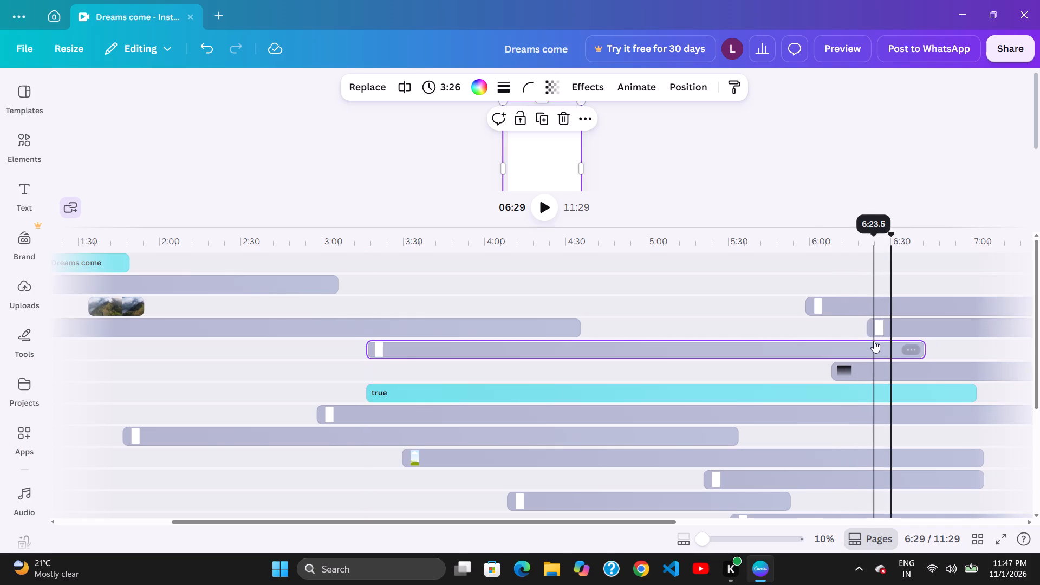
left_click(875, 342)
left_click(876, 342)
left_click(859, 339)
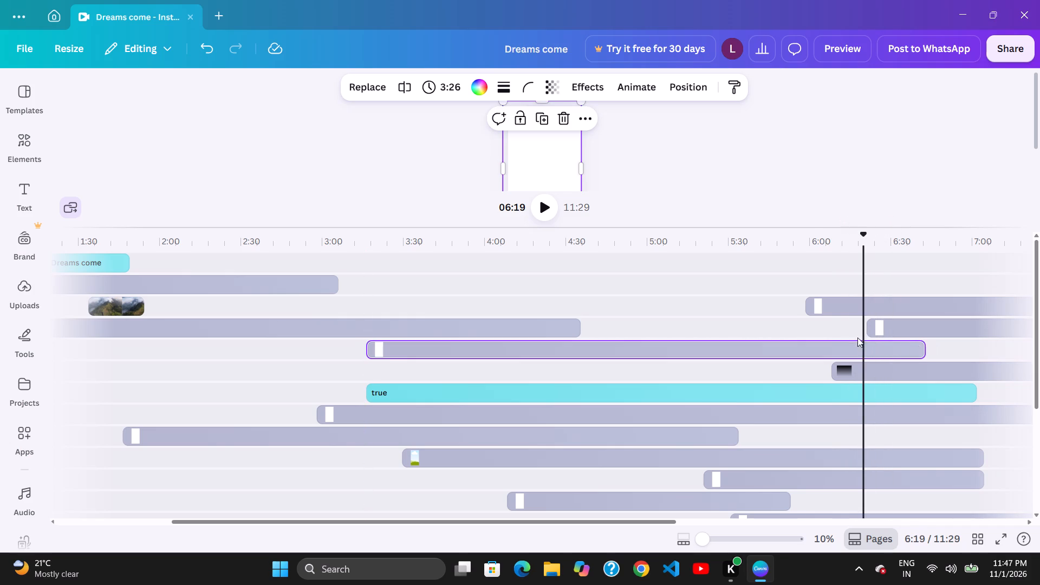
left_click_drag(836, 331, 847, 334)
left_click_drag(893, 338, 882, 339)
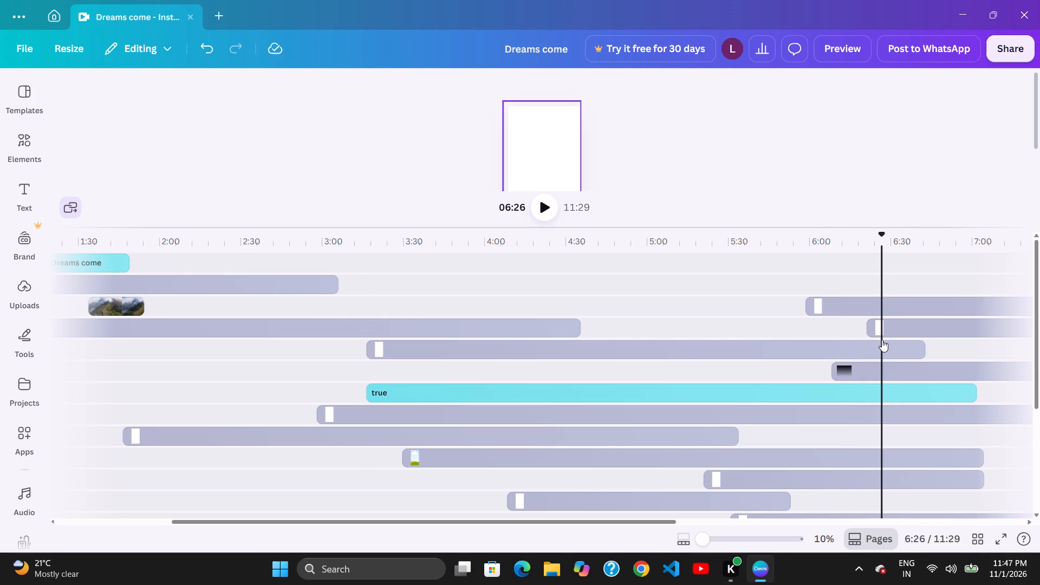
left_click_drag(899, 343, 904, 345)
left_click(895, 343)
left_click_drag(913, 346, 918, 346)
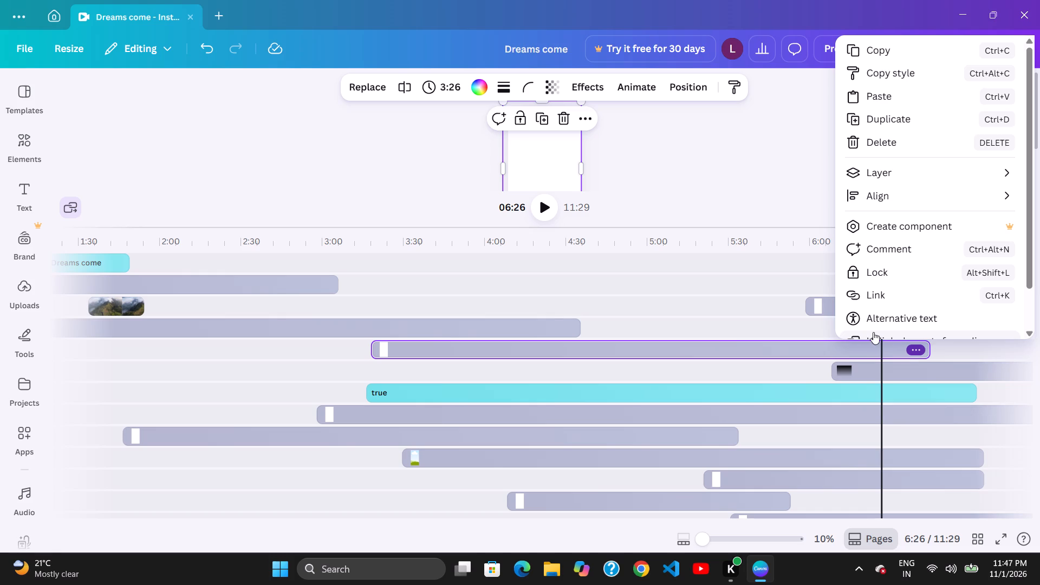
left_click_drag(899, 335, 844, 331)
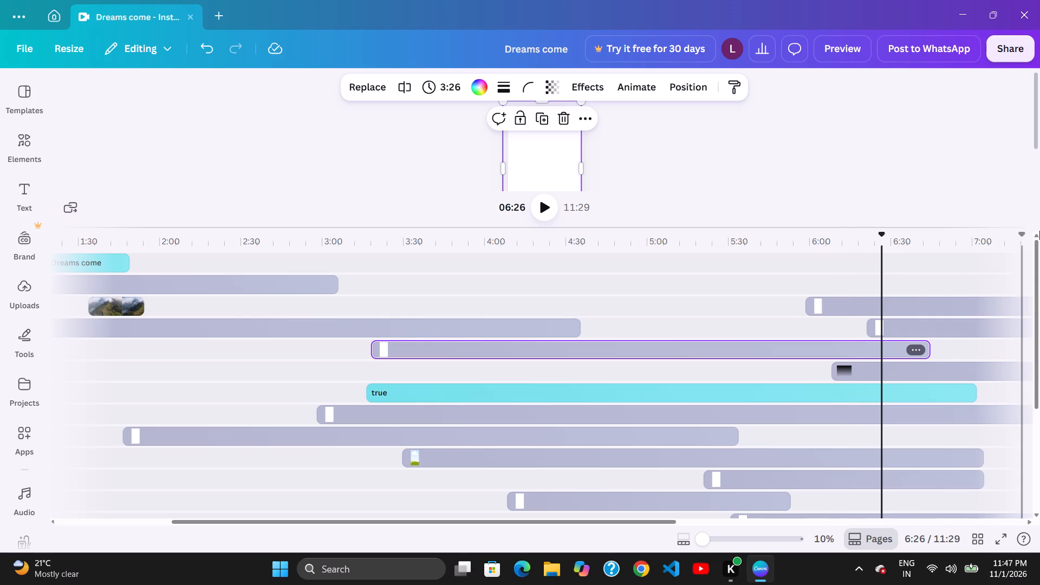
Move the 4:23 white shape clip in the mountain image's row earlier in stages to start at about 4:51.
left_click(673, 307)
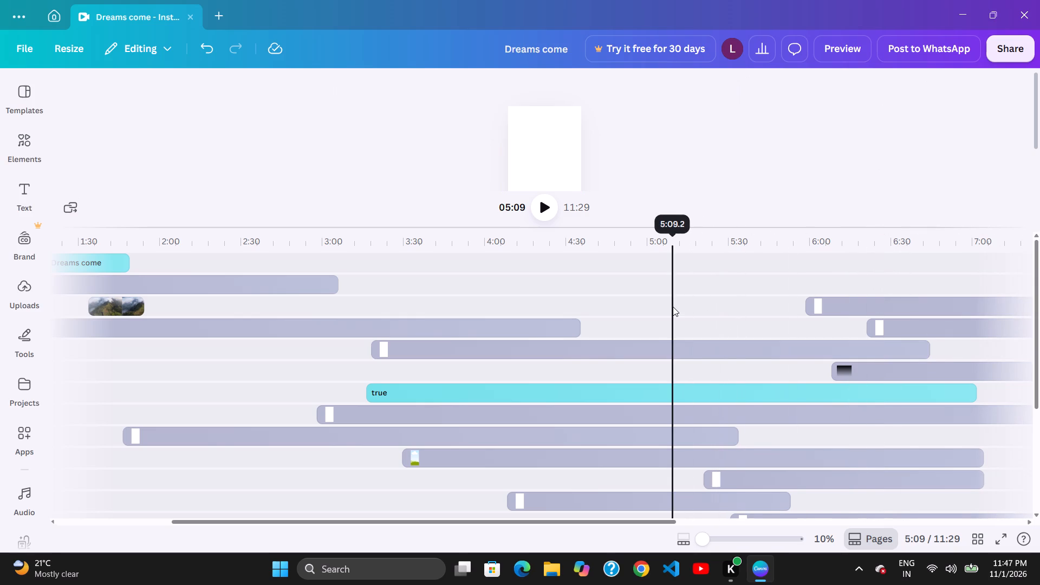
left_click_drag(695, 308, 736, 312)
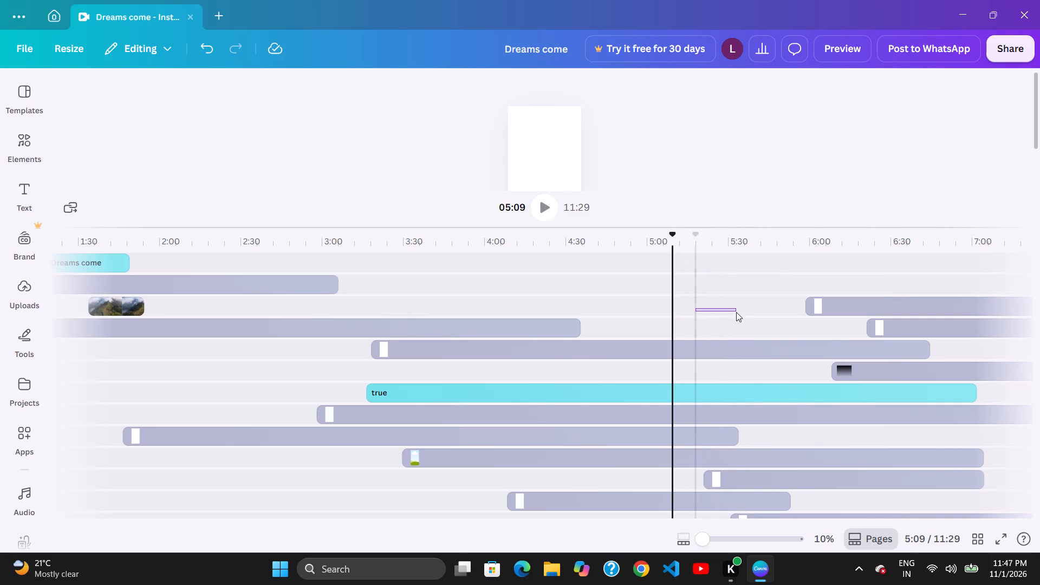
left_click_drag(736, 312, 731, 312)
left_click_drag(815, 309, 710, 311)
left_click_drag(680, 313, 686, 317)
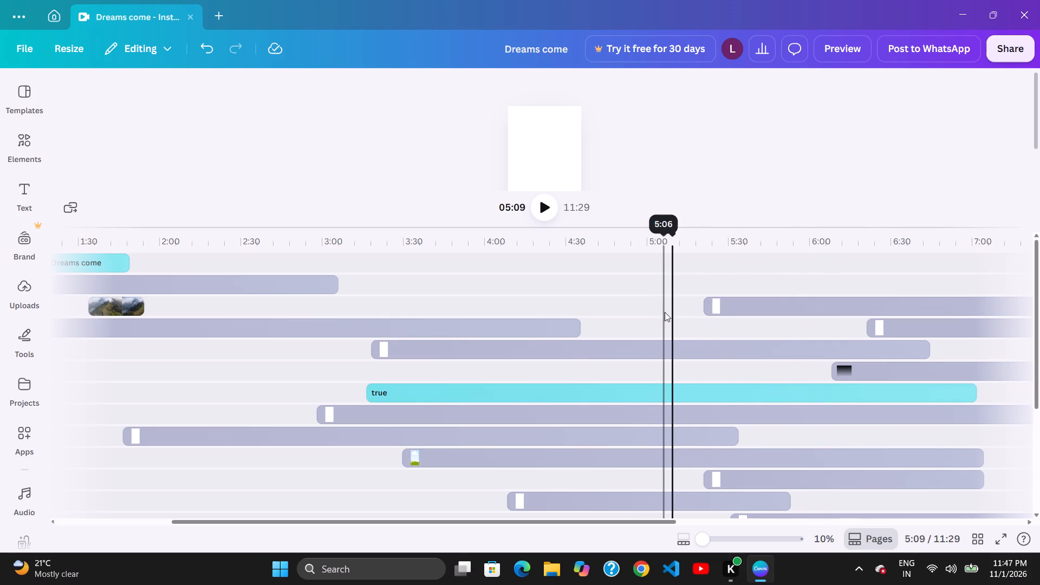
left_click_drag(694, 310, 703, 310)
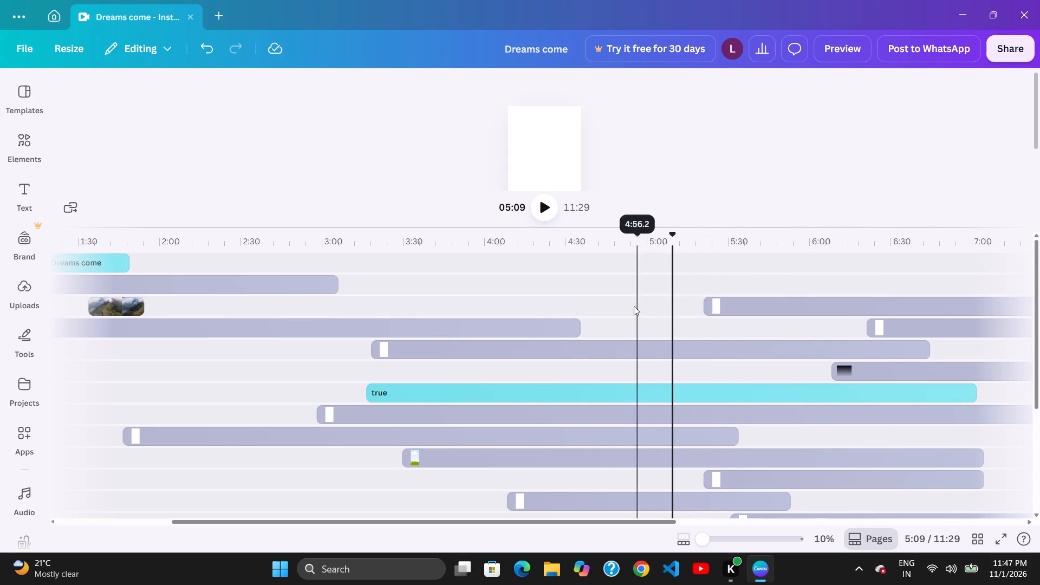
left_click_drag(633, 308, 723, 310)
left_click_drag(772, 310, 692, 314)
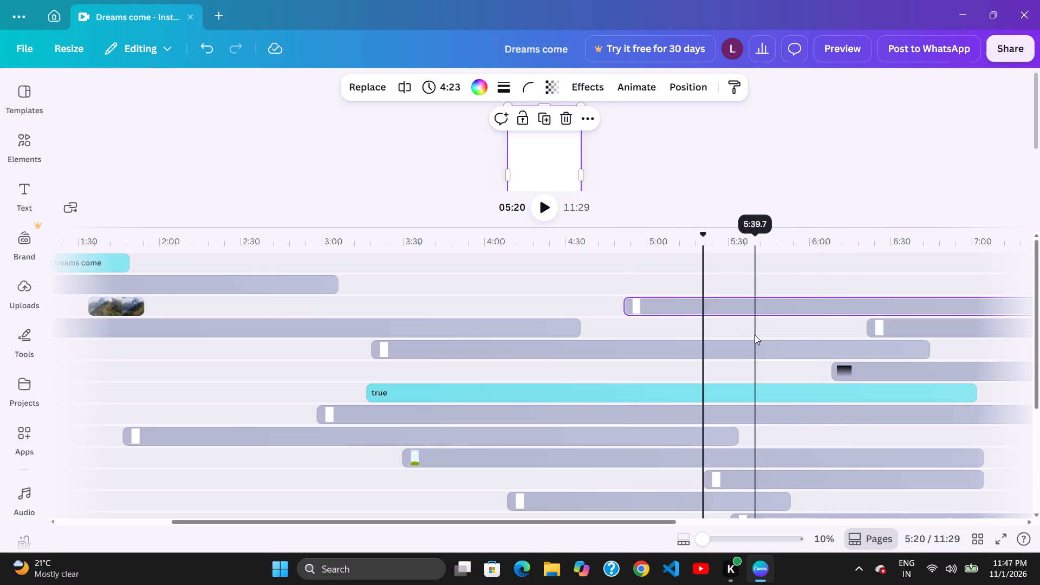
Move the 3:26 clip two rows above the "true" text clip later to start at about 4:08.
left_click_drag(670, 342, 810, 337)
left_click_drag(732, 338, 808, 333)
left_click_drag(727, 334, 796, 334)
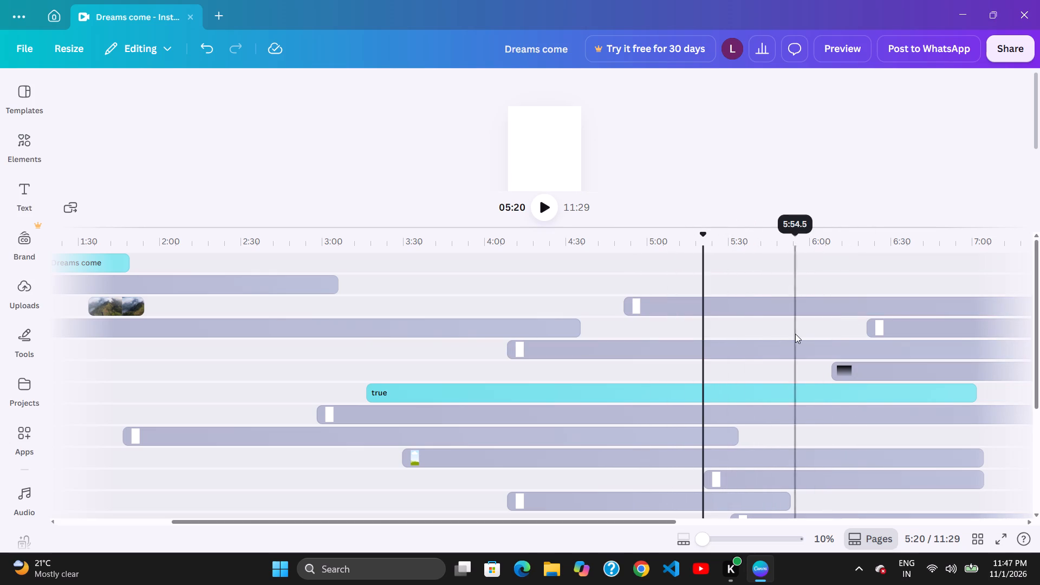
Extend the start of the white shape clip in the green note clip's row to about 6:18.
left_click_drag(795, 333, 810, 333)
left_click(818, 333)
left_click_drag(825, 333, 832, 333)
left_click_drag(870, 328, 870, 328)
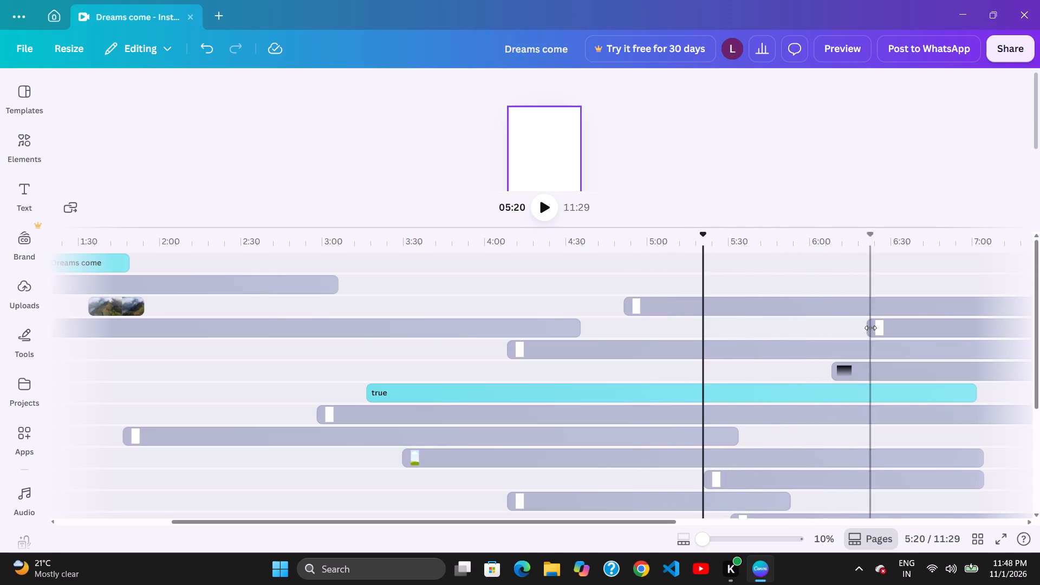
left_click_drag(870, 328, 862, 328)
left_click_drag(744, 332, 791, 328)
left_click(826, 324)
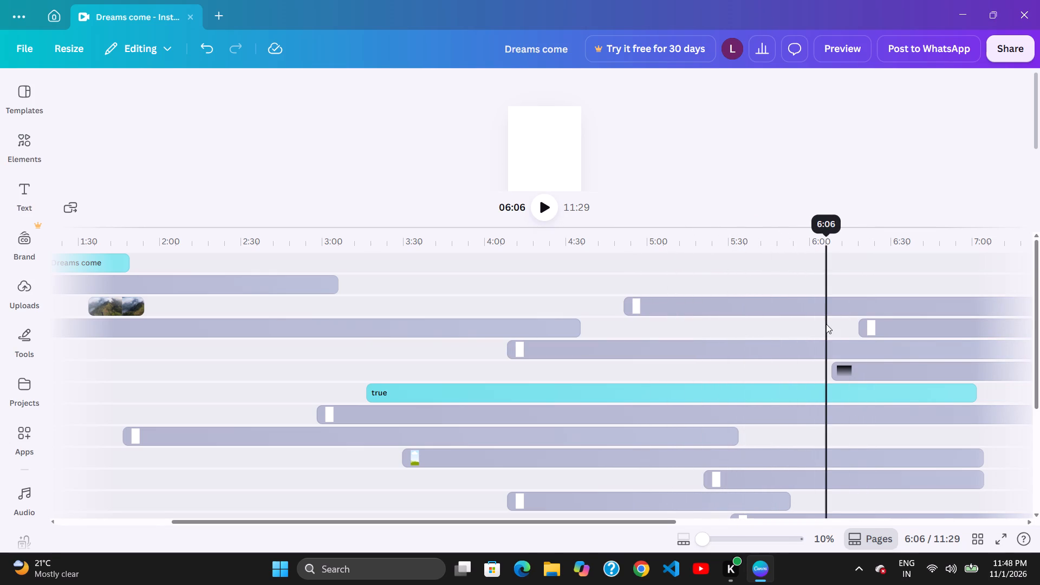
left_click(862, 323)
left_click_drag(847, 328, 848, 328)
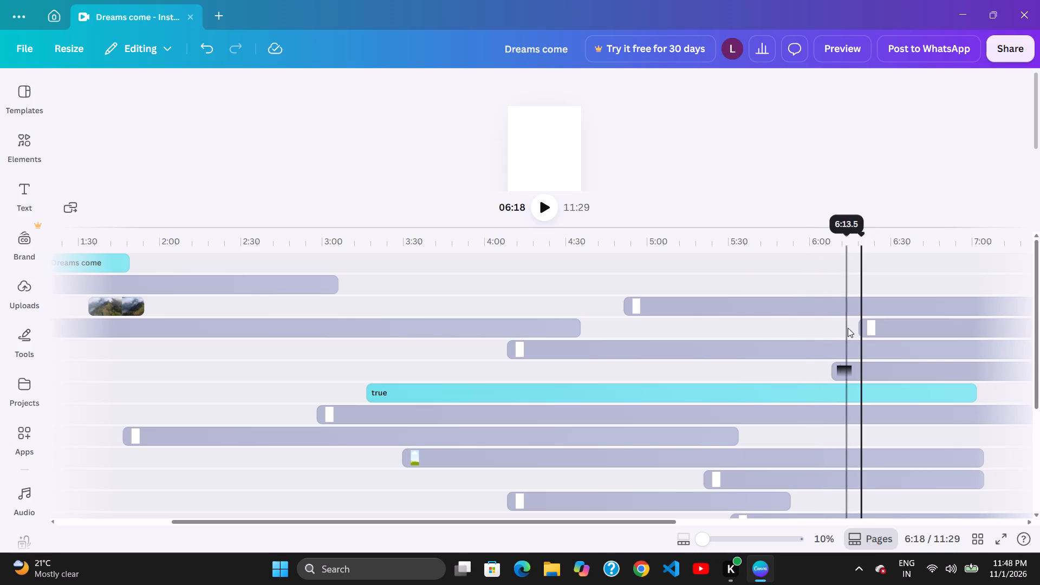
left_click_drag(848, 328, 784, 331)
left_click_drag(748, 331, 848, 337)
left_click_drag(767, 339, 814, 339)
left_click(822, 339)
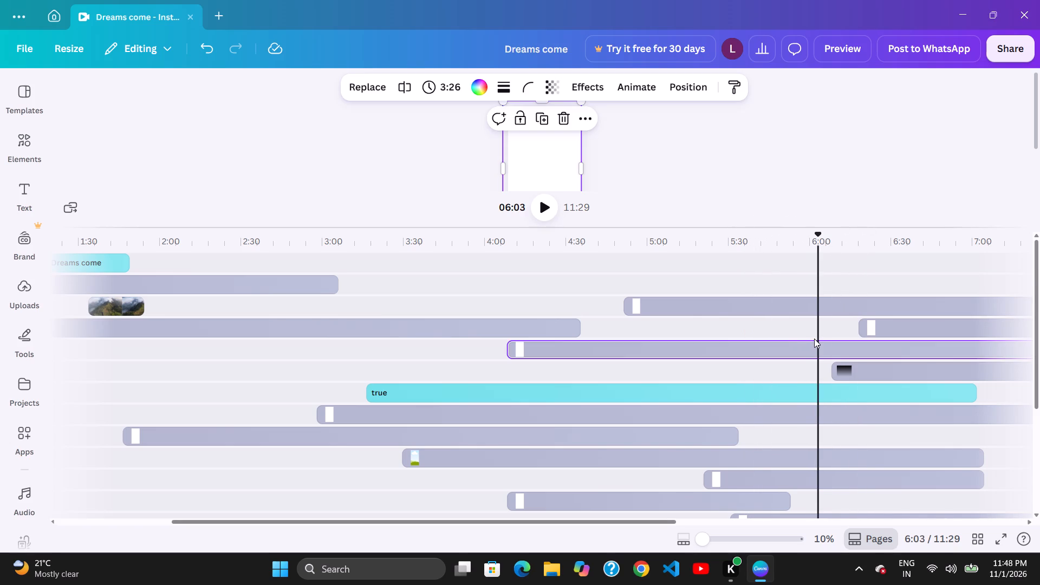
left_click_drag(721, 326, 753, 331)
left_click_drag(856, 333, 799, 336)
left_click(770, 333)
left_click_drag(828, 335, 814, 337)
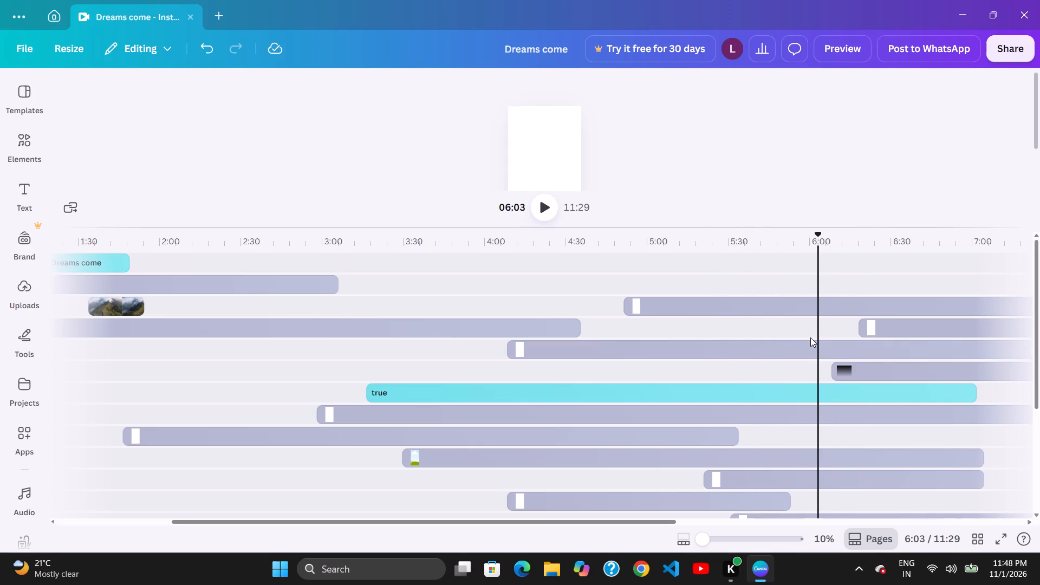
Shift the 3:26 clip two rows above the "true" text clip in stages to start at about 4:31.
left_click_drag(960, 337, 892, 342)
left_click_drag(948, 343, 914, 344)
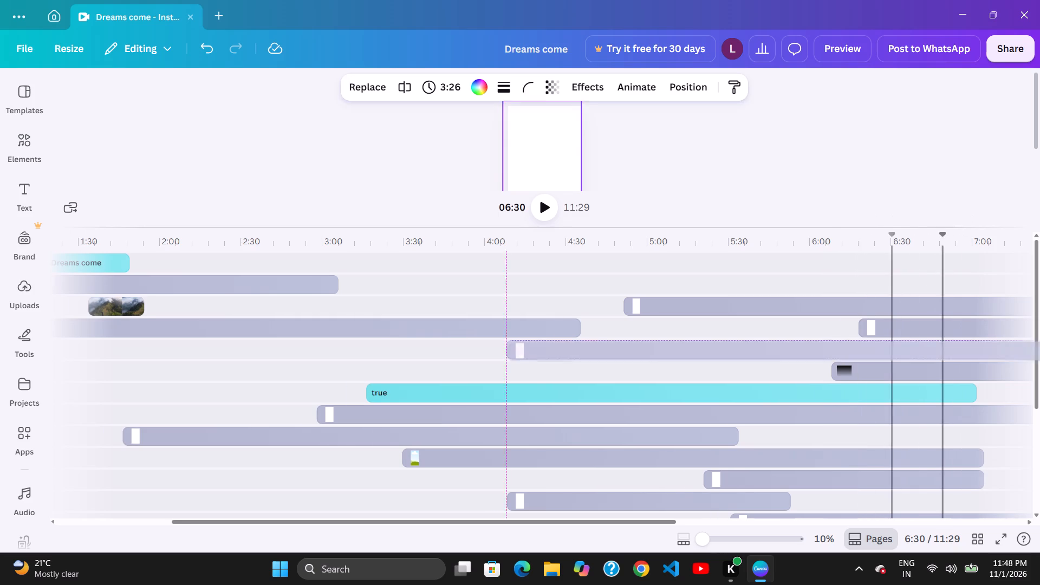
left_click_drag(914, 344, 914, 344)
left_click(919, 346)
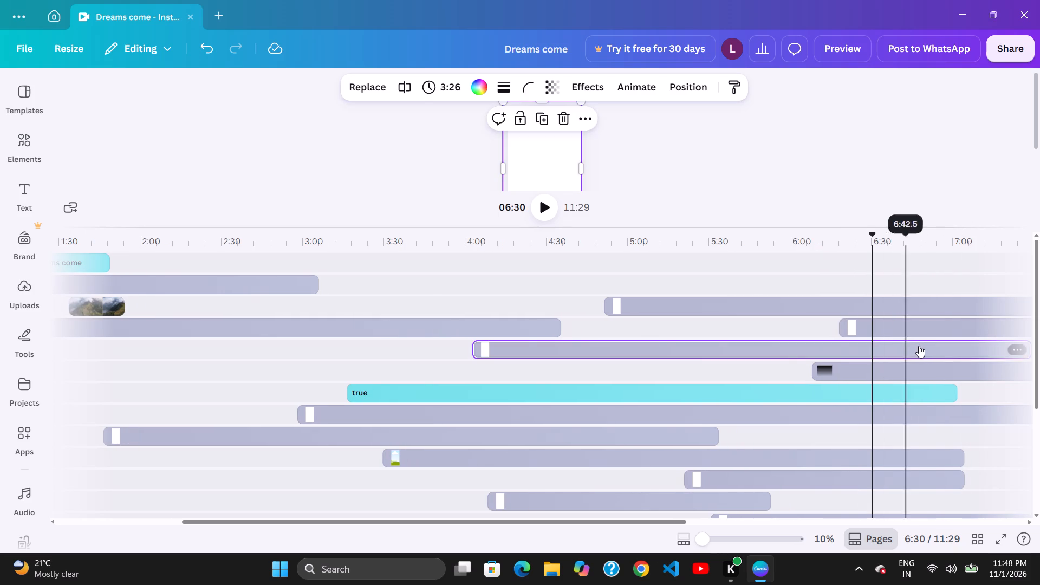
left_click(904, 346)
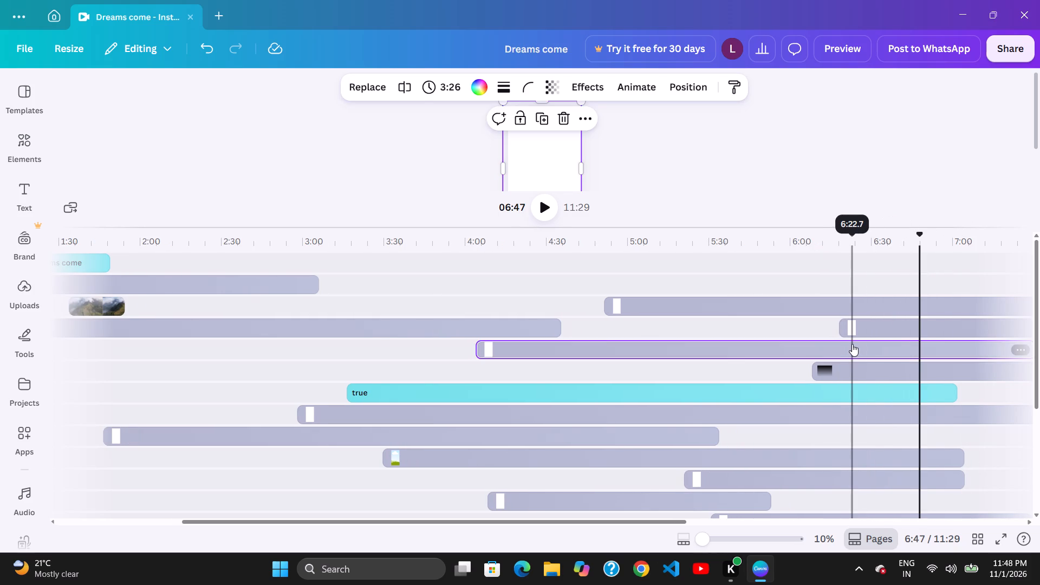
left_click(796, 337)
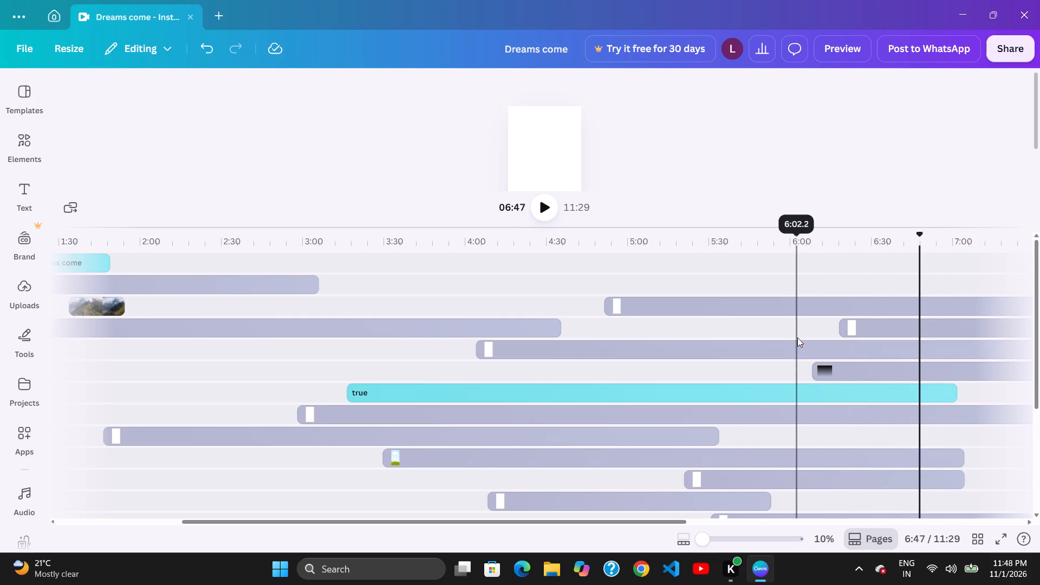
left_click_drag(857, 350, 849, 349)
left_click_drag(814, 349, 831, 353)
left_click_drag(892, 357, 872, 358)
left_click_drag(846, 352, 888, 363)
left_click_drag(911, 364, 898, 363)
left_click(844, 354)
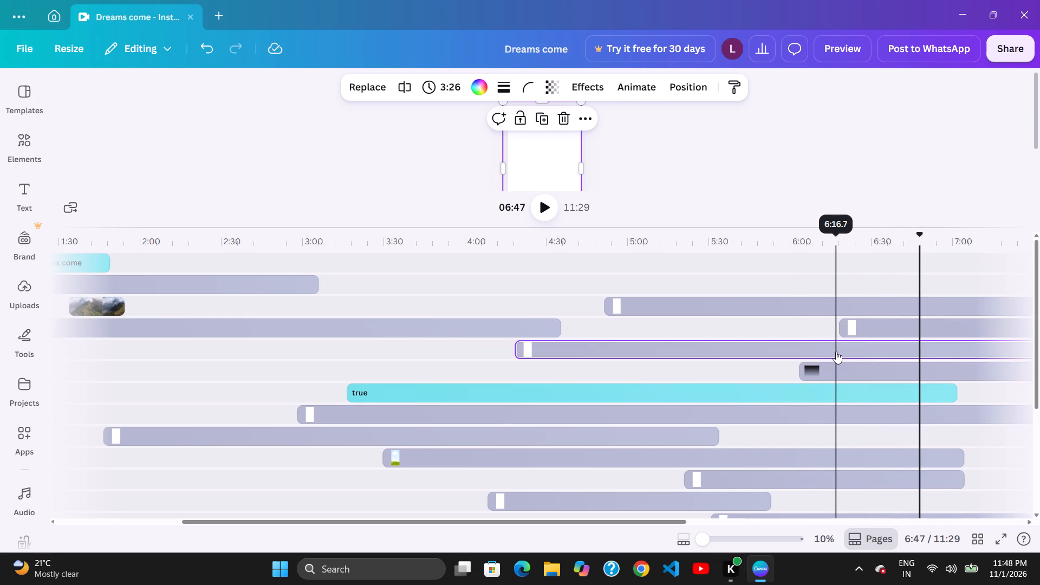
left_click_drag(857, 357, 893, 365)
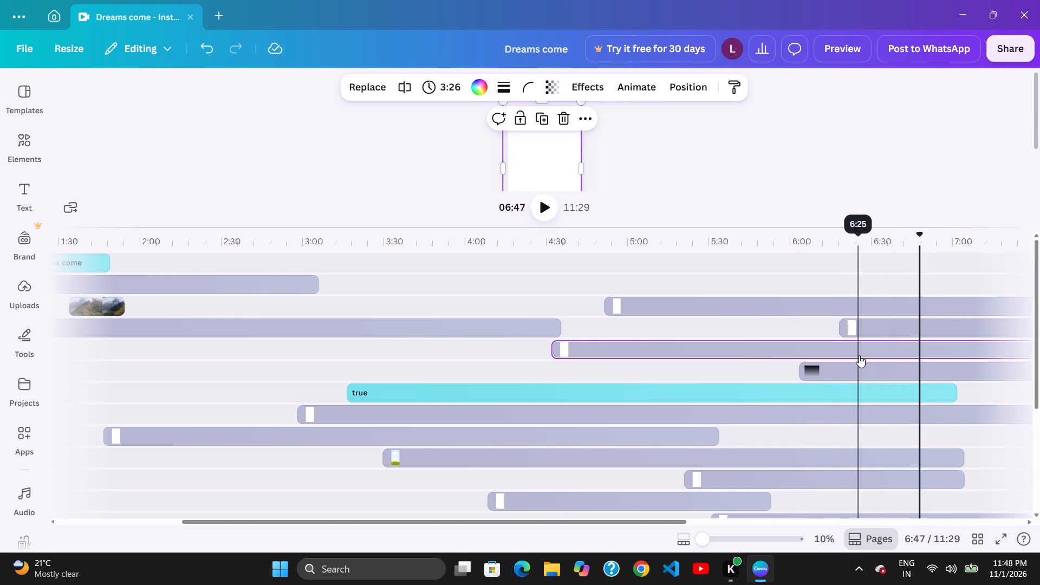
Move the black gradient clip directly above the "true" text clip later to start at about 6:32.
left_click_drag(902, 367, 933, 374)
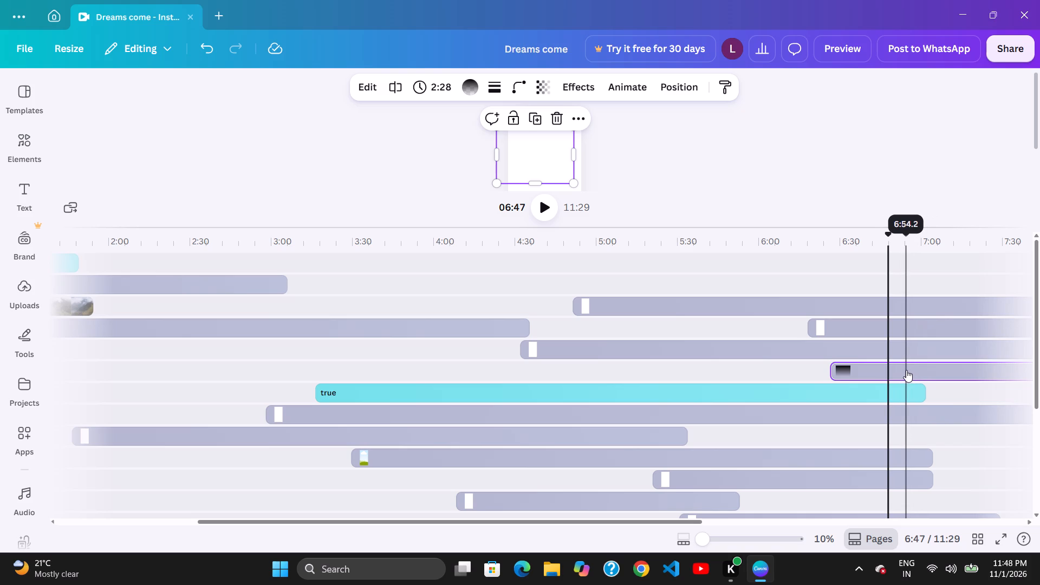
left_click(951, 378)
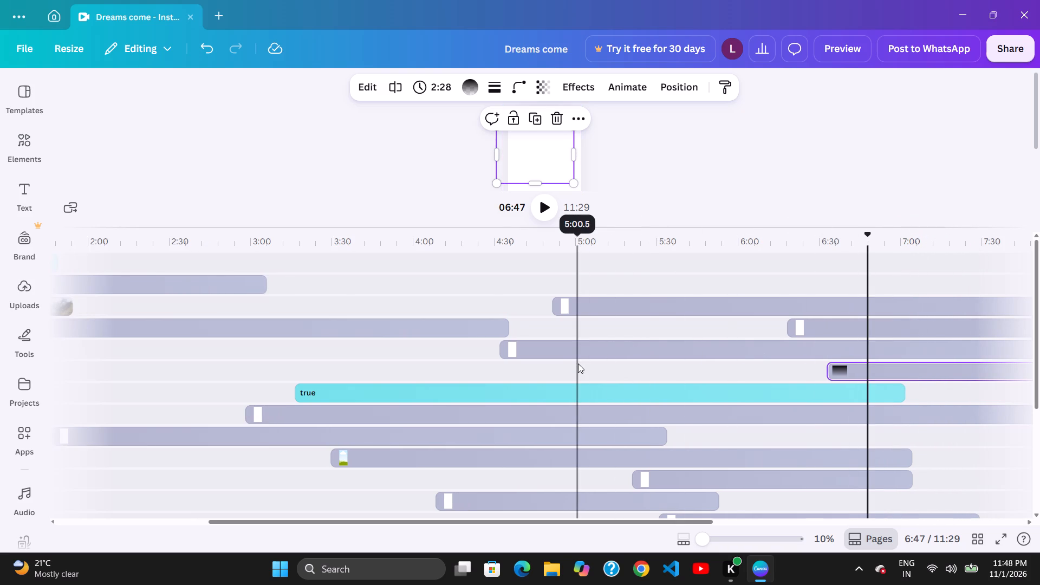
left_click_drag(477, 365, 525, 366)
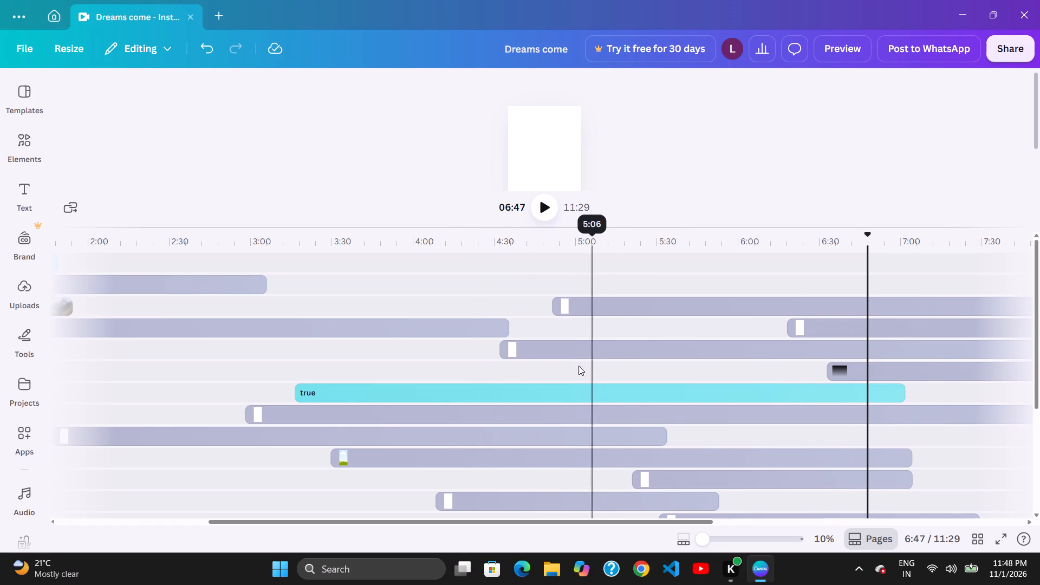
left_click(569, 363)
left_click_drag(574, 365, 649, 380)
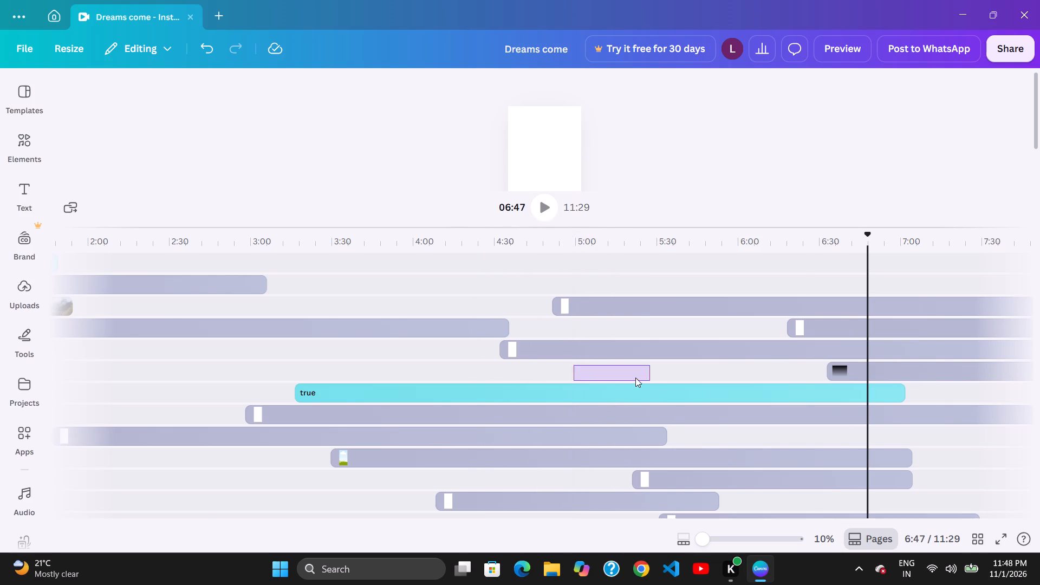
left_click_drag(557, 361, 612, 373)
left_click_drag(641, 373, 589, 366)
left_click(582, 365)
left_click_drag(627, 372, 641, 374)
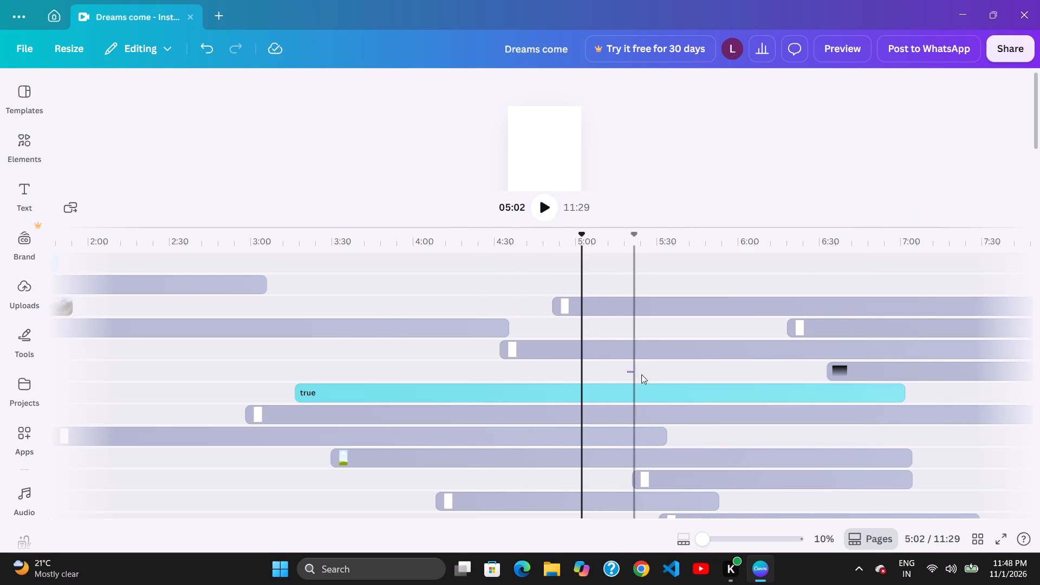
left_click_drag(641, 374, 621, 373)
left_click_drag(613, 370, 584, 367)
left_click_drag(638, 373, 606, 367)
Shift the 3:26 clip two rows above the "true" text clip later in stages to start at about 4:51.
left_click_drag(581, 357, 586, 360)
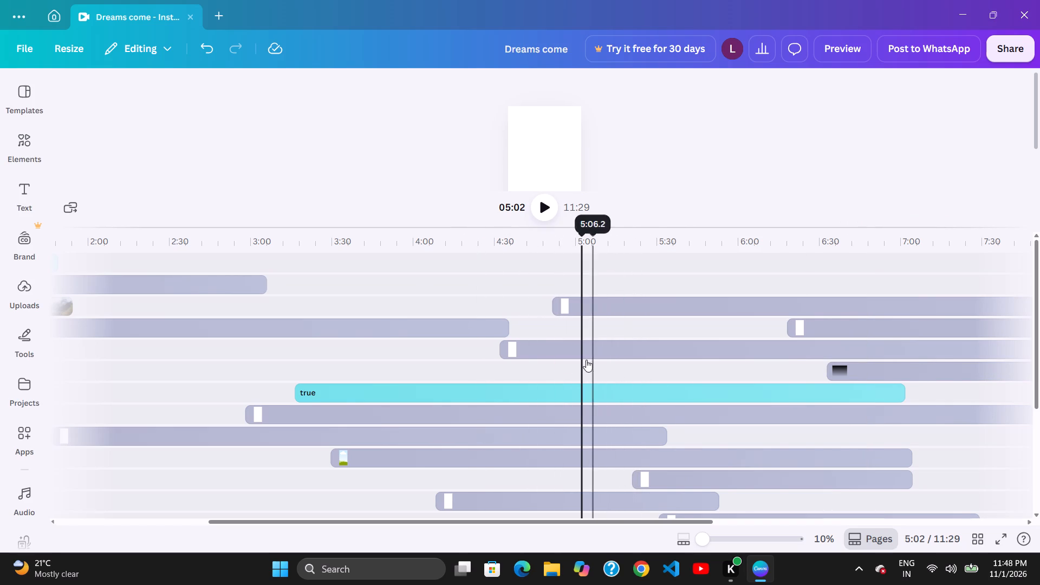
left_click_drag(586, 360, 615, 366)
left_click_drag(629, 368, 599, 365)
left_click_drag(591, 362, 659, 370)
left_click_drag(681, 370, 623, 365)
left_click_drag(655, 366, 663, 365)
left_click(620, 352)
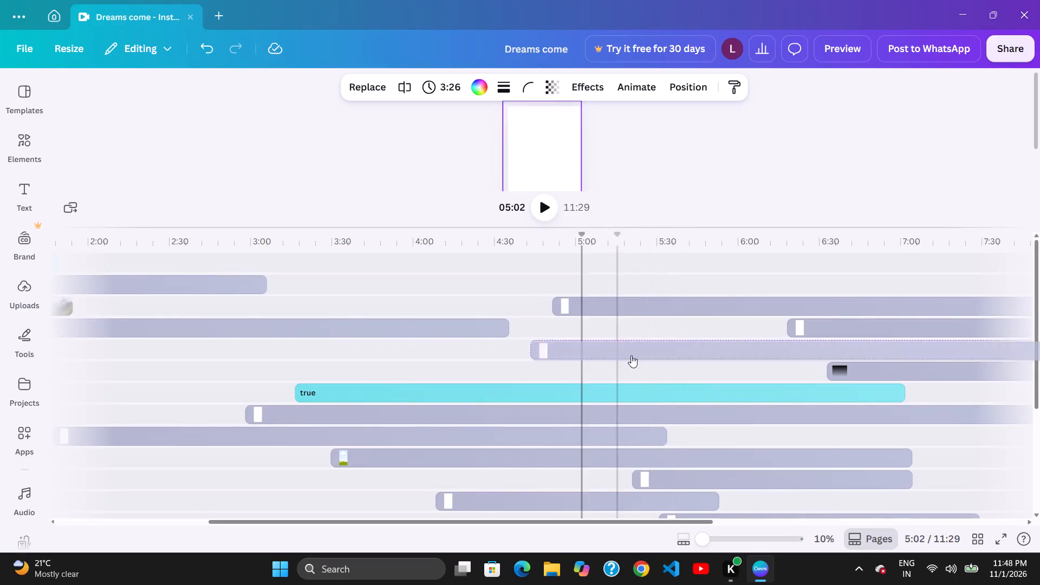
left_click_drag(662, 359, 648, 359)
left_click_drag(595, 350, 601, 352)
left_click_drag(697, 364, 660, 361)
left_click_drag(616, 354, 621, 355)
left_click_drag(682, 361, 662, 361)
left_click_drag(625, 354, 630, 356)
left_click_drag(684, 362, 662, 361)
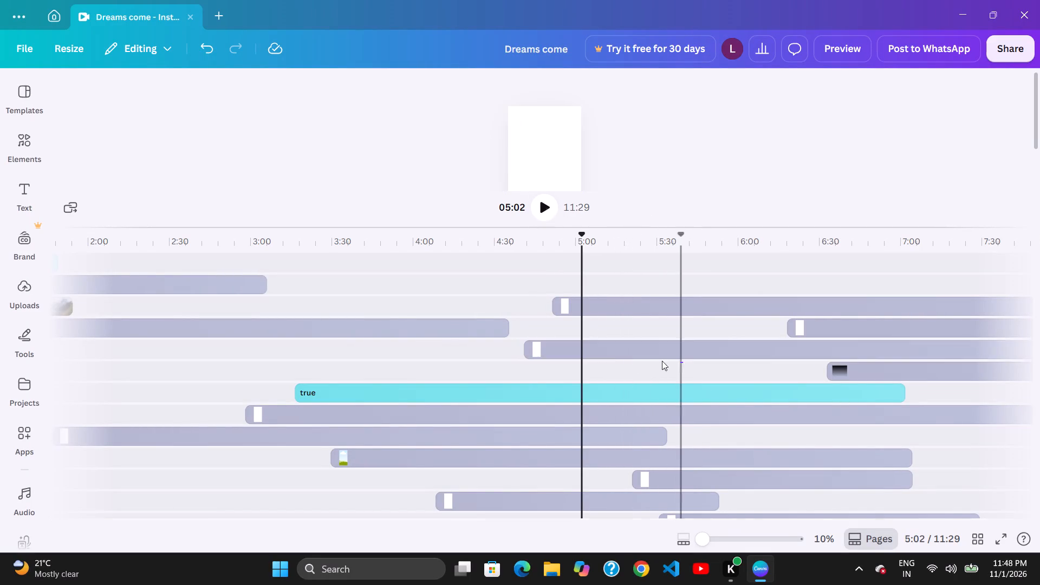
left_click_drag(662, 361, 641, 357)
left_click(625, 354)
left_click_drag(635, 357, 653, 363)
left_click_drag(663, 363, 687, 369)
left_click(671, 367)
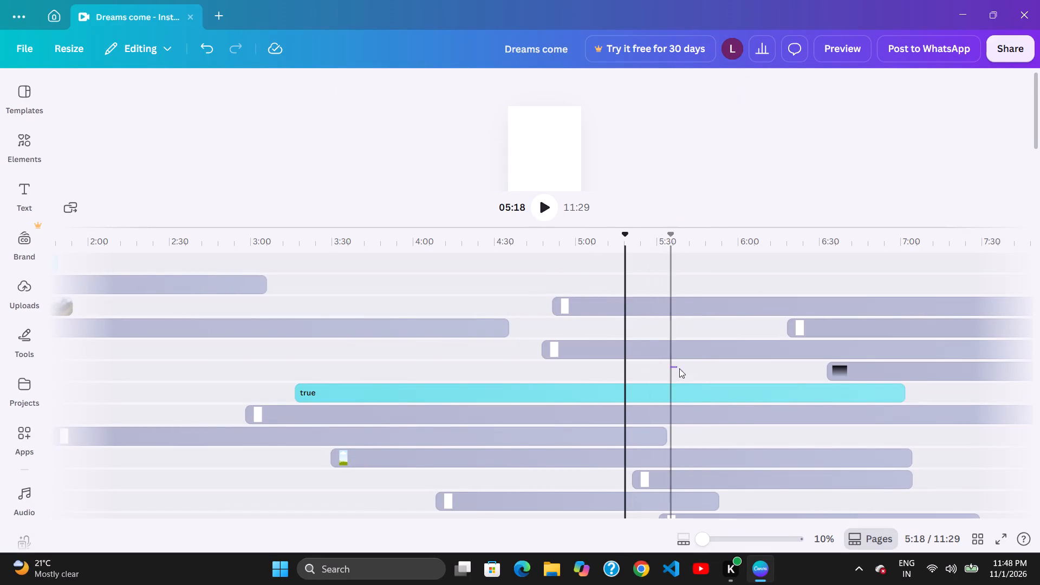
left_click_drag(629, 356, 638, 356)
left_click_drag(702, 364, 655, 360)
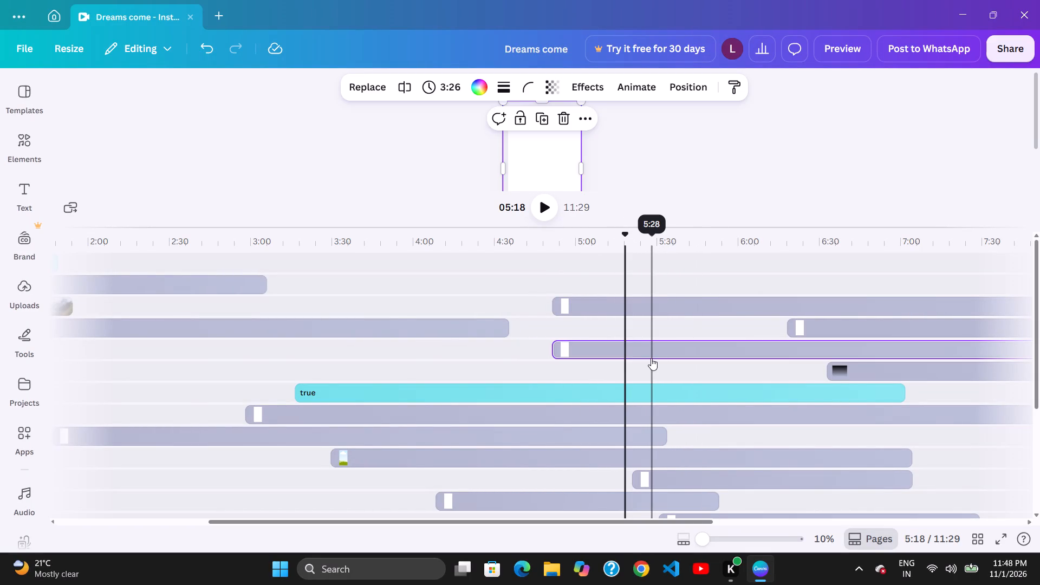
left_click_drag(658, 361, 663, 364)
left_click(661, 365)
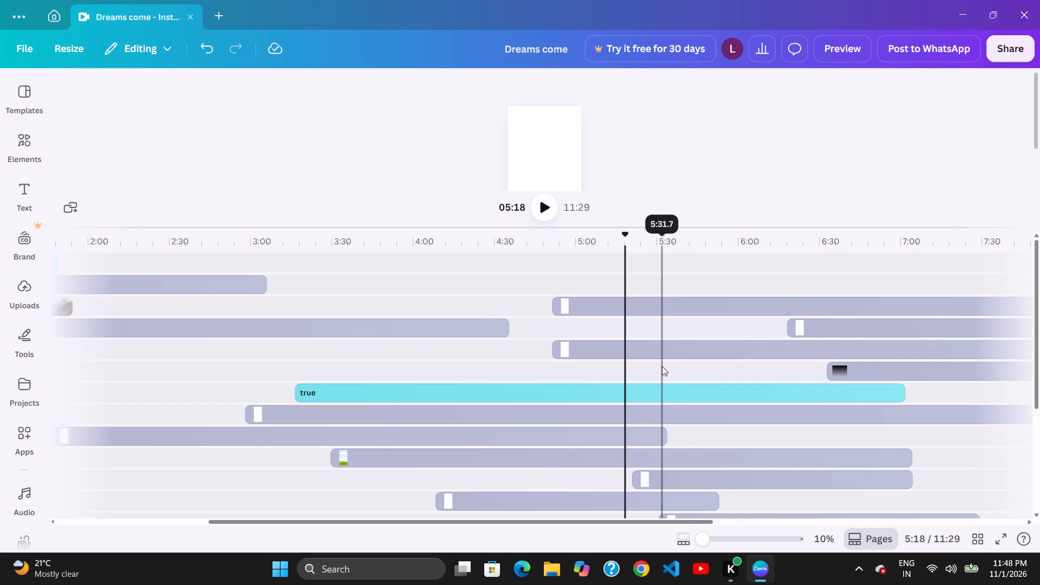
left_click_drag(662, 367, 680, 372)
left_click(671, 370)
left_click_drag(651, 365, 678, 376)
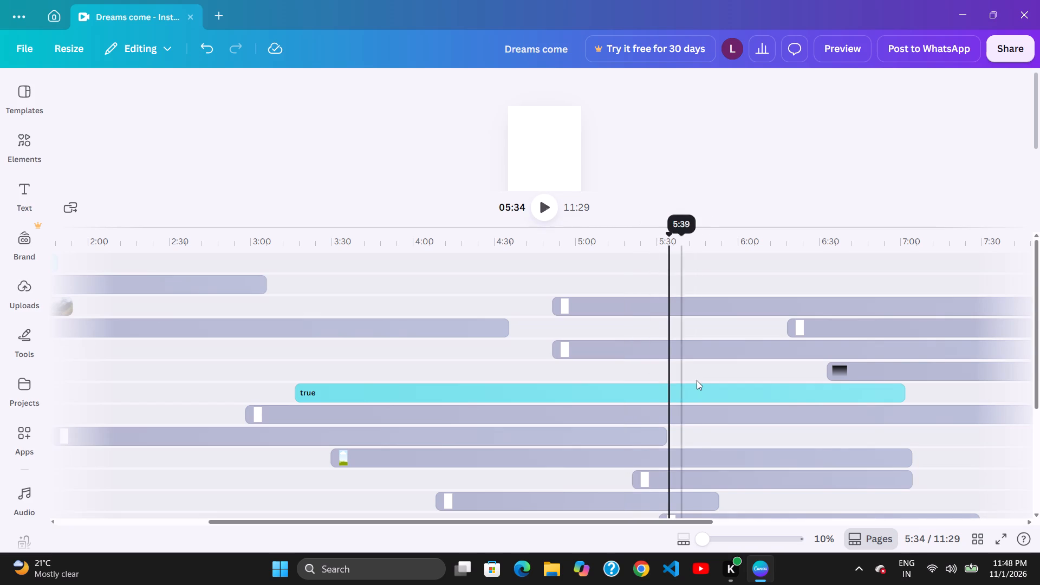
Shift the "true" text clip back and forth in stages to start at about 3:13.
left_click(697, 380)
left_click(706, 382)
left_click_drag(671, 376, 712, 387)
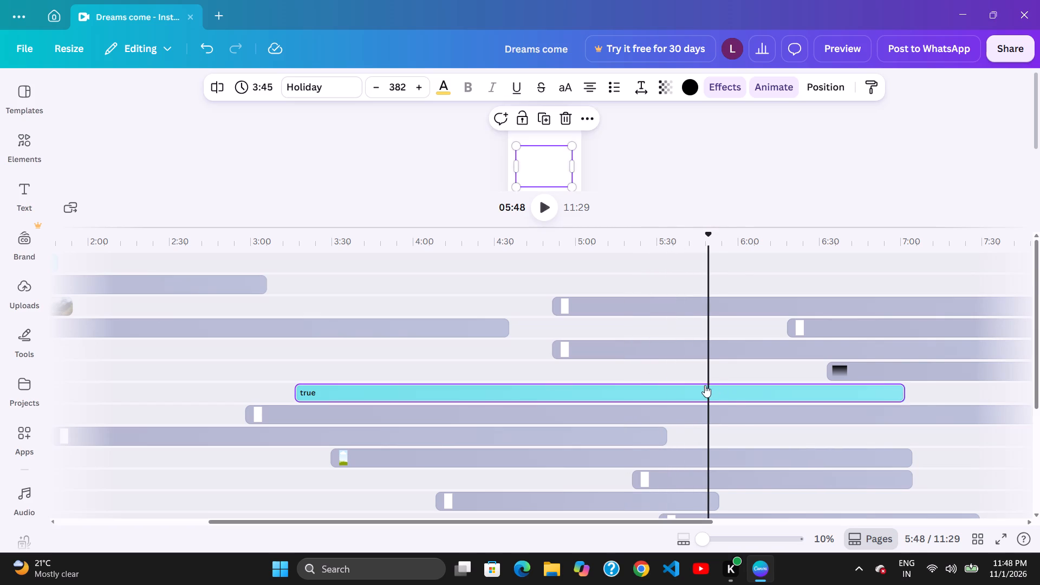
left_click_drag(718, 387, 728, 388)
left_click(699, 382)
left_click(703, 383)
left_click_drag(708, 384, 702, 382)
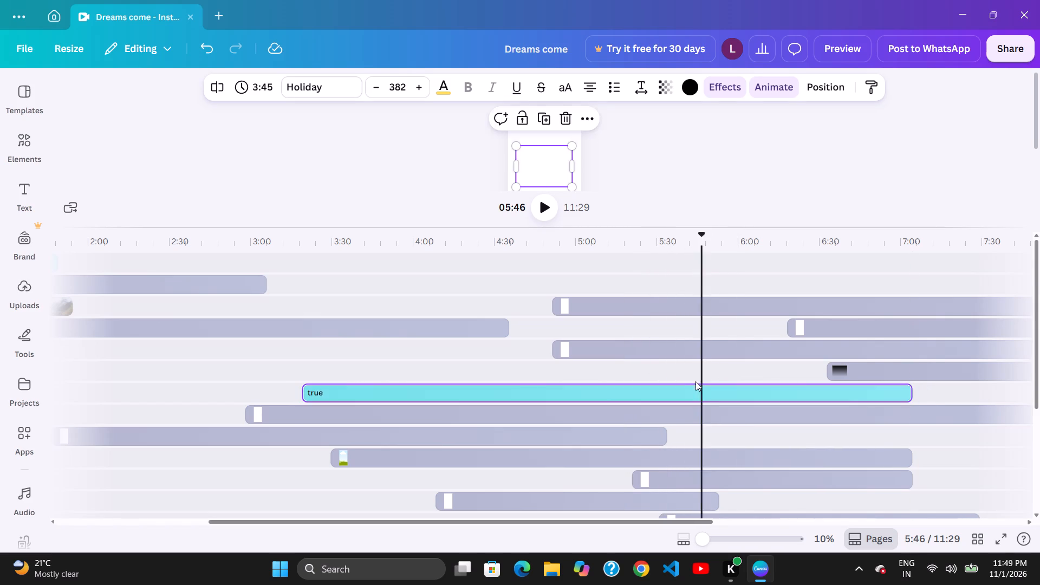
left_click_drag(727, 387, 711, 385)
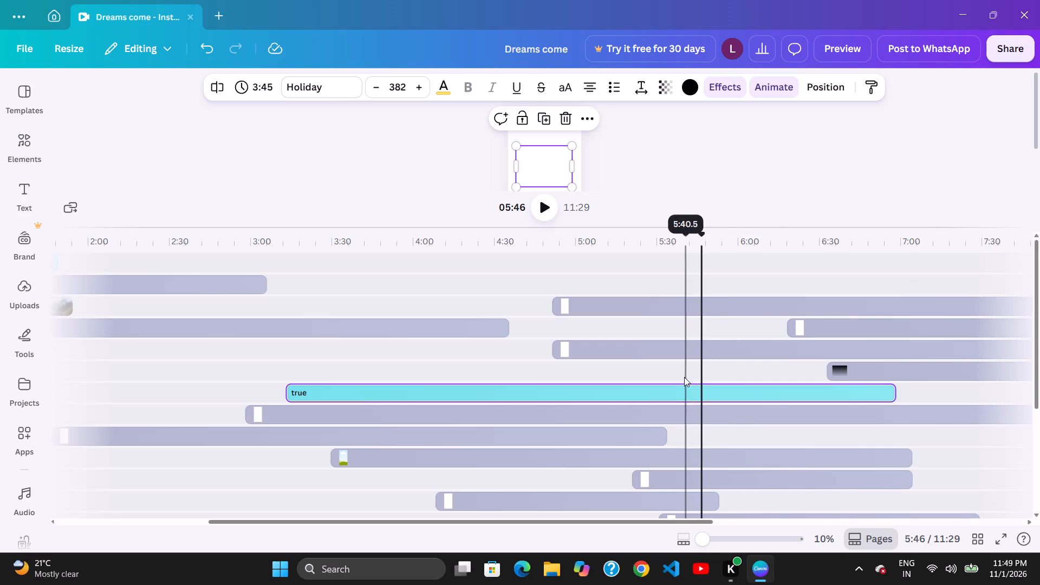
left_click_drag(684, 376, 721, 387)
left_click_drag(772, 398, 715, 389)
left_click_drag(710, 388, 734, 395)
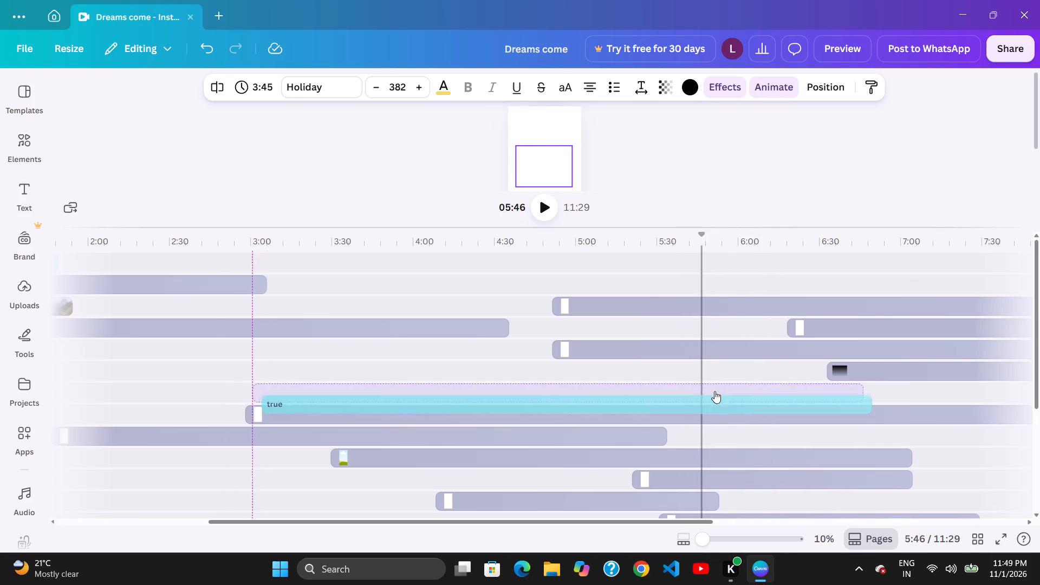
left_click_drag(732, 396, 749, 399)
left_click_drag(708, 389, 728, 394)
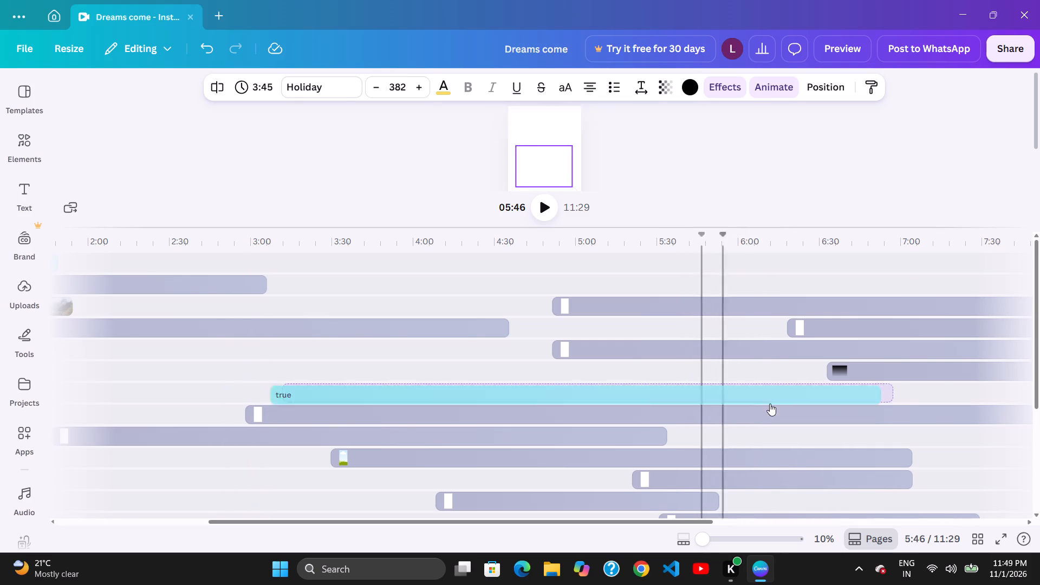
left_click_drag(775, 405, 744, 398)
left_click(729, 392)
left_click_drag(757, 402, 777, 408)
Move the 5:29 white shape clip directly below the "true" text clip earlier to start at about 2:42.
left_click(775, 405)
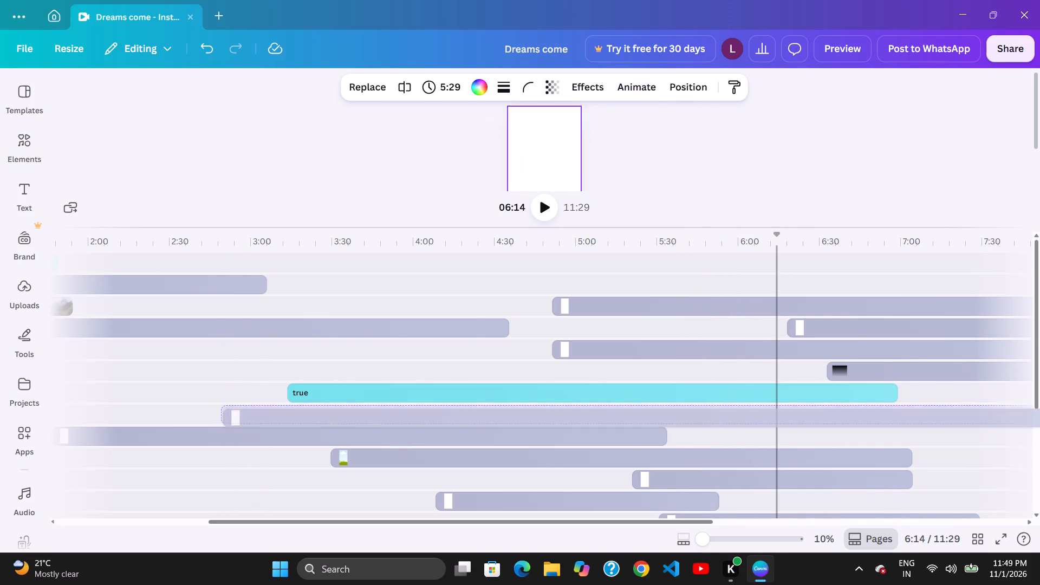
left_click_drag(796, 408, 784, 406)
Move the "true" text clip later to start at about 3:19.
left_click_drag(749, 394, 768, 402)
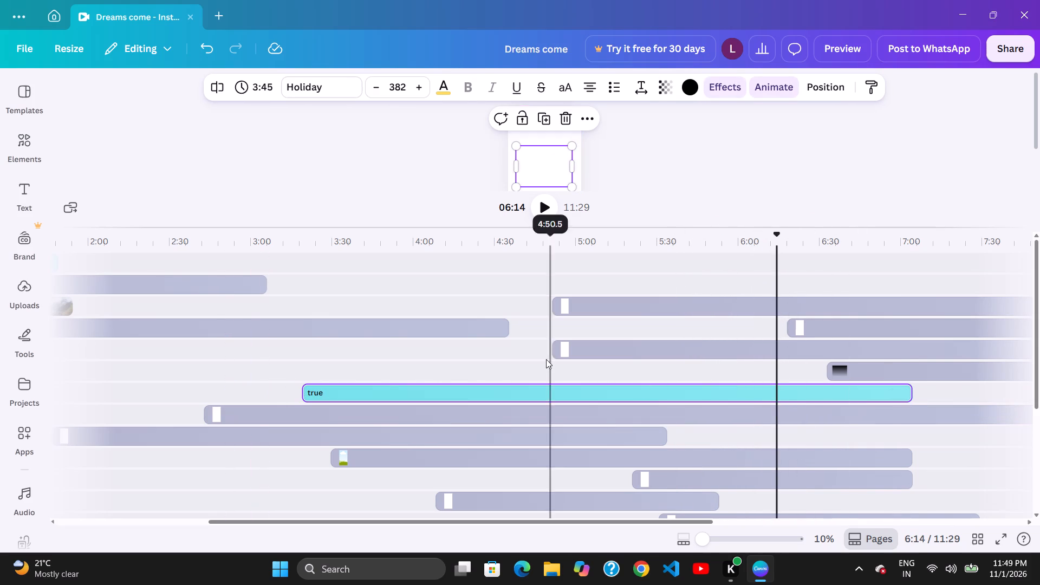
Move the 3:26 clip two rows above the "true" text clip later to start at about 4:58.
left_click_drag(571, 356, 590, 358)
left_click_drag(641, 360, 604, 357)
left_click(599, 358)
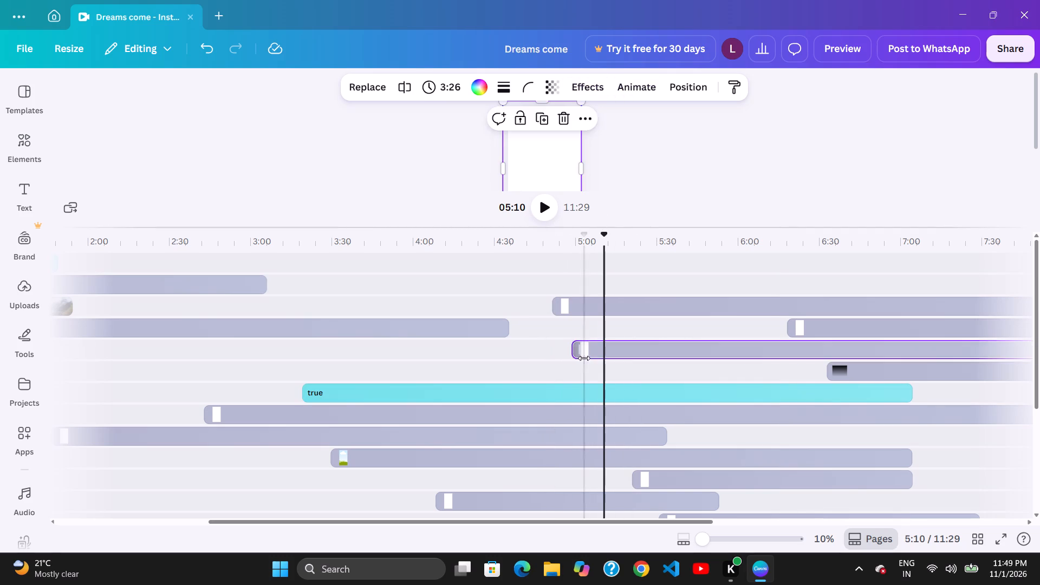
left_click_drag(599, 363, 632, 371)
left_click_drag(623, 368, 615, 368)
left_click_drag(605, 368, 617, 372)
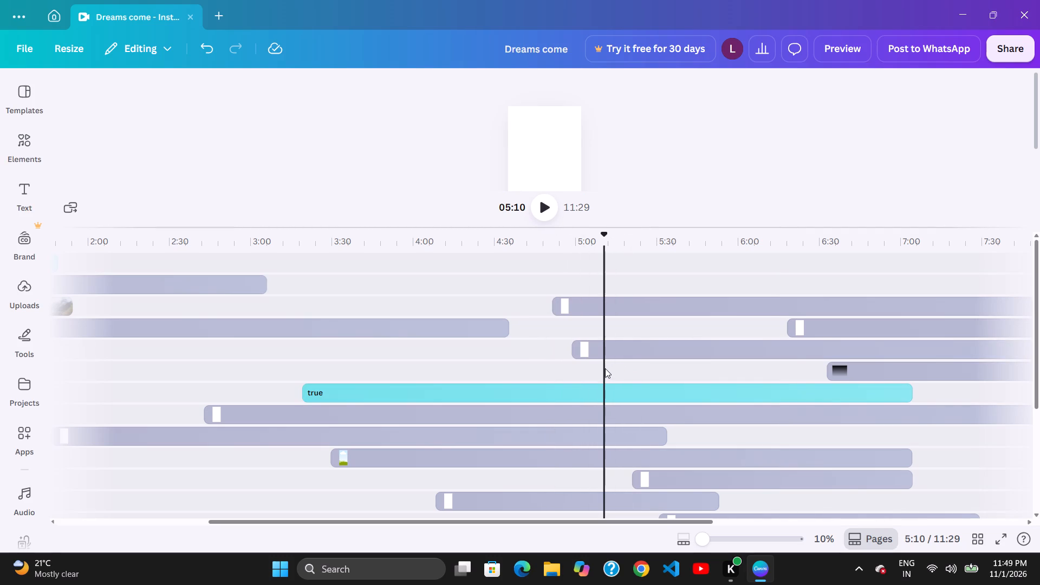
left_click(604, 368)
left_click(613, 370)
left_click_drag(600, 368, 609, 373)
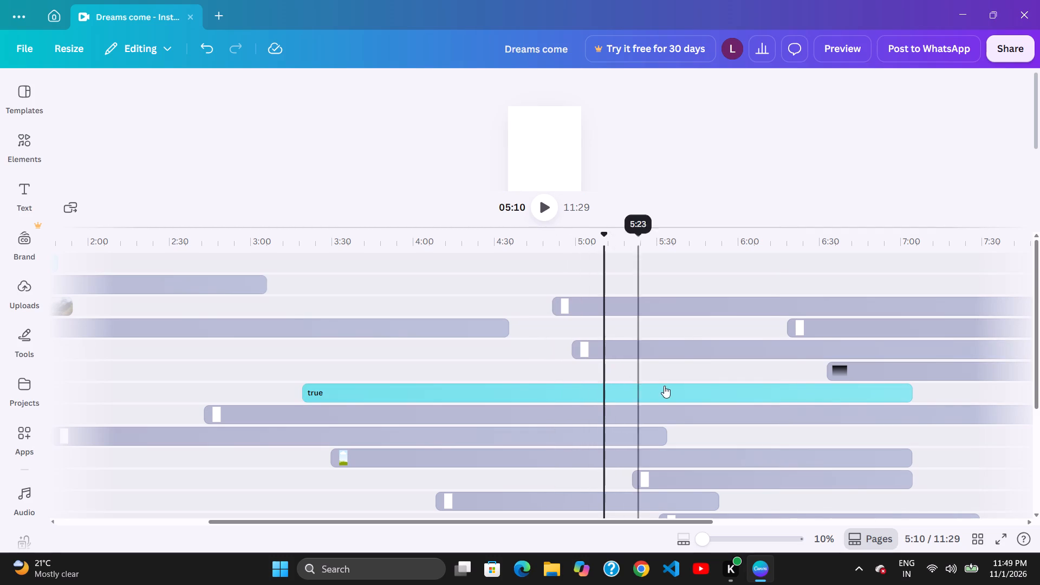
Move the "true" text clip earlier to start at about 3:00.
left_click_drag(664, 386, 617, 377)
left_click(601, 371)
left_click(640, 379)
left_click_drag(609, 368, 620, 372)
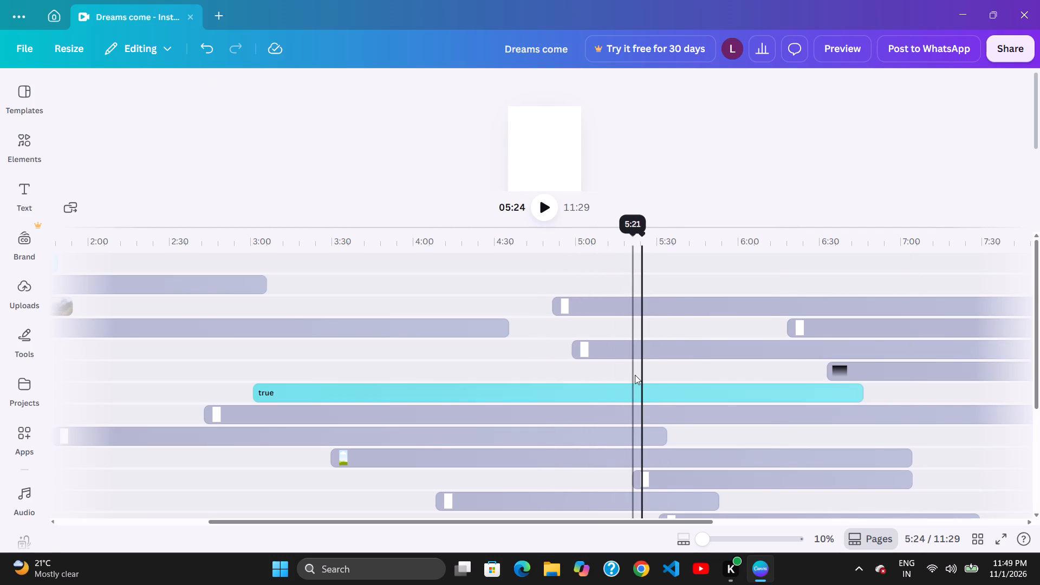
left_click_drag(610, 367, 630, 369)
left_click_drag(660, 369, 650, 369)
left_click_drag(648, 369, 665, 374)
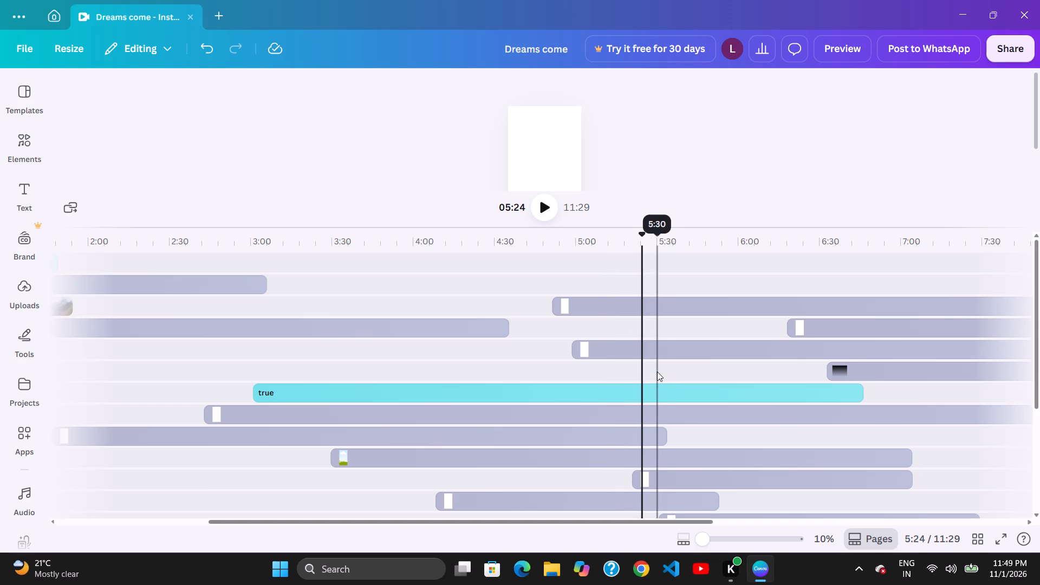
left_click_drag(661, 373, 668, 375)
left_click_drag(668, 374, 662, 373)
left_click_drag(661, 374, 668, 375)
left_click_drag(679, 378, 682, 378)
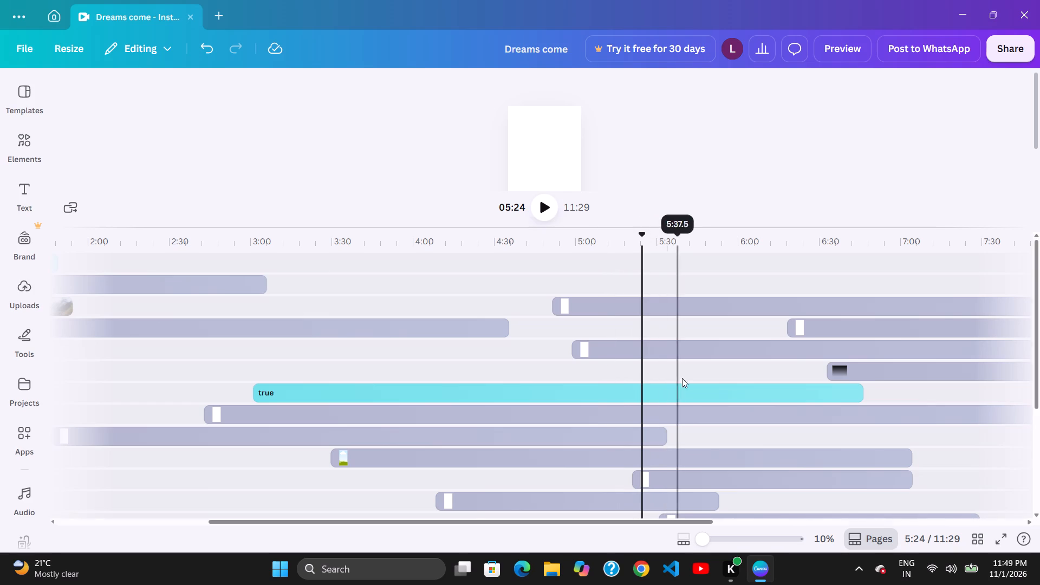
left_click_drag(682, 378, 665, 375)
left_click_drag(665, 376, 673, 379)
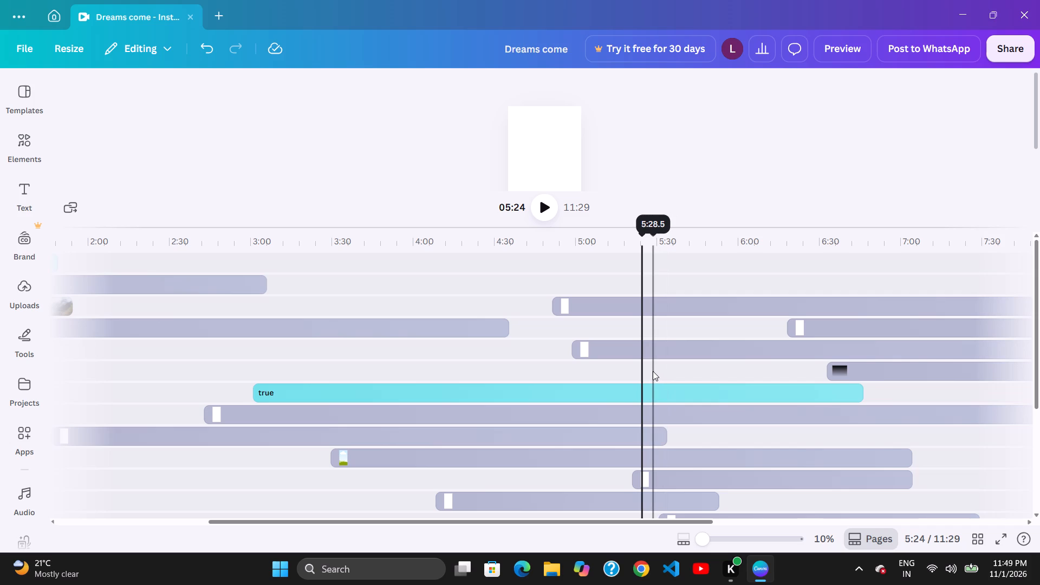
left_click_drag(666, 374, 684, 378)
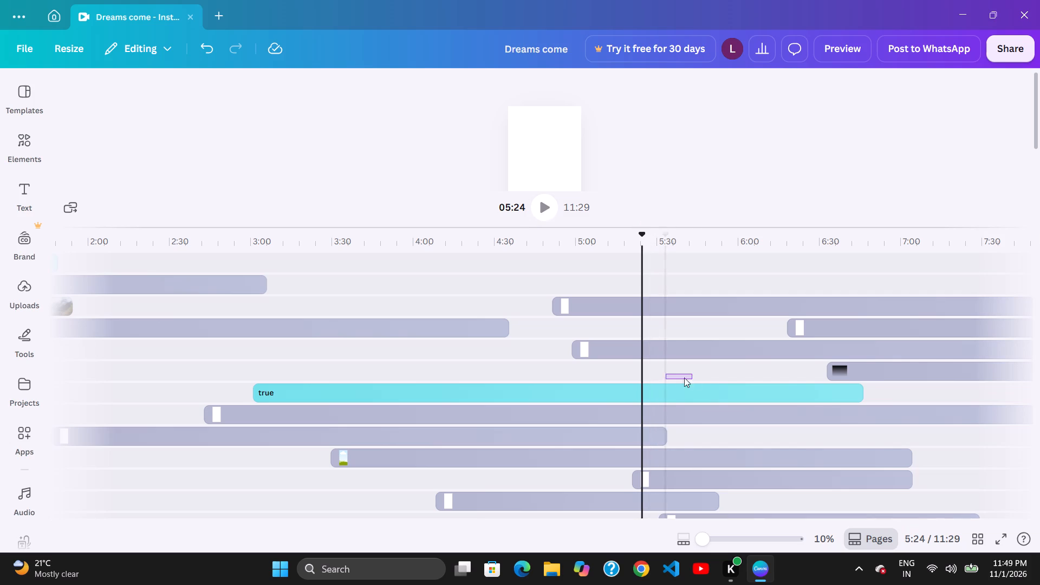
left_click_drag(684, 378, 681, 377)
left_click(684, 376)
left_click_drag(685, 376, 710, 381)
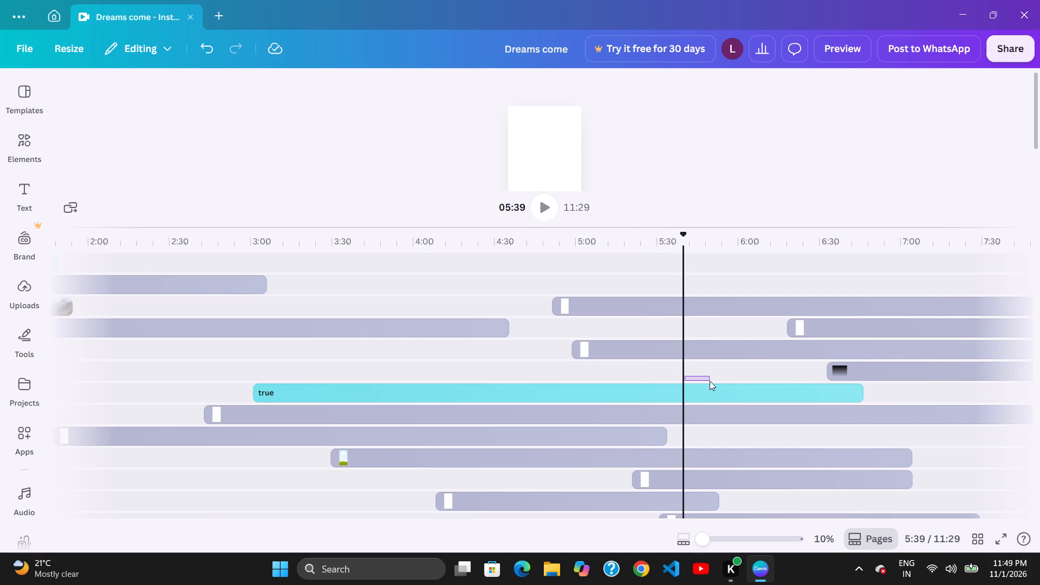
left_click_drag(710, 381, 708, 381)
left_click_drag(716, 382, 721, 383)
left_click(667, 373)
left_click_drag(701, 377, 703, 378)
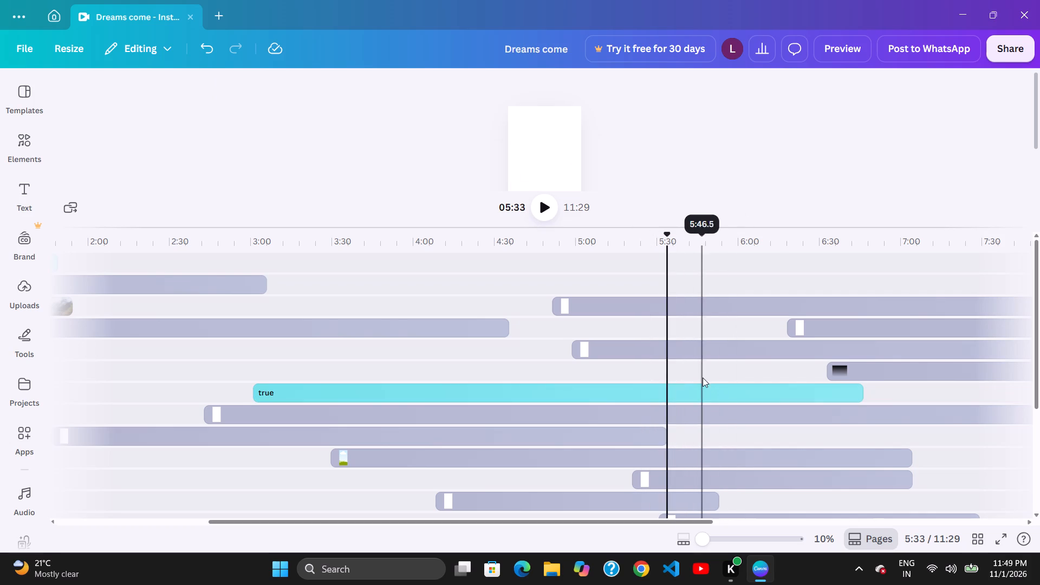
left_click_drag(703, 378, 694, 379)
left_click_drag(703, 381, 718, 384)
Move the "true" text clip later to start at about 3:21.
left_click_drag(729, 385, 765, 391)
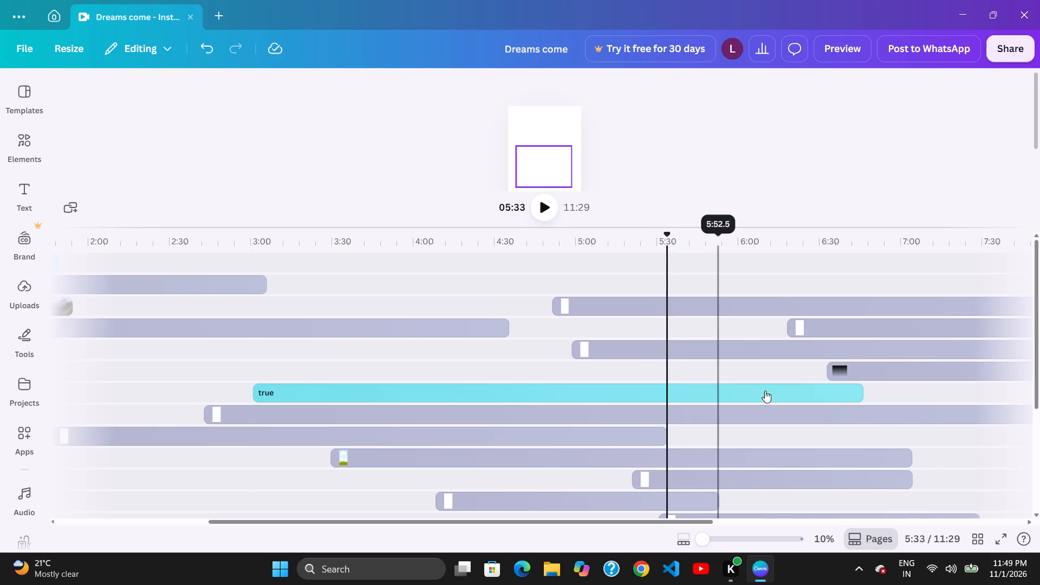
left_click_drag(765, 391, 763, 391)
left_click_drag(747, 387, 756, 390)
left_click_drag(697, 375, 727, 385)
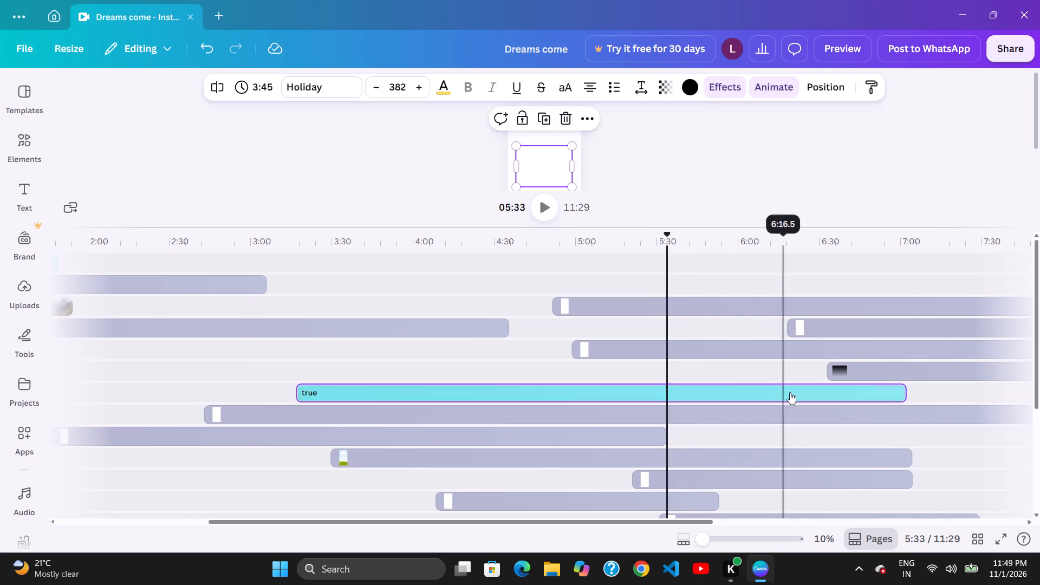
left_click_drag(789, 392, 770, 391)
left_click(712, 380)
left_click_drag(713, 381, 737, 390)
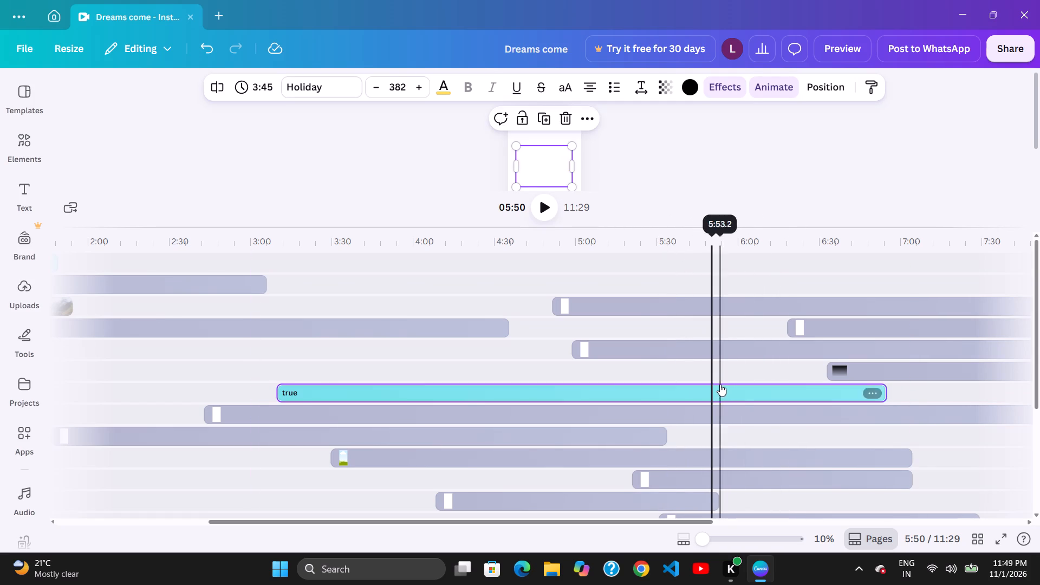
left_click_drag(727, 386, 747, 392)
left_click_drag(769, 395, 761, 394)
left_click_drag(749, 393, 764, 396)
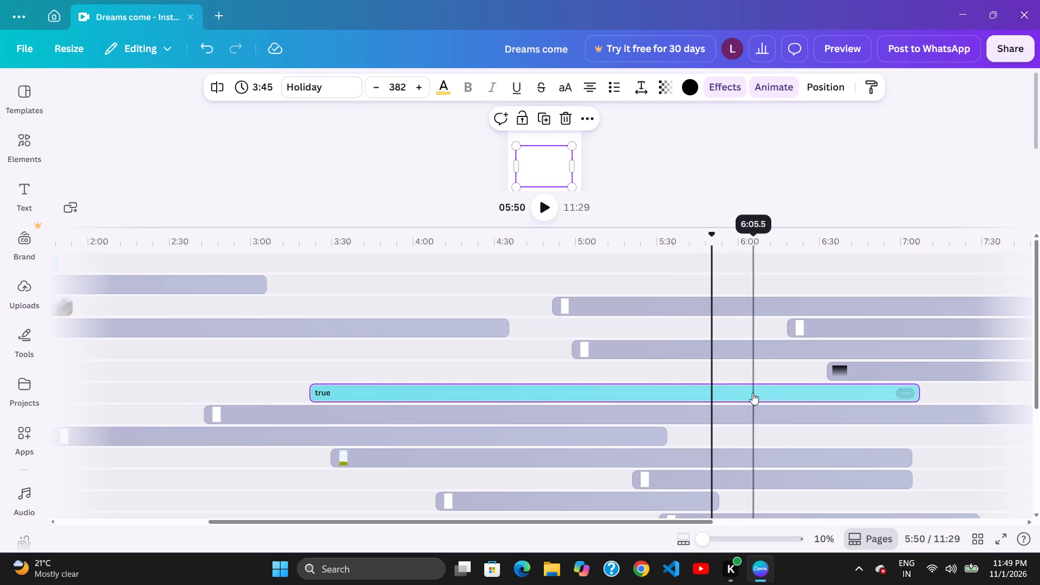
Move the 5:29 white shape clip directly below the "true" text clip later to start at about 3:06.
left_click_drag(849, 412, 900, 417)
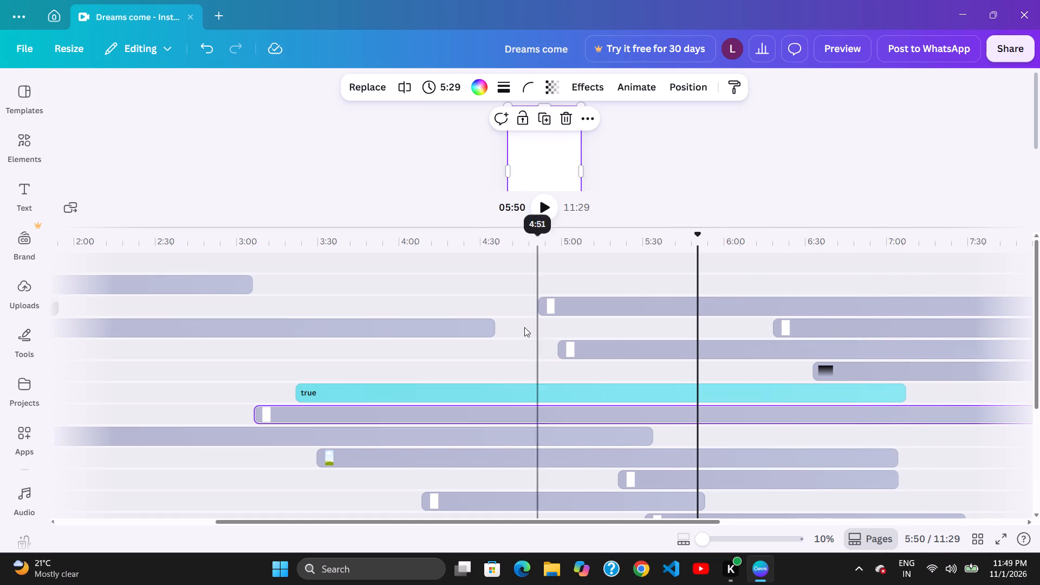
Move the 3:25 white shape clip two rows above the "true" text clip earlier to start at about 3:34.
left_click_drag(533, 331, 541, 335)
left_click_drag(575, 343, 539, 341)
left_click_drag(534, 344, 538, 346)
left_click_drag(626, 341, 575, 341)
left_click_drag(529, 344, 522, 348)
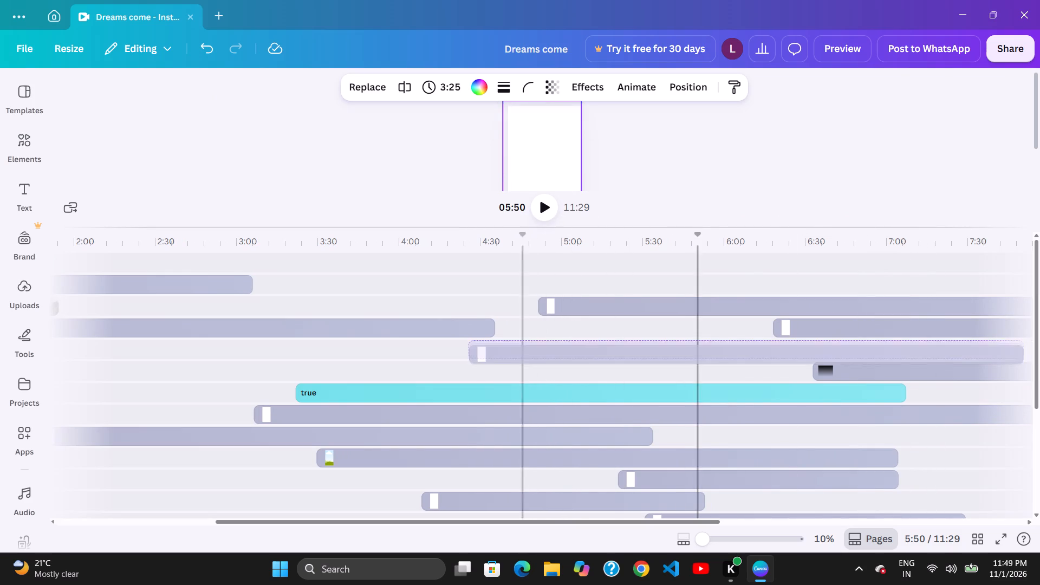
left_click_drag(522, 348, 523, 349)
left_click(525, 351)
left_click_drag(632, 349, 583, 345)
left_click_drag(537, 341, 562, 346)
left_click_drag(741, 348, 662, 352)
left_click_drag(576, 347, 596, 352)
left_click_drag(679, 352, 629, 350)
left_click_drag(539, 334, 567, 336)
left_click_drag(686, 336, 672, 339)
left_click_drag(569, 330, 579, 331)
left_click_drag(695, 331, 660, 331)
Trim the 4:23 white shape clip four rows above the "true" text clip to a length of 4:20.
left_click_drag(554, 315, 590, 320)
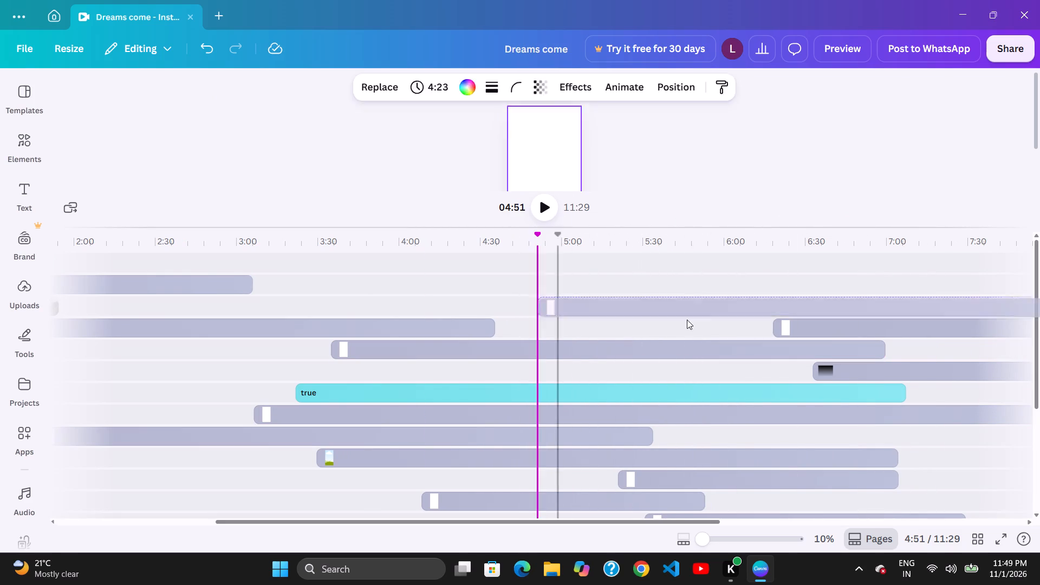
left_click_drag(687, 320, 679, 318)
left_click_drag(583, 307, 597, 310)
left_click_drag(684, 314, 678, 315)
left_click_drag(620, 311, 635, 314)
left_click_drag(715, 314, 645, 316)
left_click_drag(648, 315, 659, 317)
left_click_drag(645, 317, 630, 317)
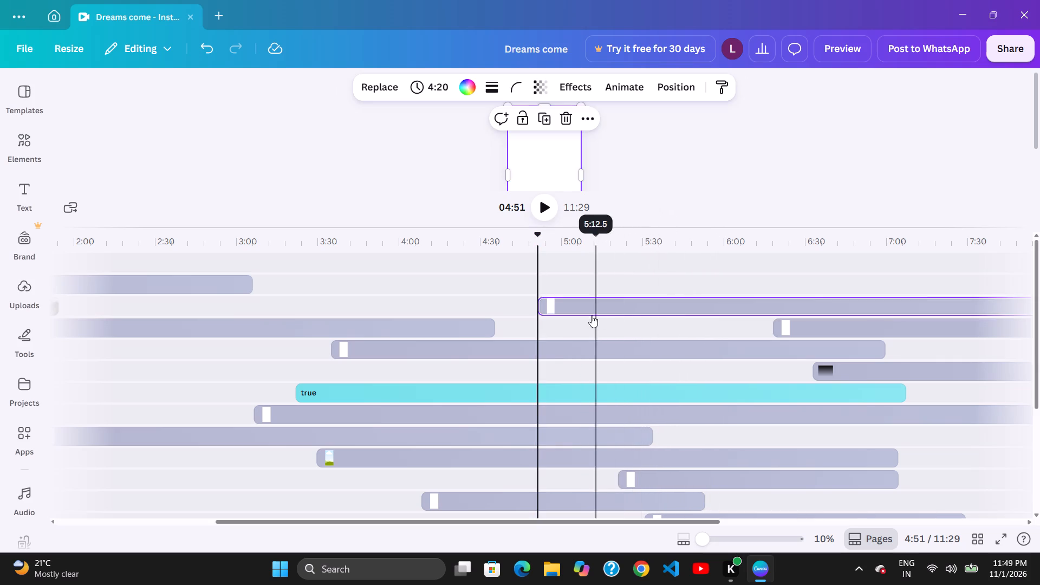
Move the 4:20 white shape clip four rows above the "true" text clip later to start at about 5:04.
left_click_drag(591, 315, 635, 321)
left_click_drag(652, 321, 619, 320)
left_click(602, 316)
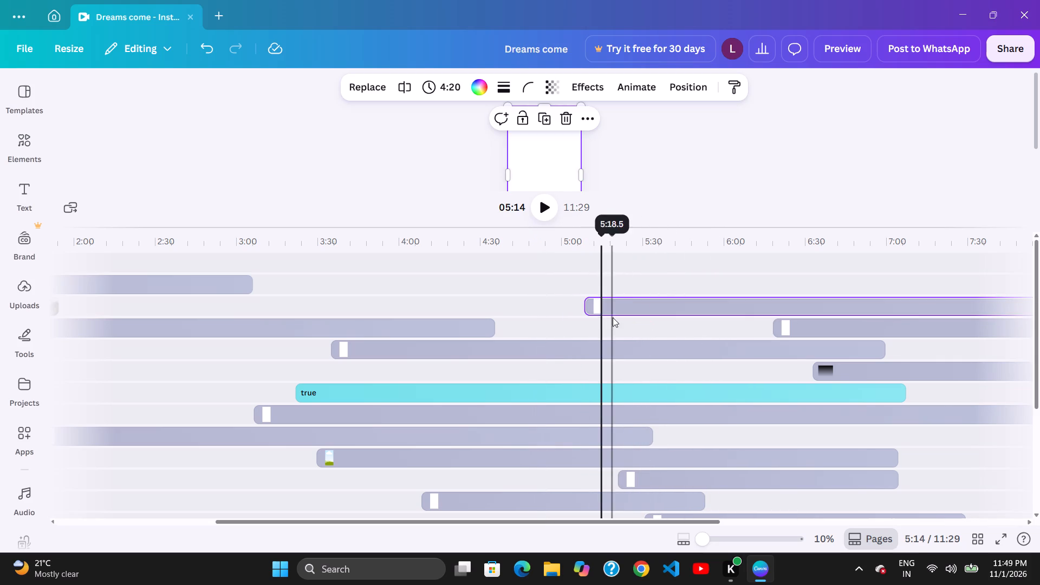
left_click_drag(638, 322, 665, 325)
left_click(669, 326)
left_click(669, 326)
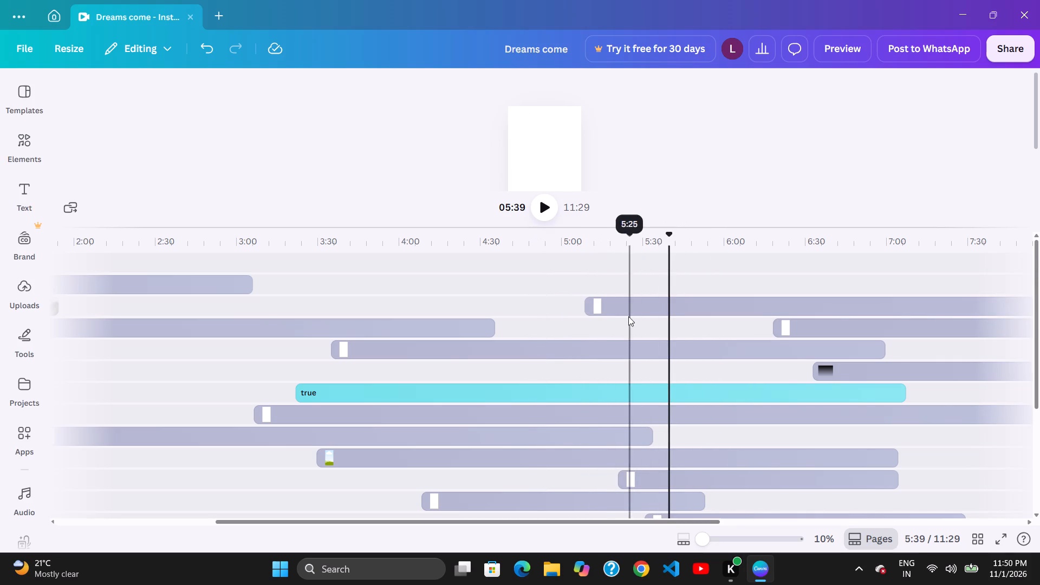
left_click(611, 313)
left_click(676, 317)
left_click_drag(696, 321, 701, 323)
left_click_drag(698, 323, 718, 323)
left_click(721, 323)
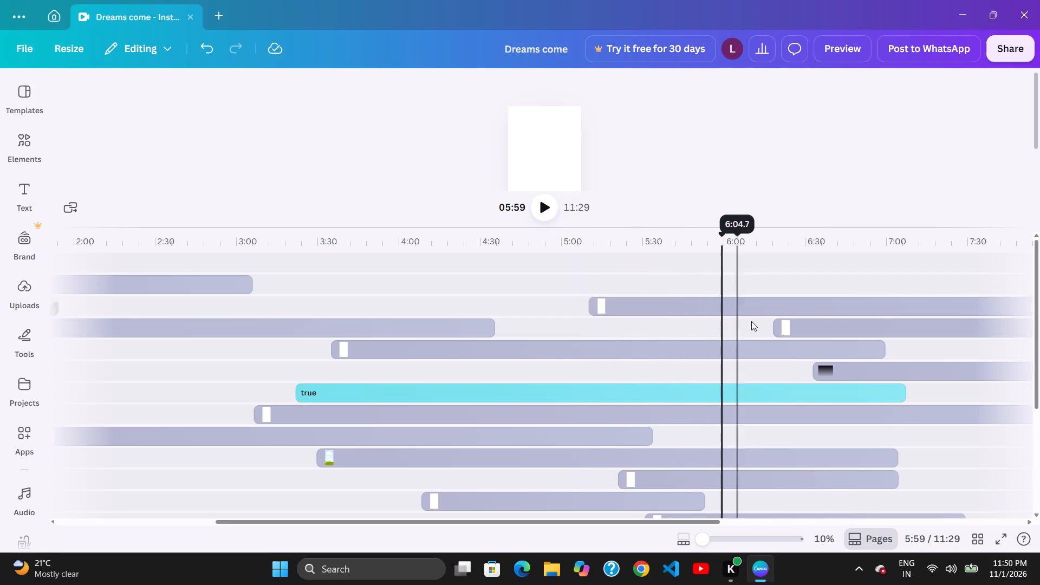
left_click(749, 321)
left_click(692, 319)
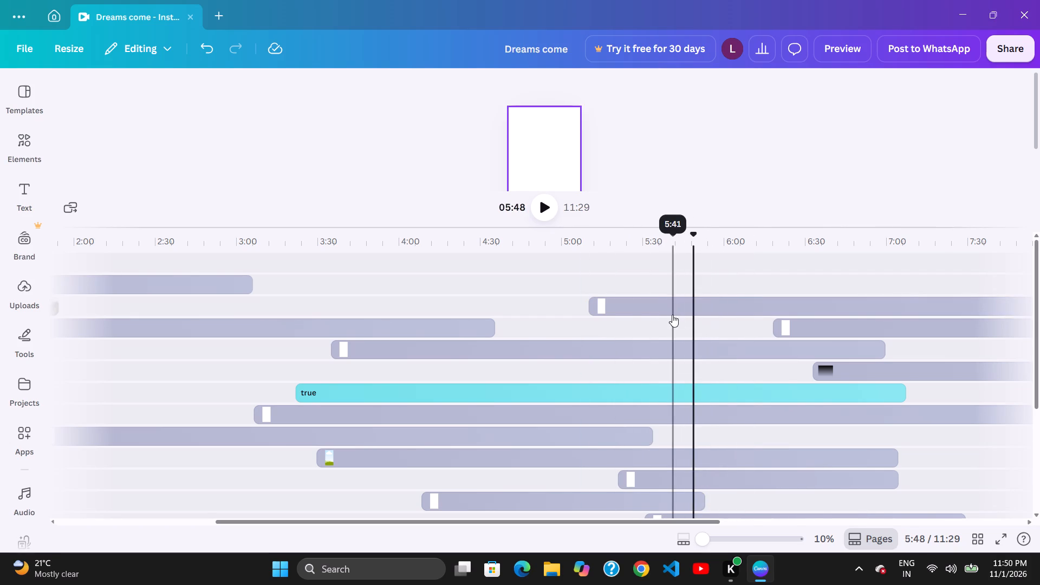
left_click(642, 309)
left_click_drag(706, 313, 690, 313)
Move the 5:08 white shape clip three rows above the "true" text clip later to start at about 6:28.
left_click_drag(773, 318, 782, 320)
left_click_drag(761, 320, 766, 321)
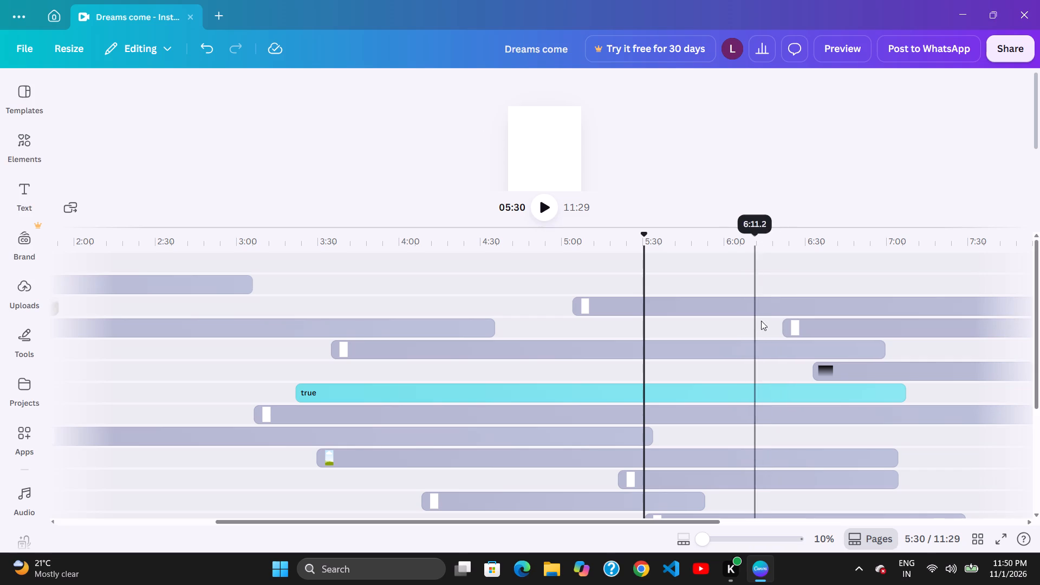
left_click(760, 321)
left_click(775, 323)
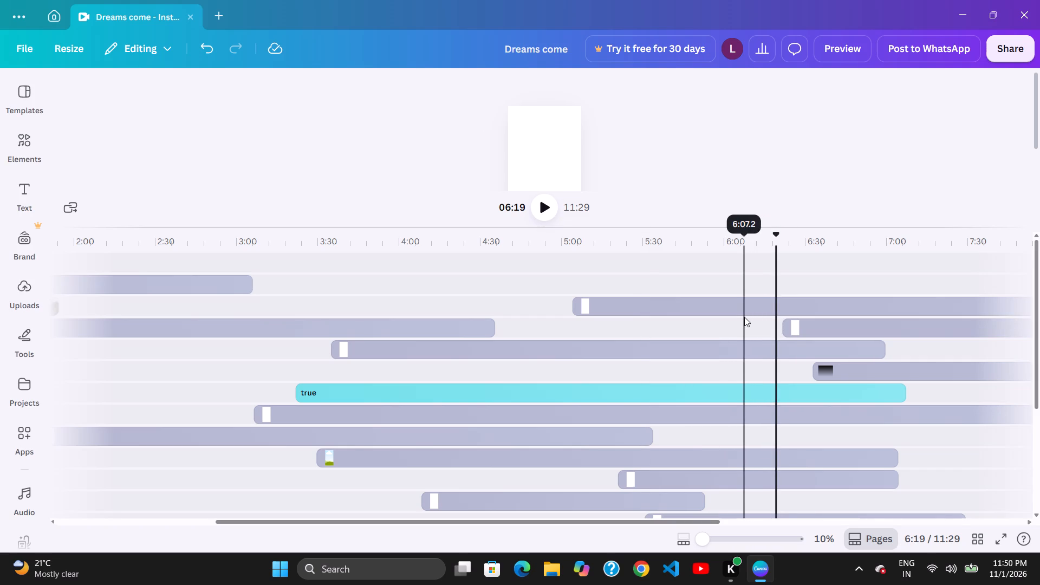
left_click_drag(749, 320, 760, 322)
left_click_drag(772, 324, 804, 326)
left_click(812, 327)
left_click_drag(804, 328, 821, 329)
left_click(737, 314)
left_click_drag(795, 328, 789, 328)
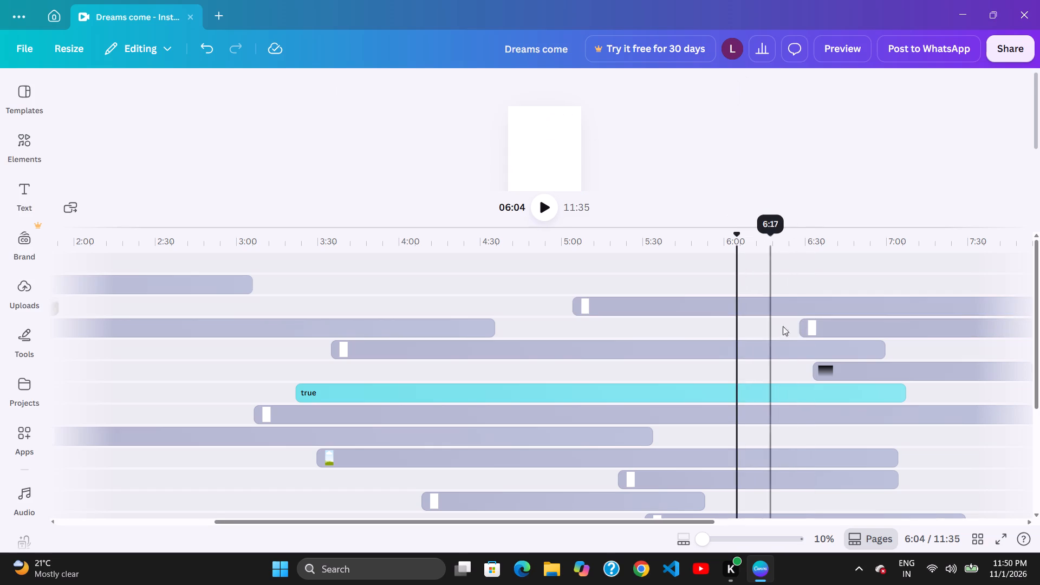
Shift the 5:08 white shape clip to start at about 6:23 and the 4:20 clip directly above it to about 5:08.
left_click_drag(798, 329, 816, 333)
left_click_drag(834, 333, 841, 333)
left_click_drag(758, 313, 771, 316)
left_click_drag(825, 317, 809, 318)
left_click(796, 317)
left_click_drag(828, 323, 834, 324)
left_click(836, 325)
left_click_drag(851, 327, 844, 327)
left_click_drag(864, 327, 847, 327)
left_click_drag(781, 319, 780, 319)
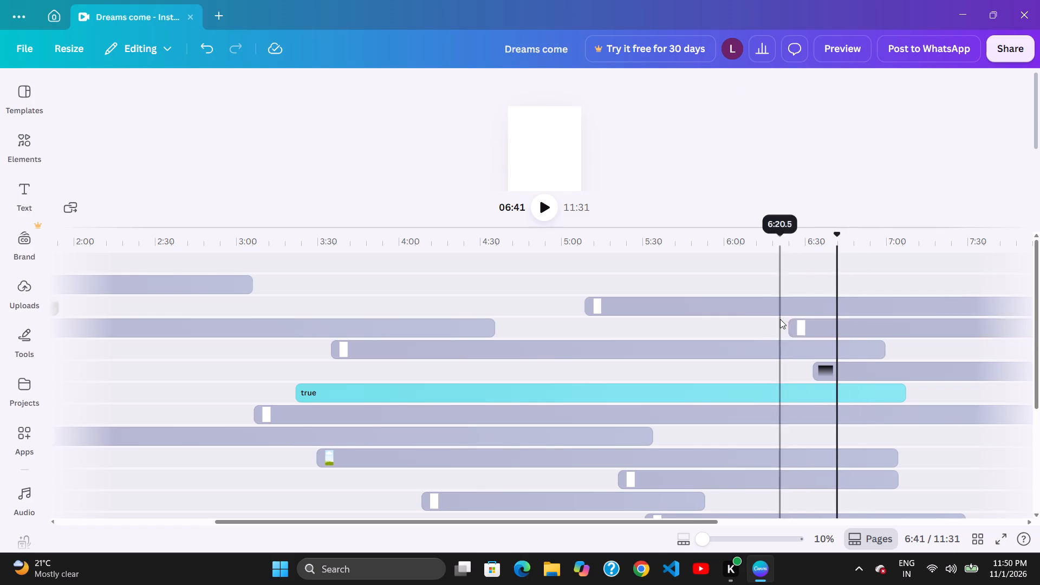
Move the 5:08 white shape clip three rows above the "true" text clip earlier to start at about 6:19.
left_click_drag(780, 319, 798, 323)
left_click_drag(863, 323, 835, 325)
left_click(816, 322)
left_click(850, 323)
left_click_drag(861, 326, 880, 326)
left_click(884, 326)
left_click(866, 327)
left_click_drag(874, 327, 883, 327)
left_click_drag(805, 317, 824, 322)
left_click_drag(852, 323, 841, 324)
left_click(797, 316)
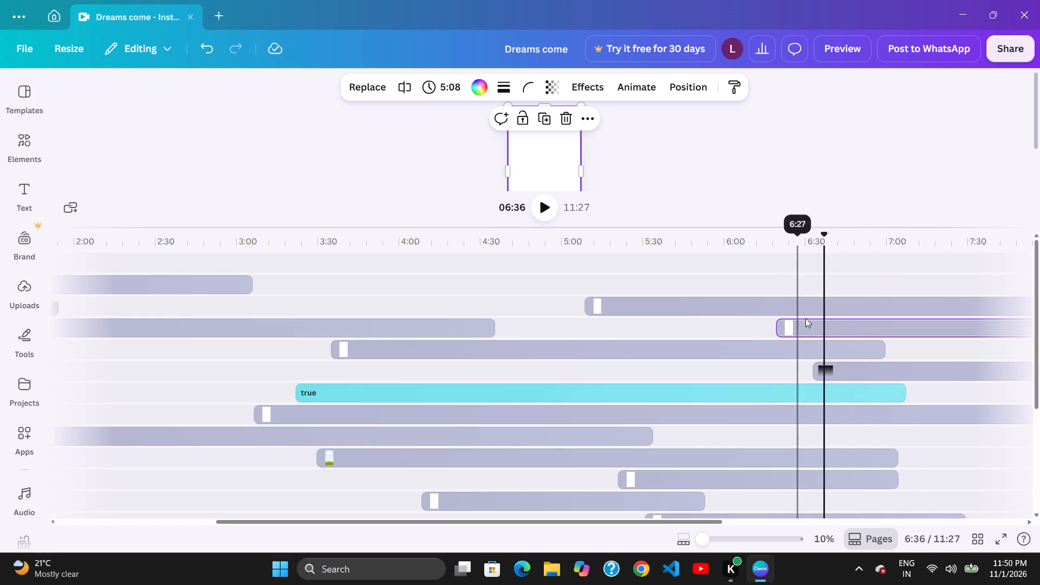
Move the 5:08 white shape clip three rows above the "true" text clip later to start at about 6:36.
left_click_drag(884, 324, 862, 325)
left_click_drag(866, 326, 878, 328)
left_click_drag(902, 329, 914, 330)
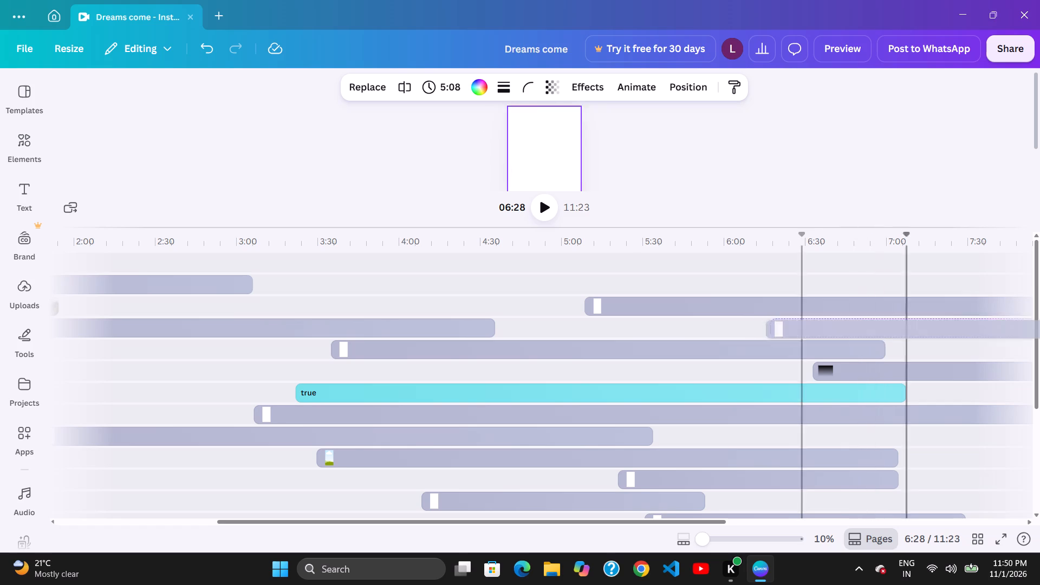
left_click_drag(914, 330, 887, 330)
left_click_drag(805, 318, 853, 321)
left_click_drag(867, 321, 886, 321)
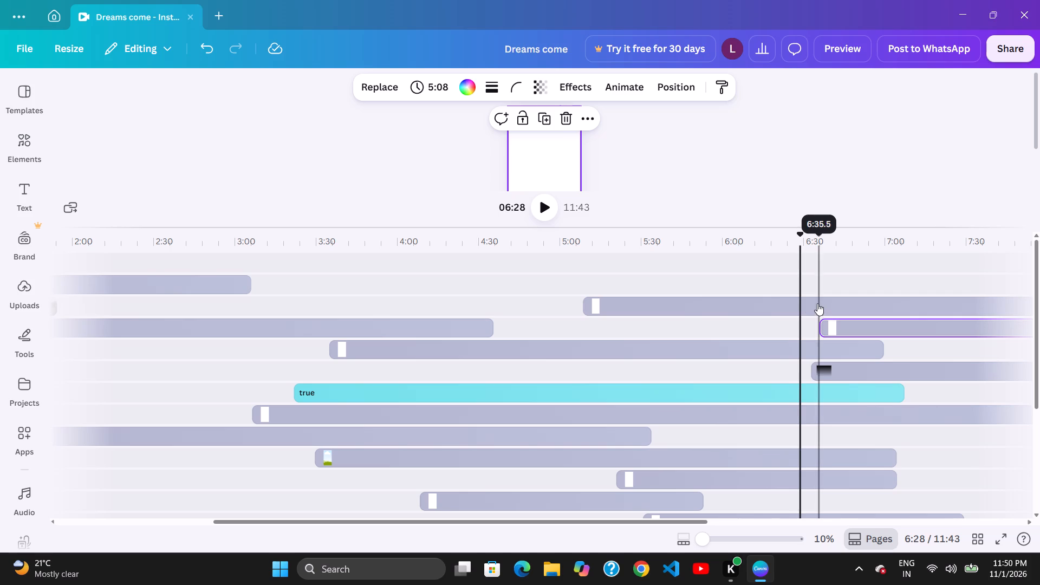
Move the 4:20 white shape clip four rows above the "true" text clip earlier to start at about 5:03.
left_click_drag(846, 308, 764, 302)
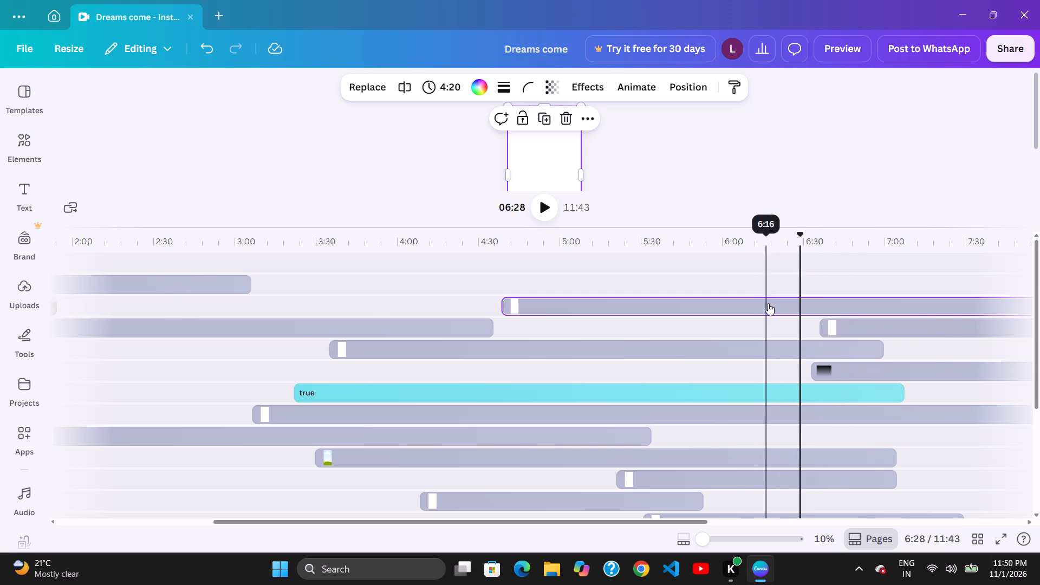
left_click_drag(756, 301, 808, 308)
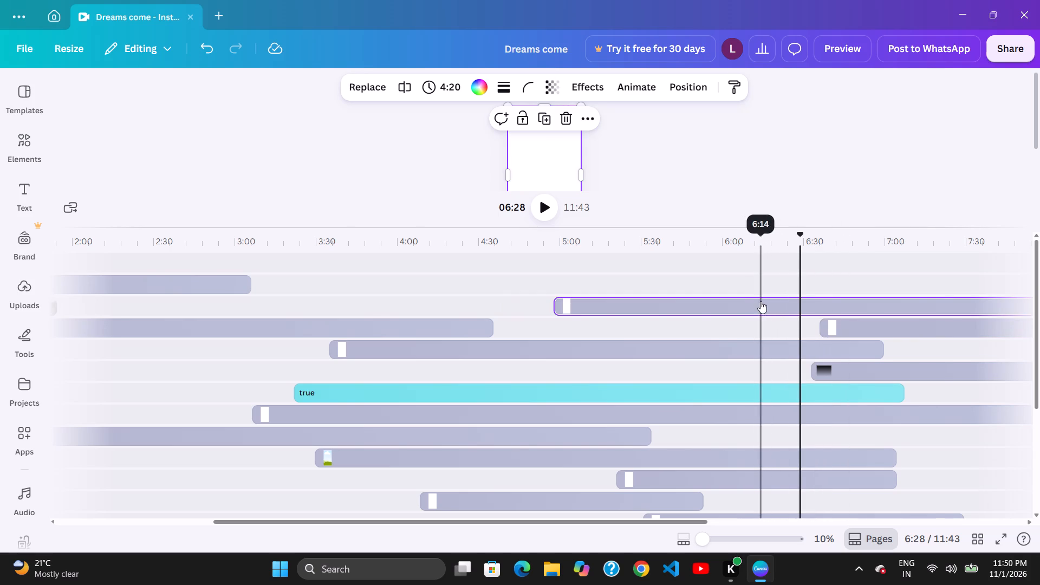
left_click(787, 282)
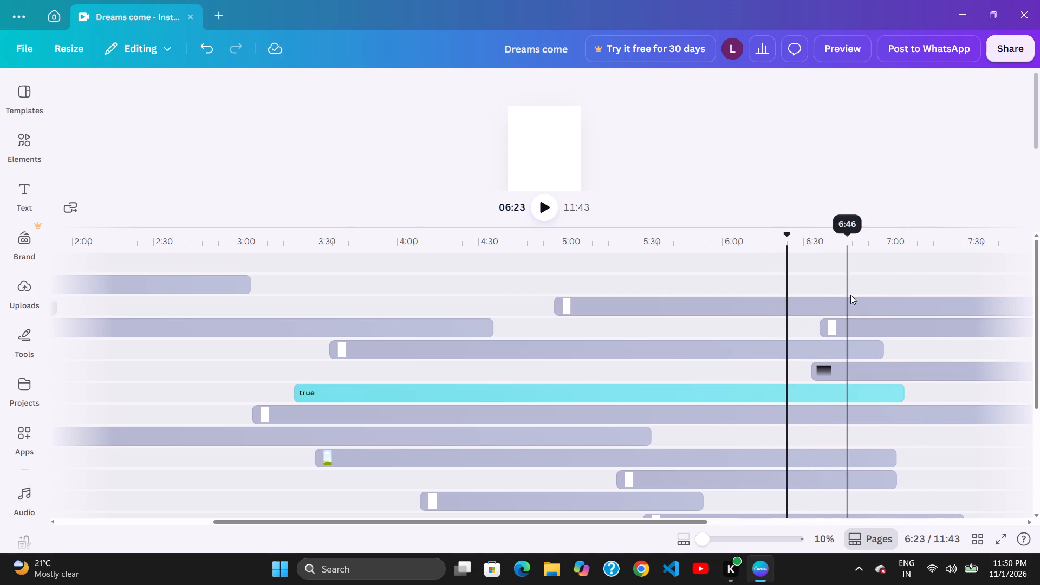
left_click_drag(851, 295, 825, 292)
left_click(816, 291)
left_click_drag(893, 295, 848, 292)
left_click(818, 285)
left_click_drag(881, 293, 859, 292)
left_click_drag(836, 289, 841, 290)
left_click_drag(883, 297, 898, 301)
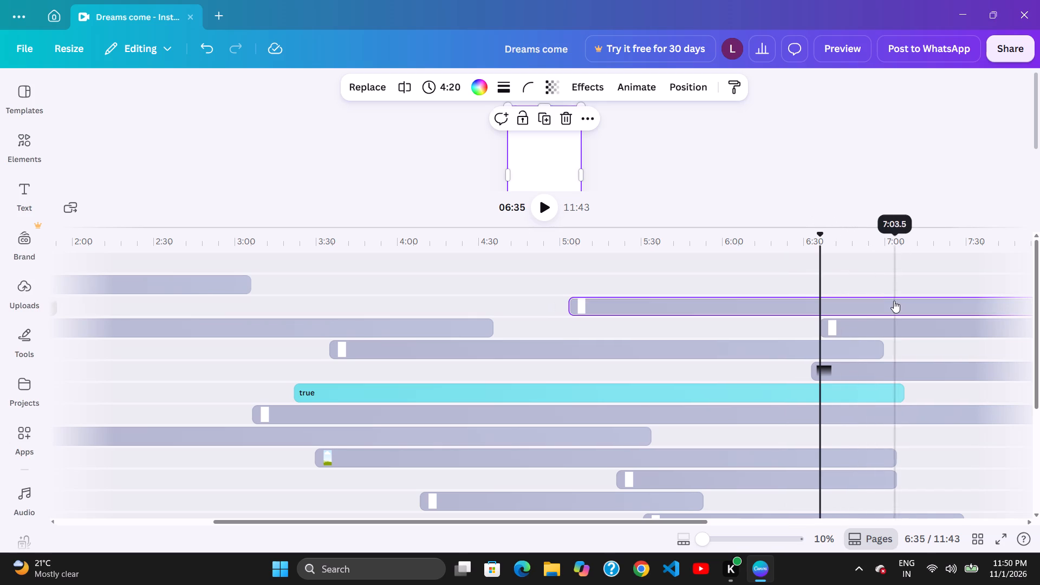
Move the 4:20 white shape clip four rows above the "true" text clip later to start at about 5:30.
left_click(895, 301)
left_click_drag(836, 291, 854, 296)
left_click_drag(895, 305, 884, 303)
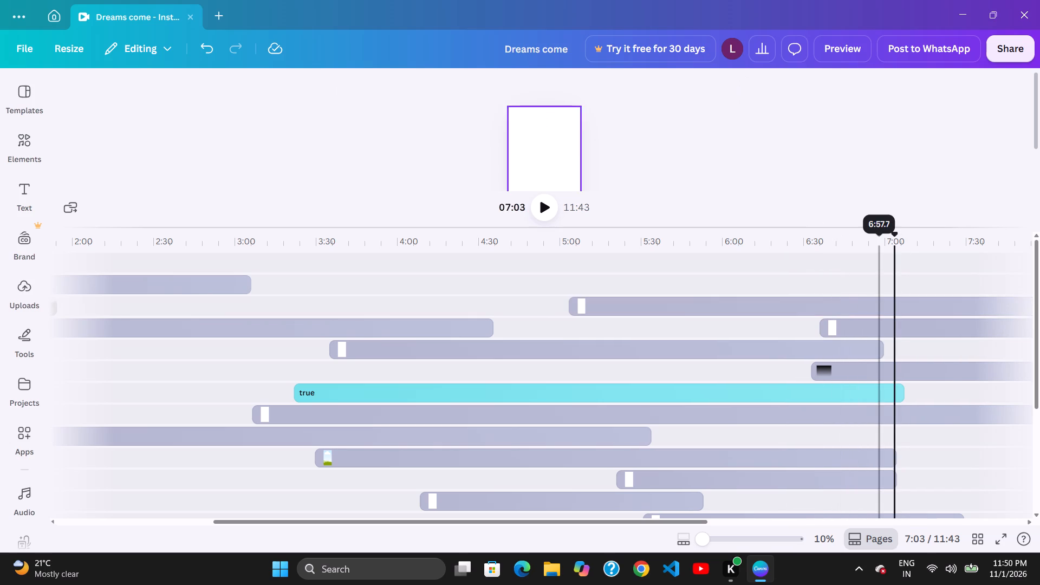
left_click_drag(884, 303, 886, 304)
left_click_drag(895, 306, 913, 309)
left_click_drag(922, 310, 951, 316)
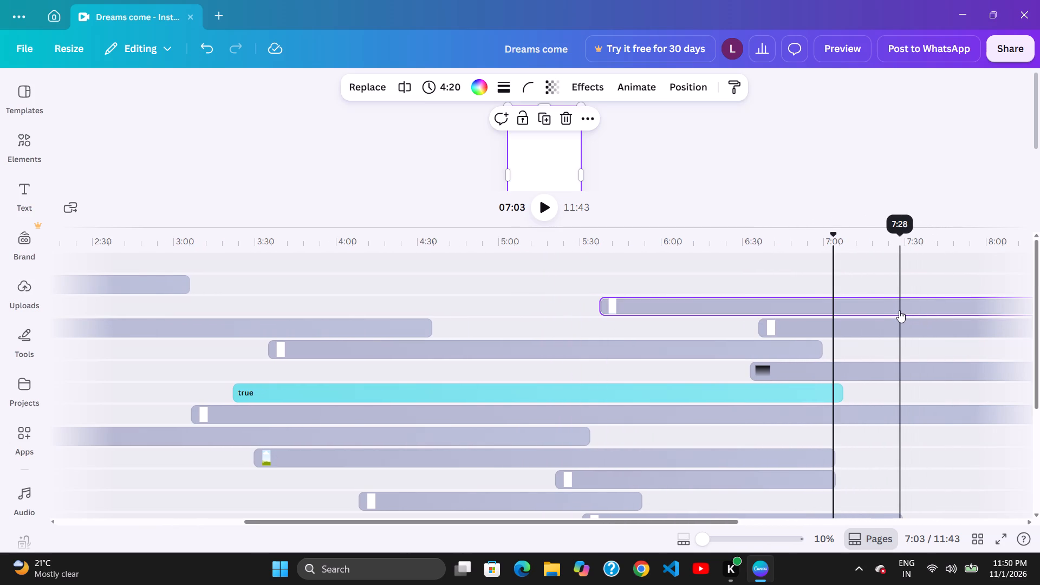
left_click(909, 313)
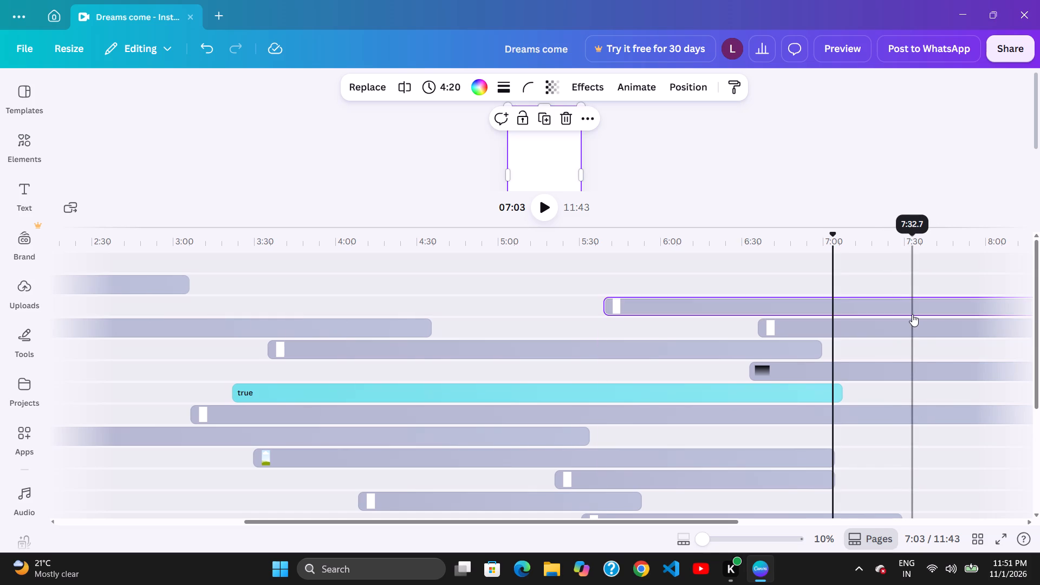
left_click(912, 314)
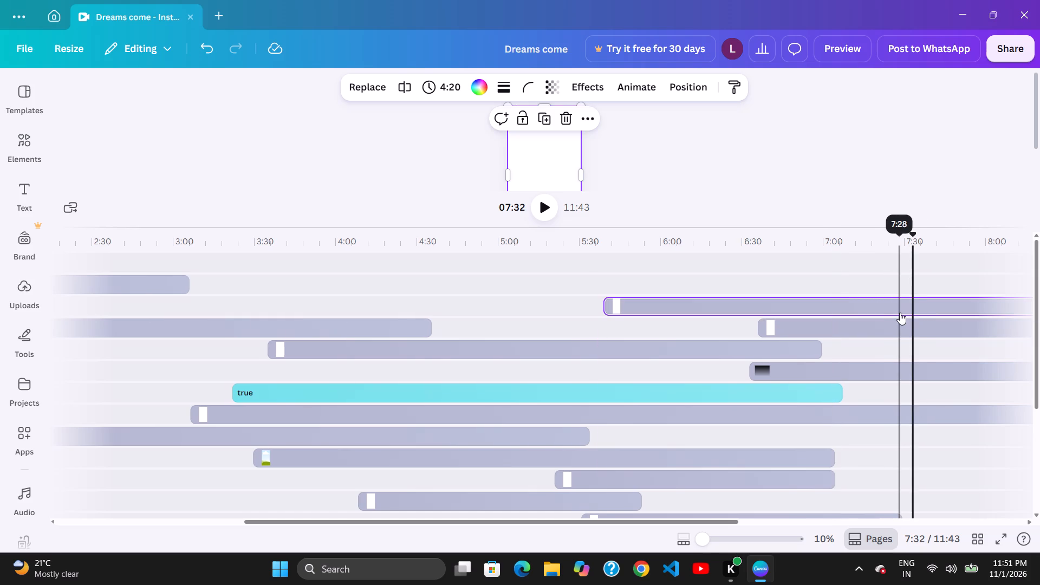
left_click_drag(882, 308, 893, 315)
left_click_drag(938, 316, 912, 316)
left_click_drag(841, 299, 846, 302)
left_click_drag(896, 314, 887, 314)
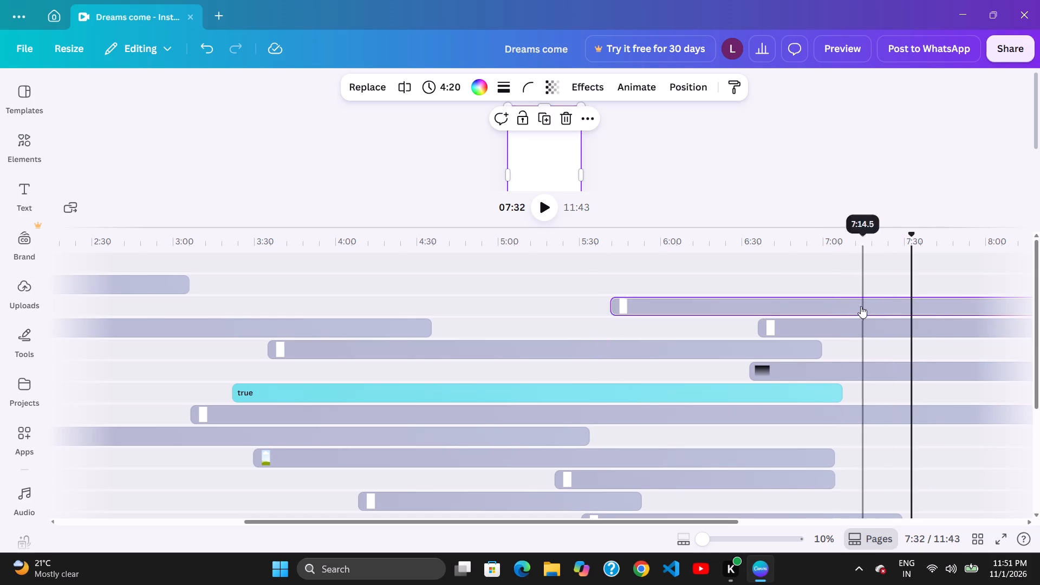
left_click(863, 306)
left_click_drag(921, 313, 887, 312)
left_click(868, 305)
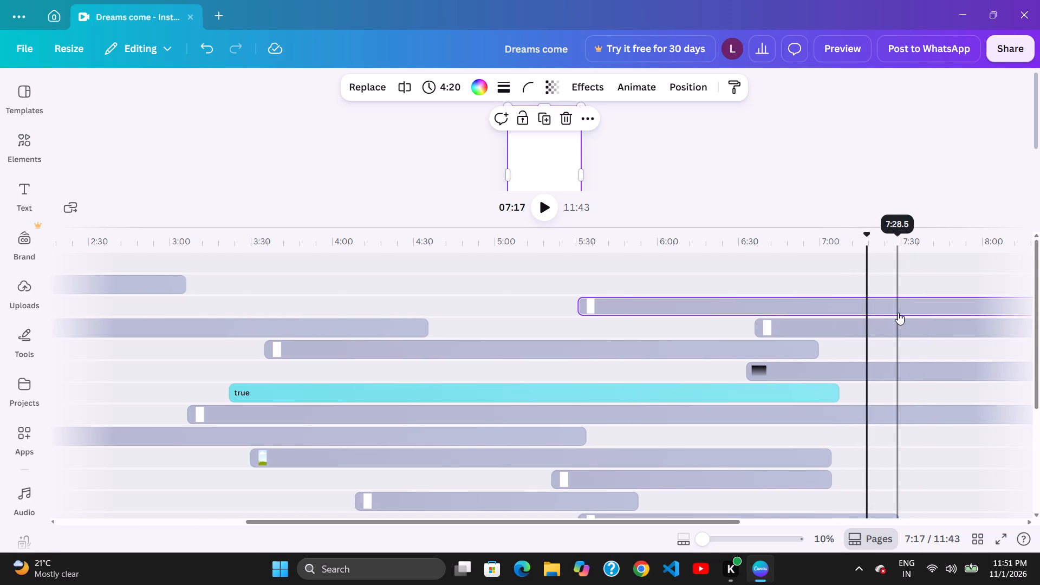
Move the 5:08 white shape clip three rows above the "true" text clip later to start at about 7:07.
left_click_drag(918, 317, 937, 322)
left_click(927, 321)
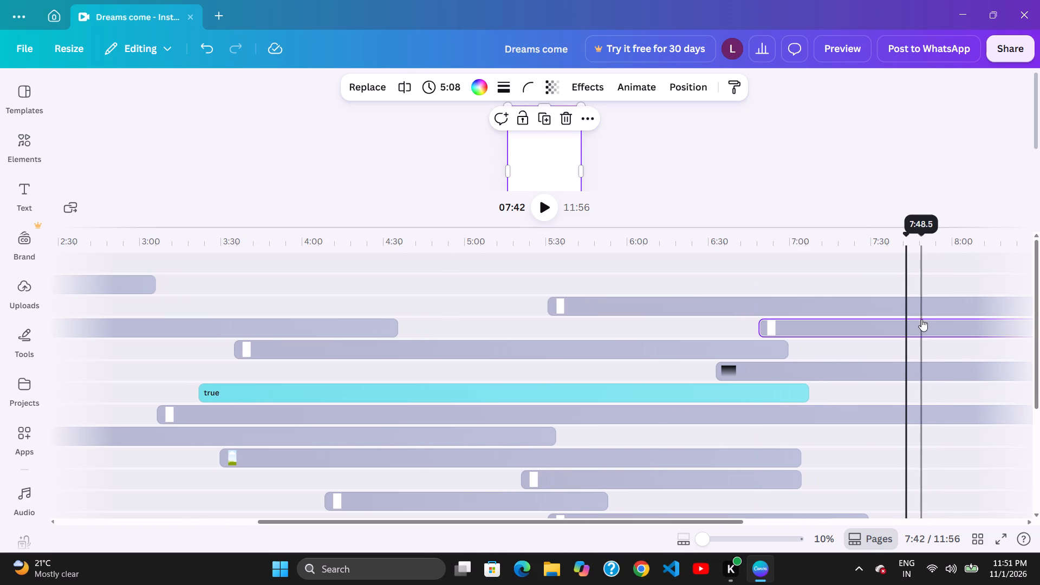
left_click_drag(940, 322, 948, 322)
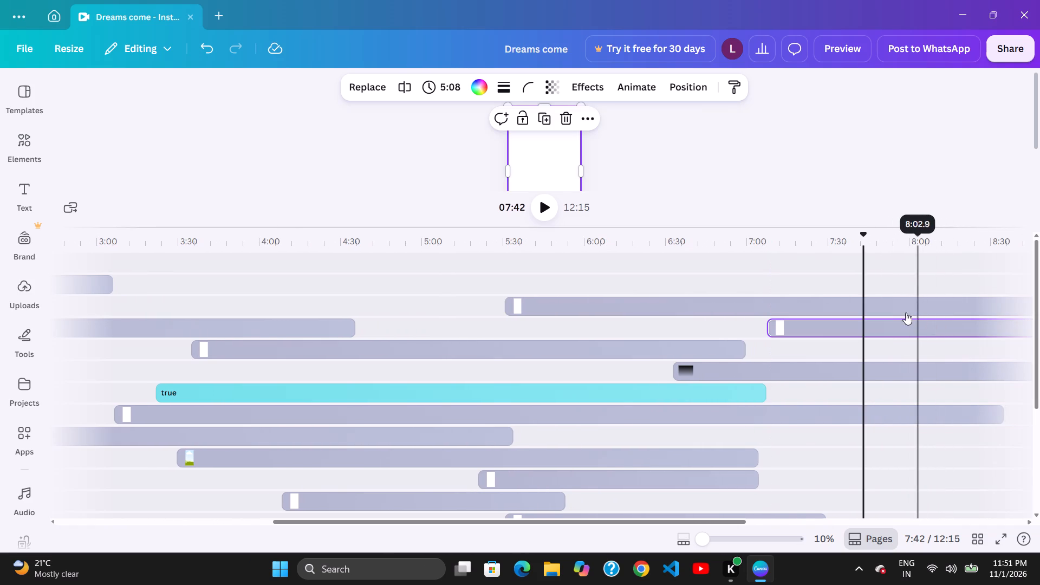
Move the 4:20 white shape clip four rows above the "true" text clip later to start at about 5:37.
left_click_drag(901, 312, 915, 317)
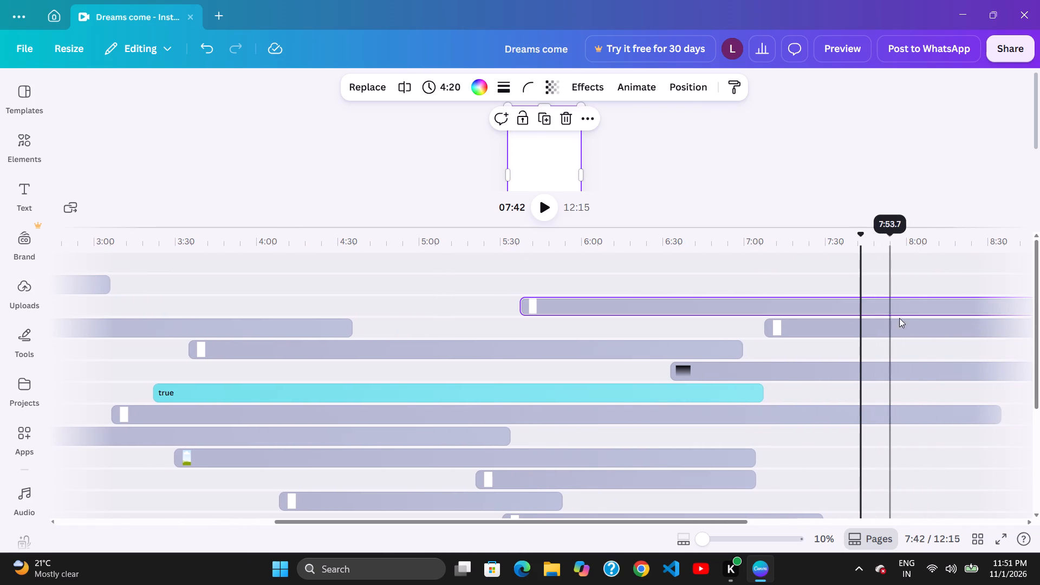
Move the 5:08 white shape clip three rows above the "true" text clip later to start at about 7:48.
left_click(900, 318)
left_click(901, 320)
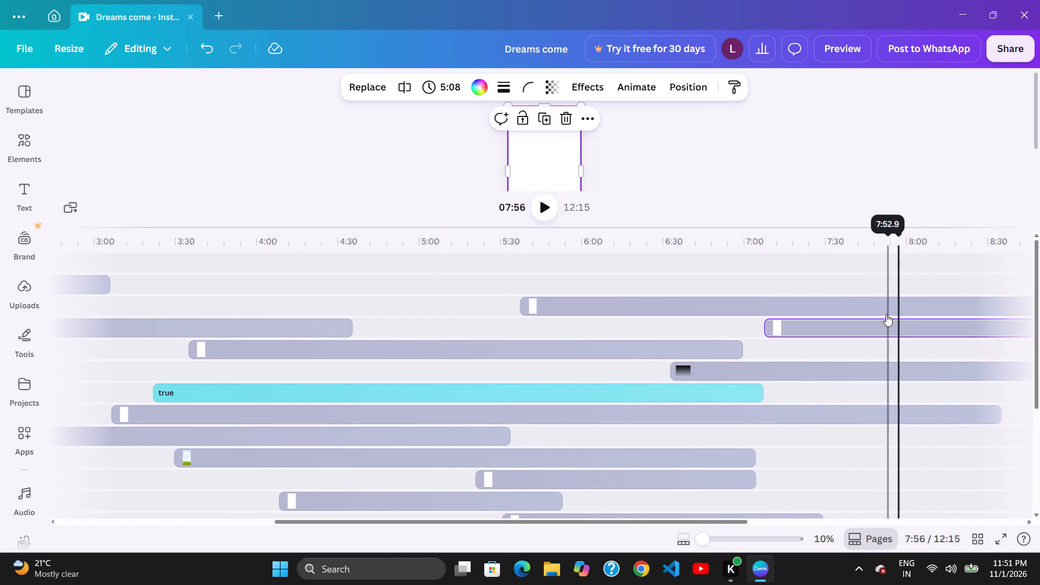
left_click(907, 315)
left_click_drag(922, 320, 976, 320)
left_click(925, 309)
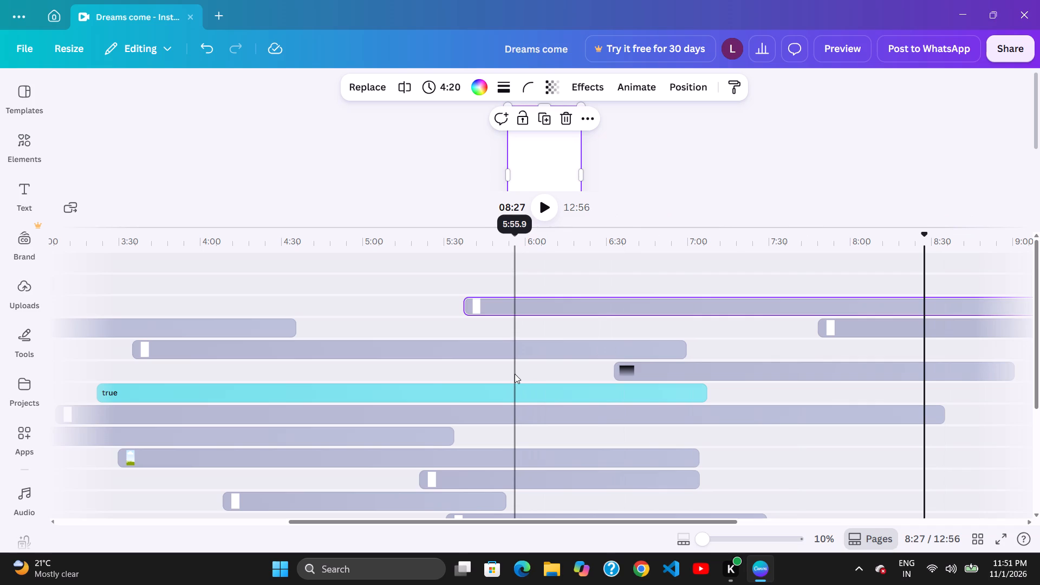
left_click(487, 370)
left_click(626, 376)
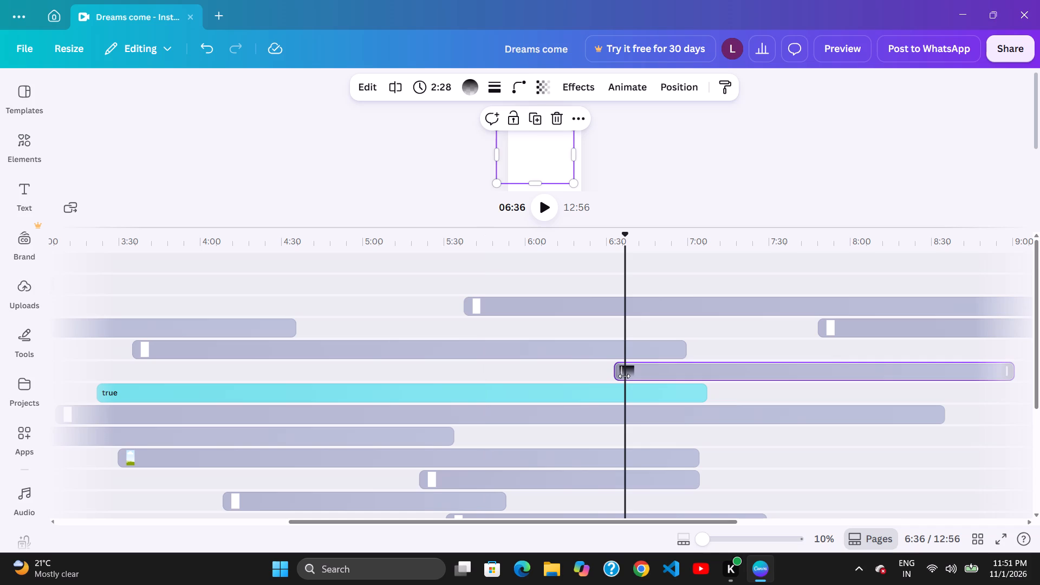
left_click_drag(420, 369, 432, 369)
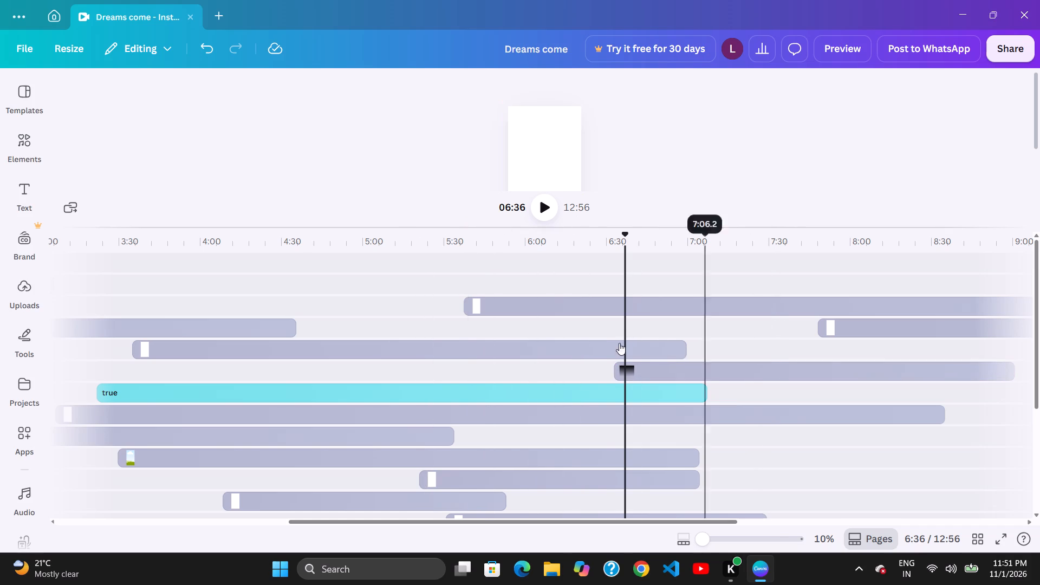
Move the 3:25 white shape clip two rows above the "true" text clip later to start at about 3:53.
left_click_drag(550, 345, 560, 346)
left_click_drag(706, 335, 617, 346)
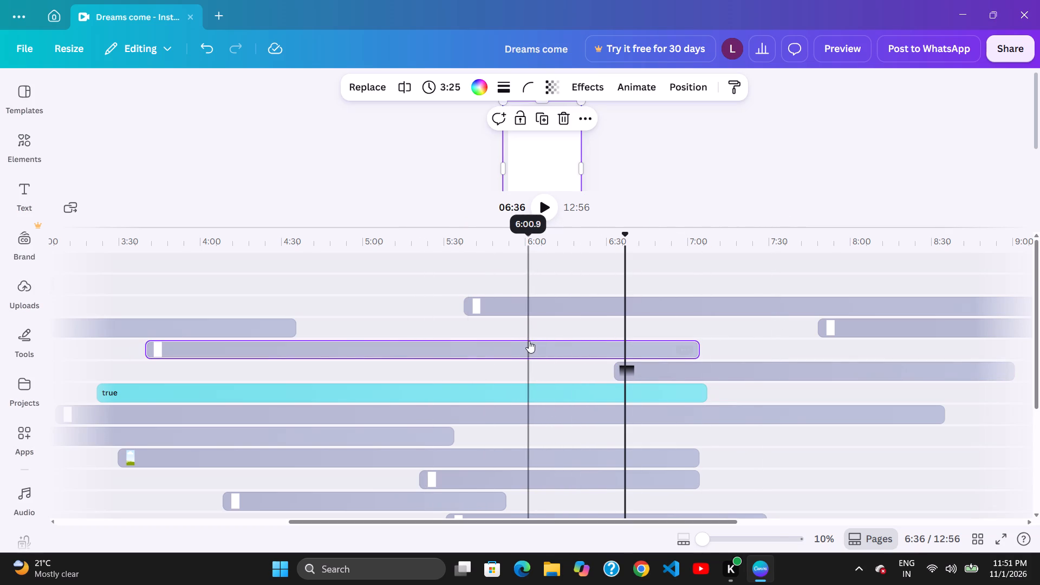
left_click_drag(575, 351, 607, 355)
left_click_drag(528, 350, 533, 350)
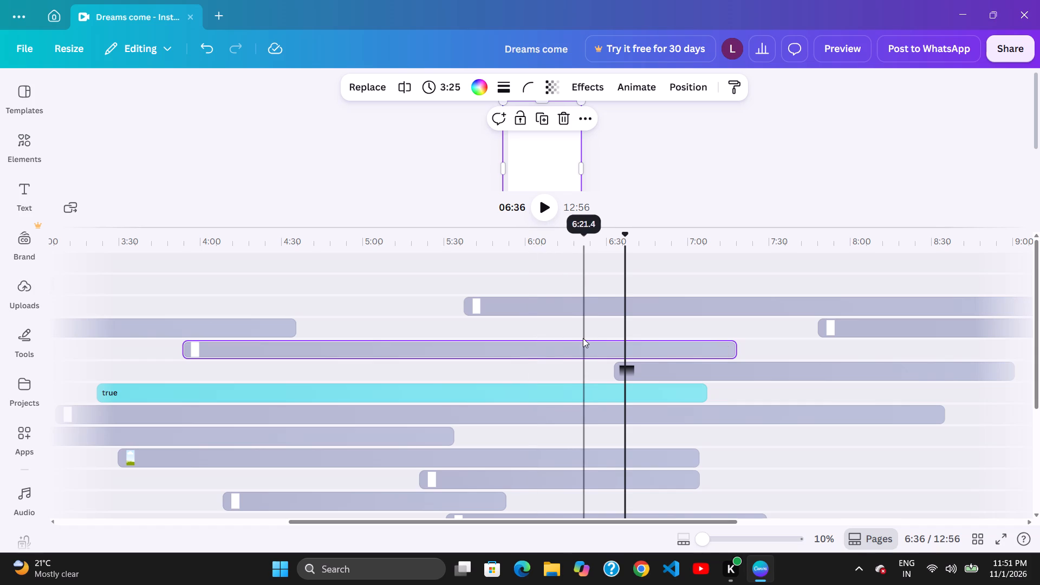
Move the 2:28 black gradient clip one row above the "true" text clip earlier to start at about 6:27.
left_click(552, 364)
left_click_drag(636, 365, 620, 365)
left_click(572, 364)
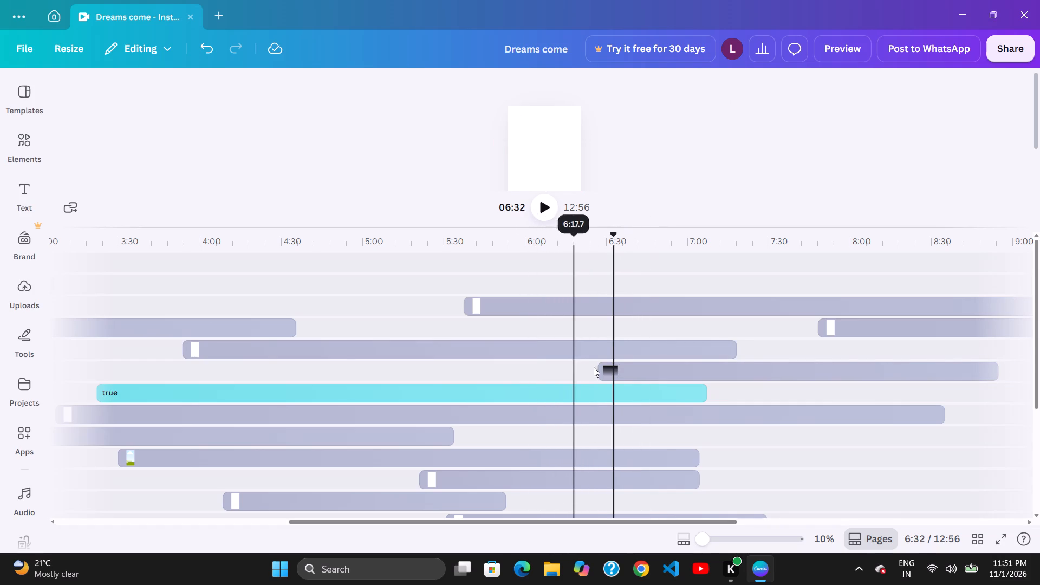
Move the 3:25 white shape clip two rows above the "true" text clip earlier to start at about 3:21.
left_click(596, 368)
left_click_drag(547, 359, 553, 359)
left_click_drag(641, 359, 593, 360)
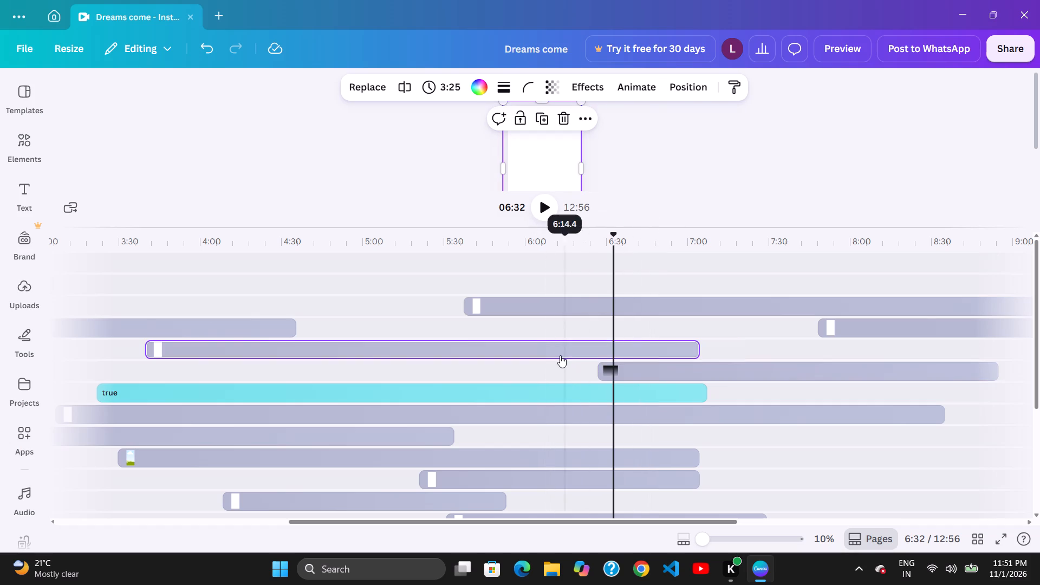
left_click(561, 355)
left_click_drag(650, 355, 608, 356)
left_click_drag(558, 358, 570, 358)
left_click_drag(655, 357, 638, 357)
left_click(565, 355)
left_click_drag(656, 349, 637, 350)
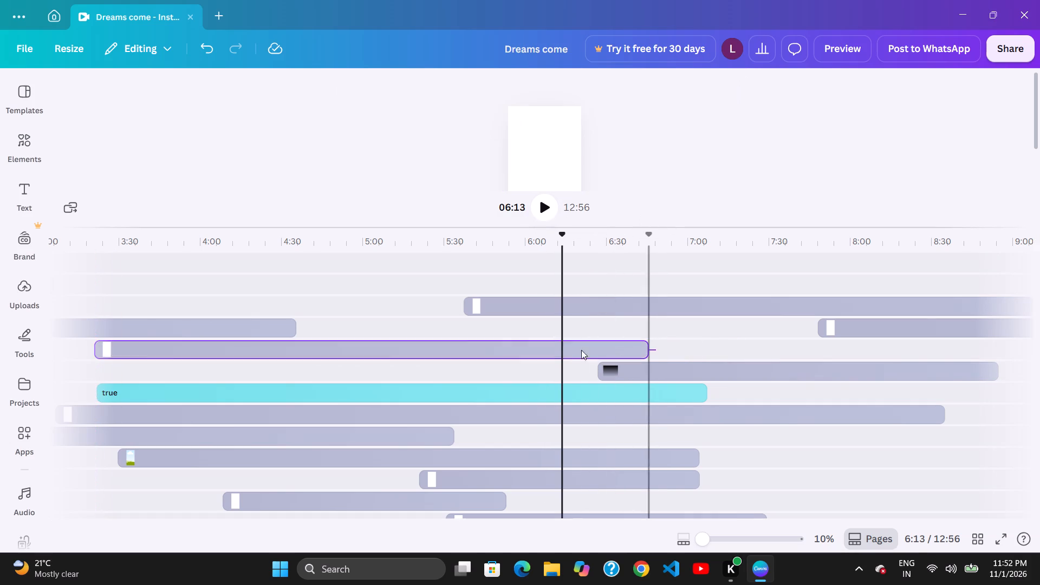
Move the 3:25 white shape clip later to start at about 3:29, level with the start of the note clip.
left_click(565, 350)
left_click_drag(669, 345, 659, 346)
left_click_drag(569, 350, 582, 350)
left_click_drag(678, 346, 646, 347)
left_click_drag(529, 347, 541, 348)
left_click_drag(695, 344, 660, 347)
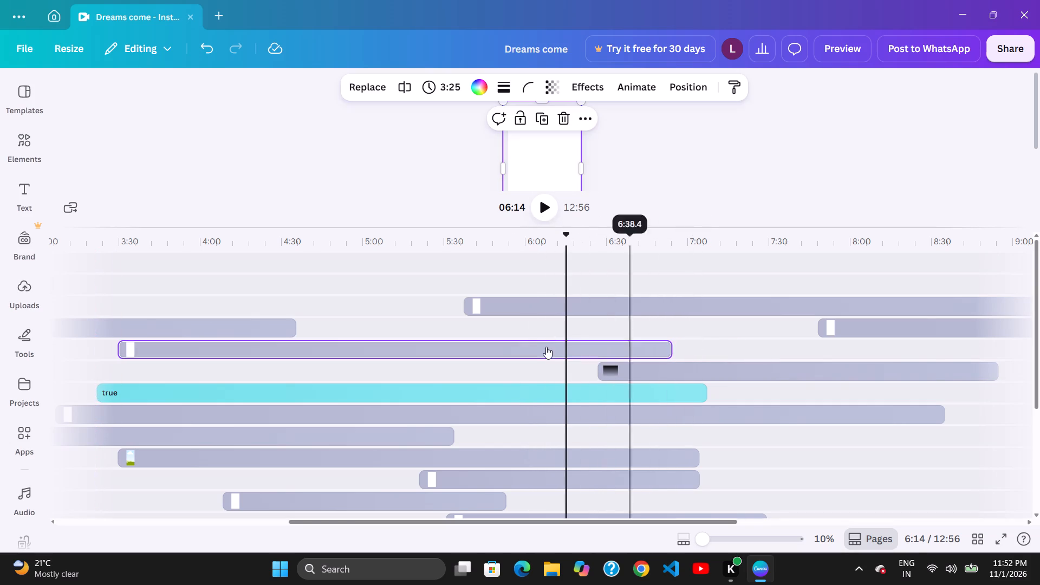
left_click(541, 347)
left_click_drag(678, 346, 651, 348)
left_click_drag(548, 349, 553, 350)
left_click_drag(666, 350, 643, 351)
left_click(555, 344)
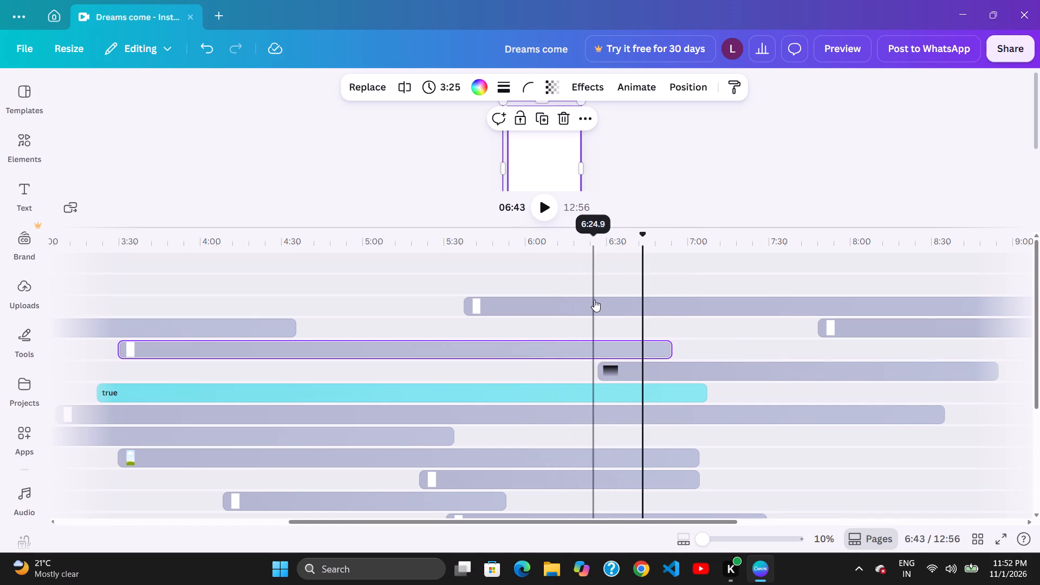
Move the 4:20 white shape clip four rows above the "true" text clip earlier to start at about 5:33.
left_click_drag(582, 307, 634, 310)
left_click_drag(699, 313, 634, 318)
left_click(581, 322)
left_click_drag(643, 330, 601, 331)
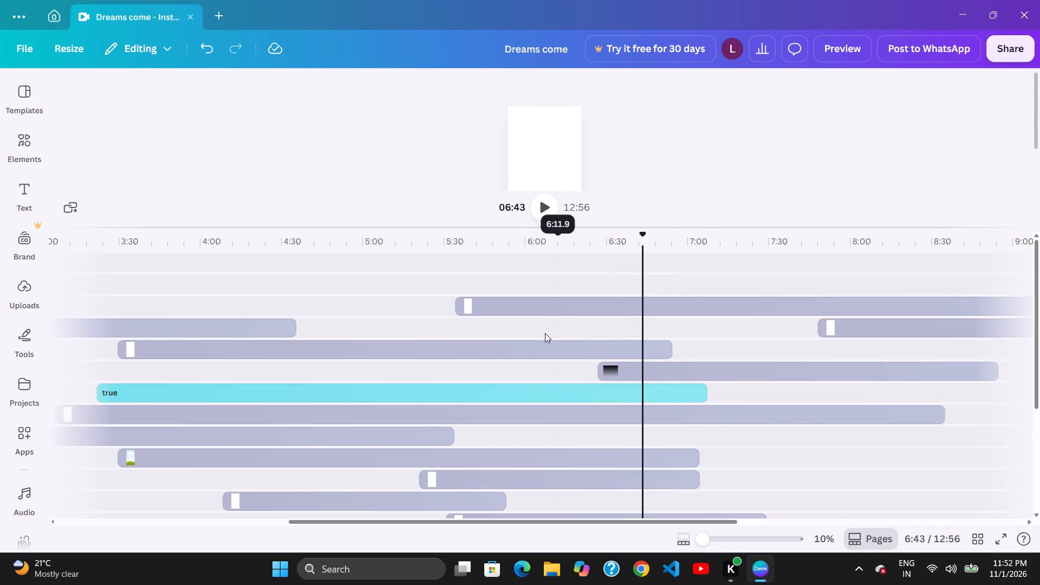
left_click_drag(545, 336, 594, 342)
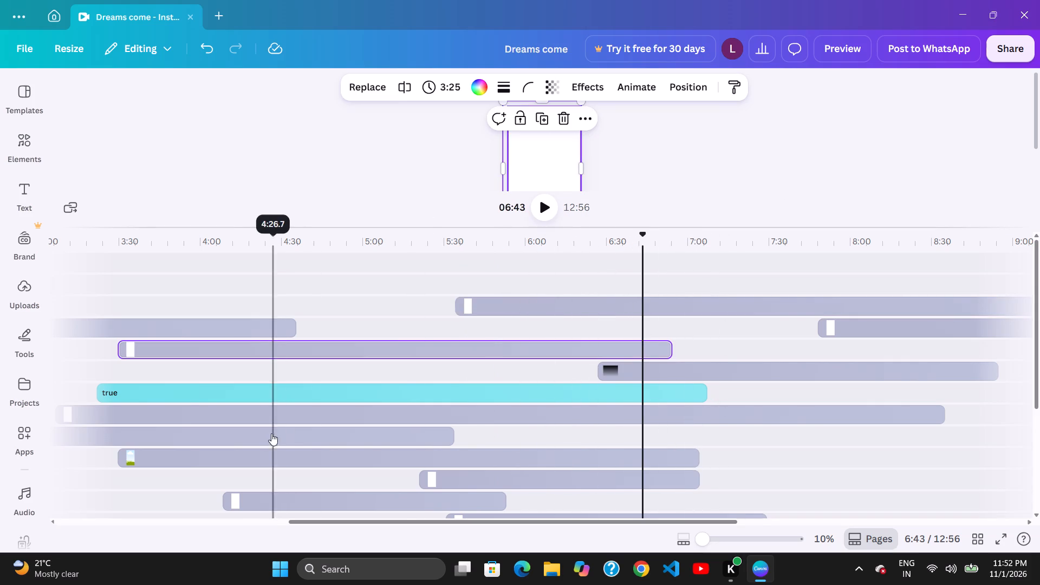
Move the 3:47 clip two rows below "true" later to end at about 6:14, and the 5:29 clip above it earlier to end at about 7:40.
left_click_drag(266, 434, 282, 432)
left_click_drag(424, 405, 308, 428)
left_click_drag(241, 431, 269, 431)
left_click_drag(349, 417, 316, 421)
left_click_drag(229, 426, 288, 420)
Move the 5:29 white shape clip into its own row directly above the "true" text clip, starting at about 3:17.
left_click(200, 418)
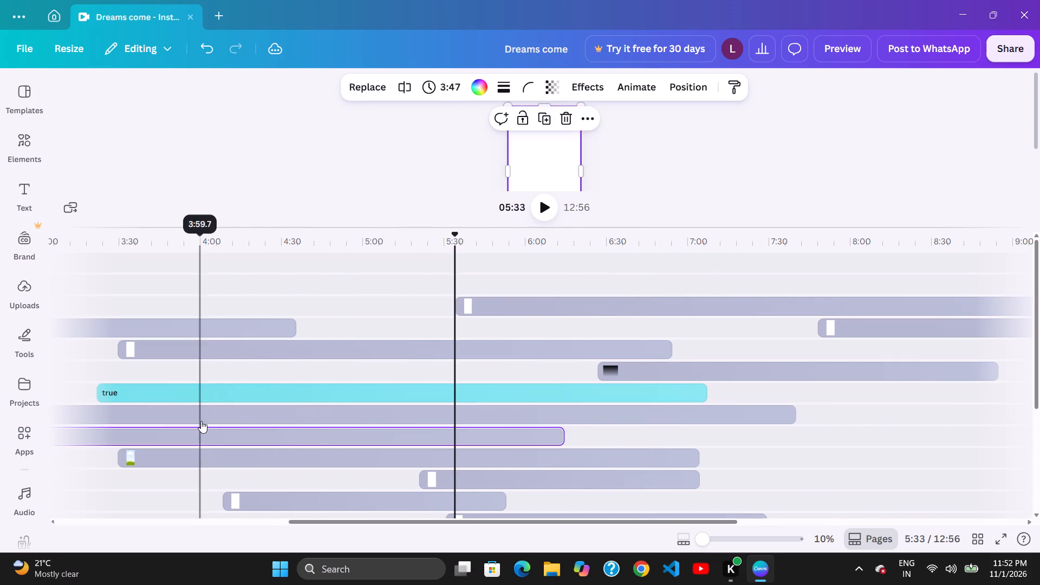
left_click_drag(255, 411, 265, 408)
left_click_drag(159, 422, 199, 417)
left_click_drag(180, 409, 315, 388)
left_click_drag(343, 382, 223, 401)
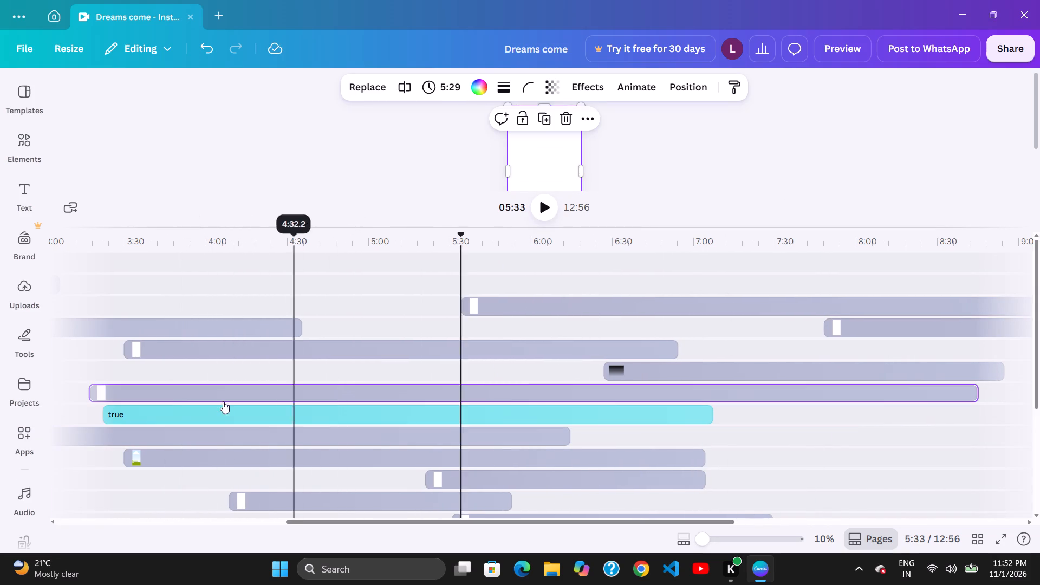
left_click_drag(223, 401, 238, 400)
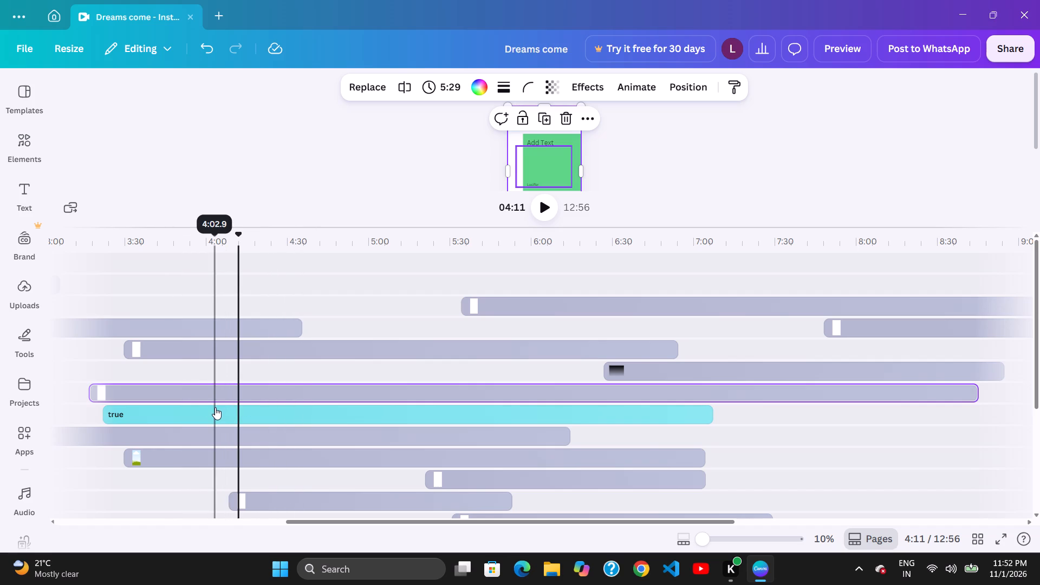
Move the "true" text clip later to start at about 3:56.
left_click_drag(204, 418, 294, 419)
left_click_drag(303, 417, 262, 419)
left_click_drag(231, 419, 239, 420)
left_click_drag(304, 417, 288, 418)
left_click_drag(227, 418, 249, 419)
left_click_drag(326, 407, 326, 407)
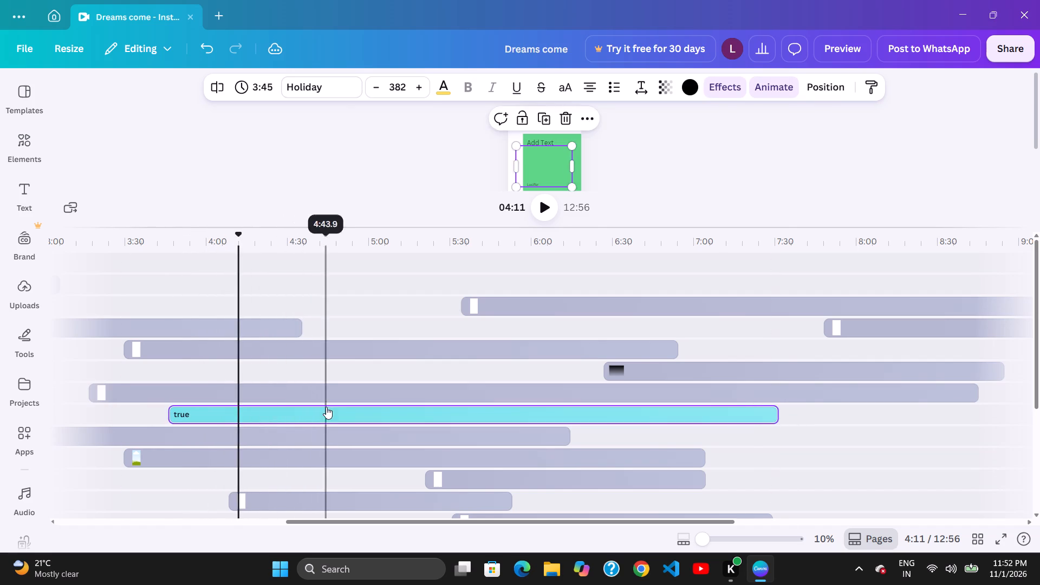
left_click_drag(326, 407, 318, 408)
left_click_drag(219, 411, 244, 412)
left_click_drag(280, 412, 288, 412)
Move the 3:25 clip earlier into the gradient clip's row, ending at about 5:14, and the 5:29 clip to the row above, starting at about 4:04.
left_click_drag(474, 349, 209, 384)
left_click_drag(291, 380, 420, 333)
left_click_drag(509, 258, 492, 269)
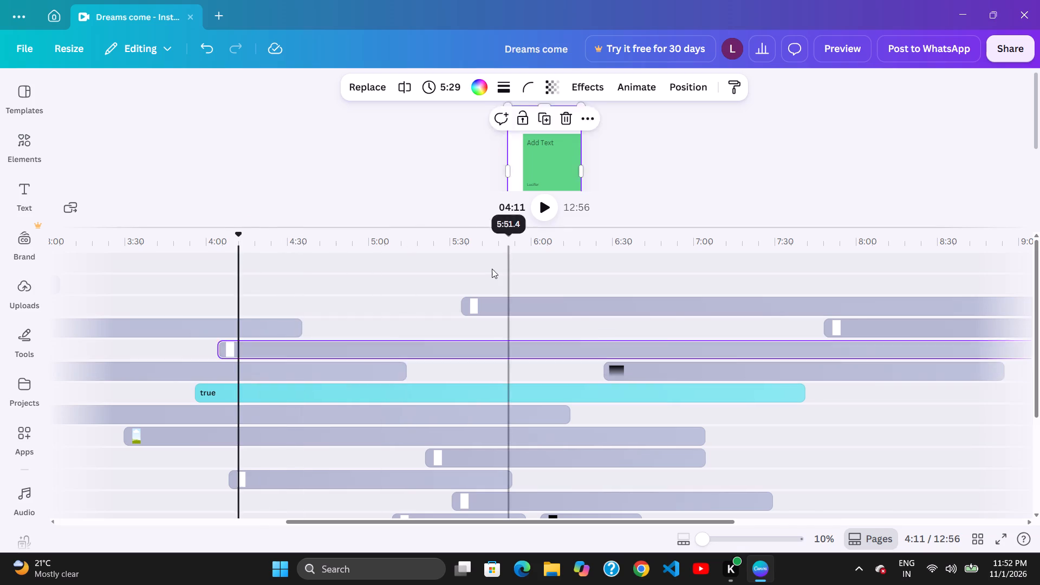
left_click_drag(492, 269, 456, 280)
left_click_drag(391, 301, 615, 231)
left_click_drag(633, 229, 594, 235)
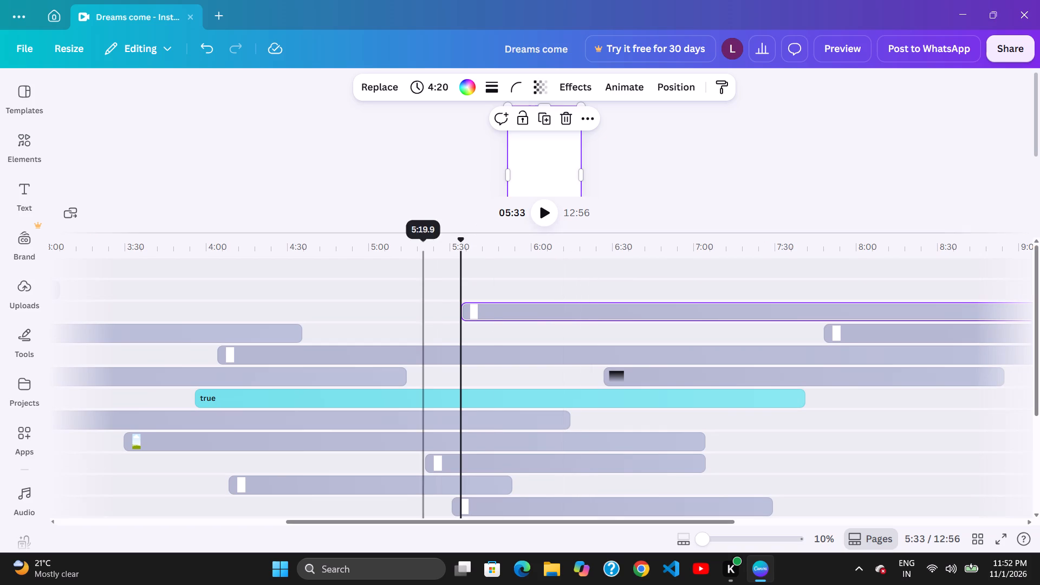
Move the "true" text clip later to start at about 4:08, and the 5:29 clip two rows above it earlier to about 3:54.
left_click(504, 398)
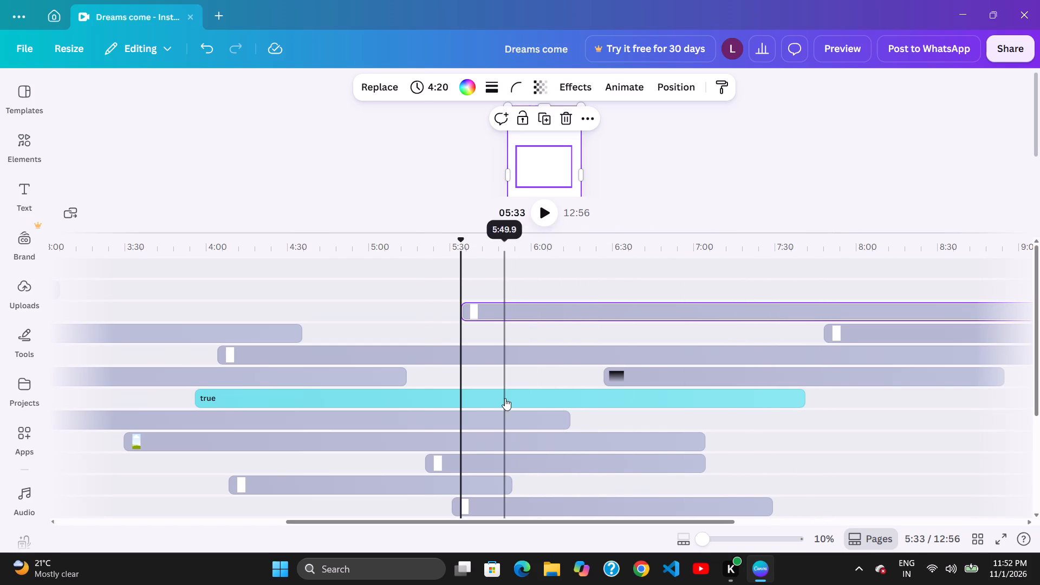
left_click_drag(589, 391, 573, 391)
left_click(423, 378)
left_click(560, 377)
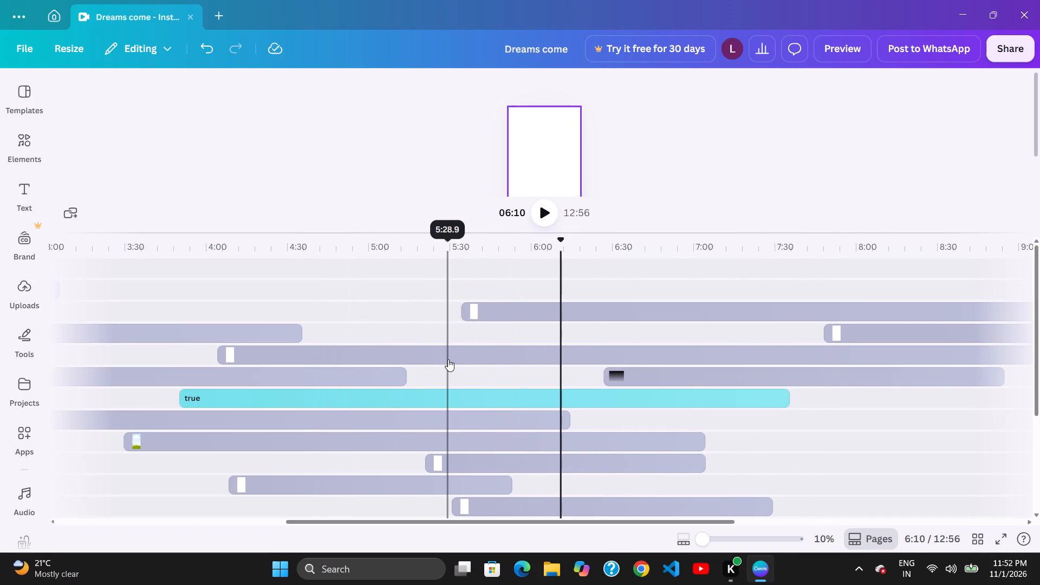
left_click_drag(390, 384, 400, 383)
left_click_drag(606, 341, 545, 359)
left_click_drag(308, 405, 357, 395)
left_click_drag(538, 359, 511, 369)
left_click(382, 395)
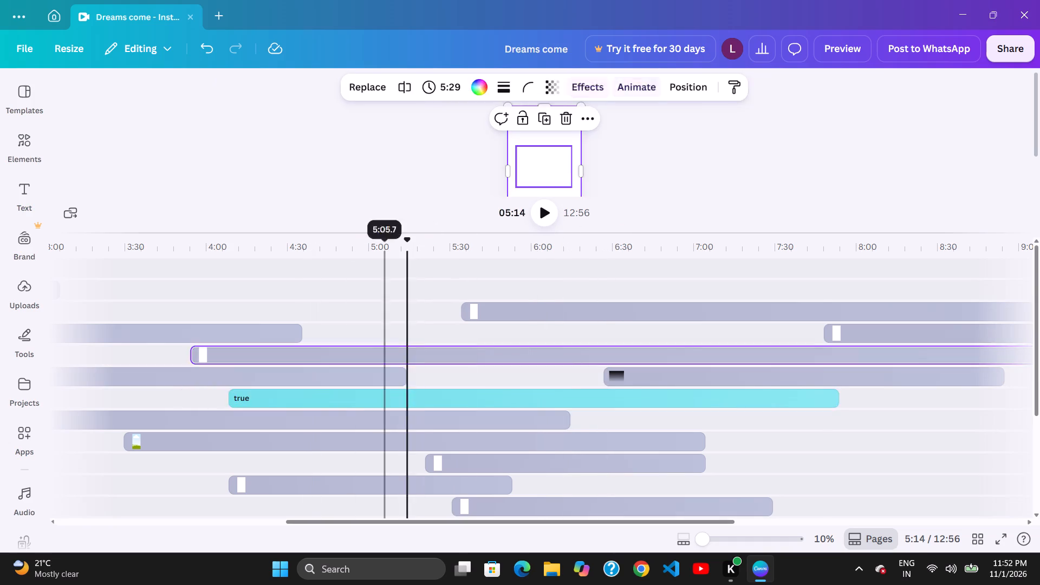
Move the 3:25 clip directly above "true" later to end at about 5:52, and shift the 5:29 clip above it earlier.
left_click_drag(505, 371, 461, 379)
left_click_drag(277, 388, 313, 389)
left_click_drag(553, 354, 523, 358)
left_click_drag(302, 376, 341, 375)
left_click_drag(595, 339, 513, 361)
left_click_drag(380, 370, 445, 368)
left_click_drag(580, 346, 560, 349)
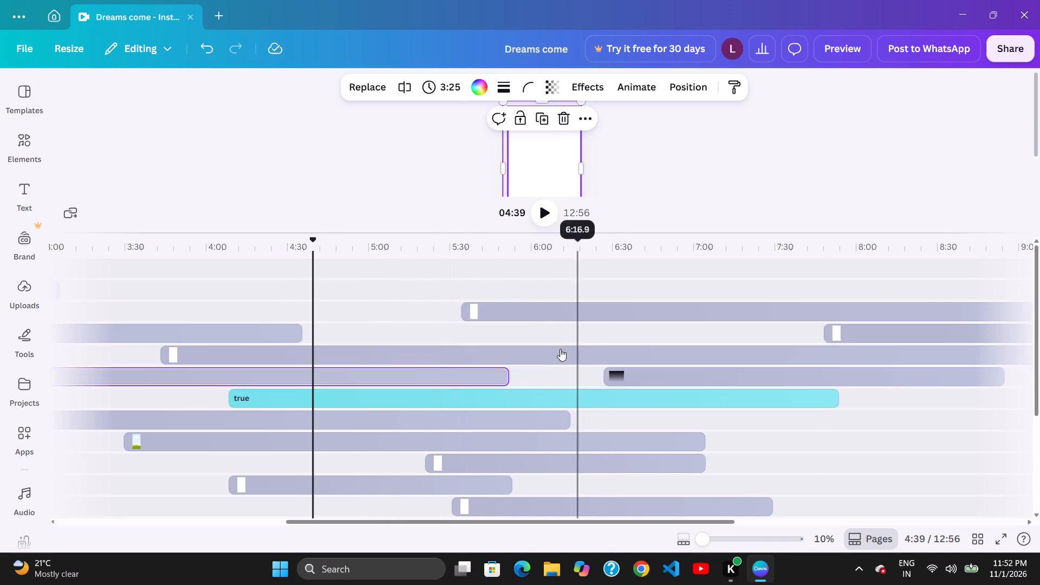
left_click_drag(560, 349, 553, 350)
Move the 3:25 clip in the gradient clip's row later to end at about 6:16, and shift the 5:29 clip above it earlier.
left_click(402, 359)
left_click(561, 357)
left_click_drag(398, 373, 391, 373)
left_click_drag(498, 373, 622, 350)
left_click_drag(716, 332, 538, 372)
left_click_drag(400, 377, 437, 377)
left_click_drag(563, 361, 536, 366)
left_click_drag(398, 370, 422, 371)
Move the 5:29 white shape clip up into its own row directly below the 4:20 clip, starting at about 4:39.
left_click(633, 335)
left_click(461, 355)
left_click_drag(409, 355, 615, 329)
left_click(463, 349)
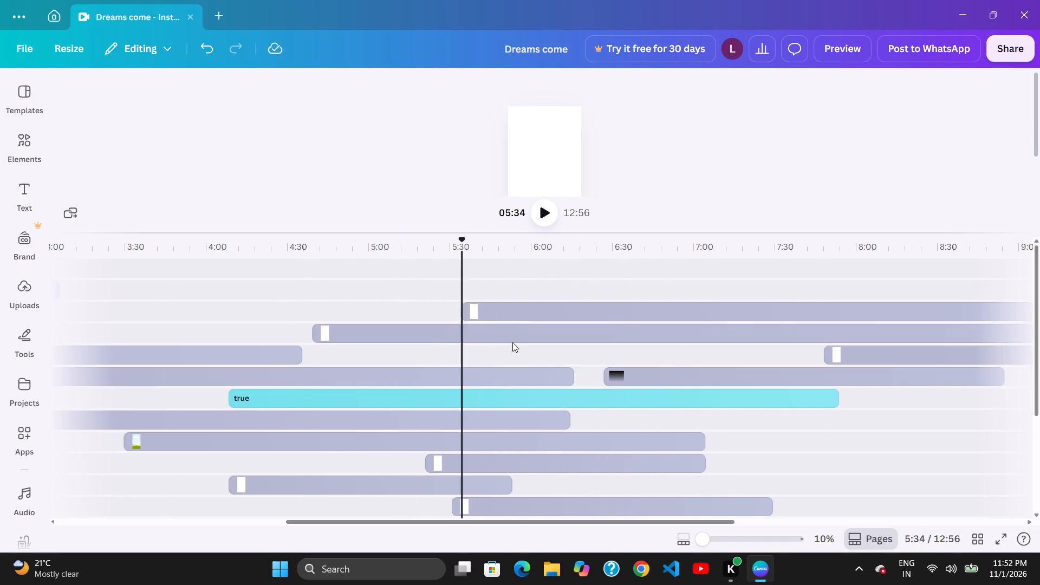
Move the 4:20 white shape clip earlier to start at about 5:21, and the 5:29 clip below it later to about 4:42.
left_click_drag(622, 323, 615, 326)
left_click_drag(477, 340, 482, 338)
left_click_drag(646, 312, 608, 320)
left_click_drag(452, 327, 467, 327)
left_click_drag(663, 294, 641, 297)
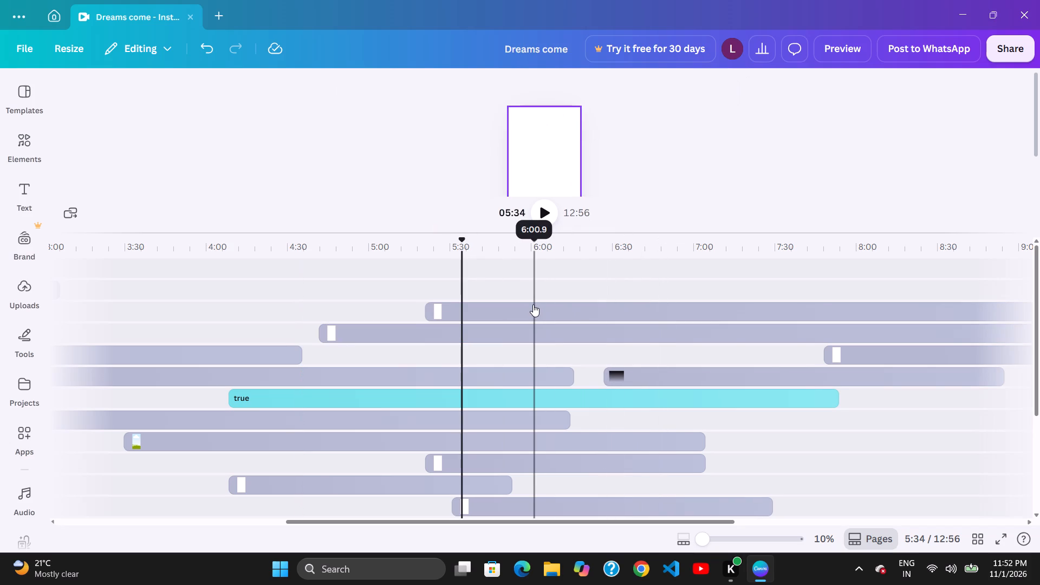
Move the 4:20 white shape clip in the row above the 5:29 clip earlier to start at about 4:21.
left_click_drag(412, 303, 418, 305)
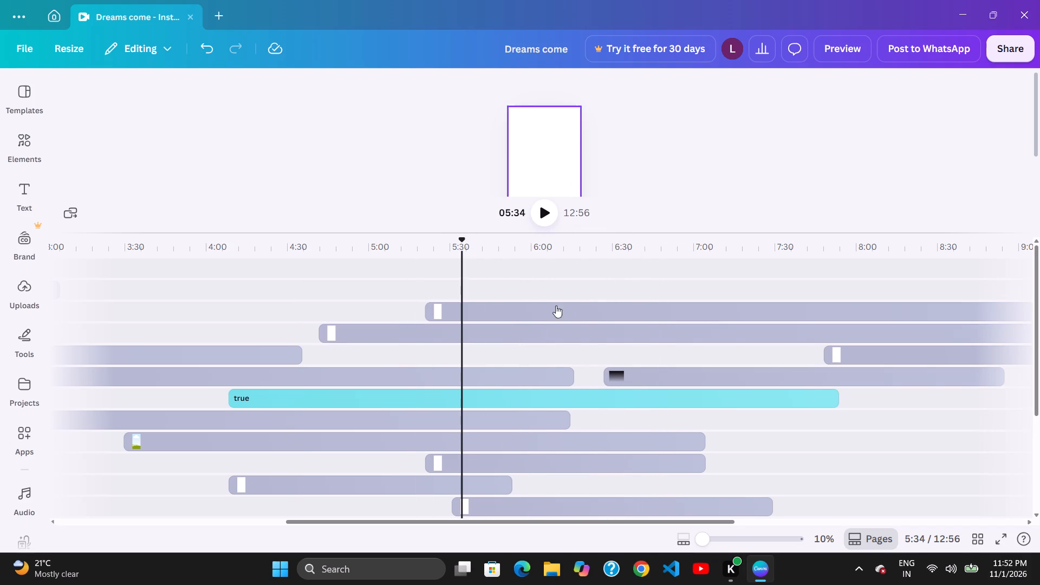
left_click_drag(588, 305, 558, 317)
left_click(470, 318)
left_click_drag(629, 281, 565, 300)
left_click(495, 304)
left_click_drag(446, 310, 446, 314)
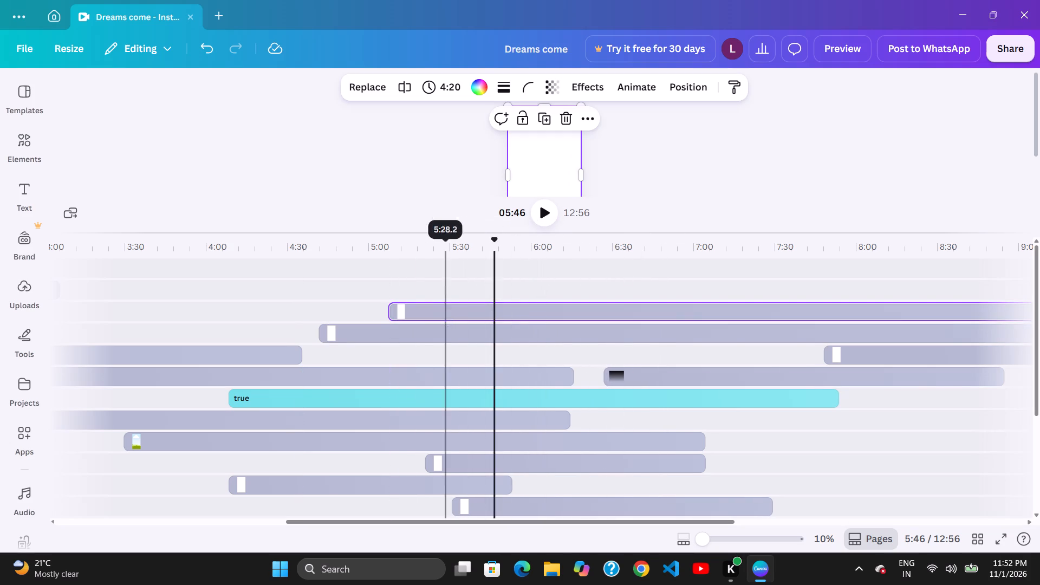
left_click_drag(446, 314, 505, 316)
left_click_drag(671, 317, 561, 322)
left_click(515, 320)
left_click_drag(476, 322, 752, 316)
left_click_drag(760, 315, 680, 326)
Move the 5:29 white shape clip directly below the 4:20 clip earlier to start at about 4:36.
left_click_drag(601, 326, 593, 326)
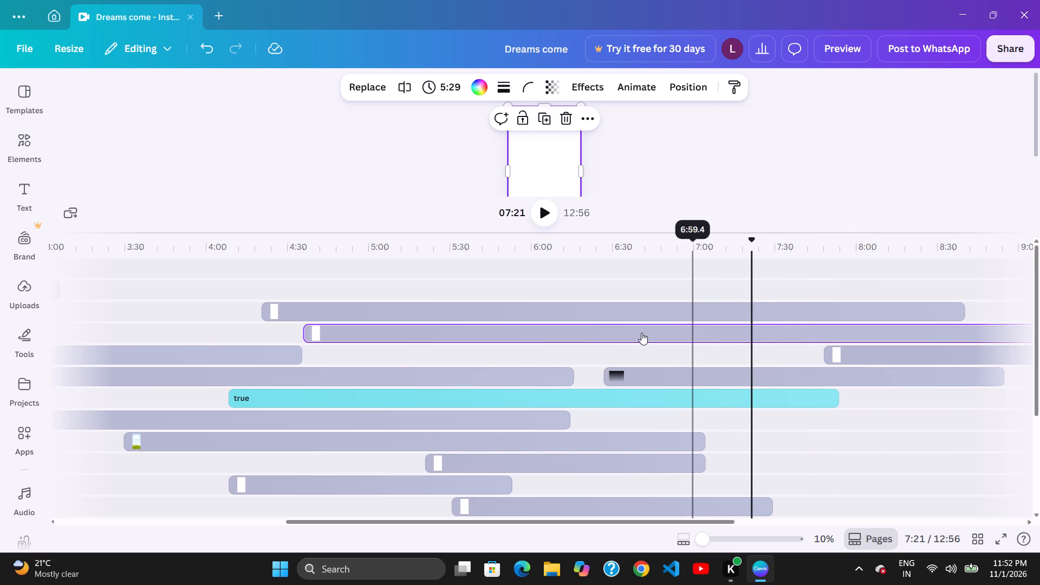
Shift the 3:25 clip directly above "true" earlier, and move the "true" text clip later to start at about 4:21.
left_click(401, 370)
left_click_drag(492, 375, 440, 382)
left_click_drag(322, 402, 355, 405)
left_click_drag(589, 364, 571, 366)
Move the 3:25 white shape clip into its own row directly above the gradient clip, starting at about 3:06.
left_click_drag(461, 374, 427, 371)
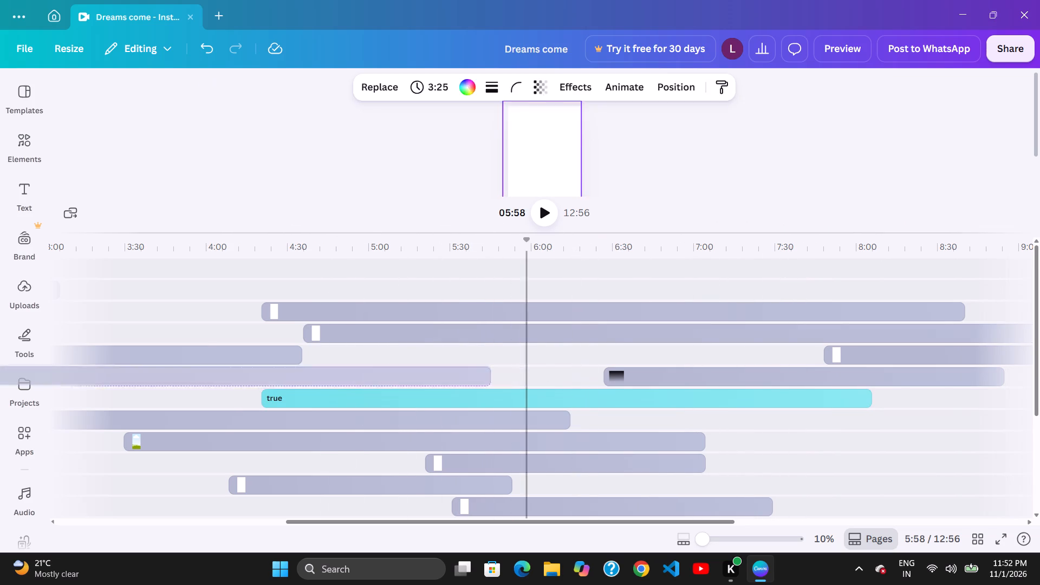
left_click_drag(427, 371, 466, 372)
left_click_drag(561, 366, 549, 366)
left_click_drag(455, 368, 493, 369)
left_click_drag(608, 356, 581, 361)
left_click_drag(502, 367, 550, 368)
left_click_drag(631, 361, 576, 364)
left_click_drag(497, 364, 504, 365)
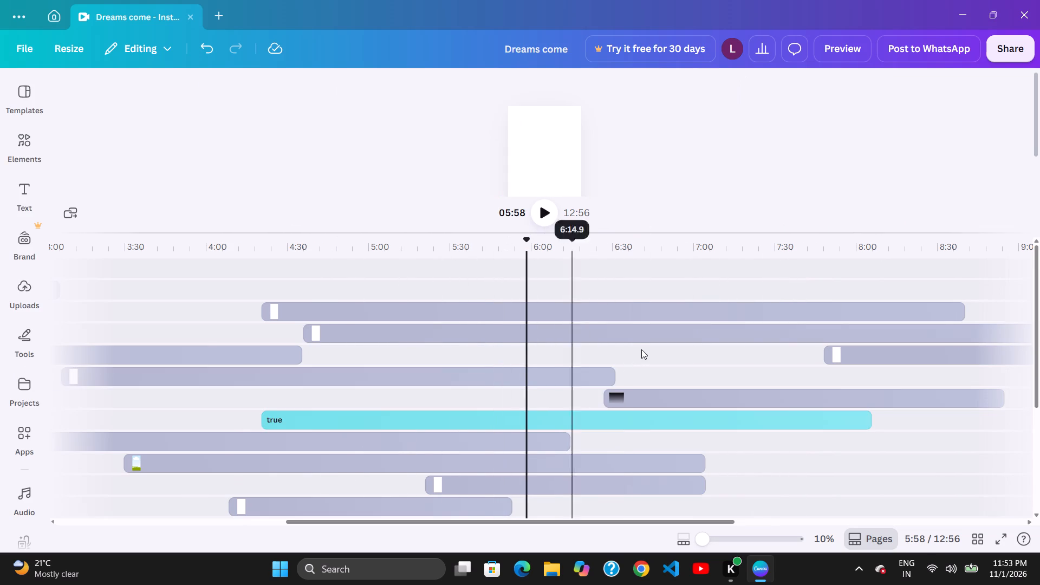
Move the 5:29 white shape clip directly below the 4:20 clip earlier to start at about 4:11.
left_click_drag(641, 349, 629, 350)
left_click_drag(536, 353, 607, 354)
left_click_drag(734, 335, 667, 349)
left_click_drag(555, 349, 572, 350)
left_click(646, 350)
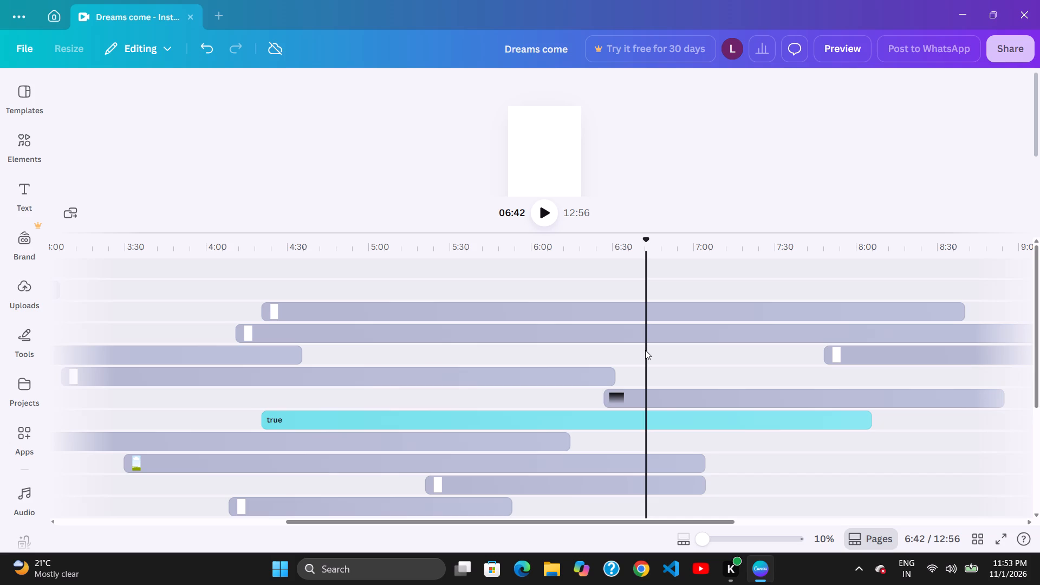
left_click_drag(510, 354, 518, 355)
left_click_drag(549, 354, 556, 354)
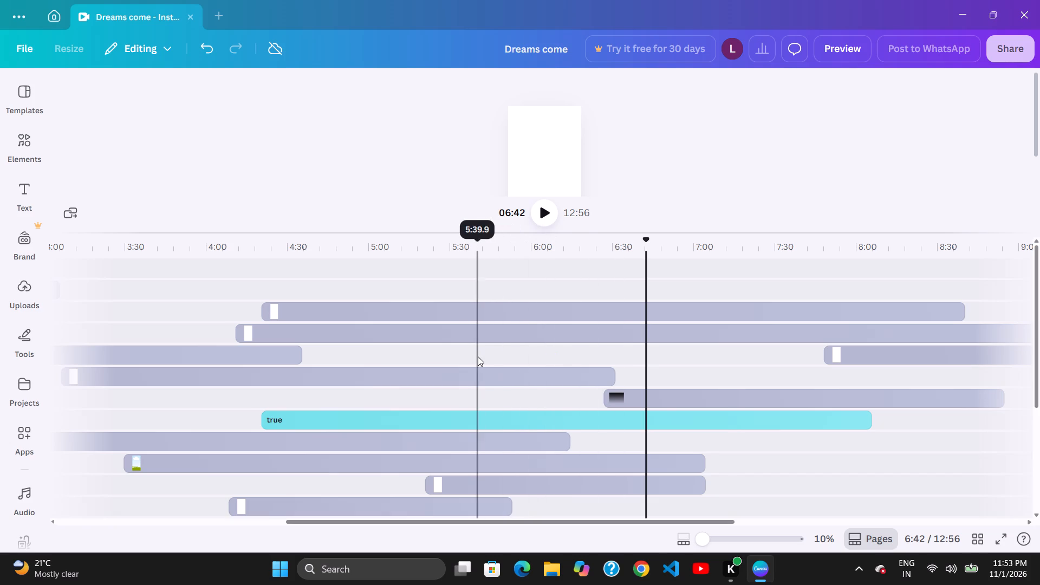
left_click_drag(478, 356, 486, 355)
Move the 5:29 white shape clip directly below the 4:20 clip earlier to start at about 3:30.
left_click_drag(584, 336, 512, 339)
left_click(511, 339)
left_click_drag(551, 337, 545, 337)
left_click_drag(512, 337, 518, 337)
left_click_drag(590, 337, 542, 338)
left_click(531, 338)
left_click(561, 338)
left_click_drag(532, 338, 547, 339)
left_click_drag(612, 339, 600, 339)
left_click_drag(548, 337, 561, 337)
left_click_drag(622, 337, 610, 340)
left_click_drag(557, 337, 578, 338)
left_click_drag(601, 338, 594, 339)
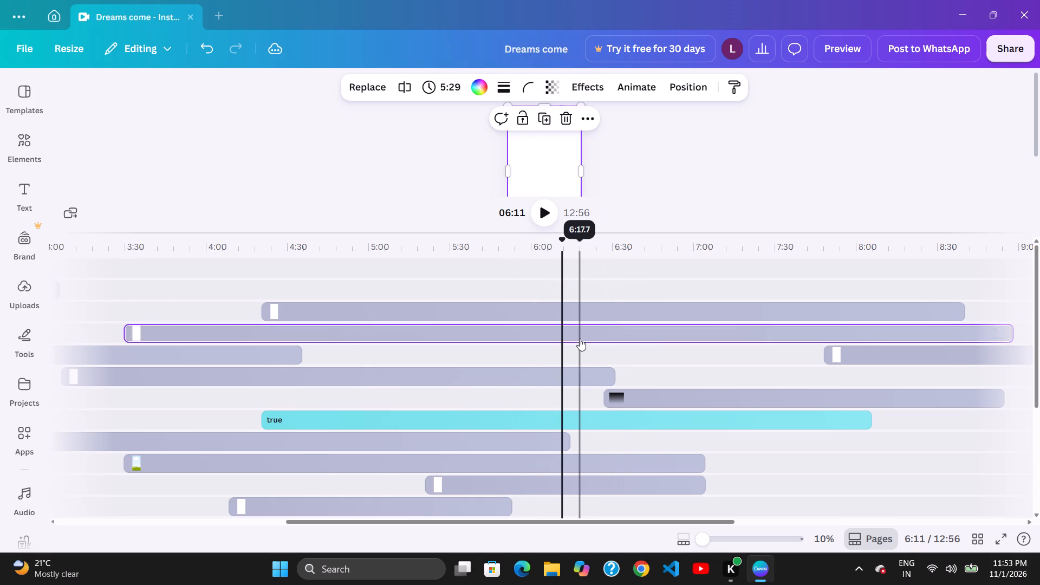
Move the 5:29 white shape clip directly below the 4:20 clip later to start at about 3:45.
left_click_drag(558, 335, 620, 340)
left_click(620, 340)
left_click(588, 339)
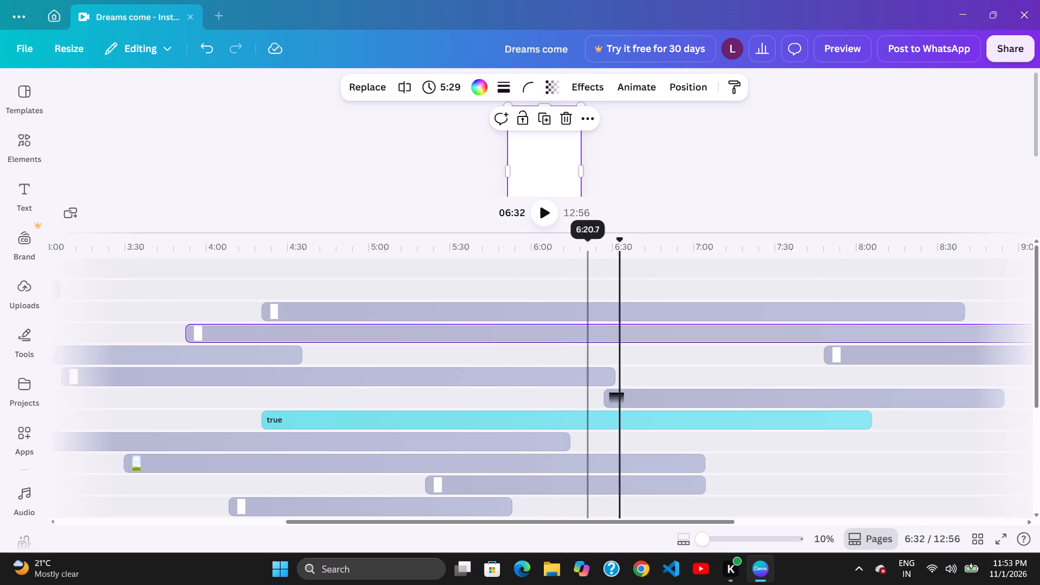
left_click_drag(619, 338, 613, 338)
left_click(571, 334)
left_click_drag(613, 335, 608, 335)
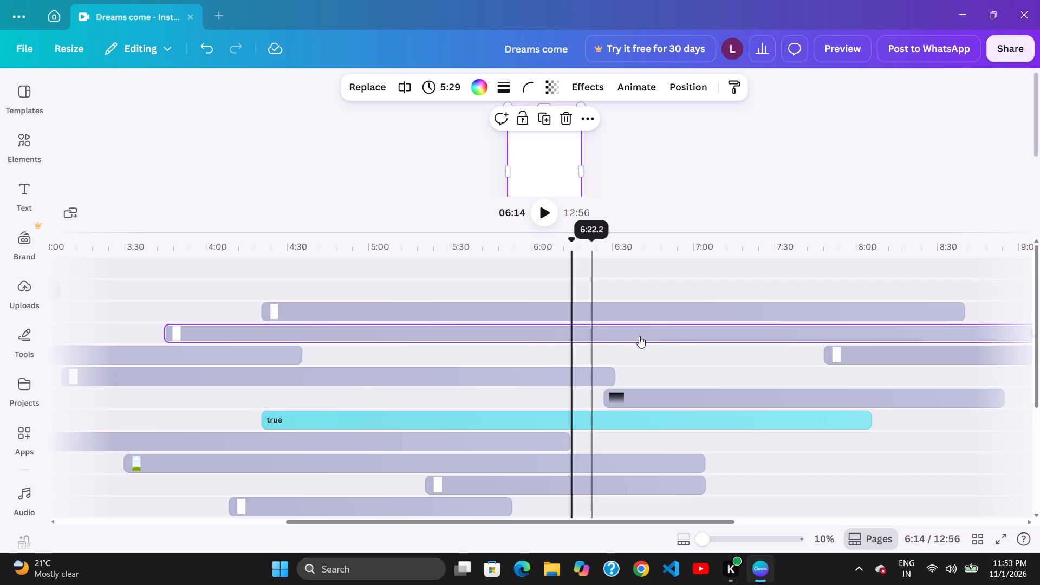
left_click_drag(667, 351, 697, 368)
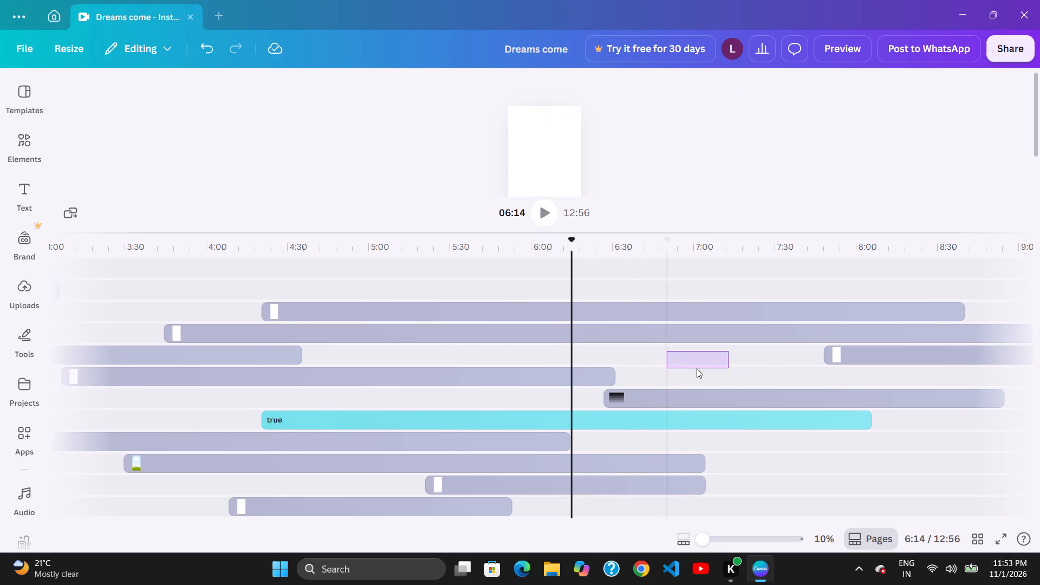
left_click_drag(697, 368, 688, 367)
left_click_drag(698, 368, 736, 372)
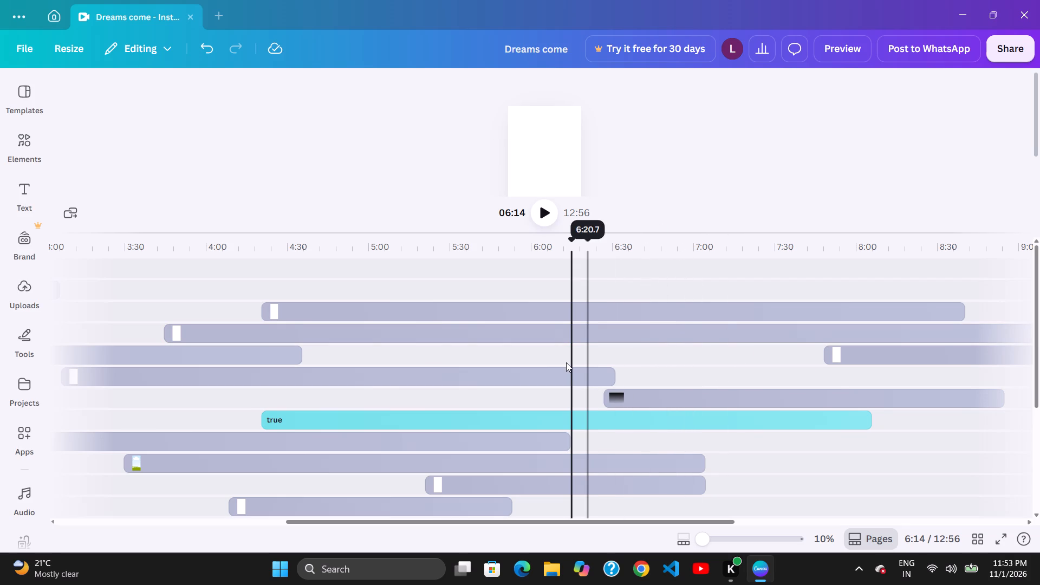
Extend the end of the 3:25 white shape clip directly above the gradient clip to about 6:33, making it 3:27 long.
left_click_drag(610, 368, 615, 364)
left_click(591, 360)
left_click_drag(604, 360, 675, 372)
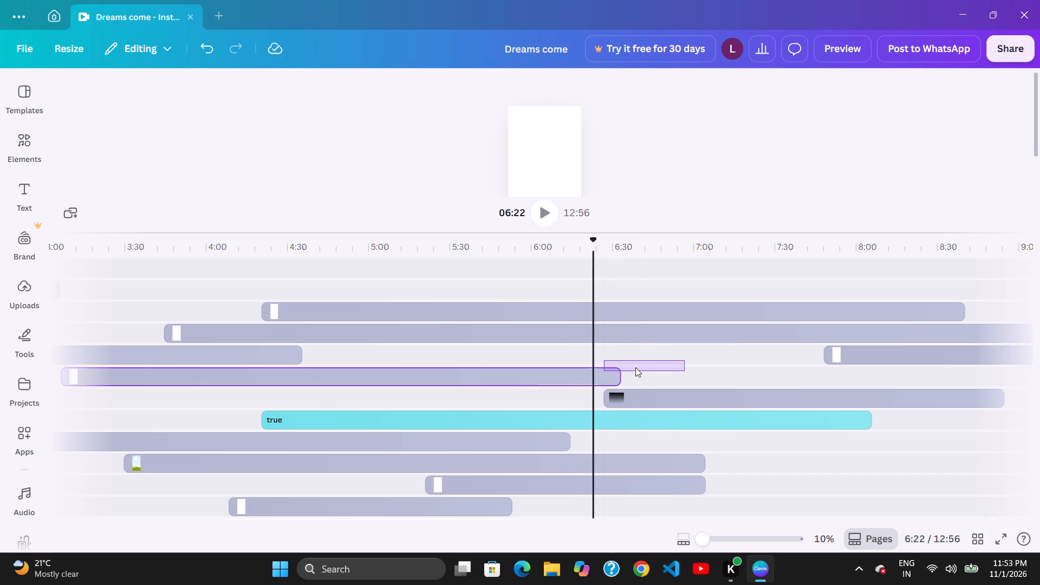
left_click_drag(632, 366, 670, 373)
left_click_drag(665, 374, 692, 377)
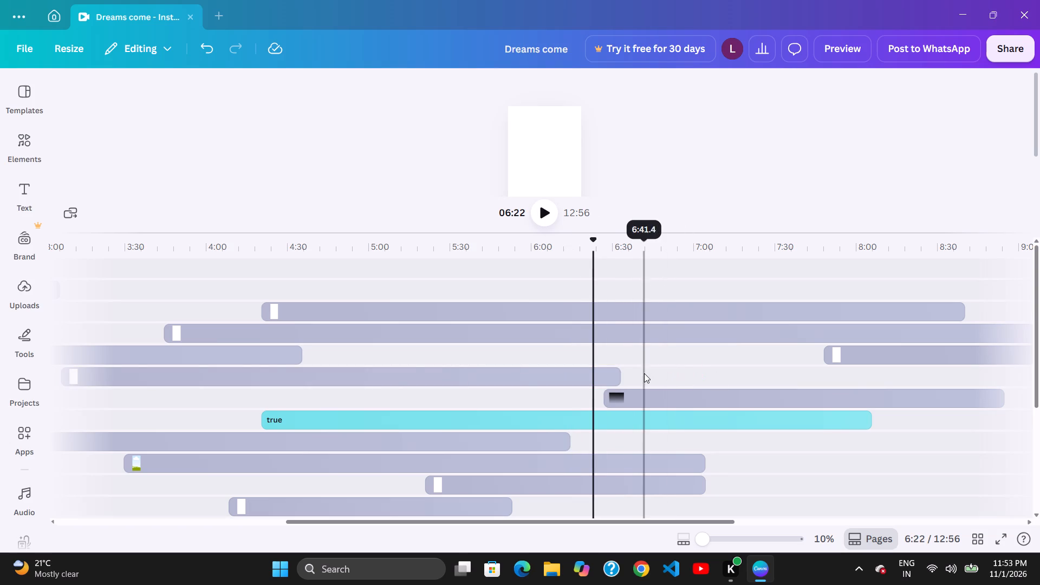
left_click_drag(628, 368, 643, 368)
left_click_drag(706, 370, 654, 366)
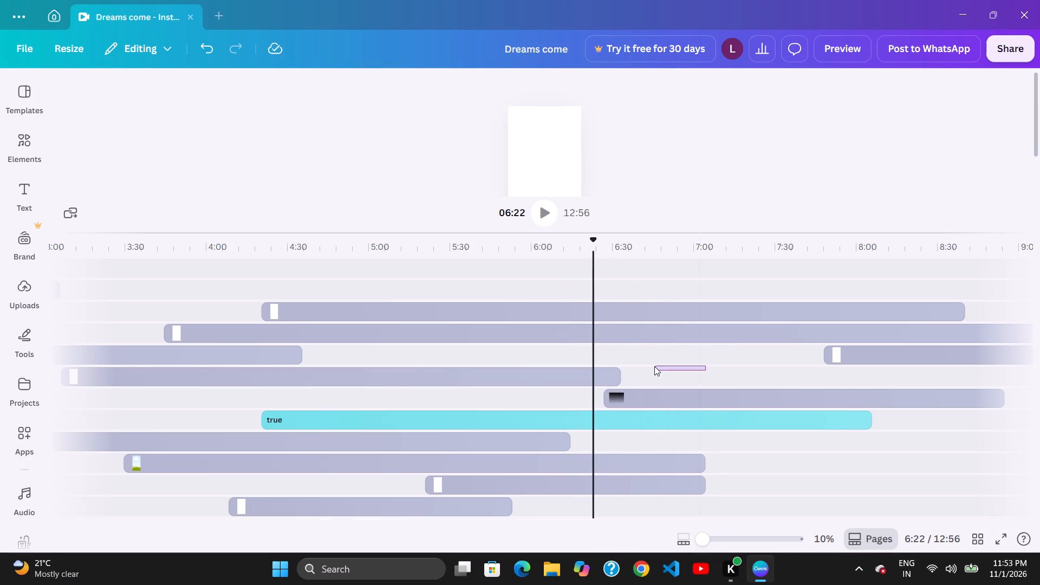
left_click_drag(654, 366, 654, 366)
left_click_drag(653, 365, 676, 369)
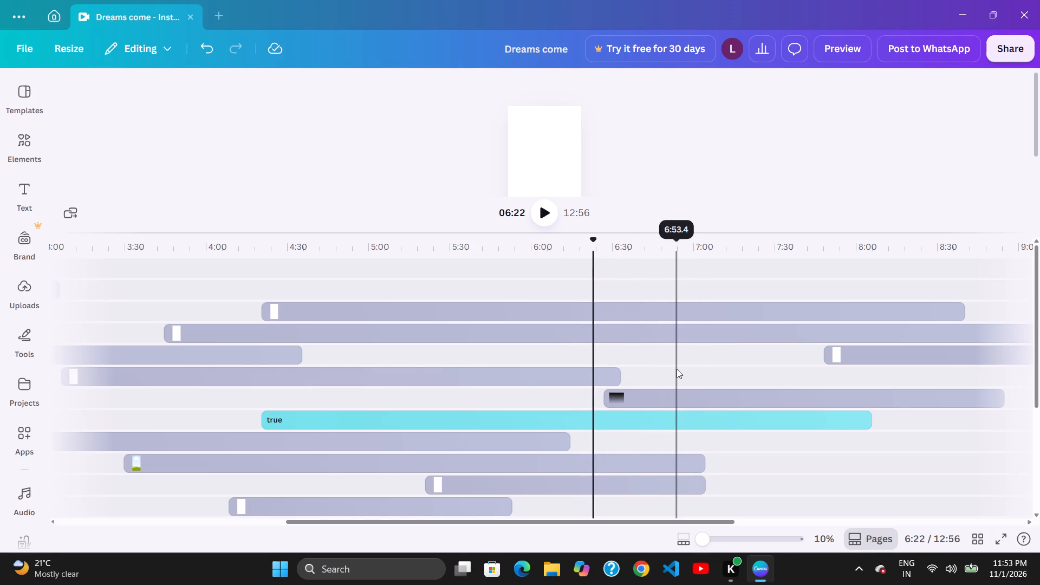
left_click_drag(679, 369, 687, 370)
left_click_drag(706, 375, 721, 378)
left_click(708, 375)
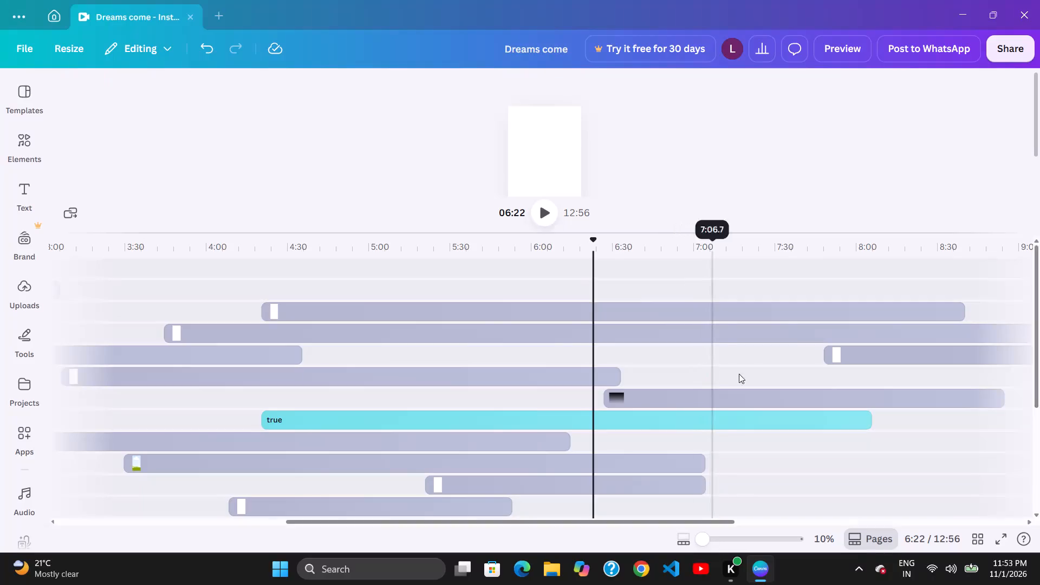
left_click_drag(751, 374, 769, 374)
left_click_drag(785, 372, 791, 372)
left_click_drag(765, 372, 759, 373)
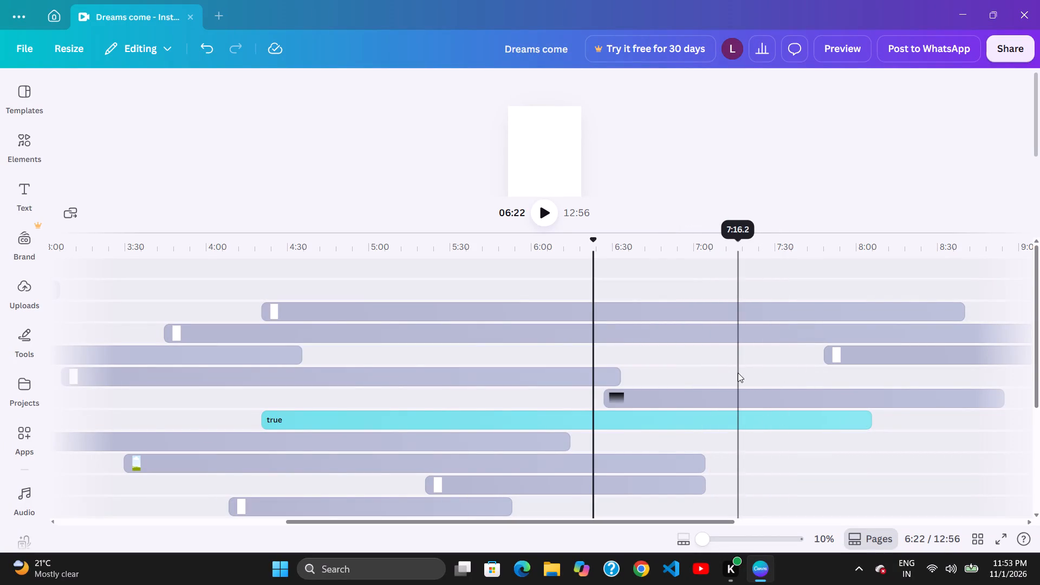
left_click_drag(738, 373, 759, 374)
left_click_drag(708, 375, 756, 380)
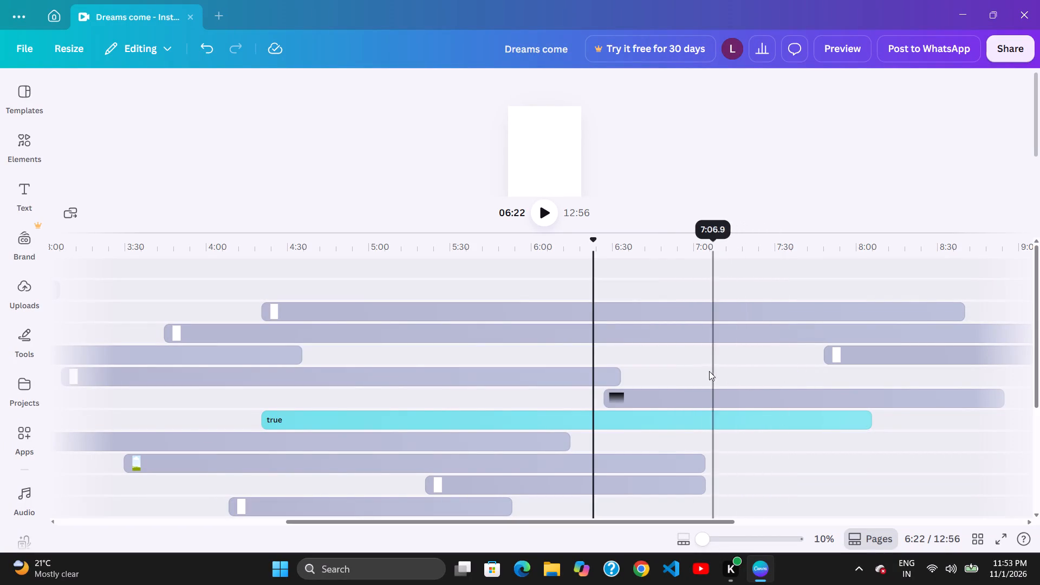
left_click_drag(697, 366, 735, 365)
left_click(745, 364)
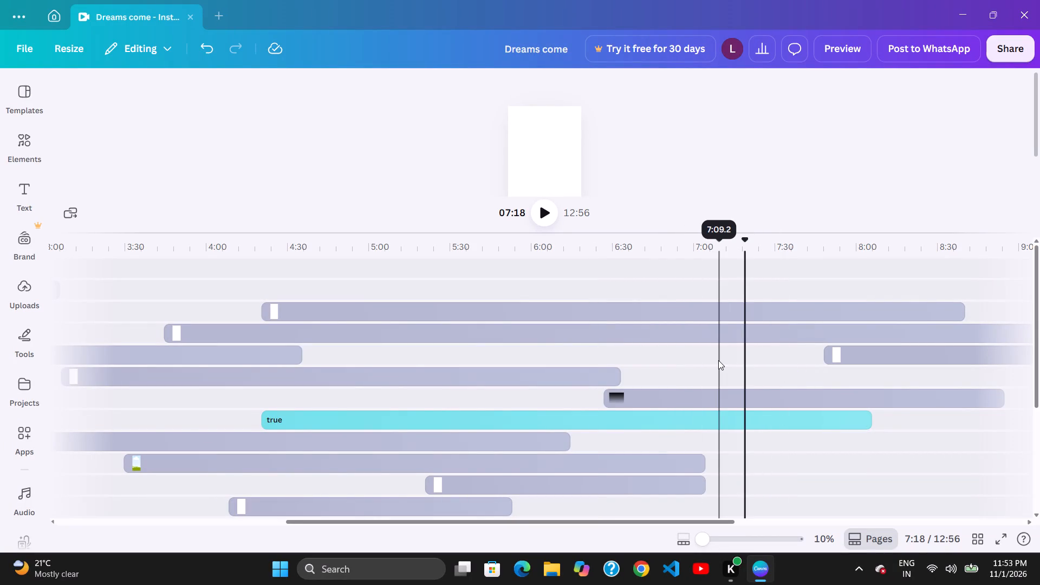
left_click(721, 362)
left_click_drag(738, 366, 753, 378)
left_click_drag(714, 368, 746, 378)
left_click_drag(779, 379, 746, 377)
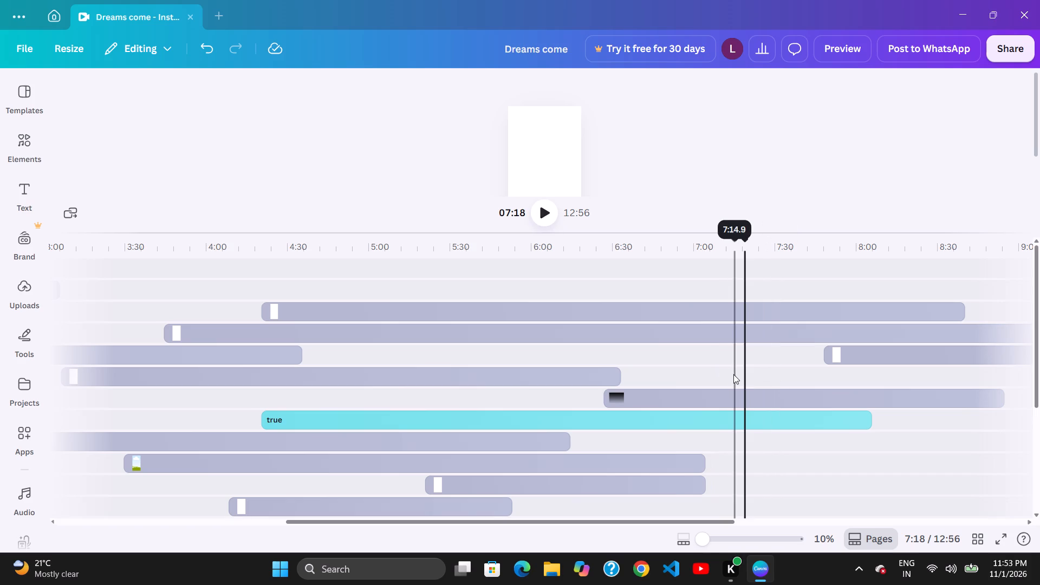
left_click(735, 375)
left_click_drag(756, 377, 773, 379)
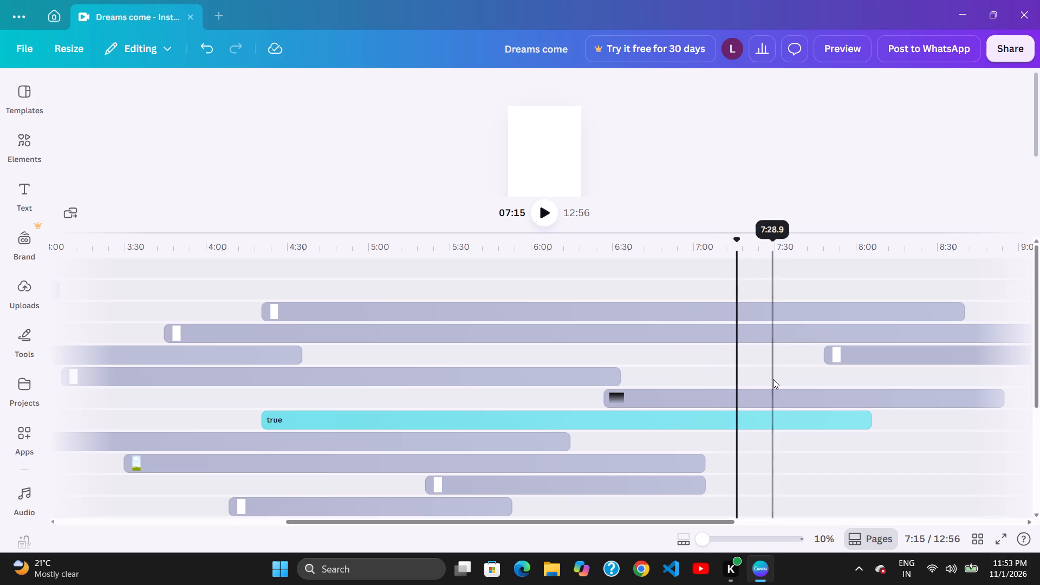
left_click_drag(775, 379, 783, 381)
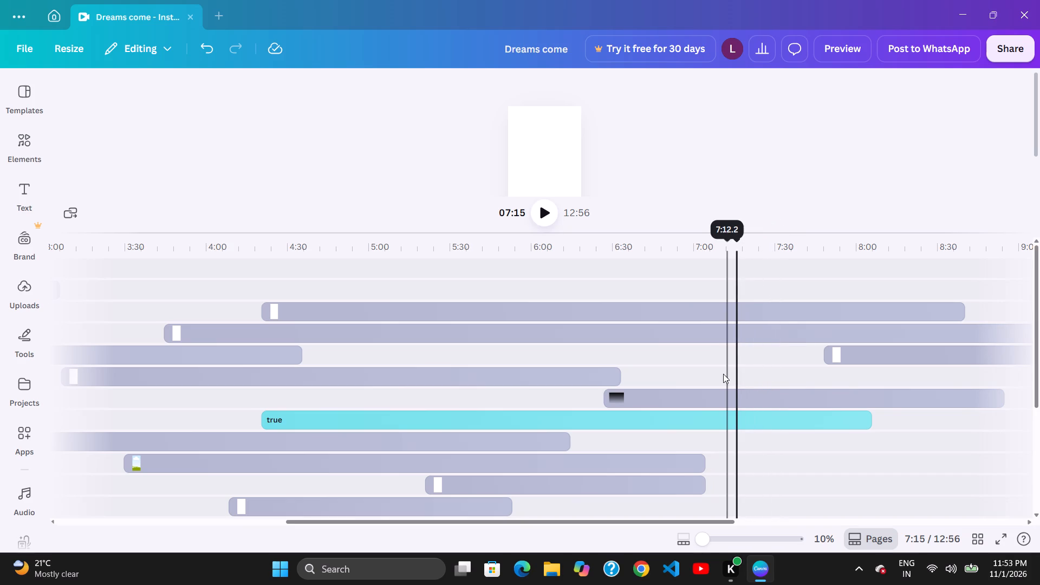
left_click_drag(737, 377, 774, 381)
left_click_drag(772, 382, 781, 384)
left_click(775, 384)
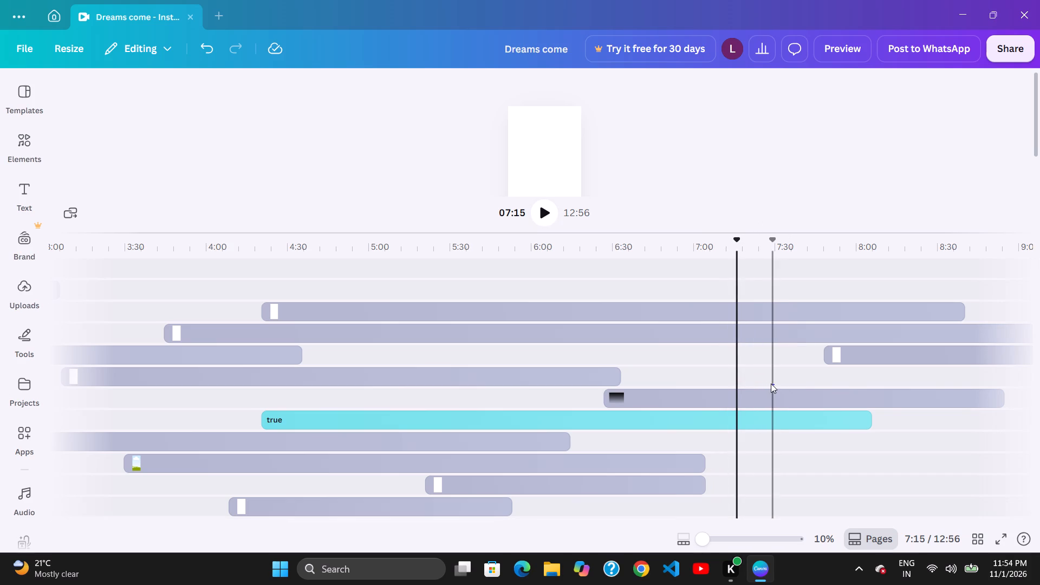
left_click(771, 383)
Move the gradient clip above the "true" text clip slightly earlier to start at about 6:22.
left_click_drag(790, 393, 778, 393)
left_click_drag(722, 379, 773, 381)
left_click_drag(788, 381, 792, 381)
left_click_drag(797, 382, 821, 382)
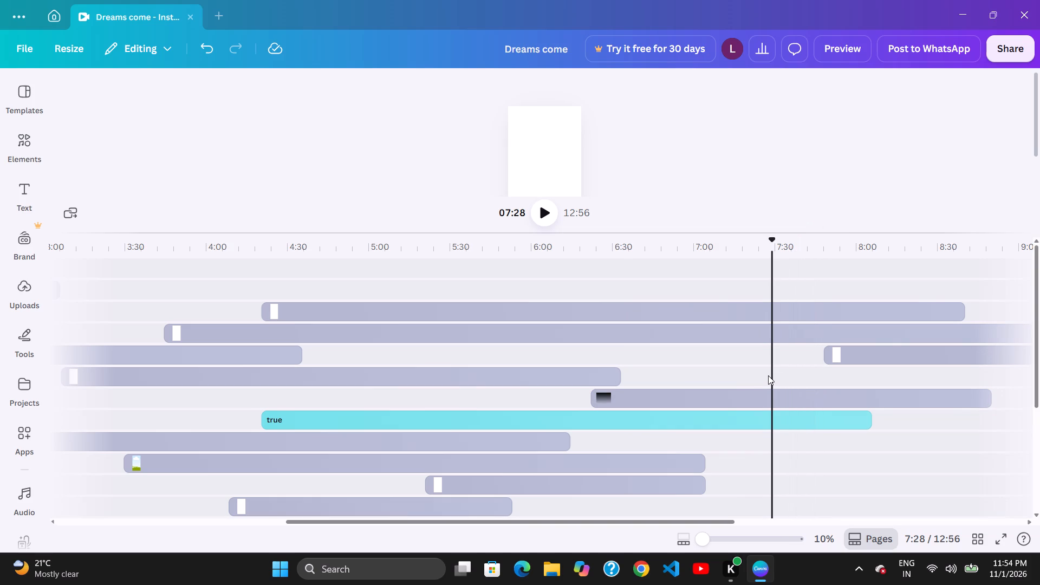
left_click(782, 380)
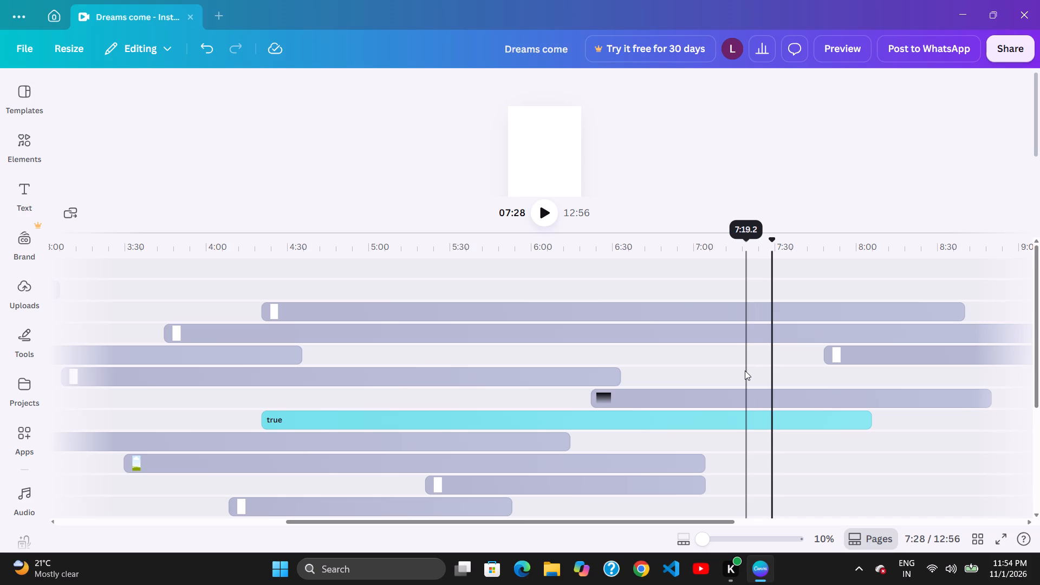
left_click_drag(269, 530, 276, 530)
Move the 1:45 white shape clip earlier within its row to start at about 3:59.
left_click_drag(442, 499, 415, 501)
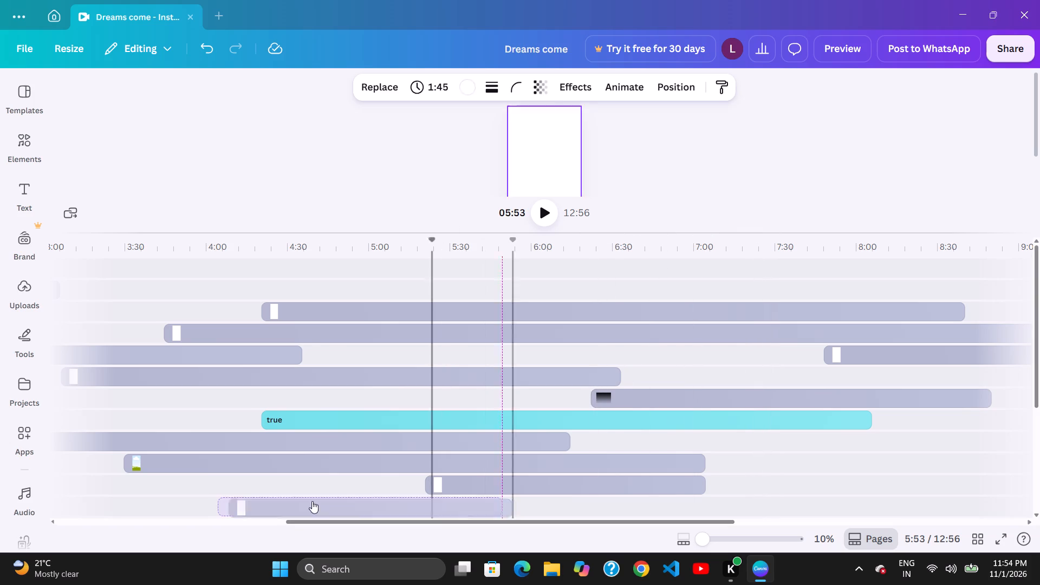
Move the 4:20 white shape clip slightly later within its row to start at about 4:26.
left_click_drag(376, 303, 391, 312)
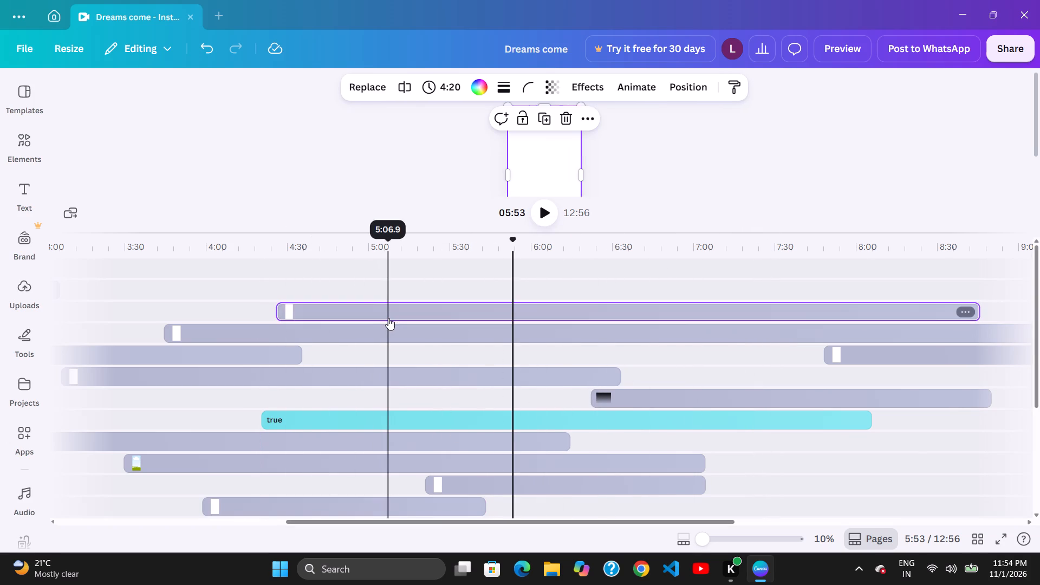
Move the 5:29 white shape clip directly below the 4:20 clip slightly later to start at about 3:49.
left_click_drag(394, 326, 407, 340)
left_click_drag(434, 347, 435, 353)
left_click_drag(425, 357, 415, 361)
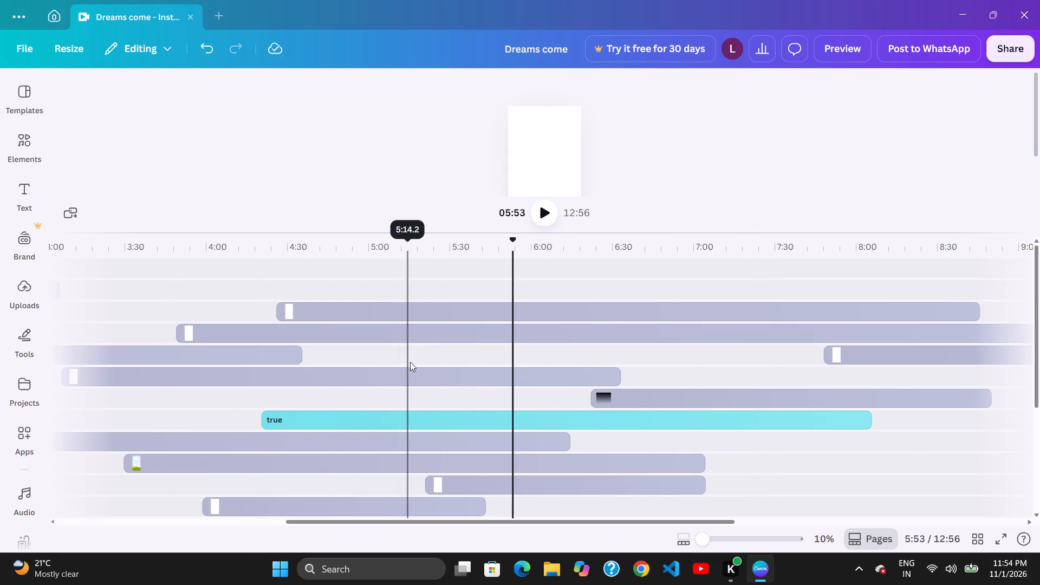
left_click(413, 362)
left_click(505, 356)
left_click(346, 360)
Move the 5:29 white shape clip directly below the 4:20 clip earlier to start at about 3:30.
left_click_drag(482, 334, 453, 343)
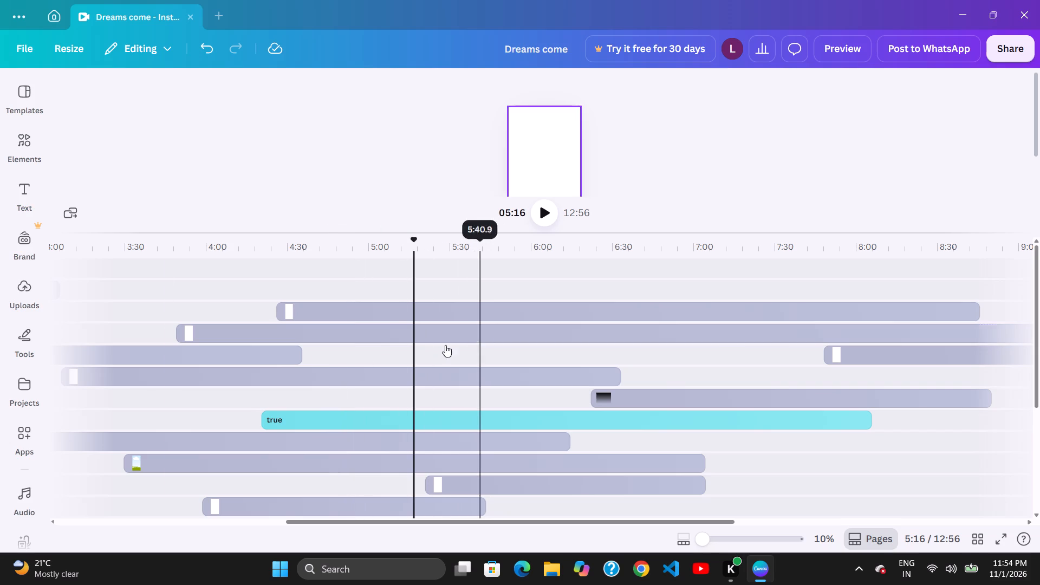
left_click_drag(321, 366, 346, 366)
left_click(441, 347)
left_click(460, 343)
left_click_drag(498, 345, 489, 349)
left_click_drag(418, 363, 439, 364)
left_click_drag(530, 336, 507, 344)
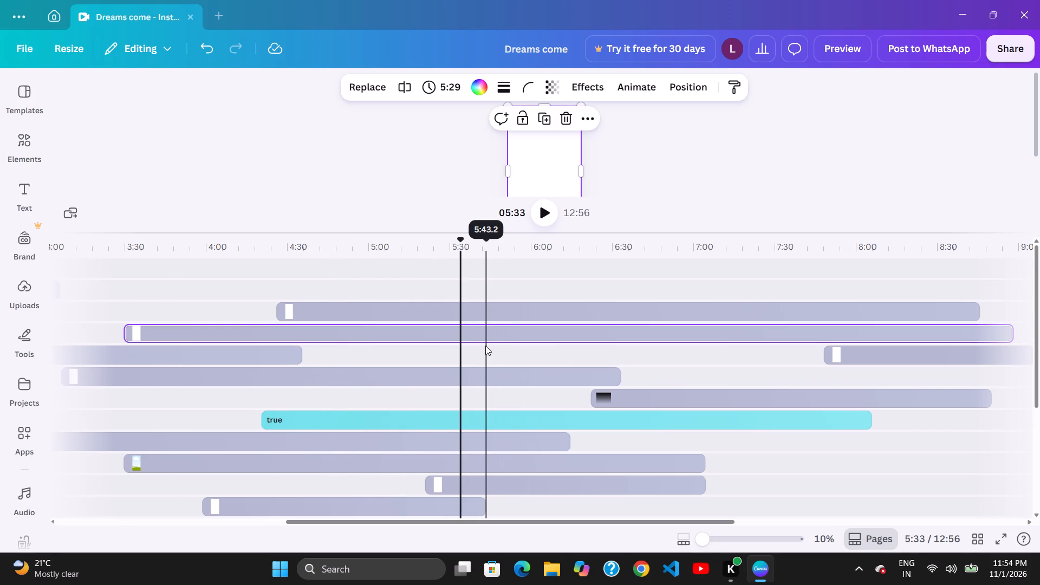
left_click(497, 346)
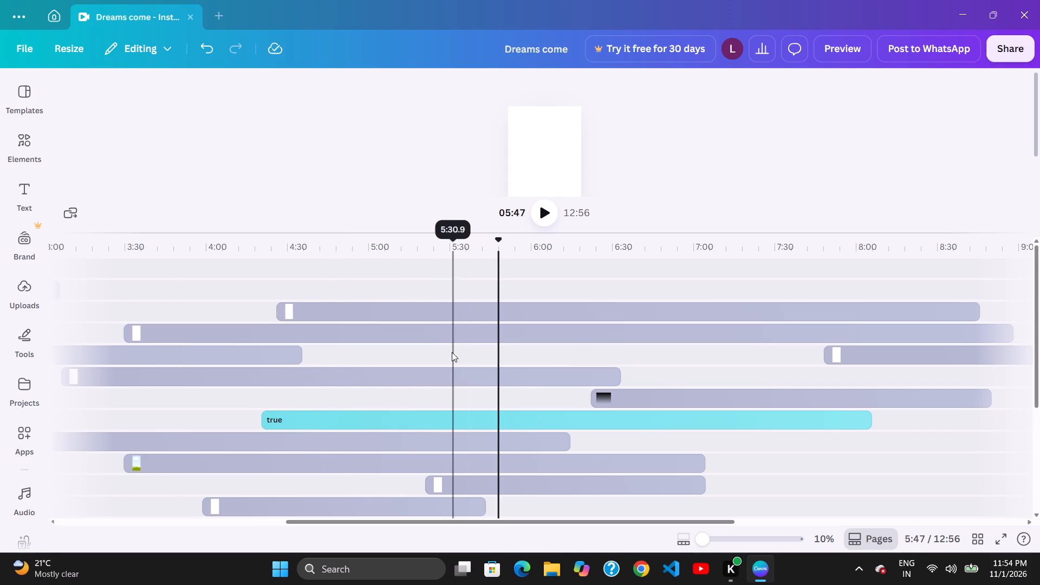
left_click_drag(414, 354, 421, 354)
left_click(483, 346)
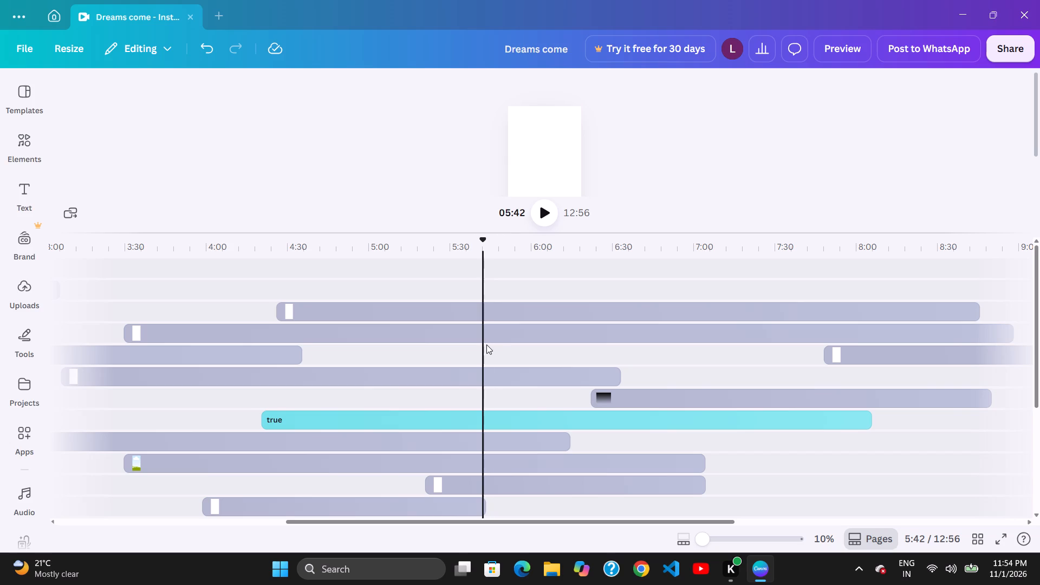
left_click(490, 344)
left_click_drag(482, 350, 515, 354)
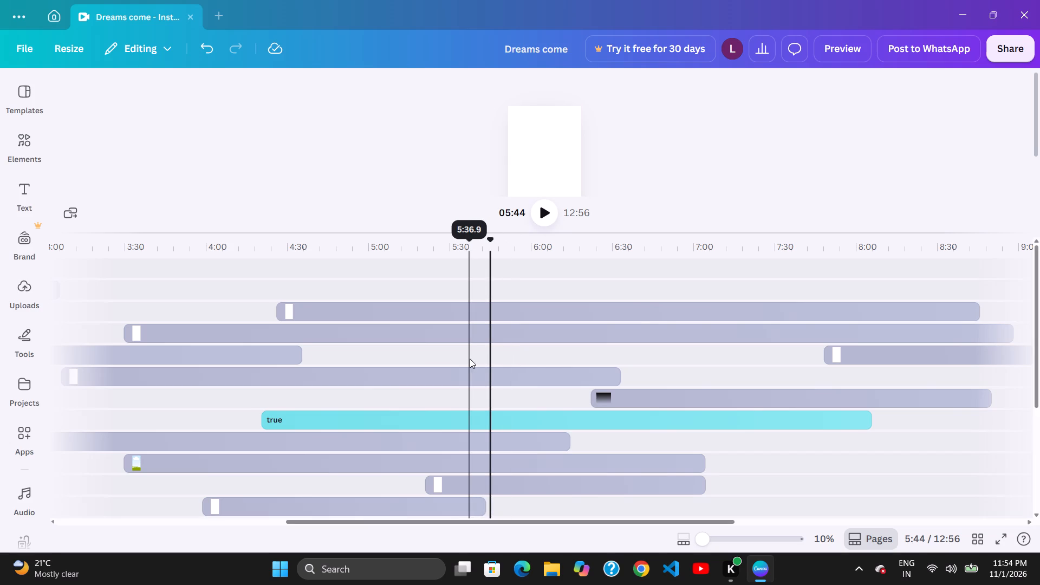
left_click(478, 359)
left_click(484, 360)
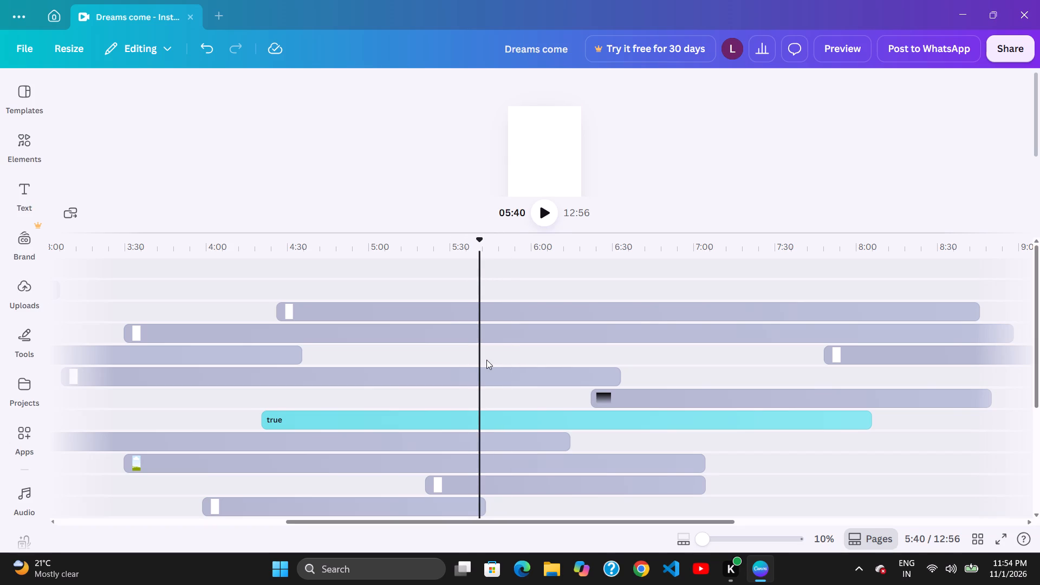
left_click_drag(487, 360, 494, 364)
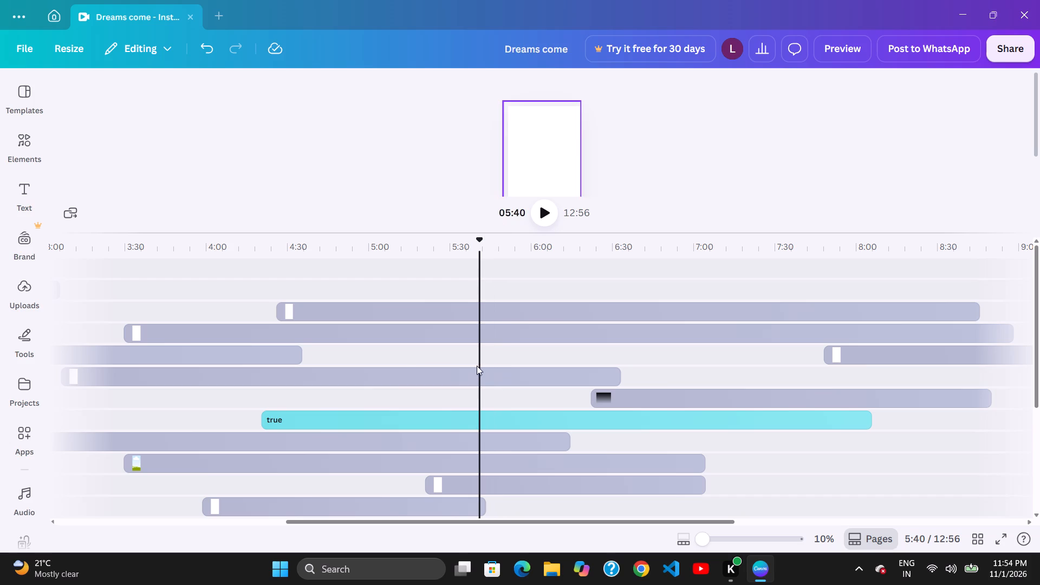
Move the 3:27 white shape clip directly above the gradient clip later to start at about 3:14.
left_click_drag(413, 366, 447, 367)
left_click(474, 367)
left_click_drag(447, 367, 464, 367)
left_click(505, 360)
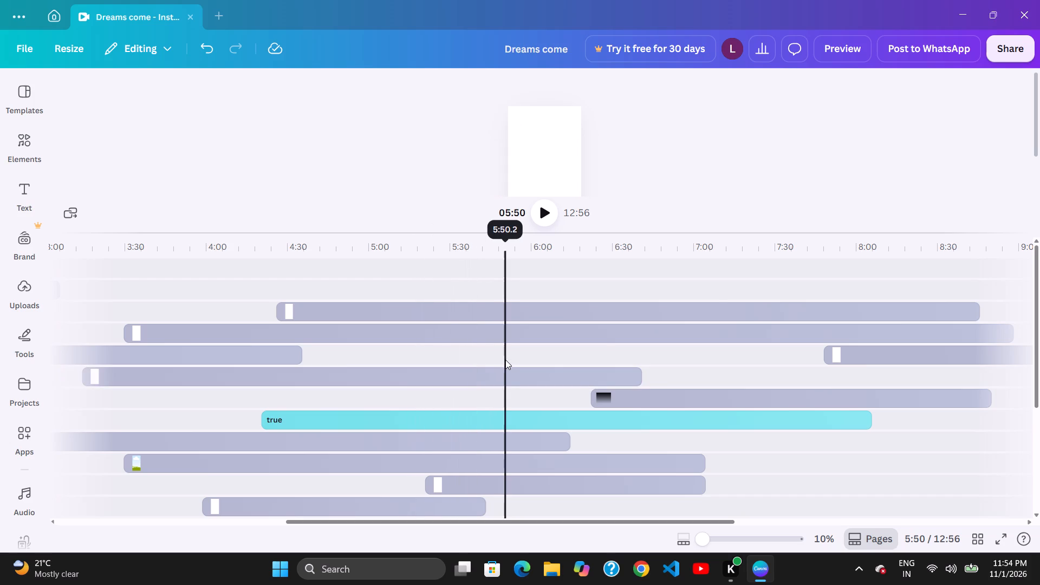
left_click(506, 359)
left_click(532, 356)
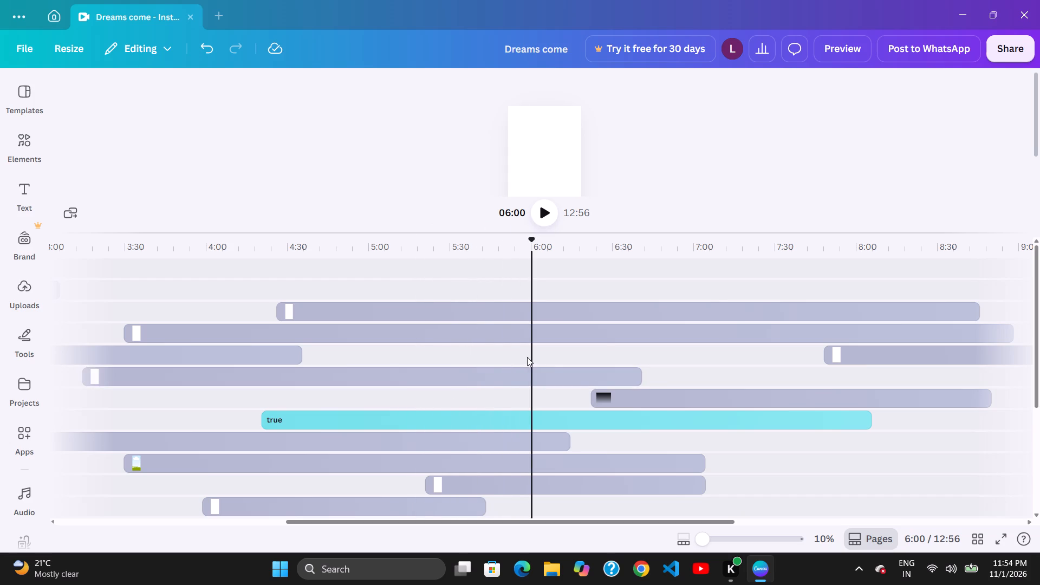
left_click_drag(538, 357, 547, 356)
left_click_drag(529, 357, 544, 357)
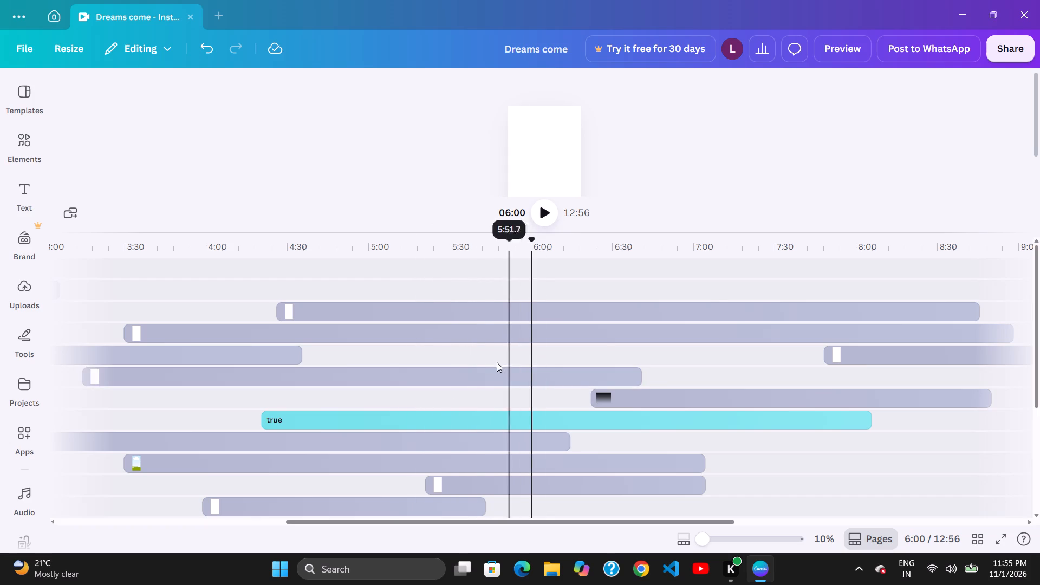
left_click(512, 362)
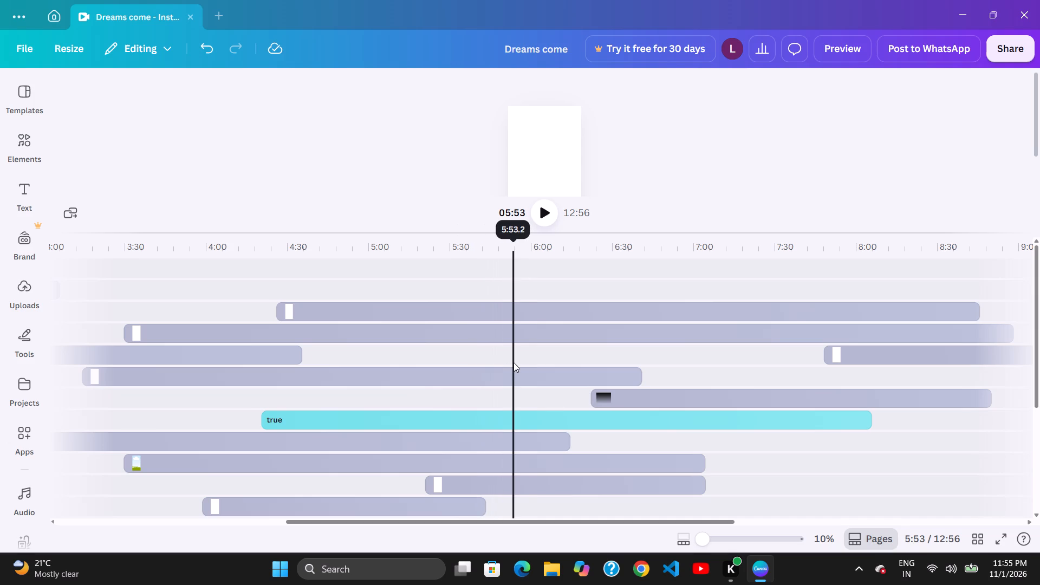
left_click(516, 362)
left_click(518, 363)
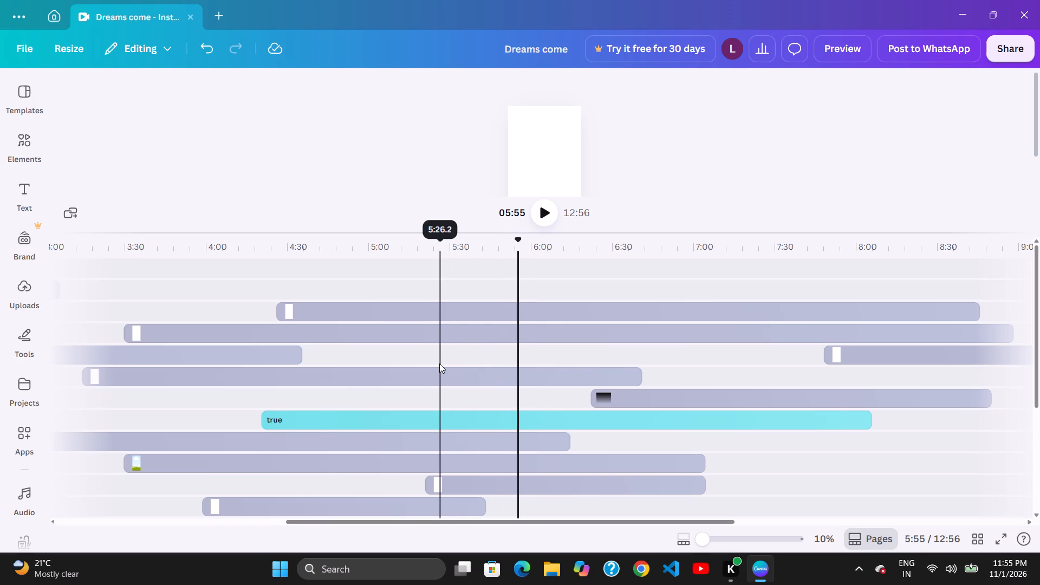
Move the 3:27 white shape clip directly above the gradient clip later to start at about 3:38.
left_click_drag(470, 366, 474, 367)
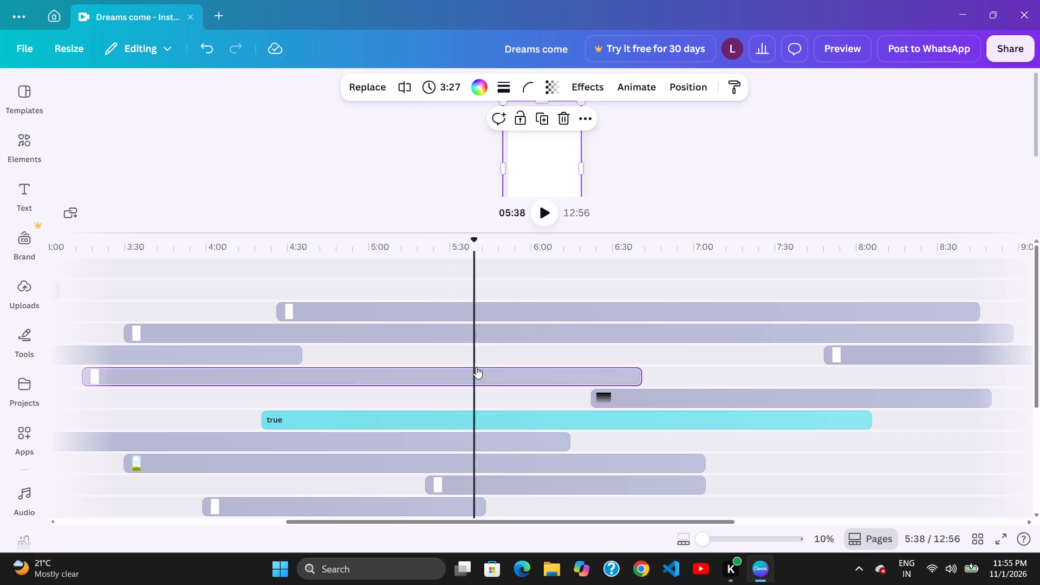
left_click(497, 367)
left_click(507, 365)
left_click_drag(529, 365, 532, 365)
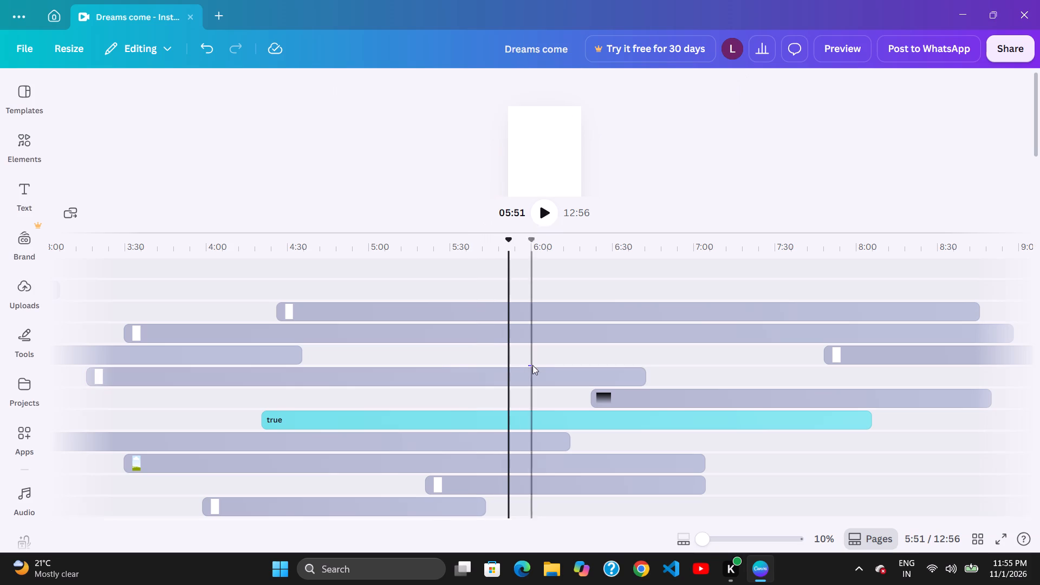
left_click_drag(532, 365, 513, 367)
left_click_drag(470, 368, 512, 368)
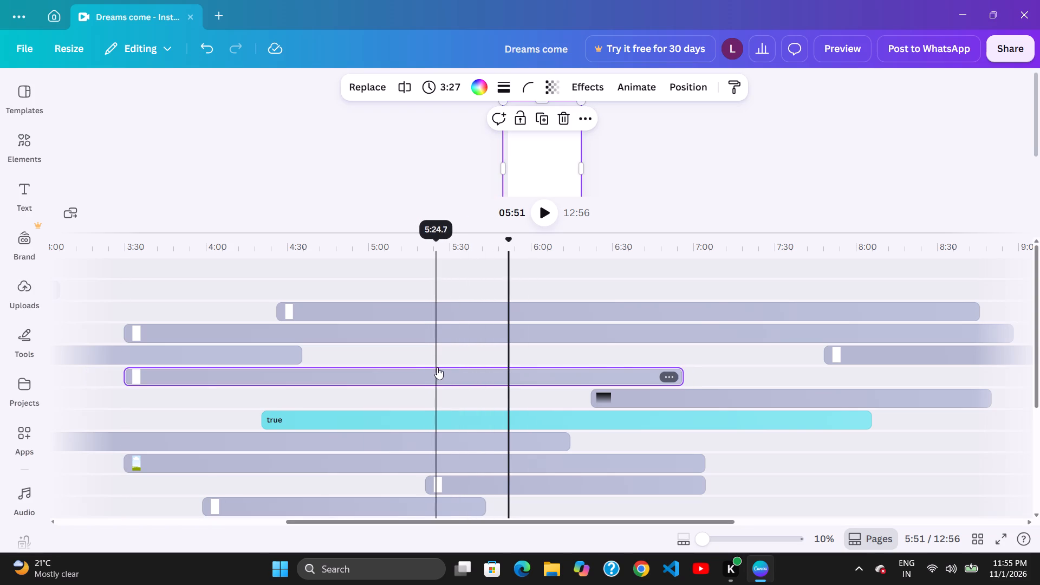
left_click_drag(494, 367, 511, 367)
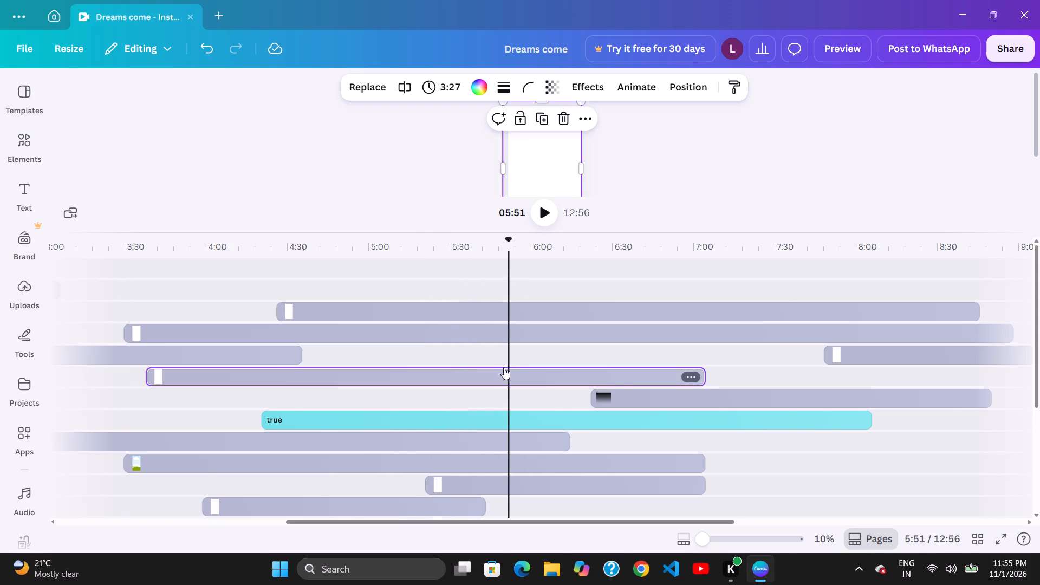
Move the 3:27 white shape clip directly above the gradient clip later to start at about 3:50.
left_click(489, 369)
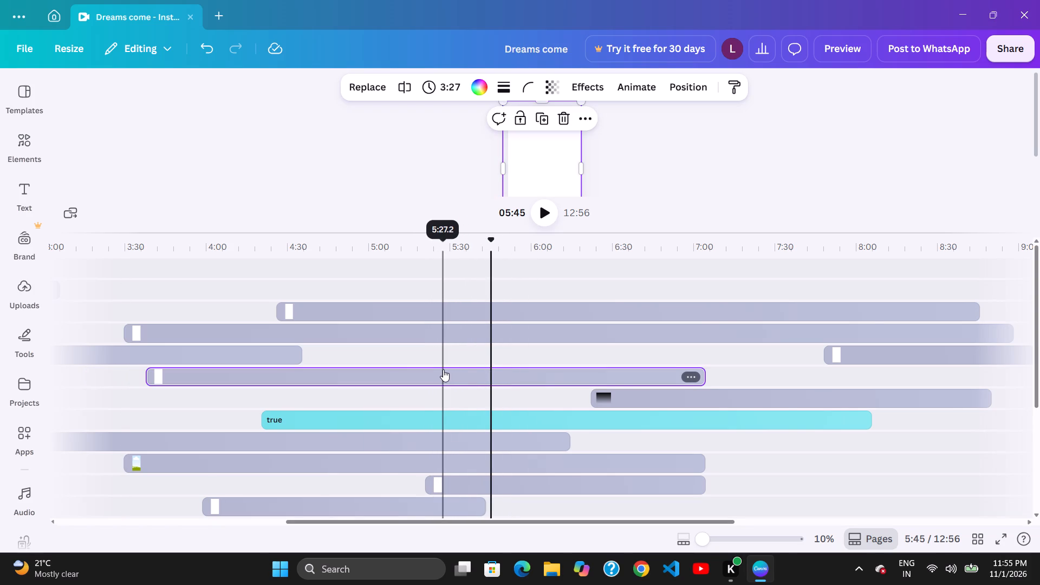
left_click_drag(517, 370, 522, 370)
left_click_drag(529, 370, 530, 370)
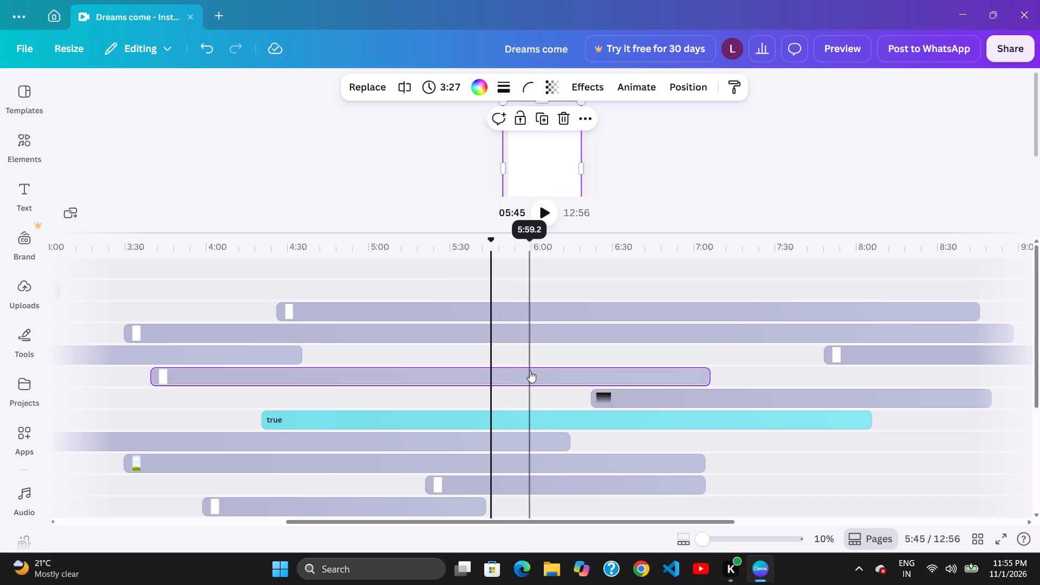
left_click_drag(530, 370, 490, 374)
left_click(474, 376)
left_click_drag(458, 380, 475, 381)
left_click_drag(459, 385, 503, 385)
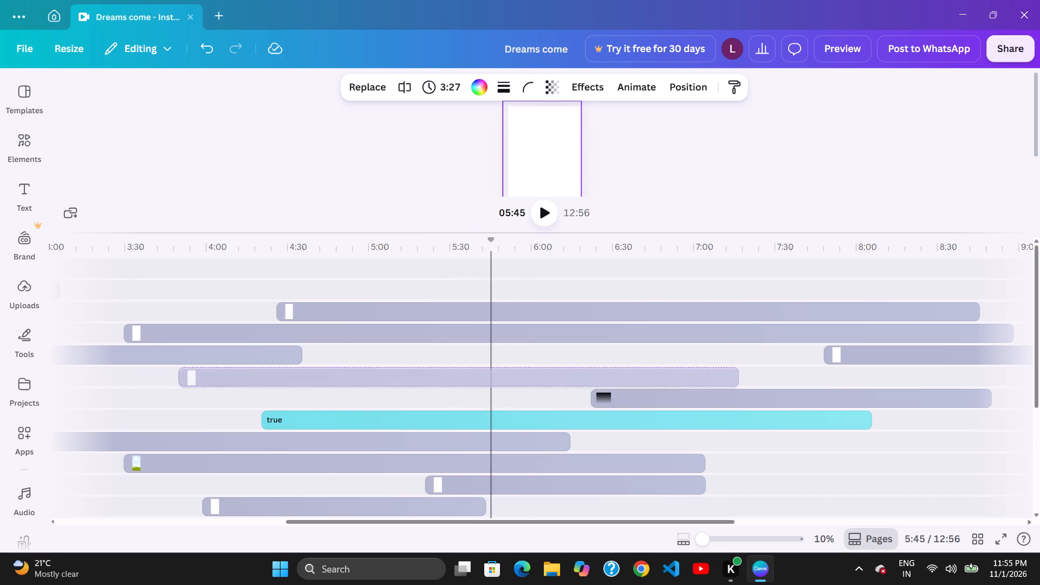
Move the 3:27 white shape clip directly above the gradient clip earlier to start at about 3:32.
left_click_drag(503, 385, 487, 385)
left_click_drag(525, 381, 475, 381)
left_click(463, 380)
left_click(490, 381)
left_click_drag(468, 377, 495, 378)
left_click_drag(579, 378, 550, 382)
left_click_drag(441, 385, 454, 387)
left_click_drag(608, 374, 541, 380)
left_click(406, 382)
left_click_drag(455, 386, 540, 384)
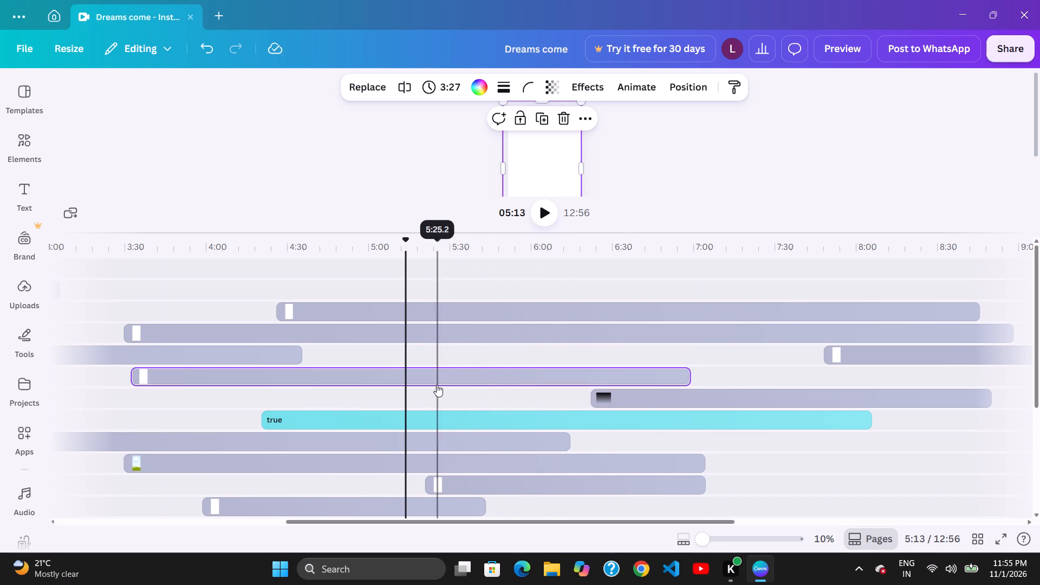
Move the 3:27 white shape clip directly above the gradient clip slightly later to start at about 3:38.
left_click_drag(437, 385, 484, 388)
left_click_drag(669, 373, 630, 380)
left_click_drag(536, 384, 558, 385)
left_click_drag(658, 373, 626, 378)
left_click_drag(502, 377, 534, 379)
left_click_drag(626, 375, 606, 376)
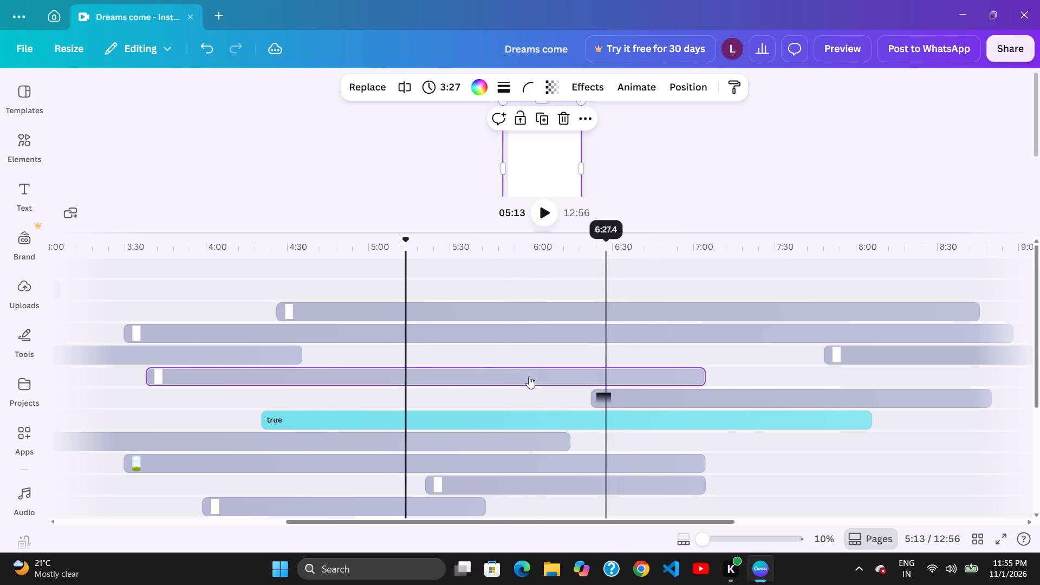
Move the 3:27 white shape clip directly above the gradient clip later to start at about 3:55.
left_click_drag(520, 376, 546, 378)
left_click(525, 379)
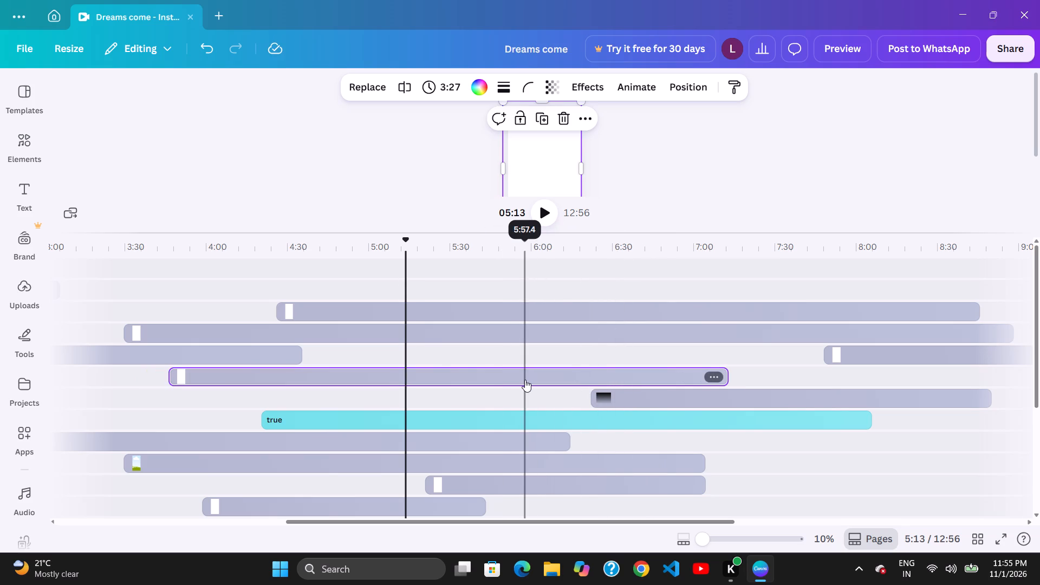
left_click_drag(545, 383, 568, 388)
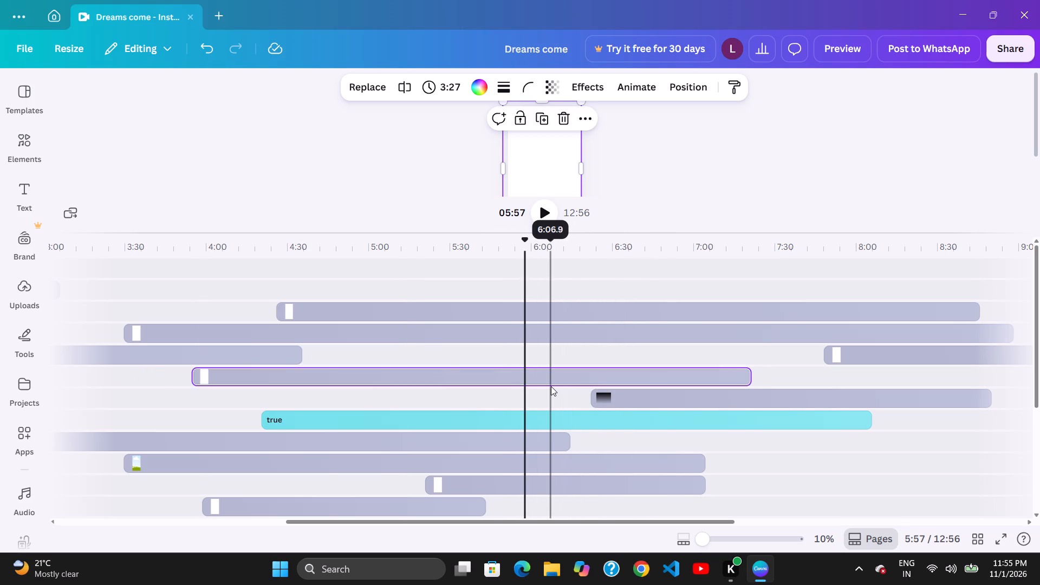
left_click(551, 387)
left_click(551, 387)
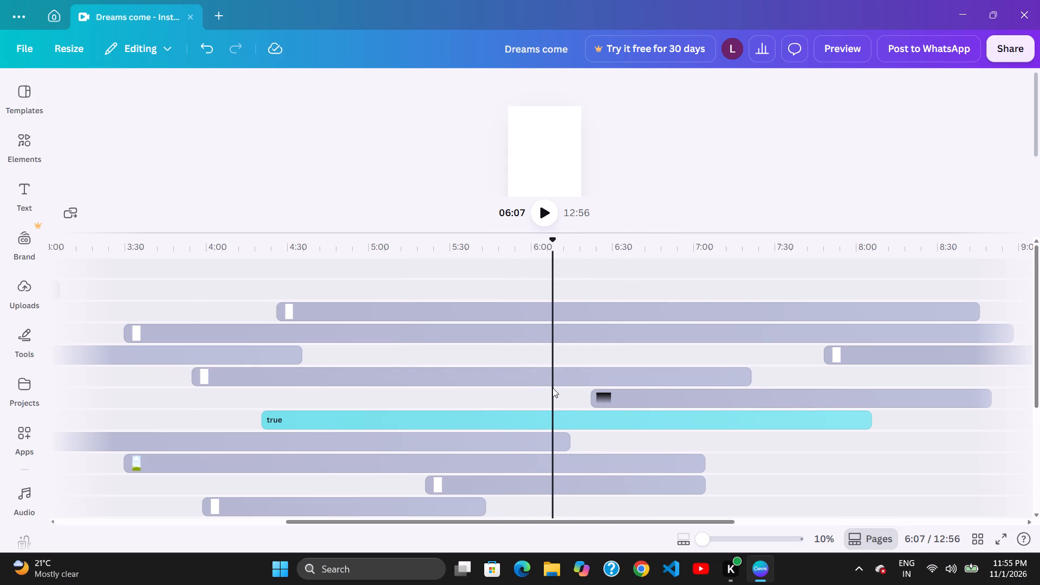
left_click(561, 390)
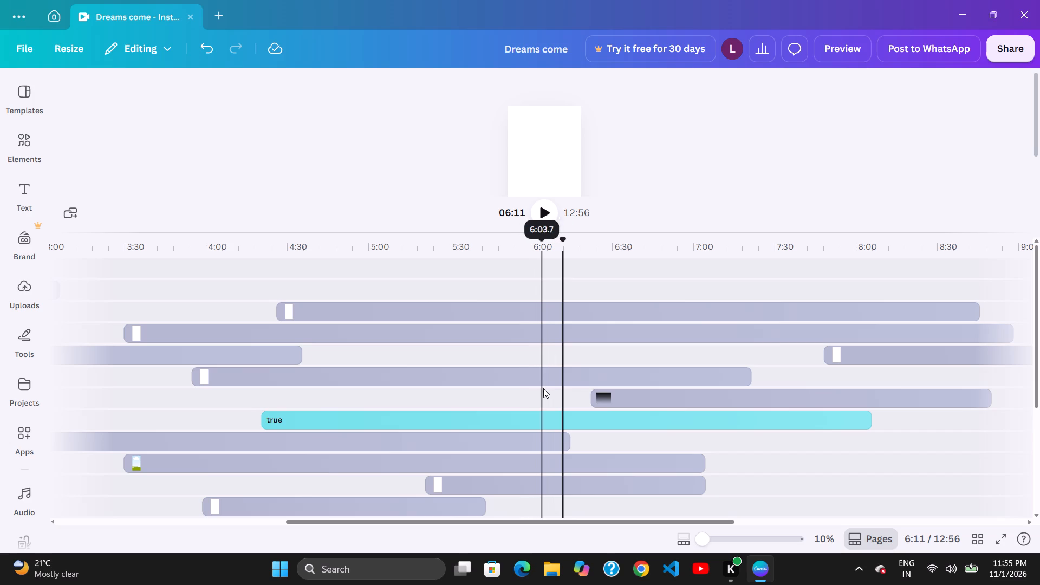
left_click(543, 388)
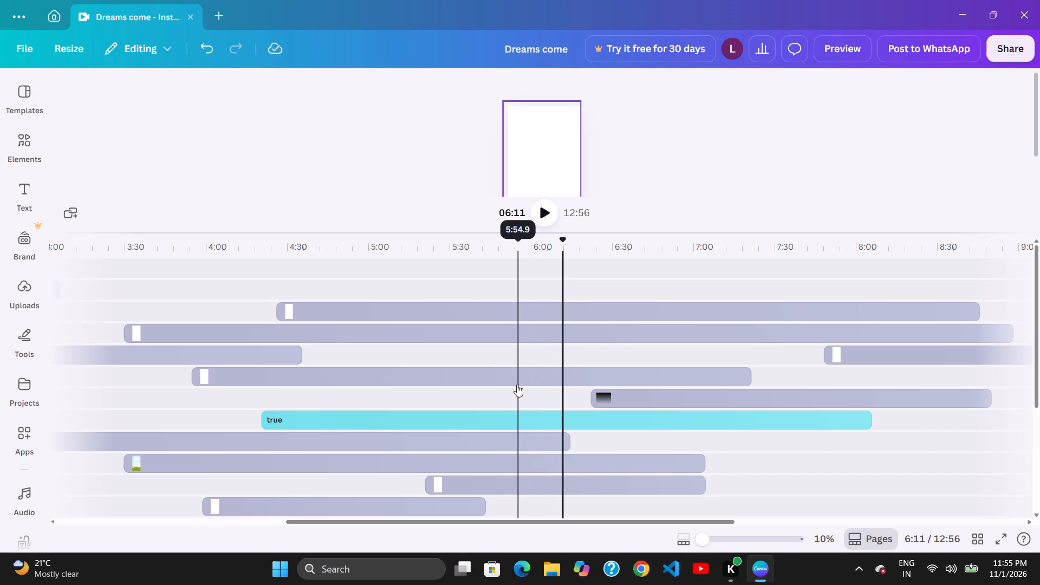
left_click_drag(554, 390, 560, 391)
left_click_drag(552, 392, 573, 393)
Trim the start of the gradient clip slightly so that it lasts 2:27.
left_click(595, 393)
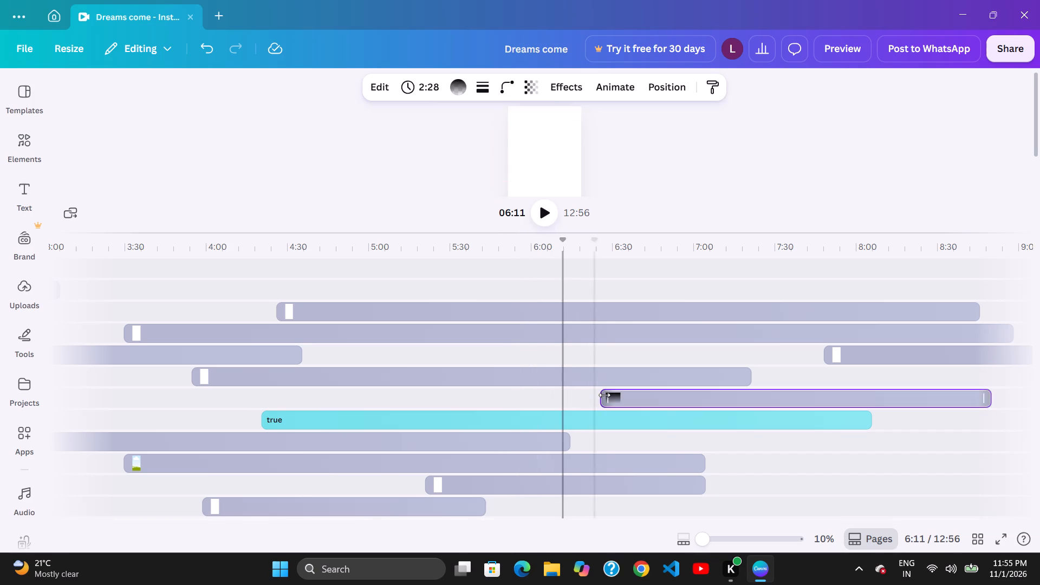
left_click(581, 398)
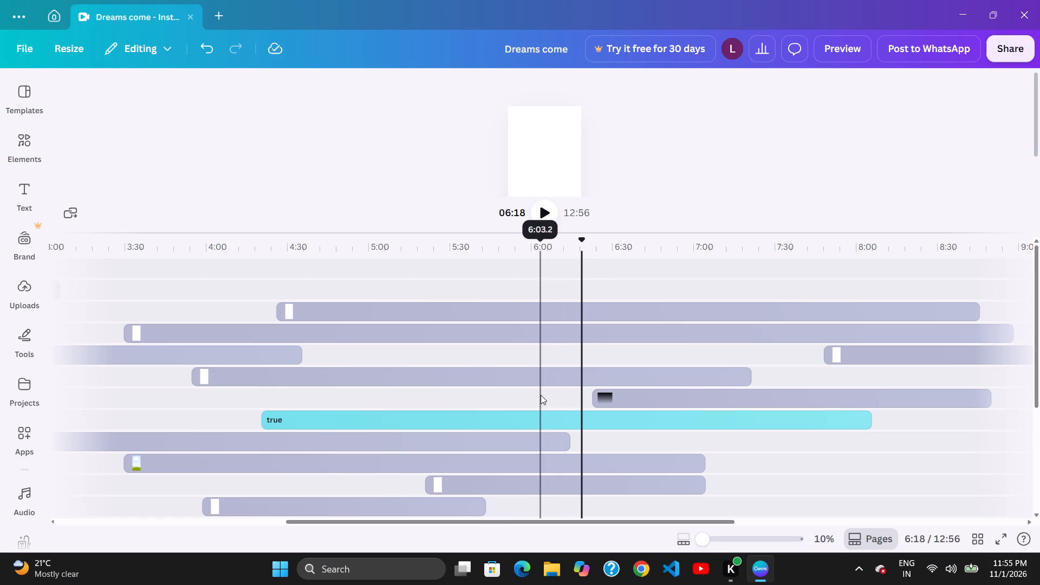
left_click(570, 398)
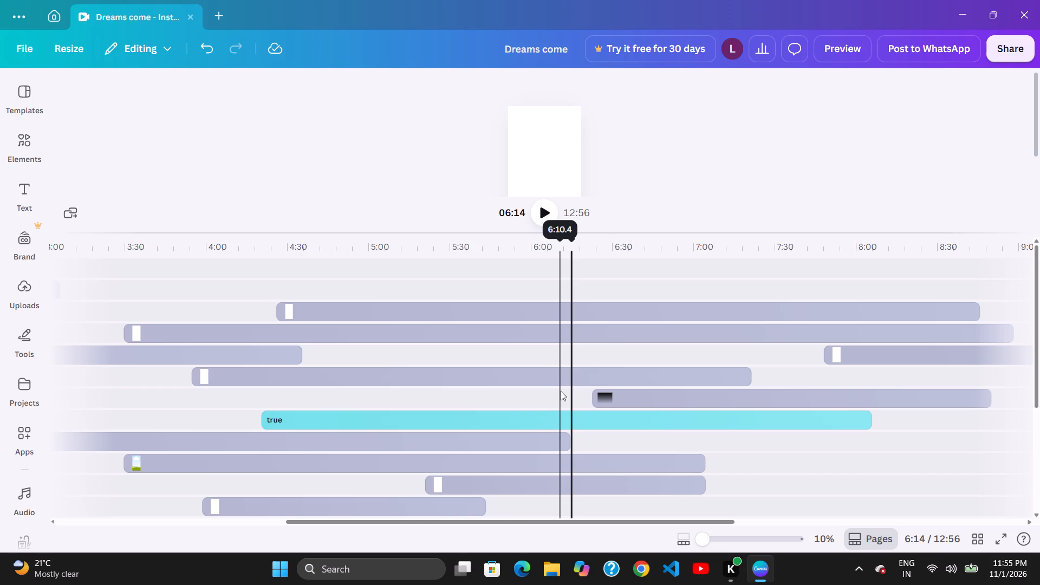
Move the 2:27 gradient clip earlier to start at about 6:03.
left_click(725, 389)
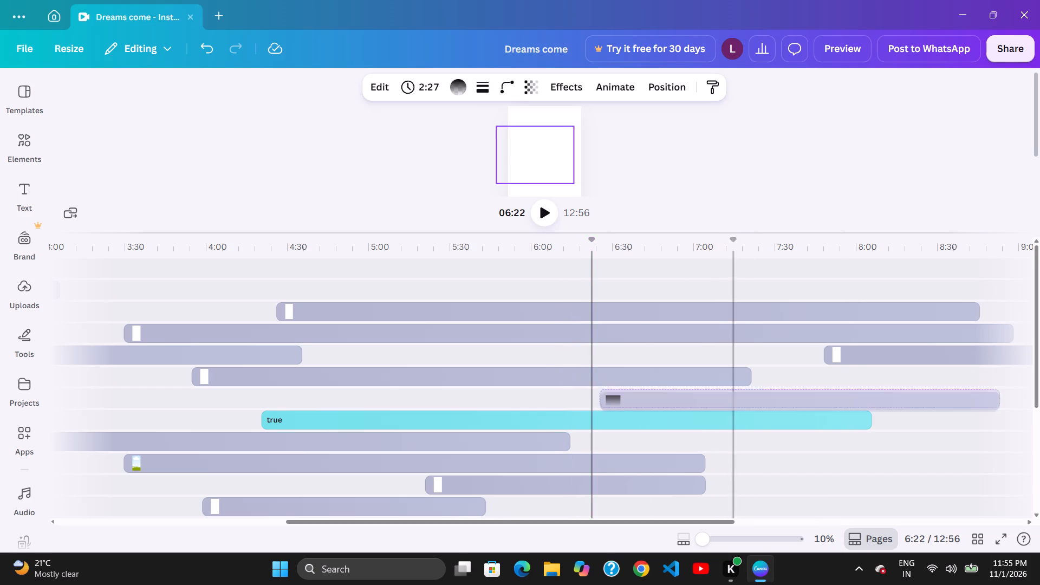
left_click(705, 390)
left_click_drag(725, 394, 667, 385)
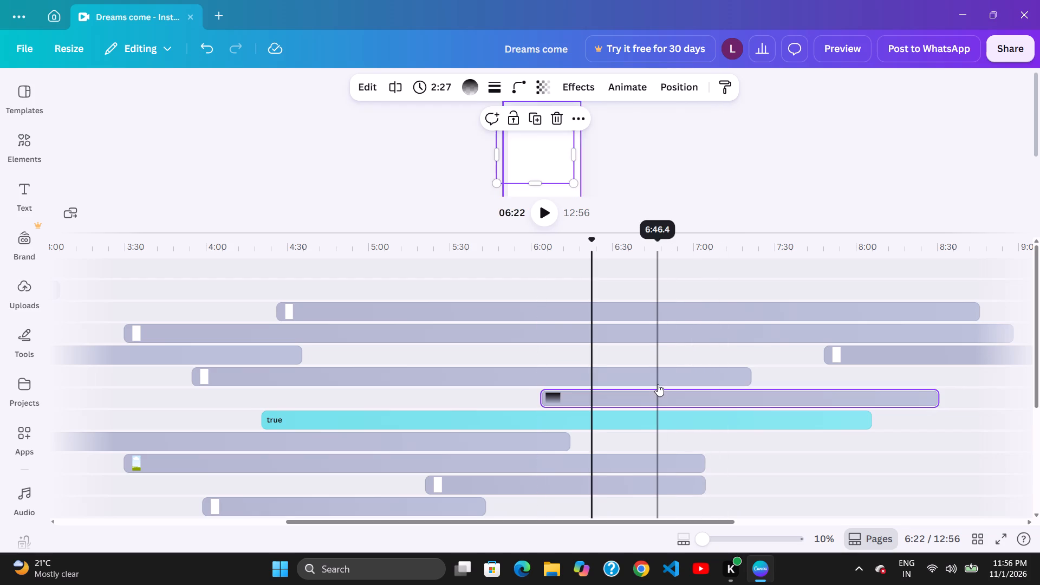
Move the 3:27 white shape clip above the gradient clip slightly later to start at about 3:59.
left_click_drag(671, 386, 681, 389)
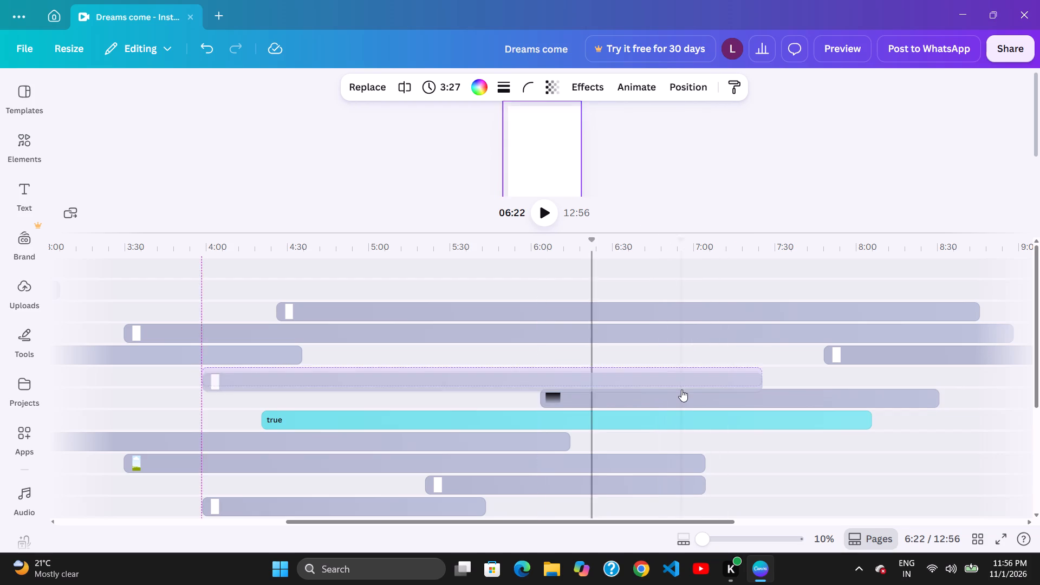
left_click(683, 390)
Nudge the 2:27 gradient clip along its row to start at about 6:08.
left_click_drag(708, 393, 702, 393)
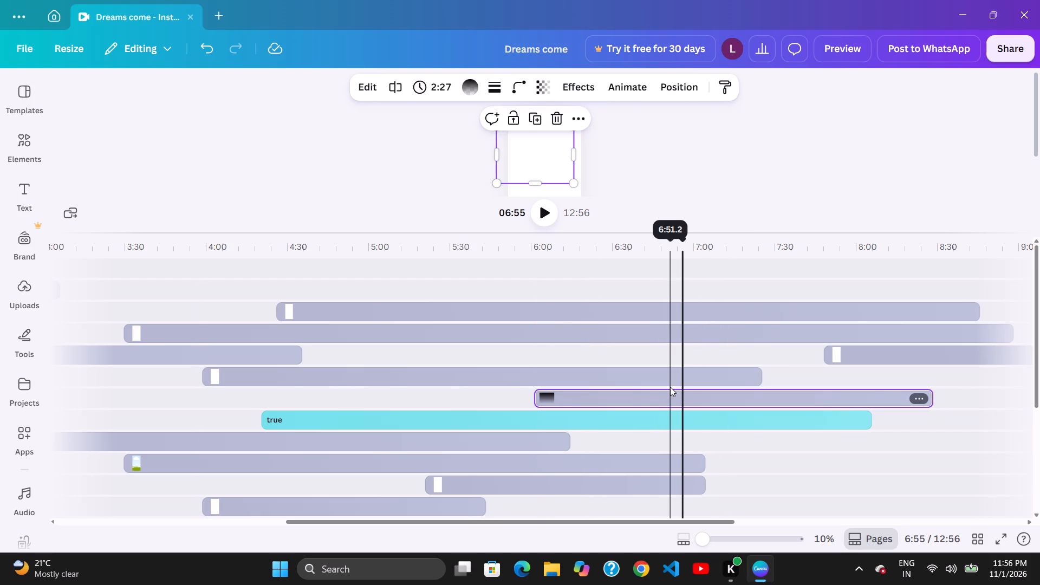
left_click_drag(674, 388, 683, 391)
left_click(699, 393)
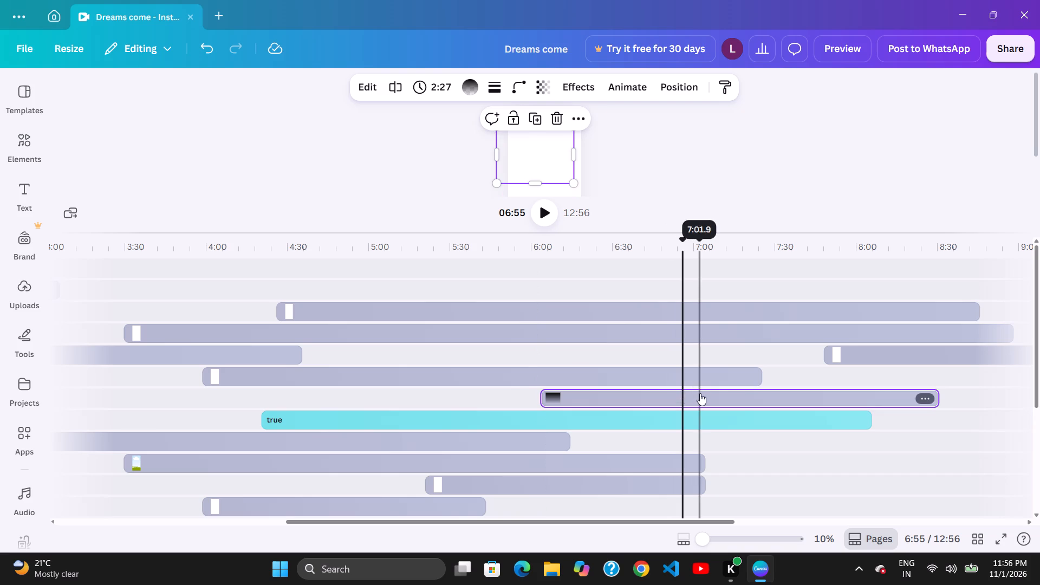
left_click(694, 393)
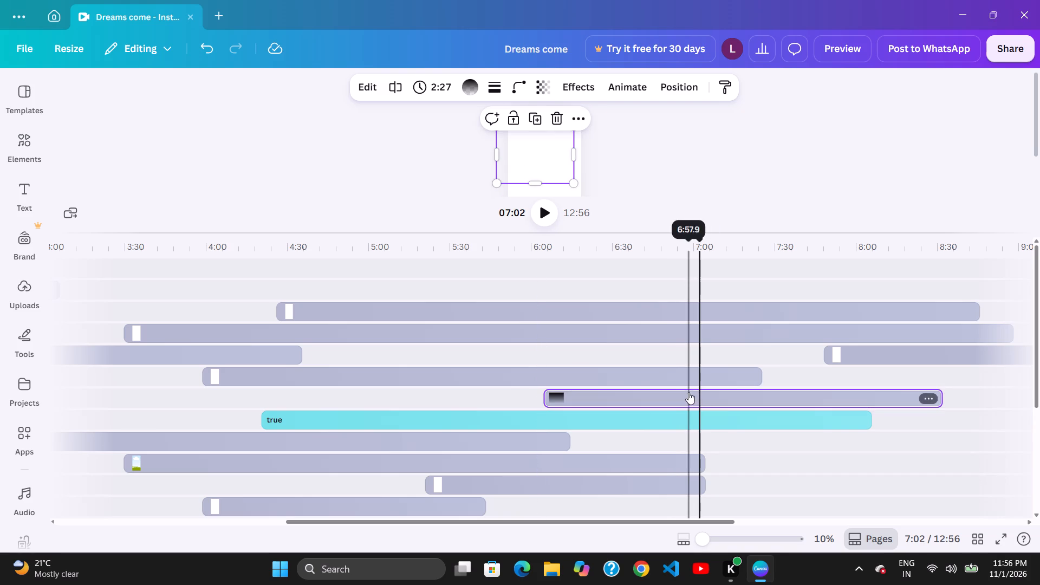
left_click_drag(630, 391, 638, 389)
Move the 3:27 white shape clip directly above the gradient clip slightly later to start at about 4:03.
left_click_drag(695, 385, 704, 387)
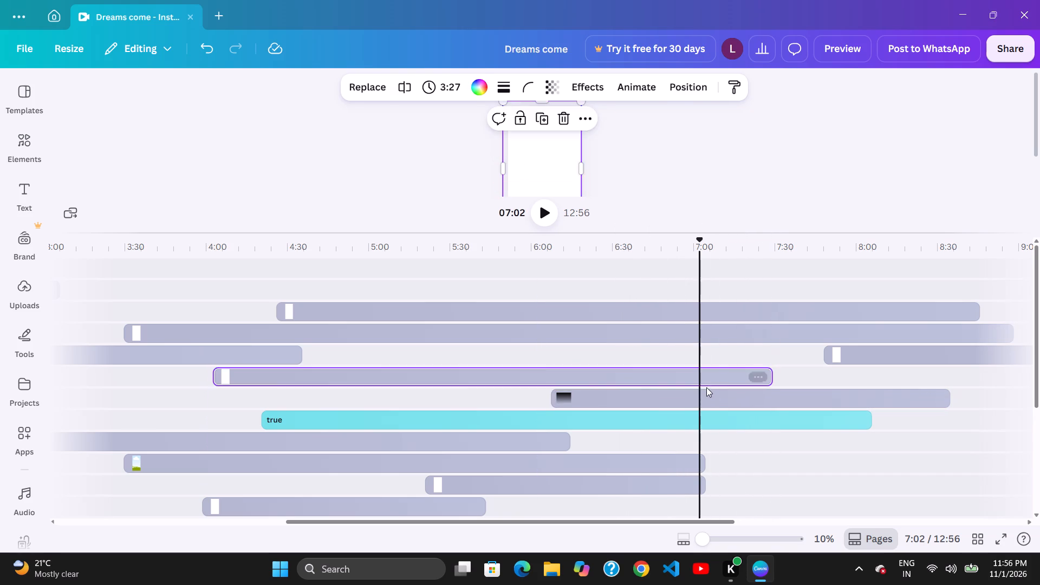
Move the 2:27 gradient clip later to start at about 6:15.
left_click_drag(725, 391, 731, 393)
left_click(733, 393)
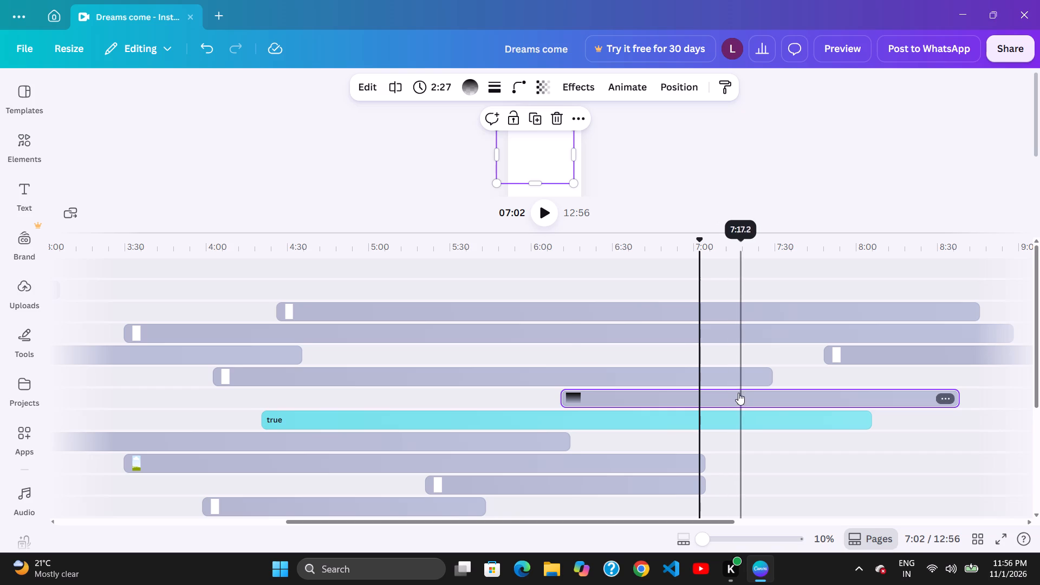
left_click_drag(738, 393, 750, 395)
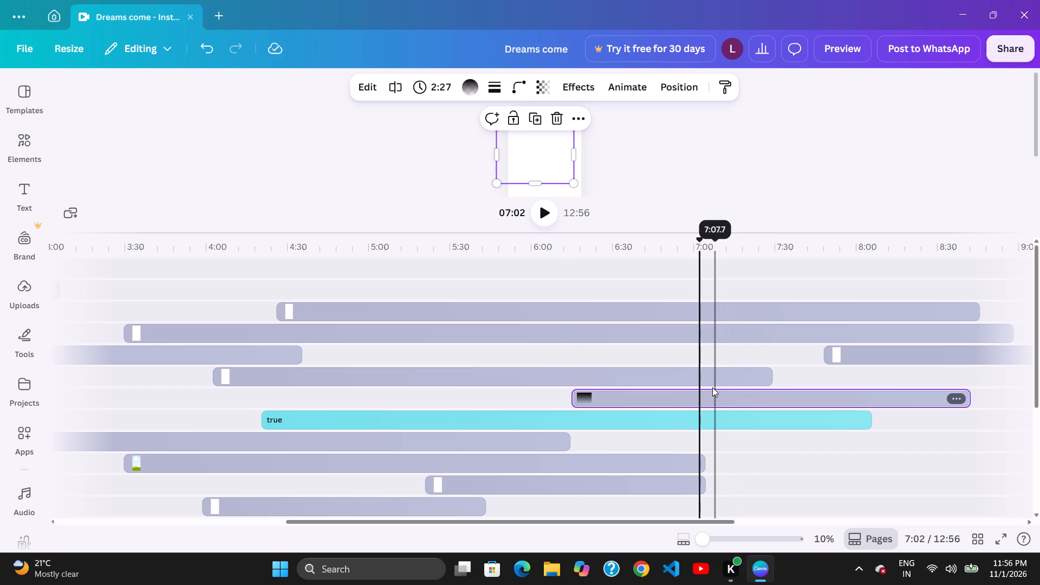
Move the 3:27 white shape clip above the gradient clip later to start at about 4:21, level with the "true" text clip's start.
left_click(714, 386)
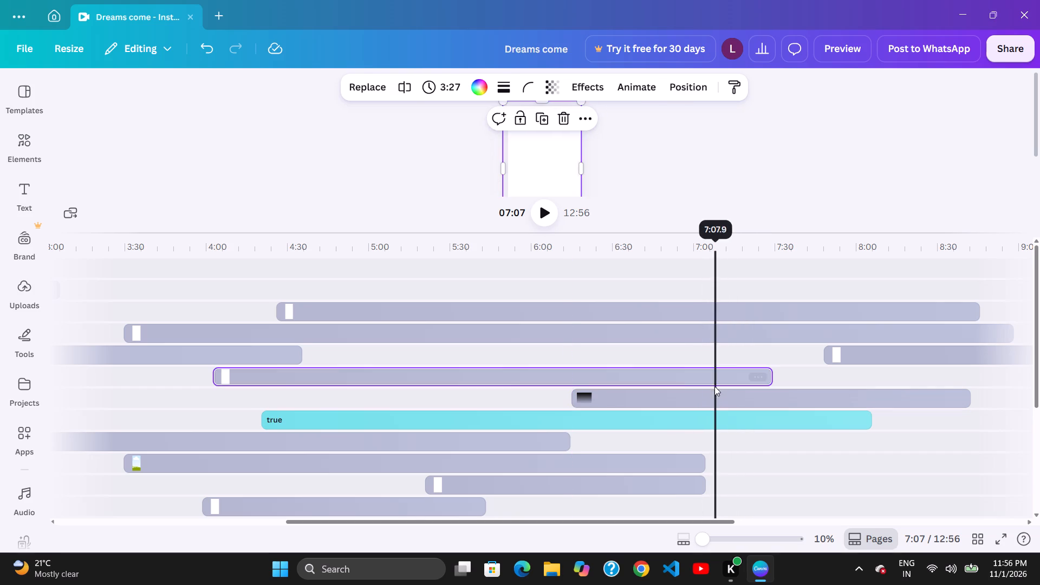
left_click(697, 378)
left_click_drag(707, 382, 719, 386)
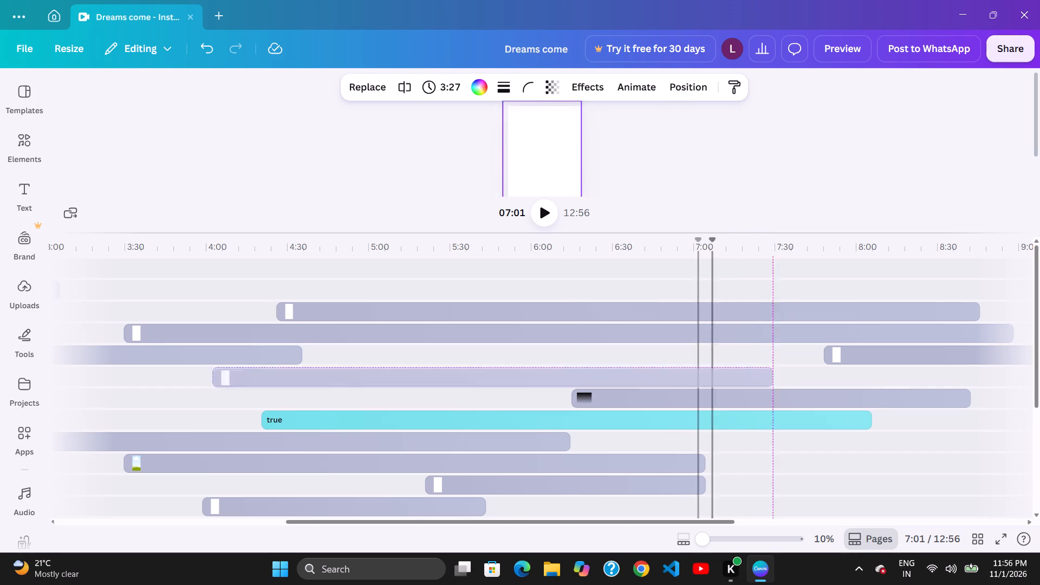
left_click_drag(719, 386, 719, 386)
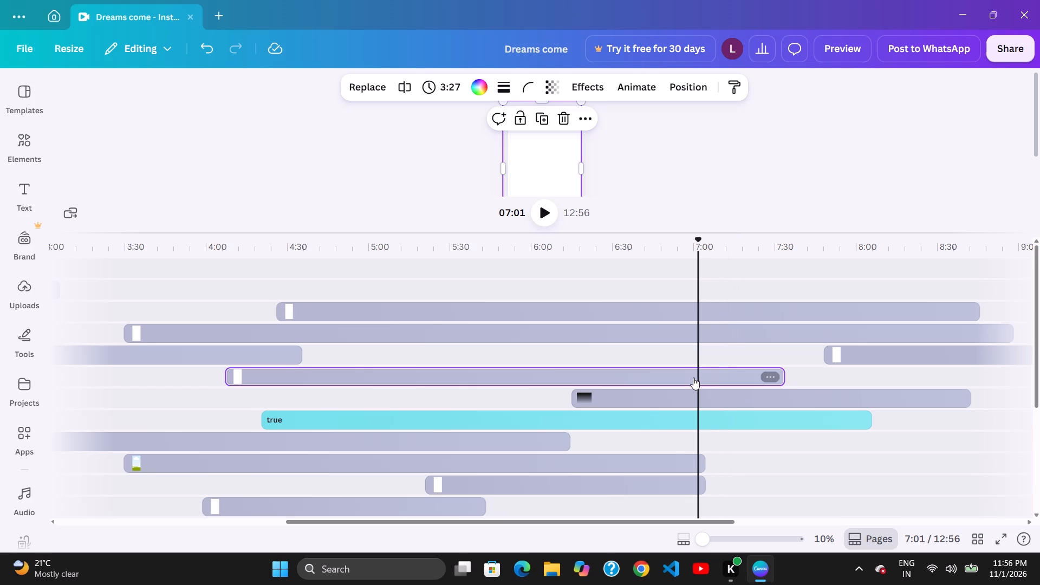
left_click(698, 378)
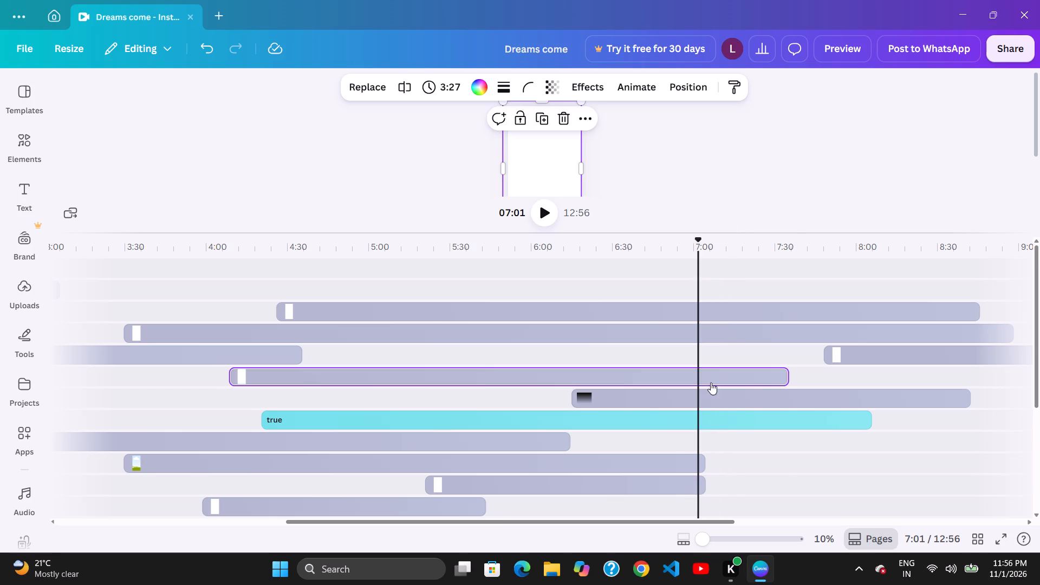
left_click(790, 398)
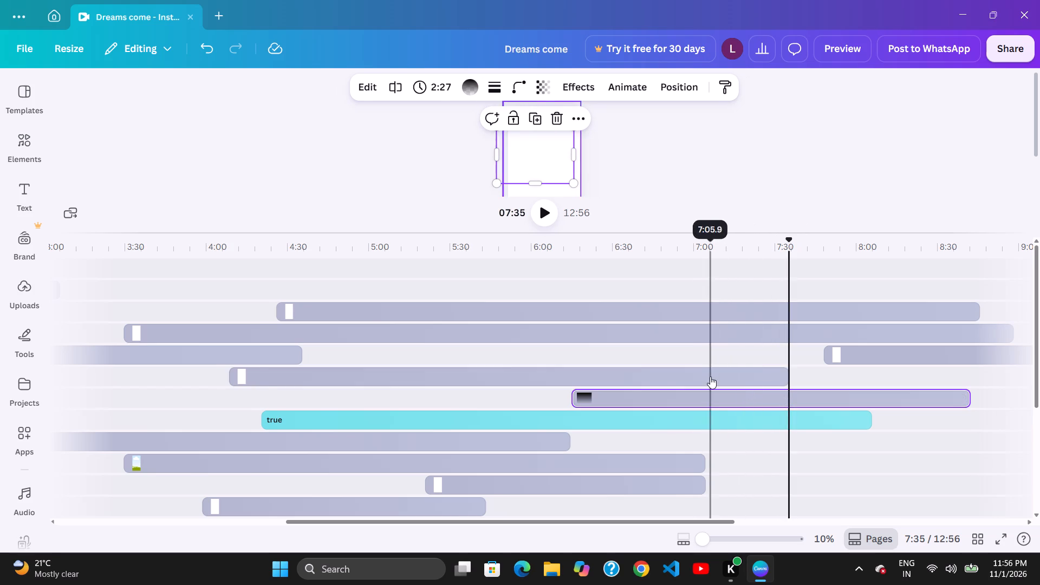
left_click_drag(710, 376, 740, 382)
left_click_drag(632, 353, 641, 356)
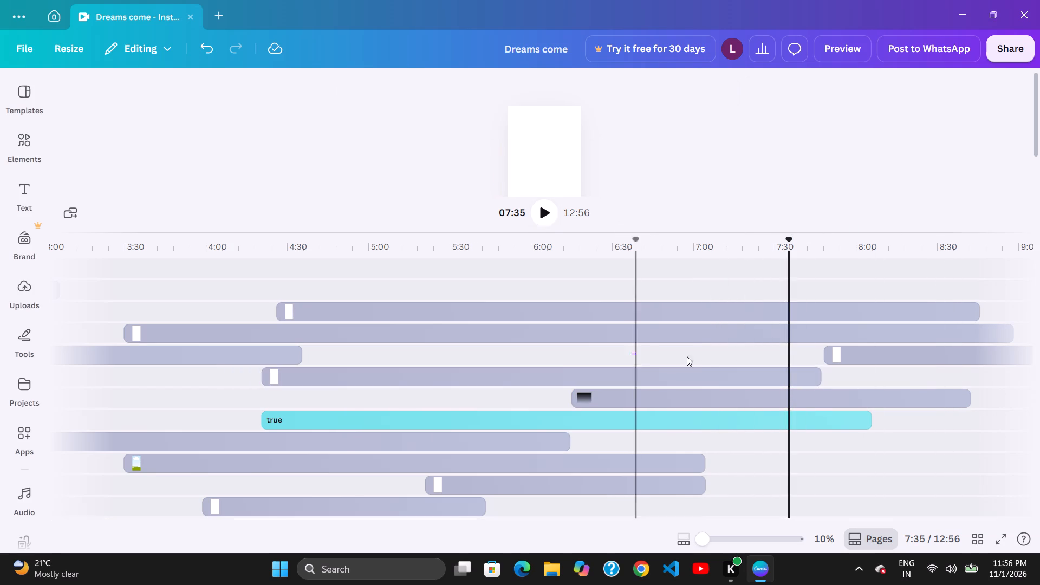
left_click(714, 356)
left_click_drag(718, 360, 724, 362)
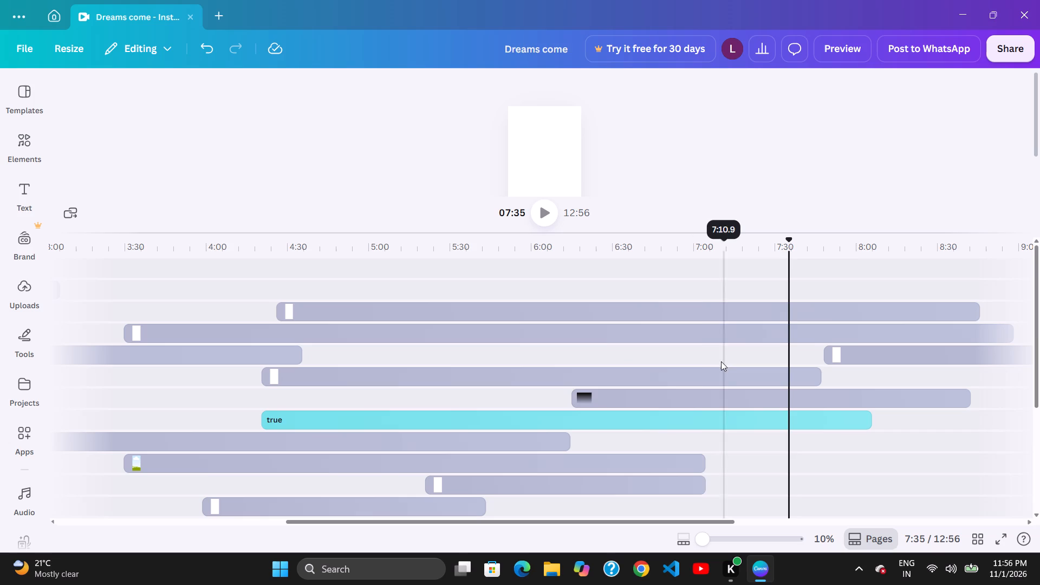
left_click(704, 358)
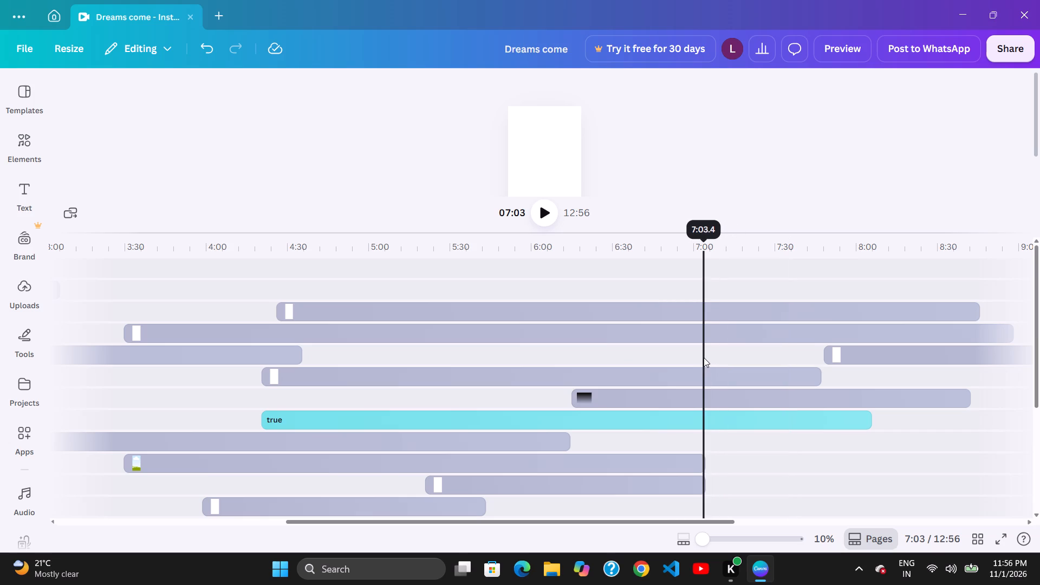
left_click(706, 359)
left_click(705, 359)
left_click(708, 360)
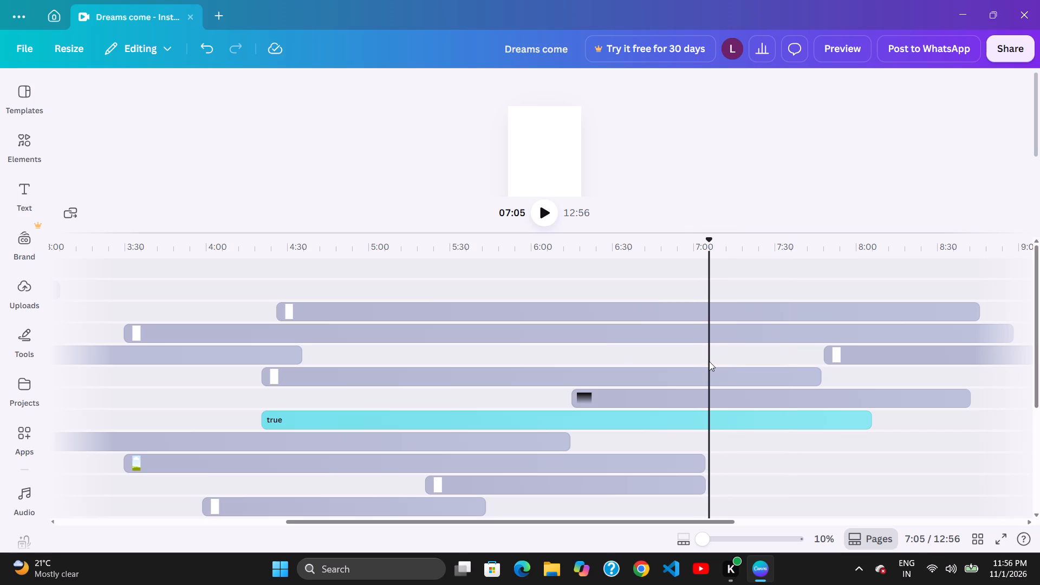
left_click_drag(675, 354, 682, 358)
Move the 3:27 white shape clip directly above the gradient clip later to start at about 4:36.
left_click(728, 368)
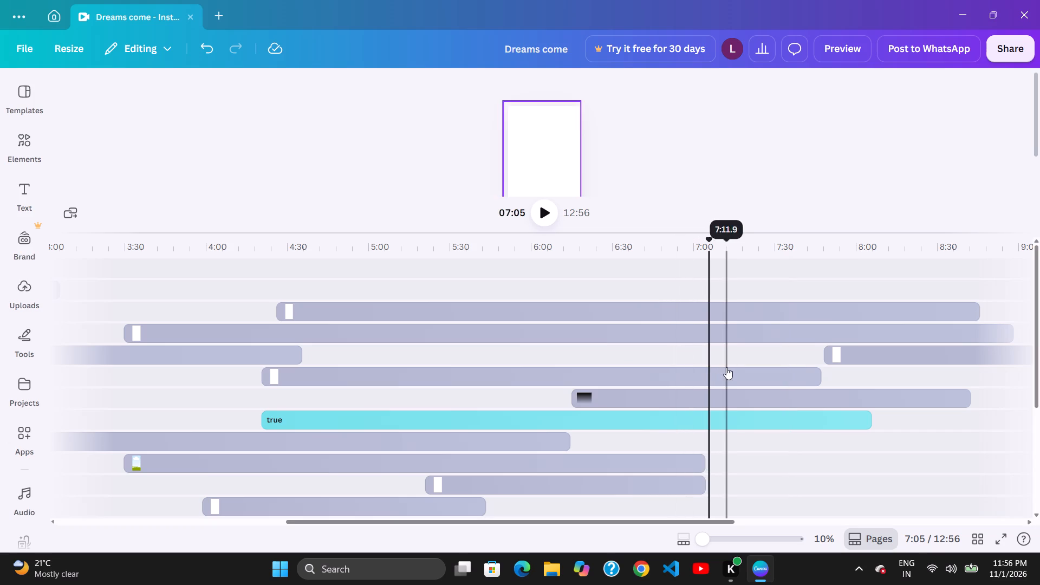
left_click_drag(735, 369, 744, 371)
left_click(751, 373)
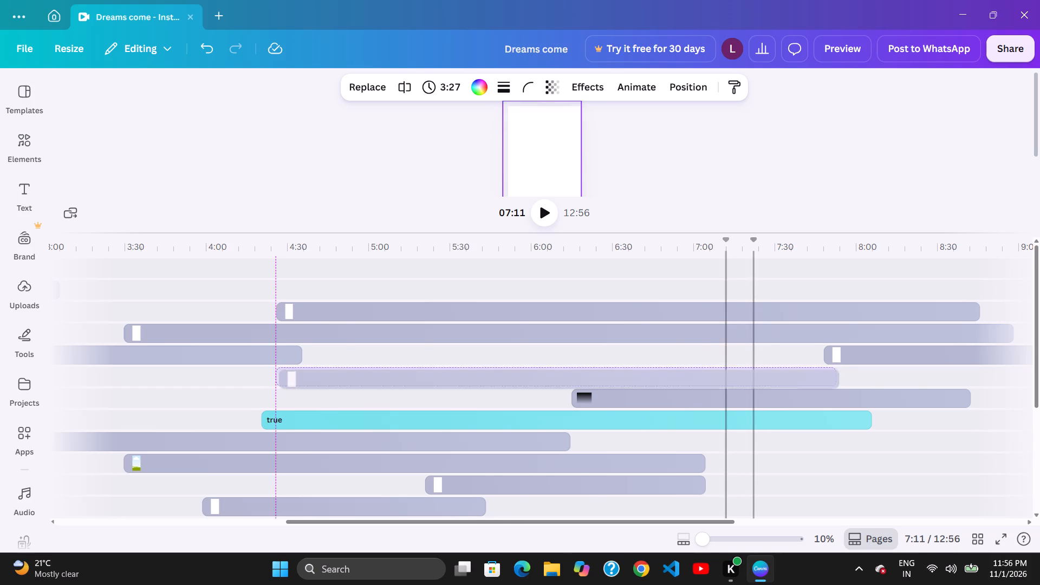
left_click_drag(752, 373, 783, 375)
left_click(701, 360)
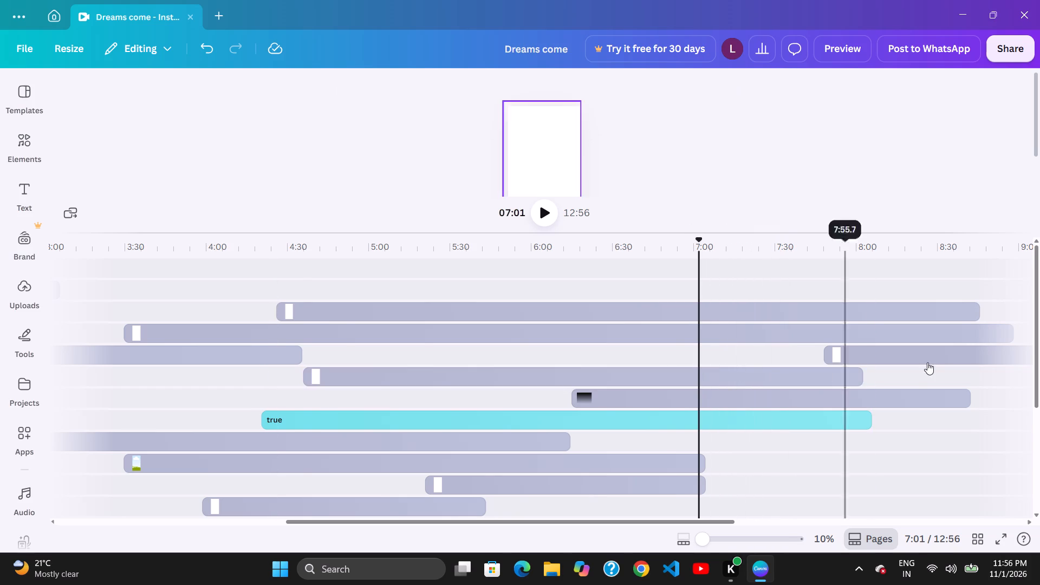
Move the 3:27 white shape clip directly above the gradient clip later to start at about 4:45.
left_click_drag(649, 368, 664, 370)
left_click(697, 372)
left_click_drag(699, 372, 703, 374)
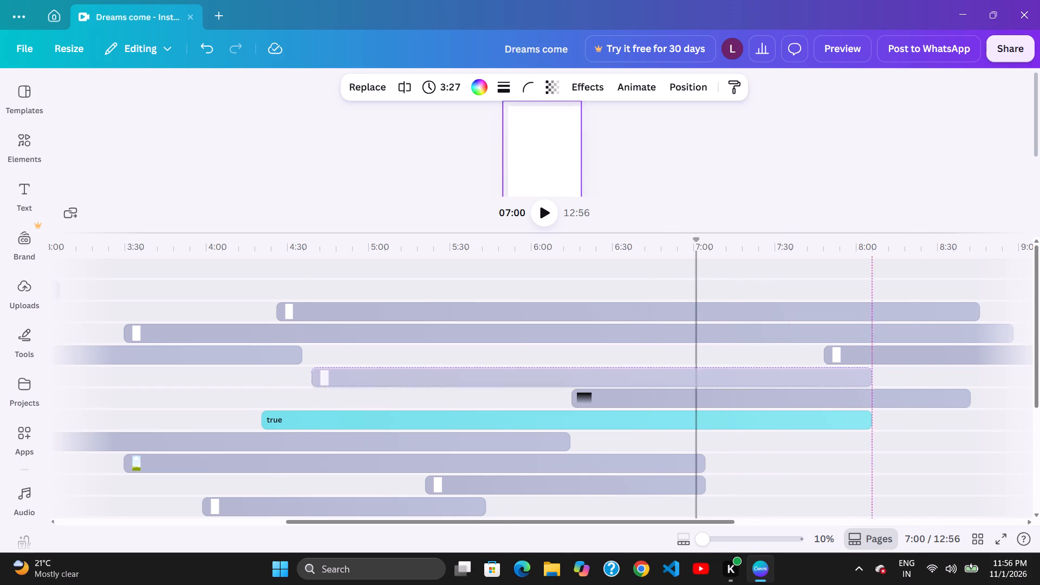
left_click_drag(703, 374, 704, 374)
left_click(713, 375)
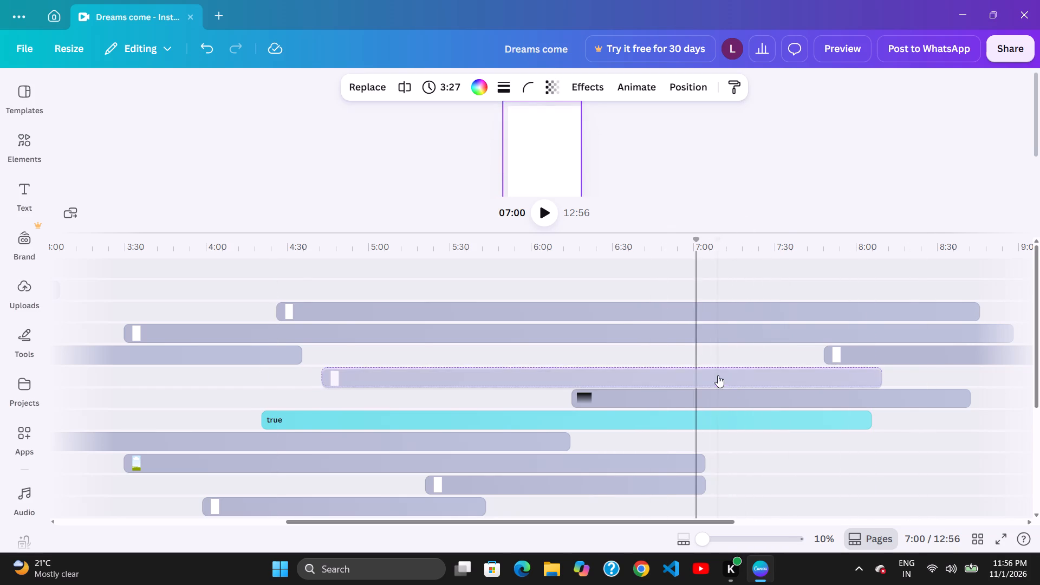
left_click(719, 375)
left_click_drag(720, 375, 726, 377)
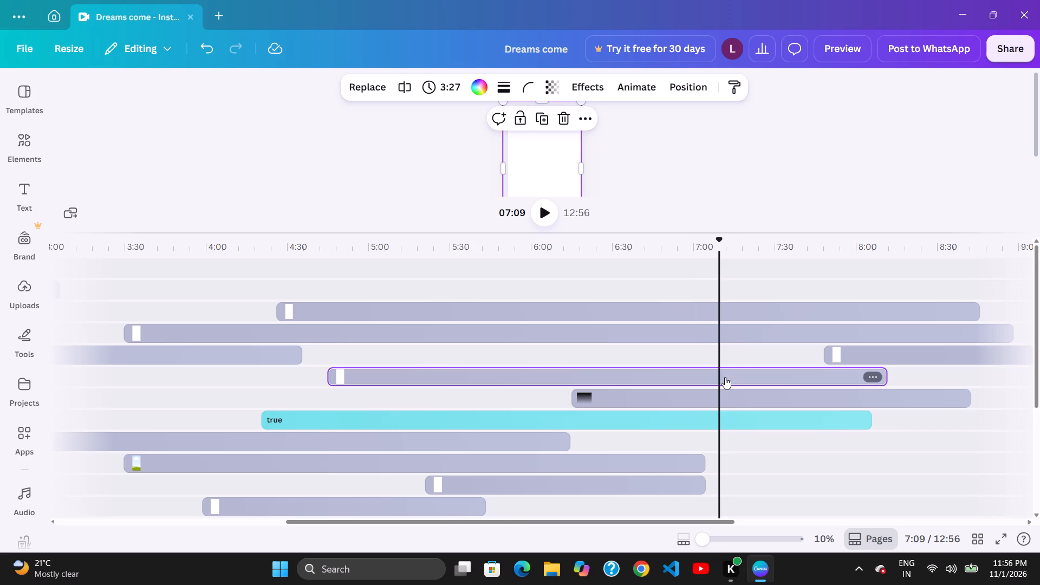